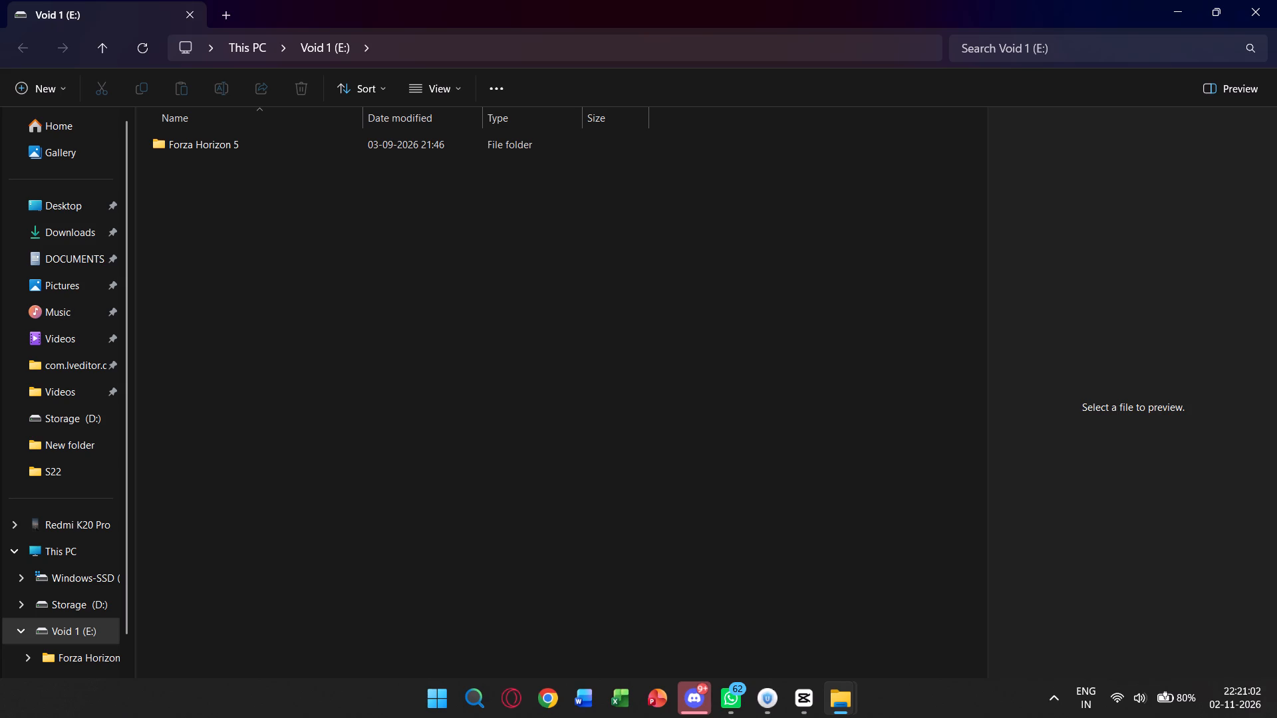
Close the Void 1 (E:) drive window and return to project 1031 in CapCut.
left_click(1276, 0)
left_click(1253, 11)
key("alt+Tab")
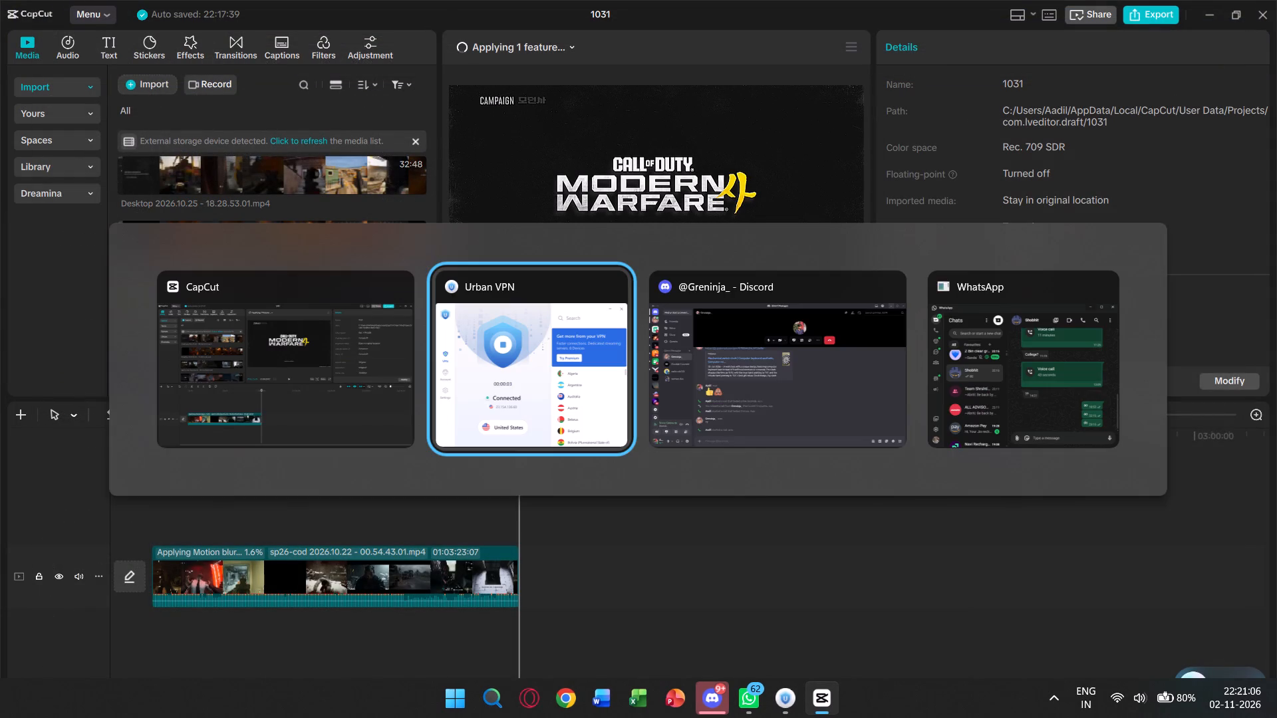
key("alt+Tab")
key("alt+Tab")
key("alt+Tab")
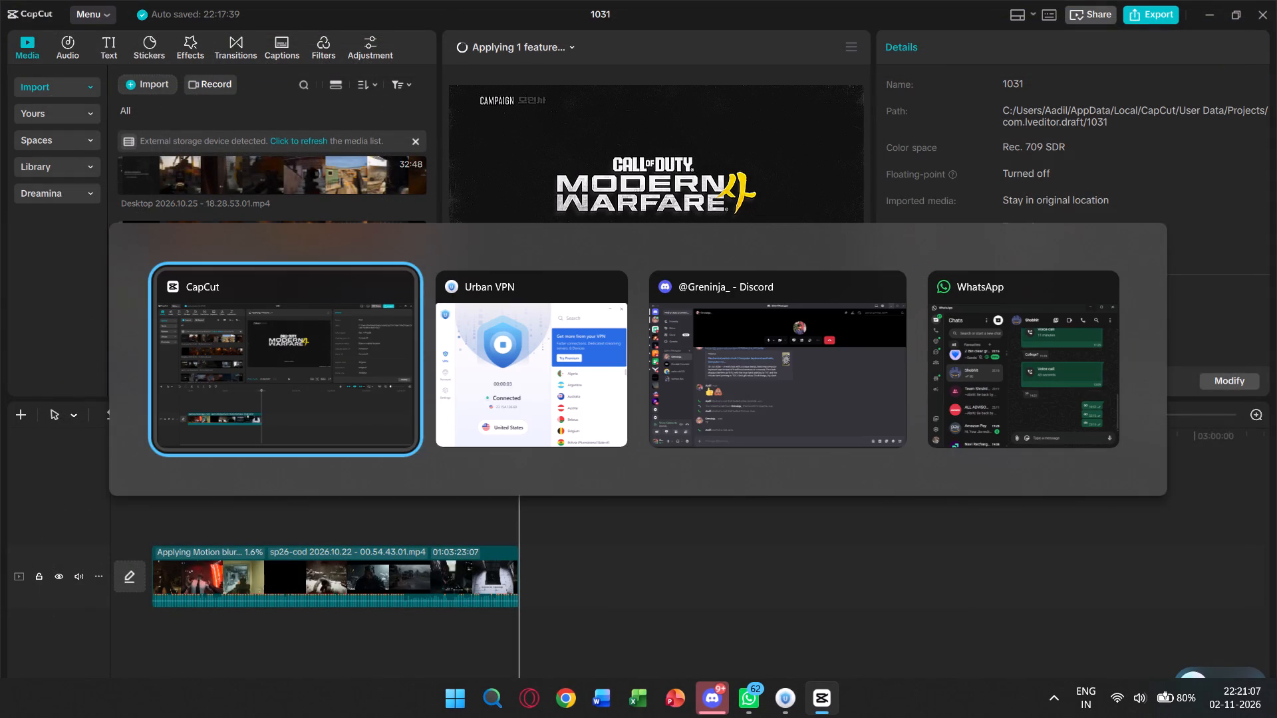
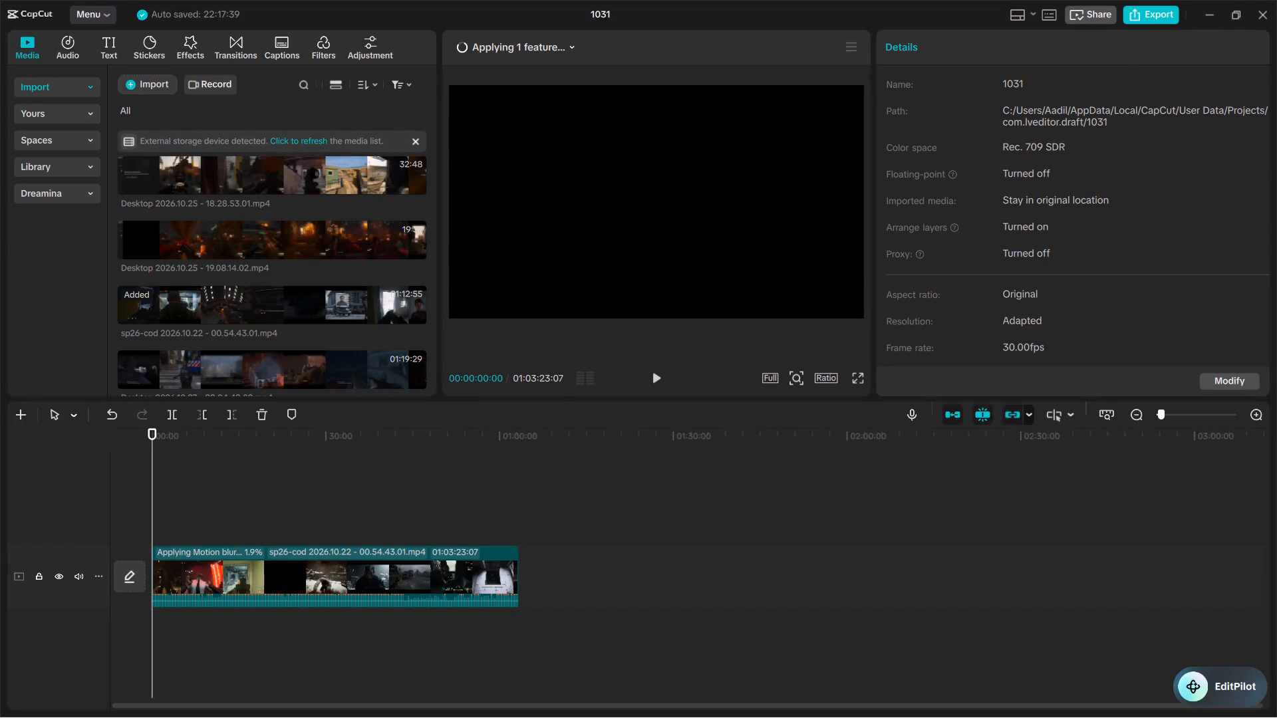
Preview the opening of the sp26-cod clip on the timeline, and scrub ahead to about the six-minute mark.
right_click(1101, 49)
left_click(309, 559)
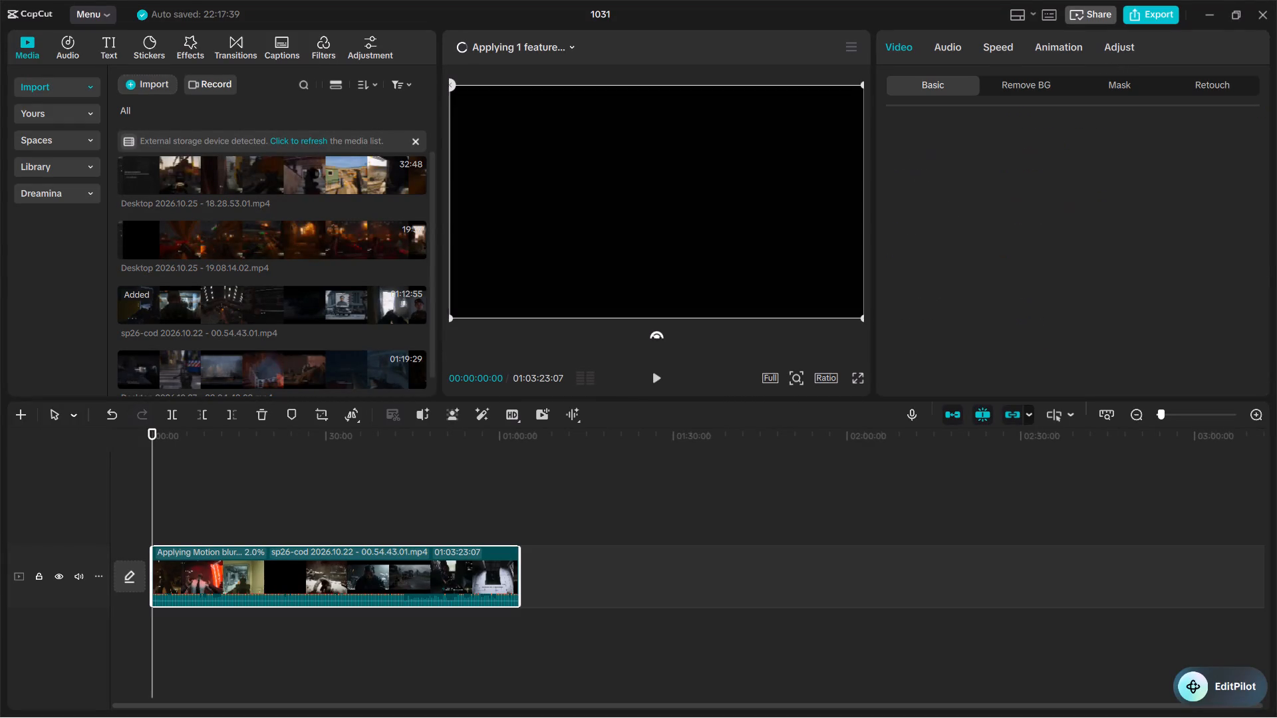
key("space")
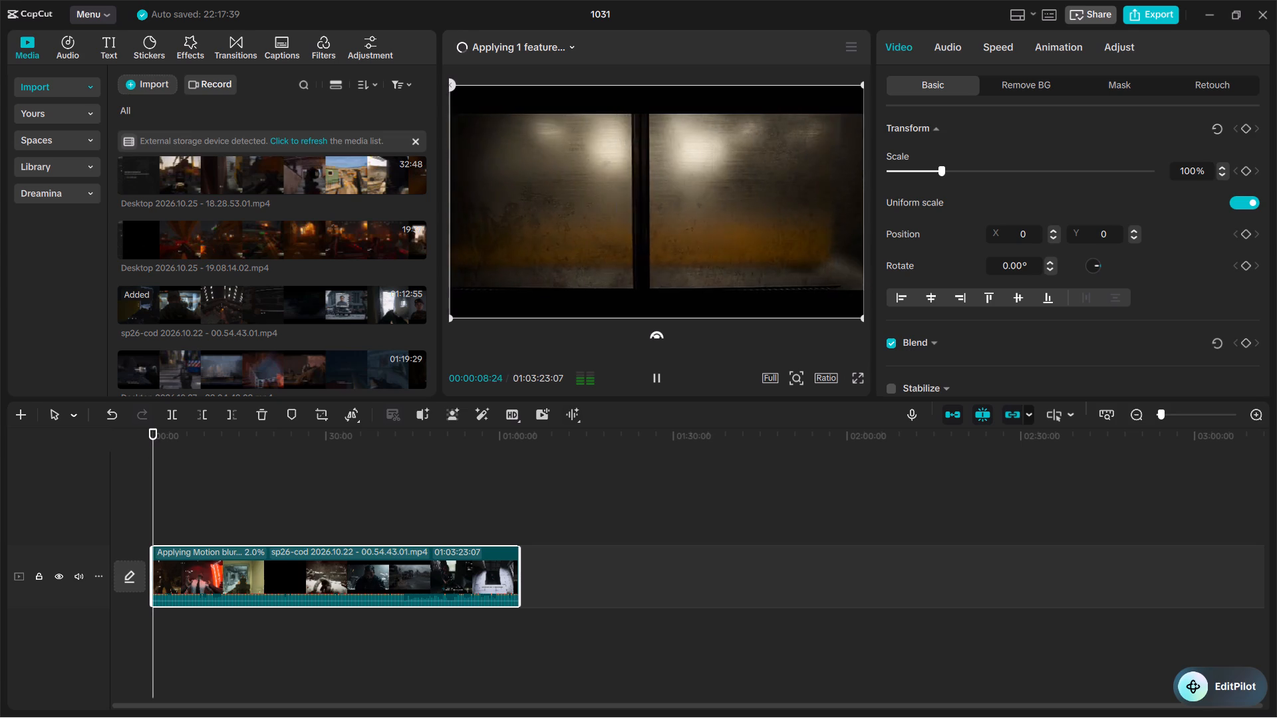
key("space")
left_click_drag(1056, 635, 1276, 598)
key("space")
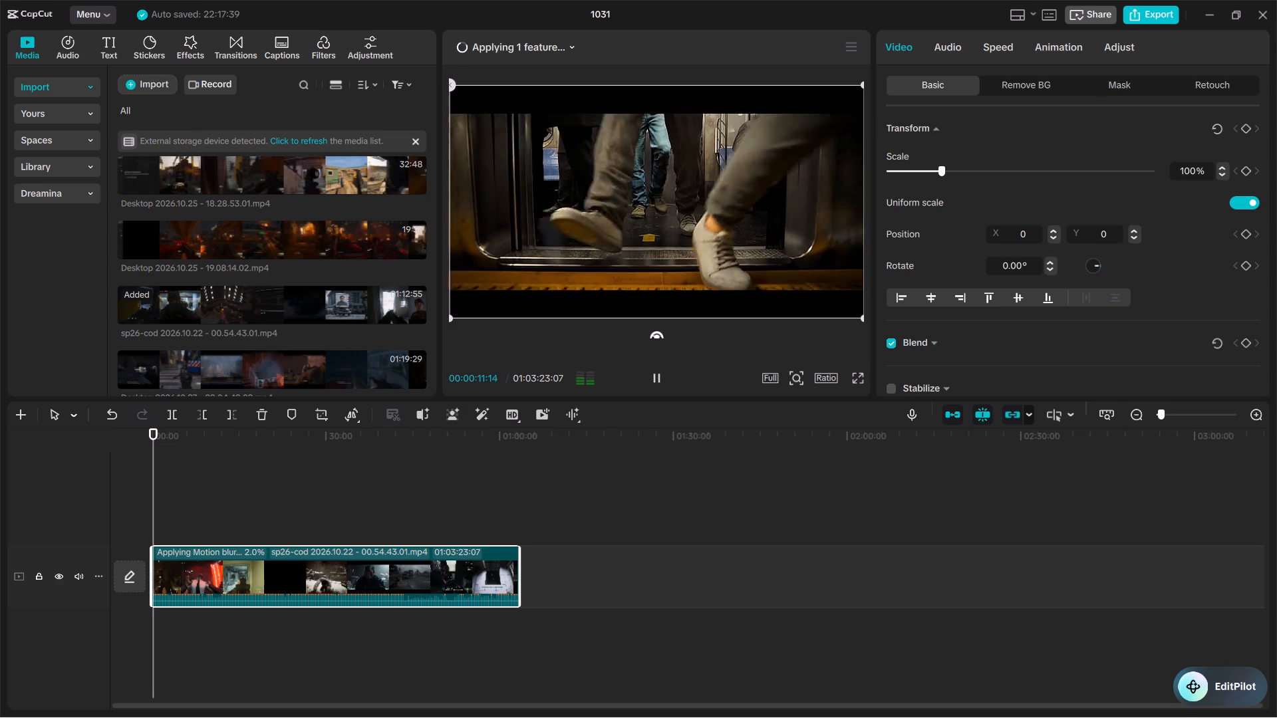
left_click_drag(170, 438, 187, 438)
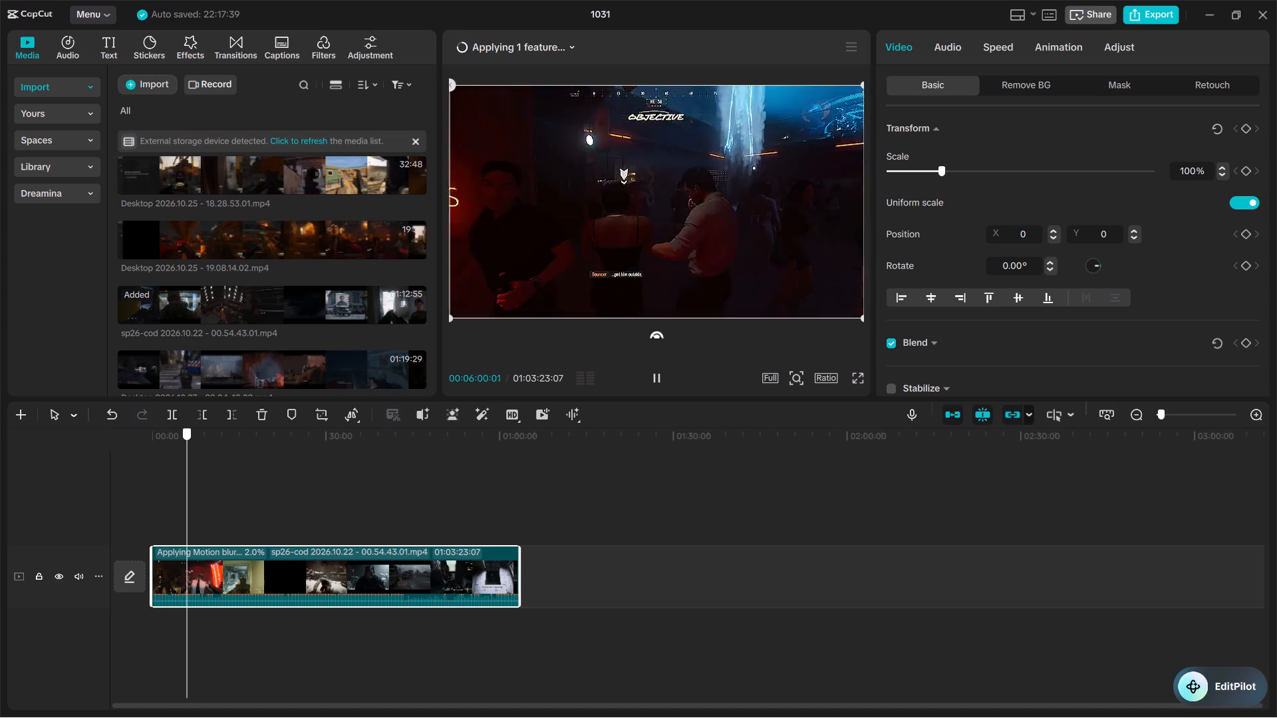
left_click_drag(187, 438, 189, 438)
Return the playhead to the start of the timeline and play the sp26-cod clip from the beginning.
left_click_drag(189, 438, 154, 441)
scroll(249, 497, "up", 6, "ctrl")
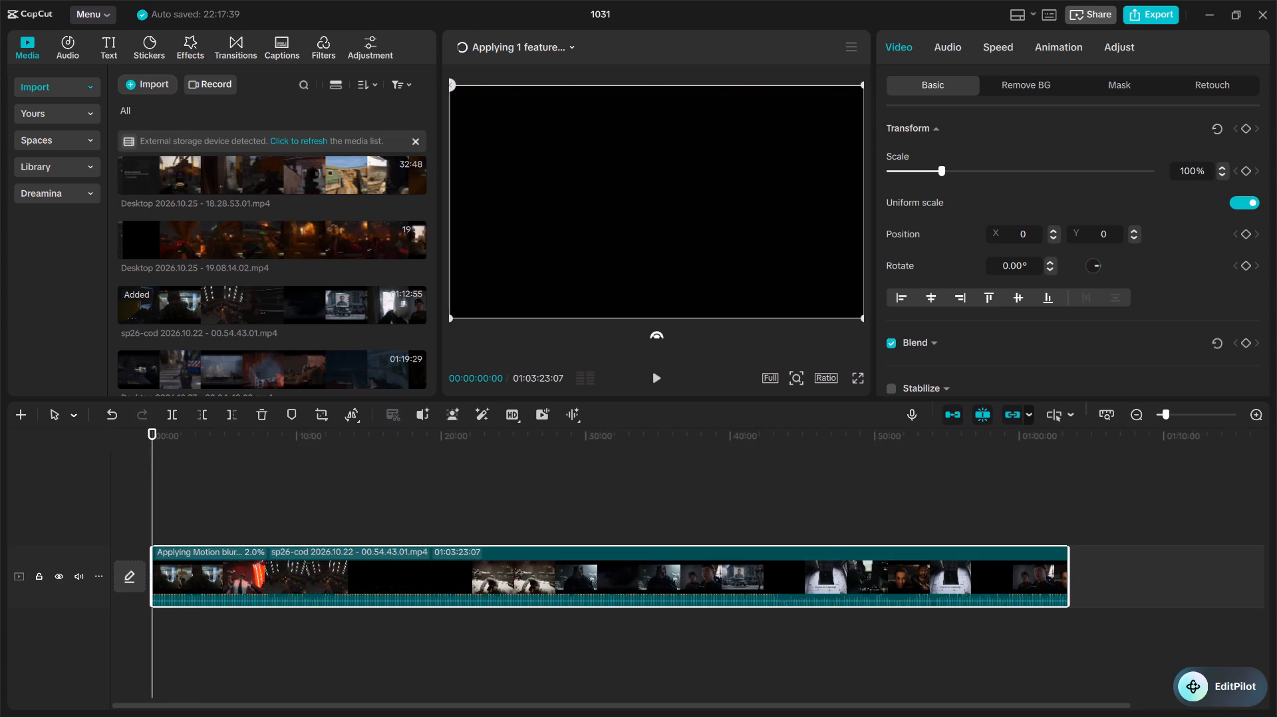
scroll(249, 497, "up", 1, "ctrl")
key("space")
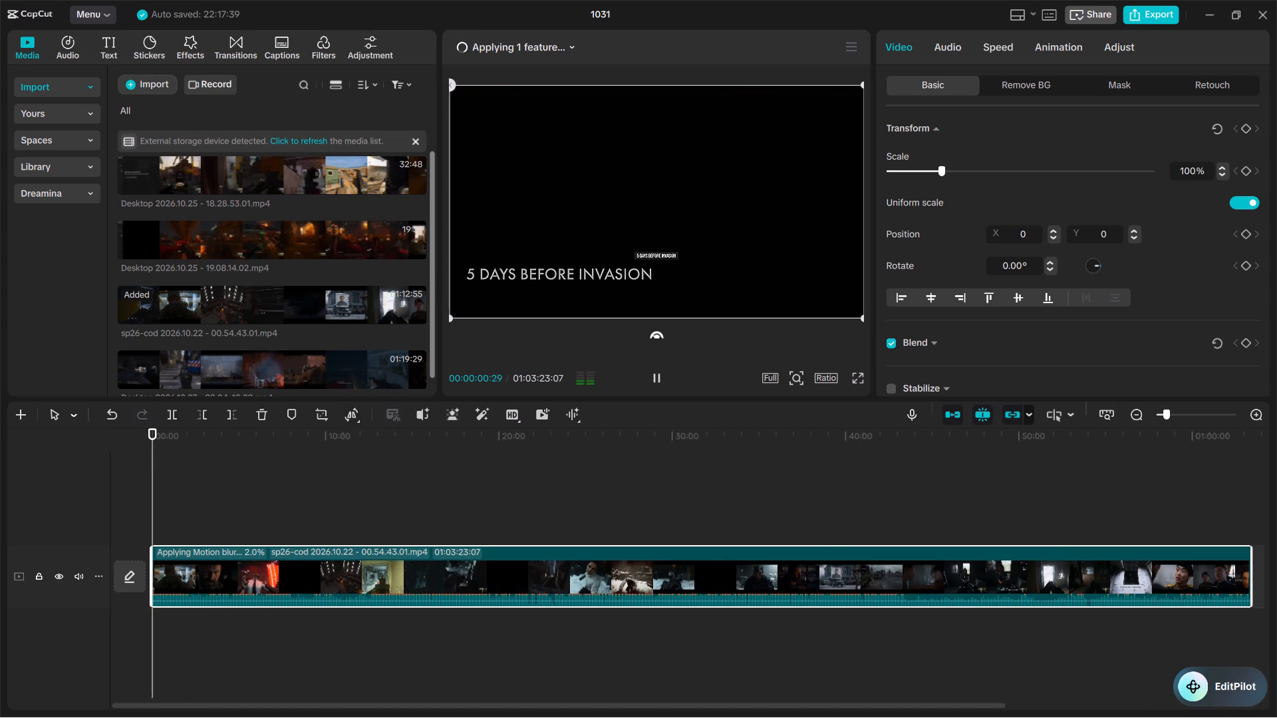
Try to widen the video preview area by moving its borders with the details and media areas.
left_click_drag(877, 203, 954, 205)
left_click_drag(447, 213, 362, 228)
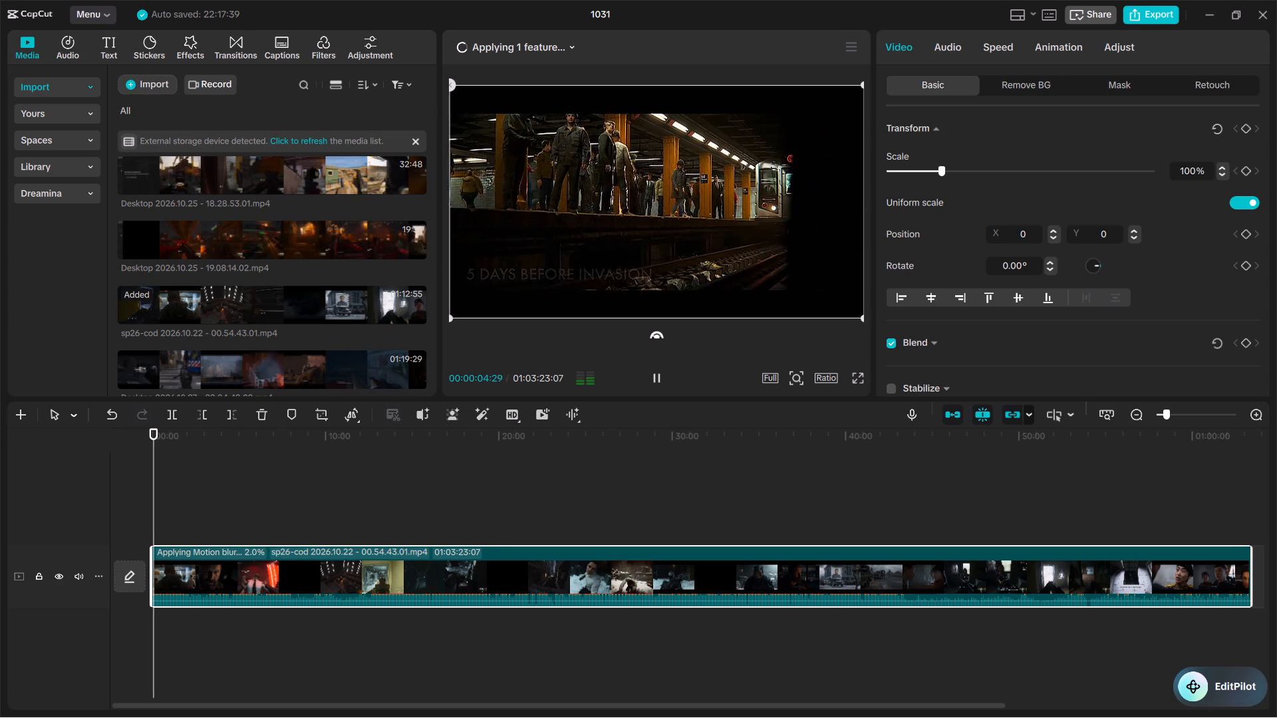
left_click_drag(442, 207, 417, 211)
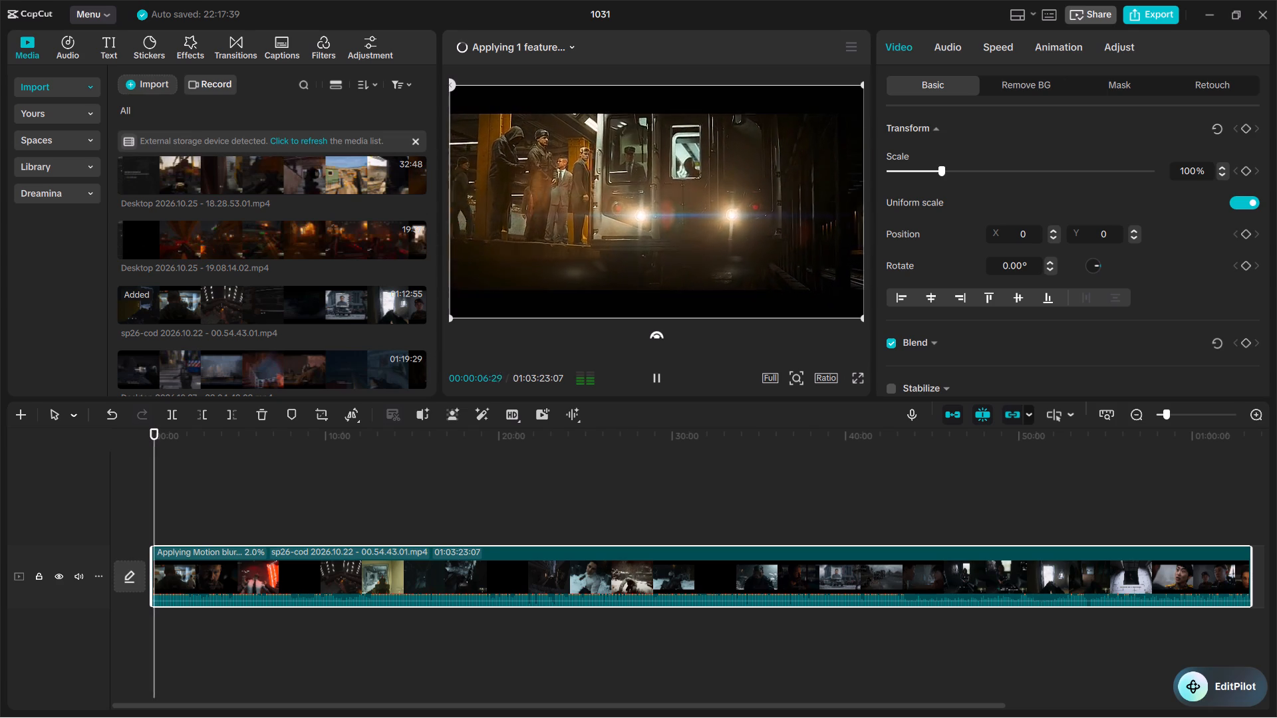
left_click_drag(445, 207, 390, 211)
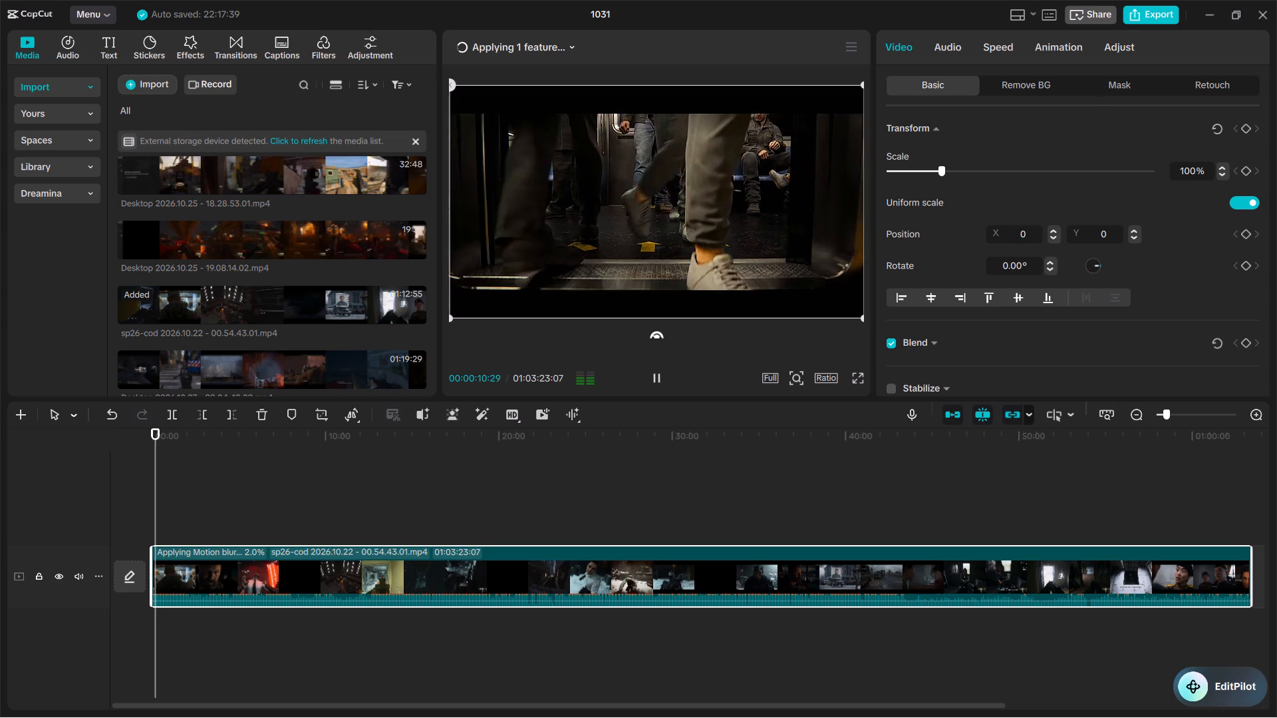
Check the progress details of the feature being applied to the clip, and close them again.
left_click(529, 50)
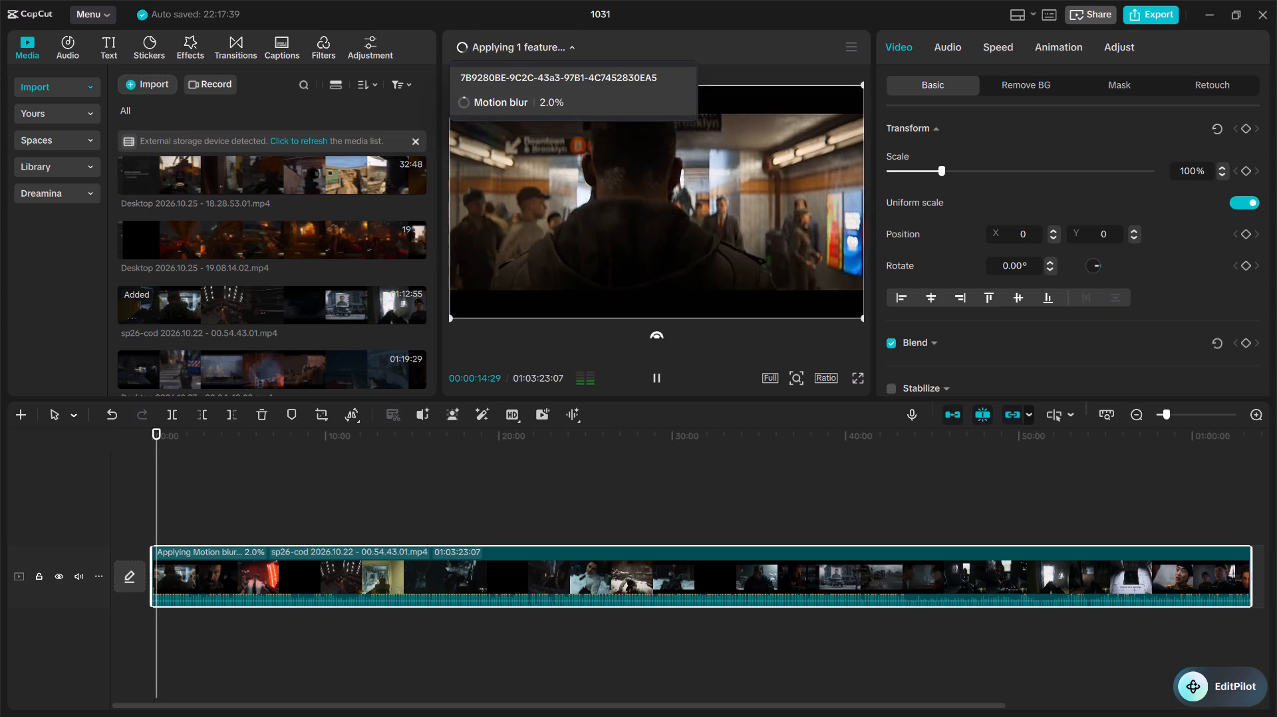
left_click(529, 50)
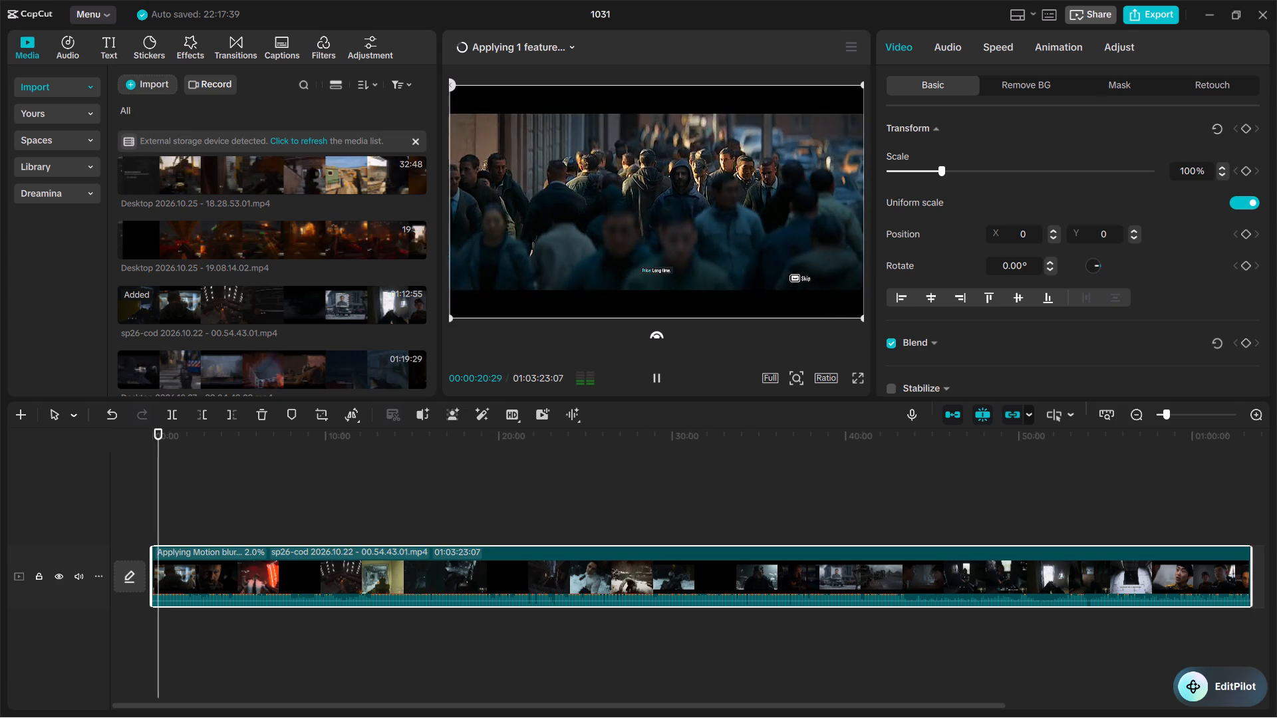
Watch a little more of the clip's opening cutscene and pause playback at about 23 seconds.
key("space")
key("space")
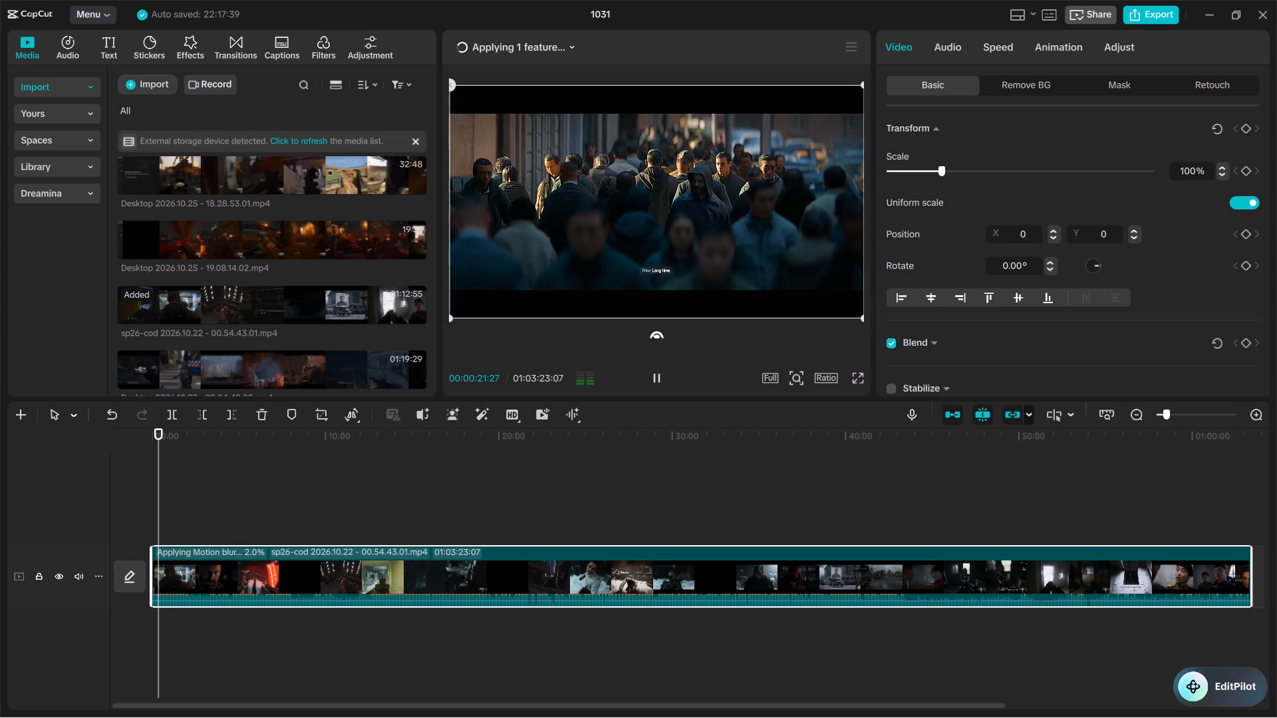
key("space")
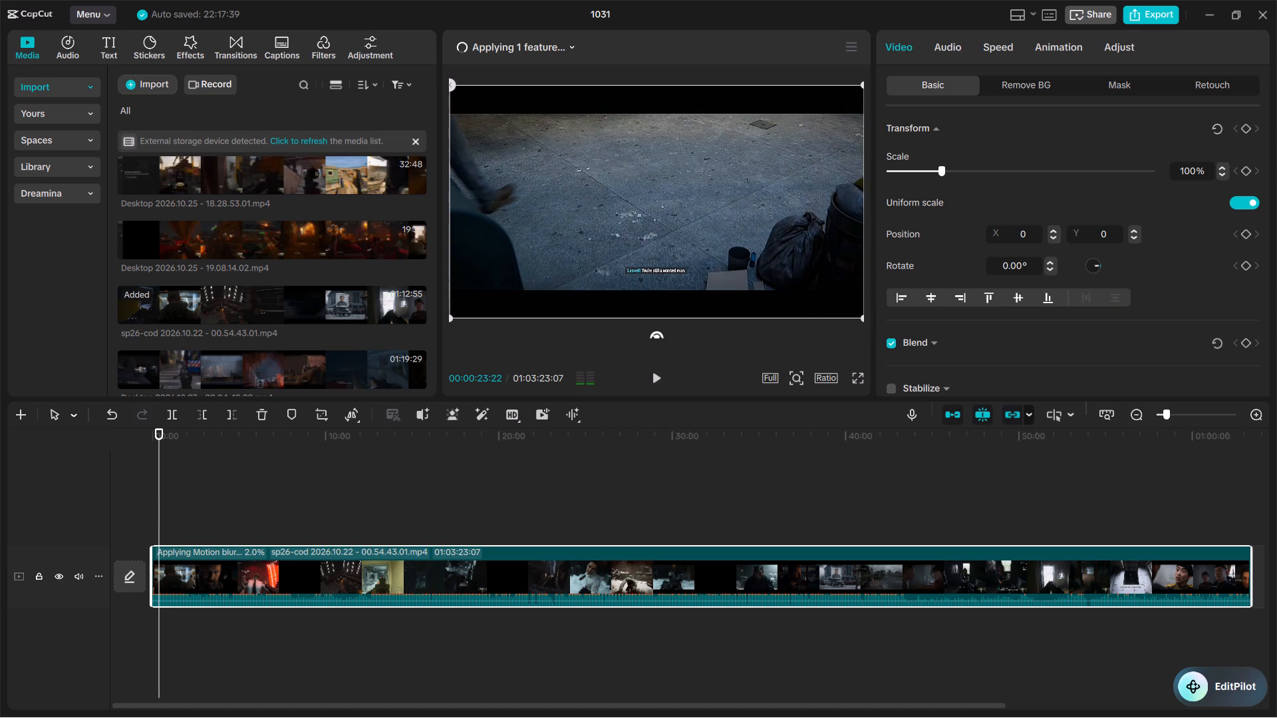
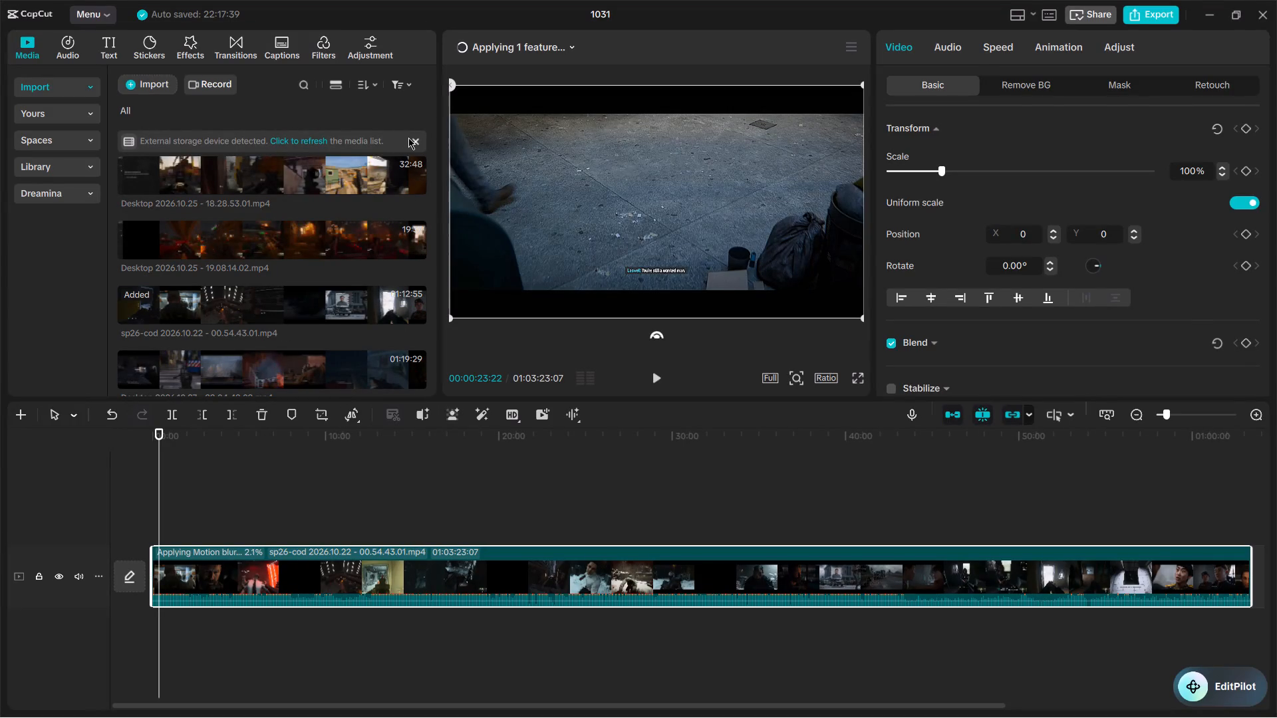
Dismiss the external storage device notice in the media list.
left_click(412, 140)
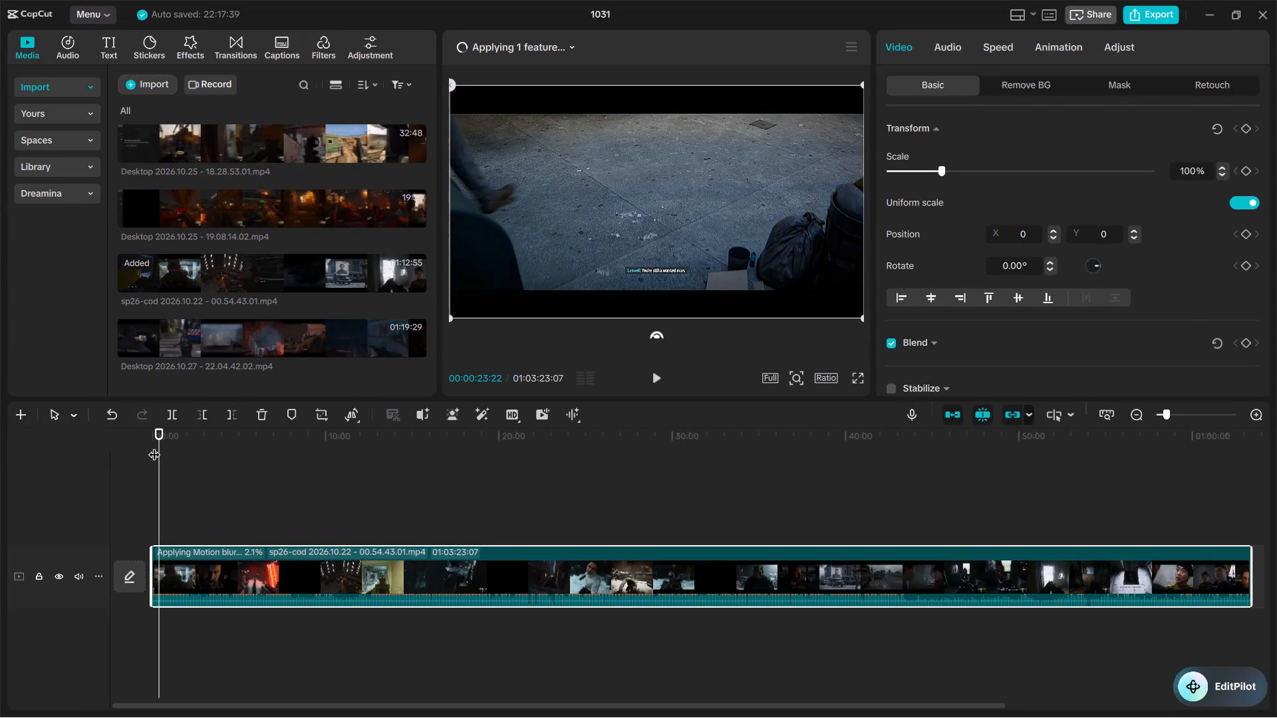
Return the playhead to the start of the timeline and briefly replay the clip's opening.
left_click_drag(167, 437, 150, 442)
key("space")
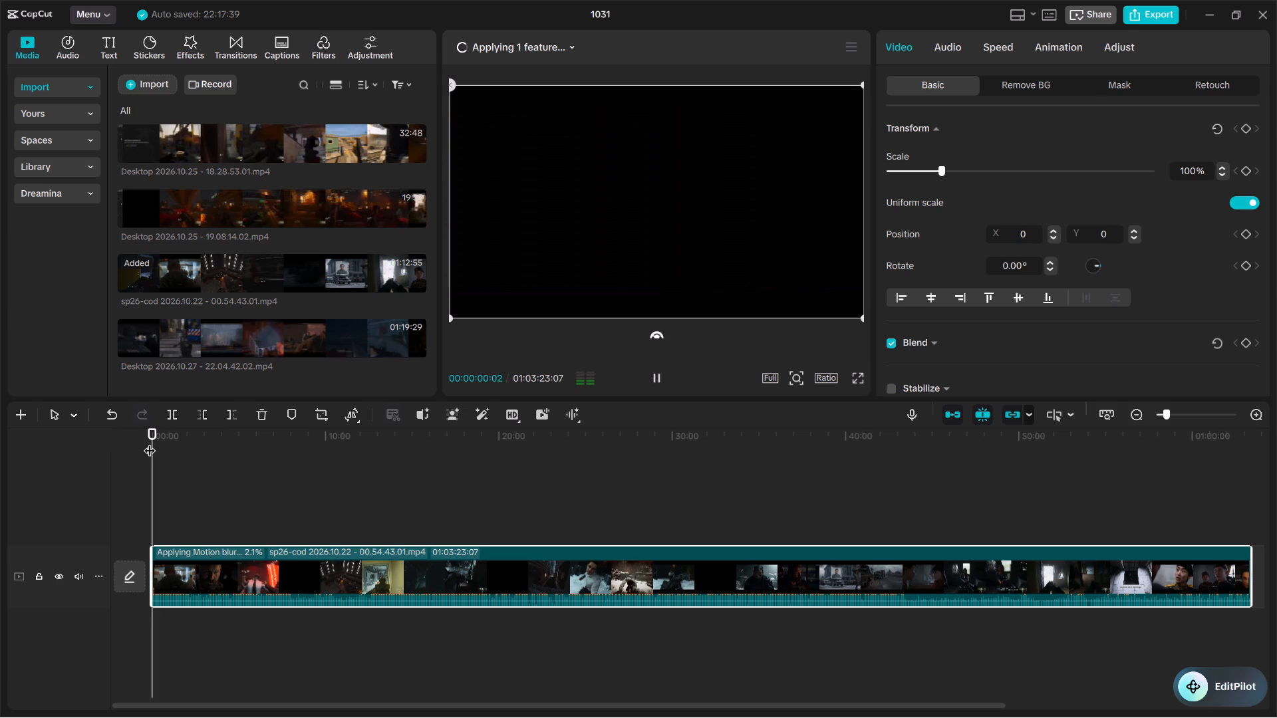
left_click(170, 444)
key("space")
left_click(158, 438)
left_click_drag(156, 438, 150, 440)
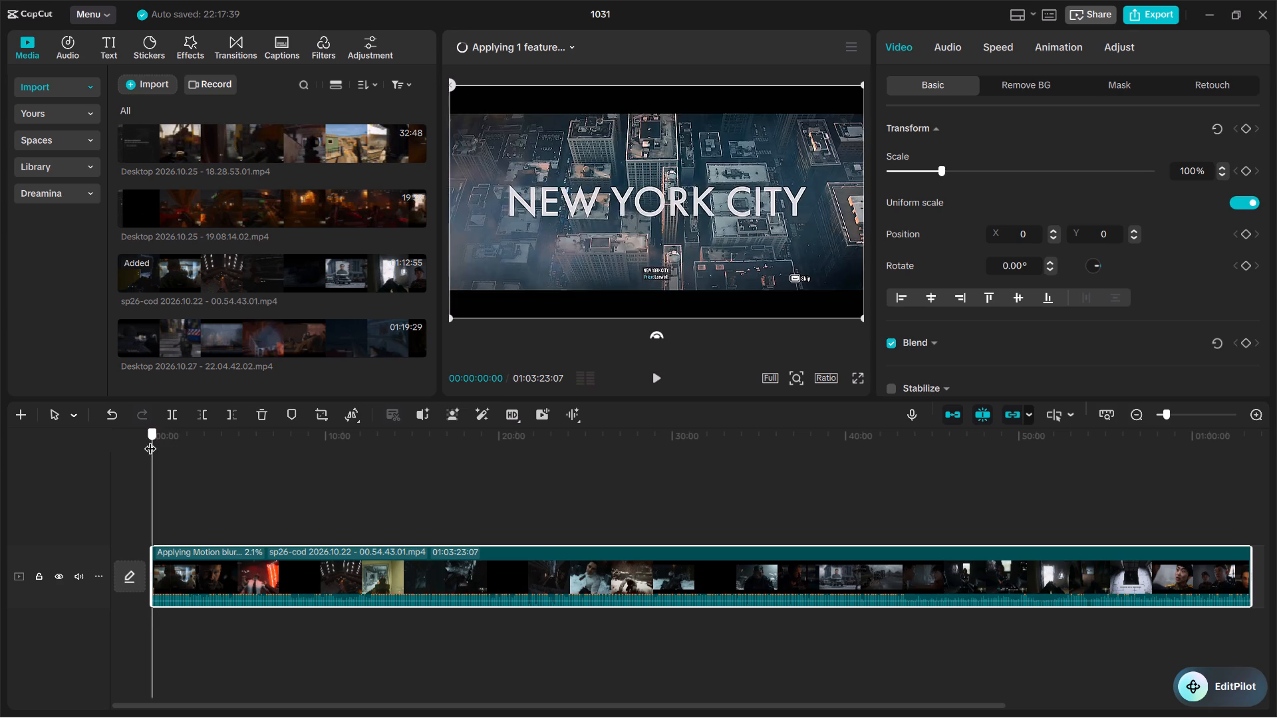
Play the cutscene from about 40 seconds and advance frame by frame from about 42 seconds.
left_click_drag(150, 440, 164, 438)
key("space")
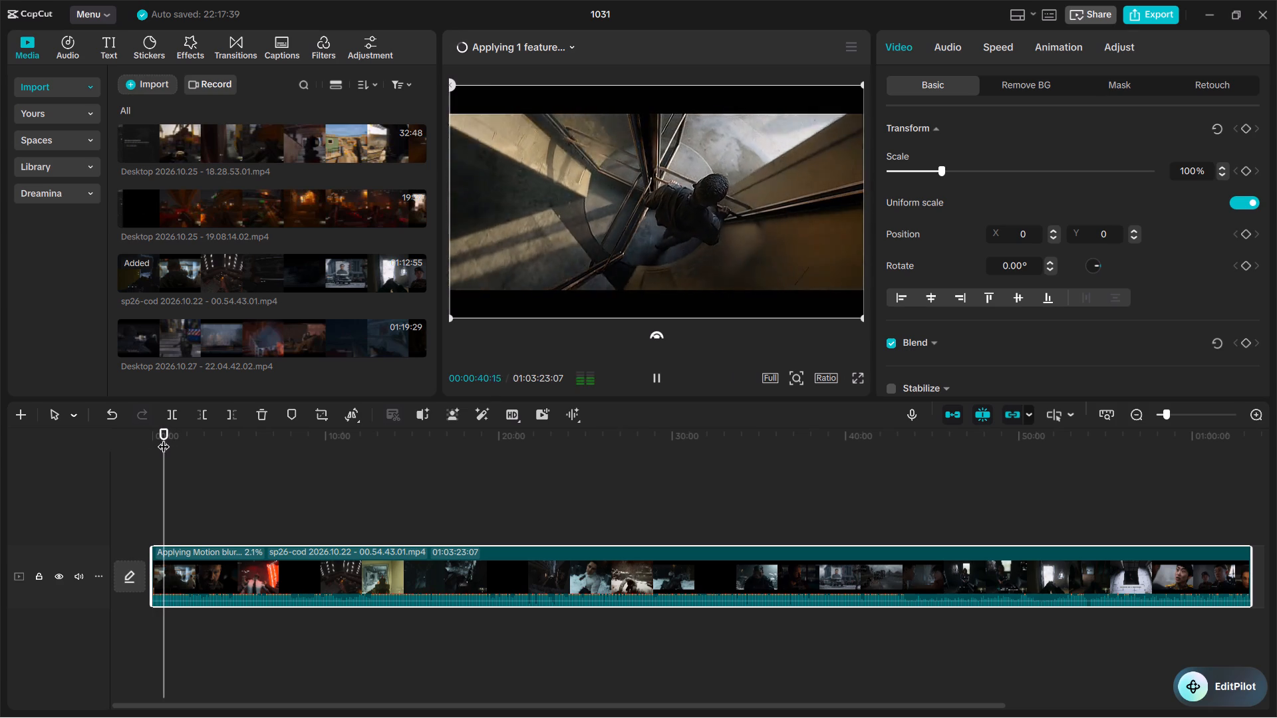
key("Right")
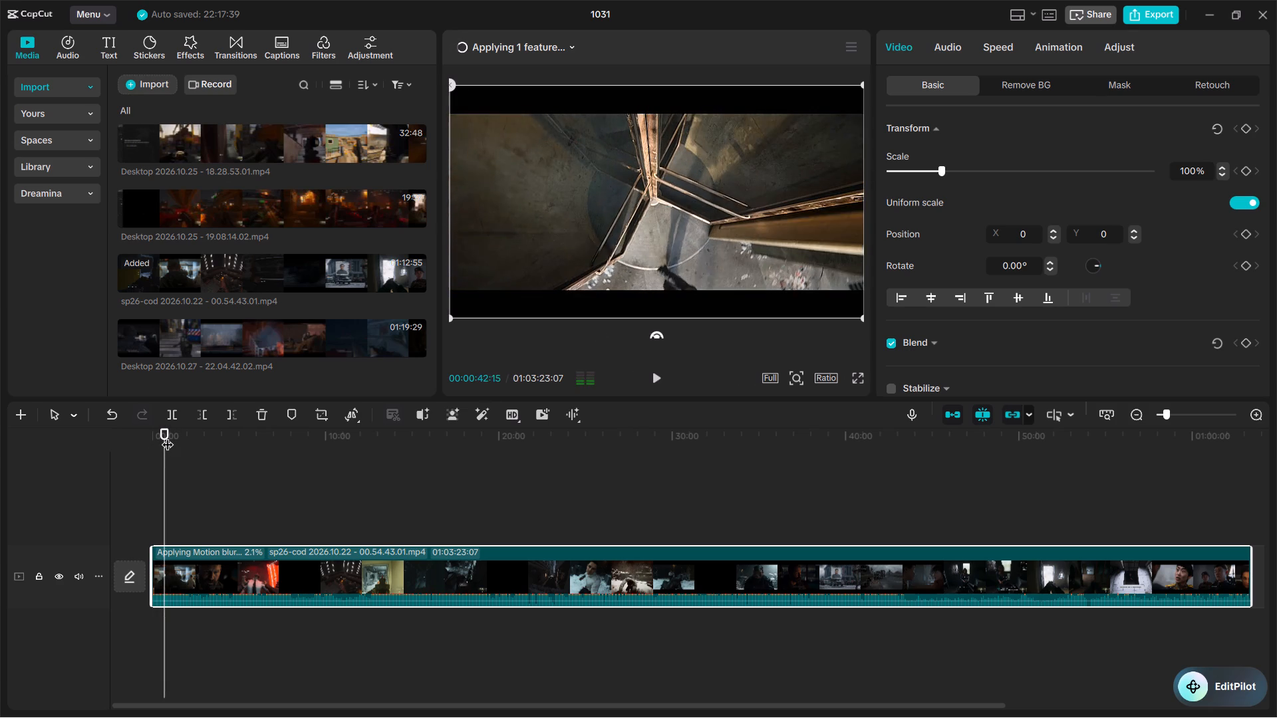
key("Right")
key("Right")
key("Right")
key("Right")
key("Right")
key("Right")
key("Right")
key("Right")
key("Right")
key("Right")
key("Right")
key("Right")
key("Right")
key("Right")
key("Right")
key("Right")
key("Right")
key("Right")
key("Right")
key("Right")
Move the playhead to about 1:11 and watch the cutscene of the woman at the laptop.
left_click(173, 434)
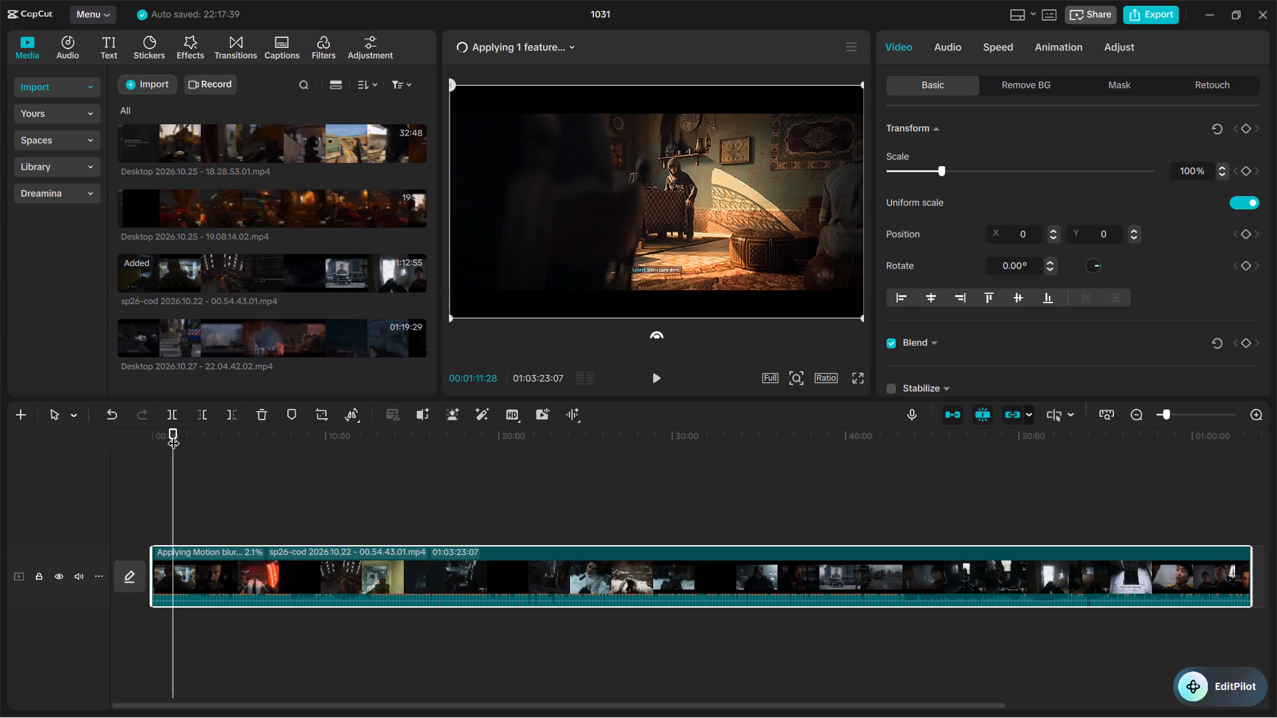
key("Right")
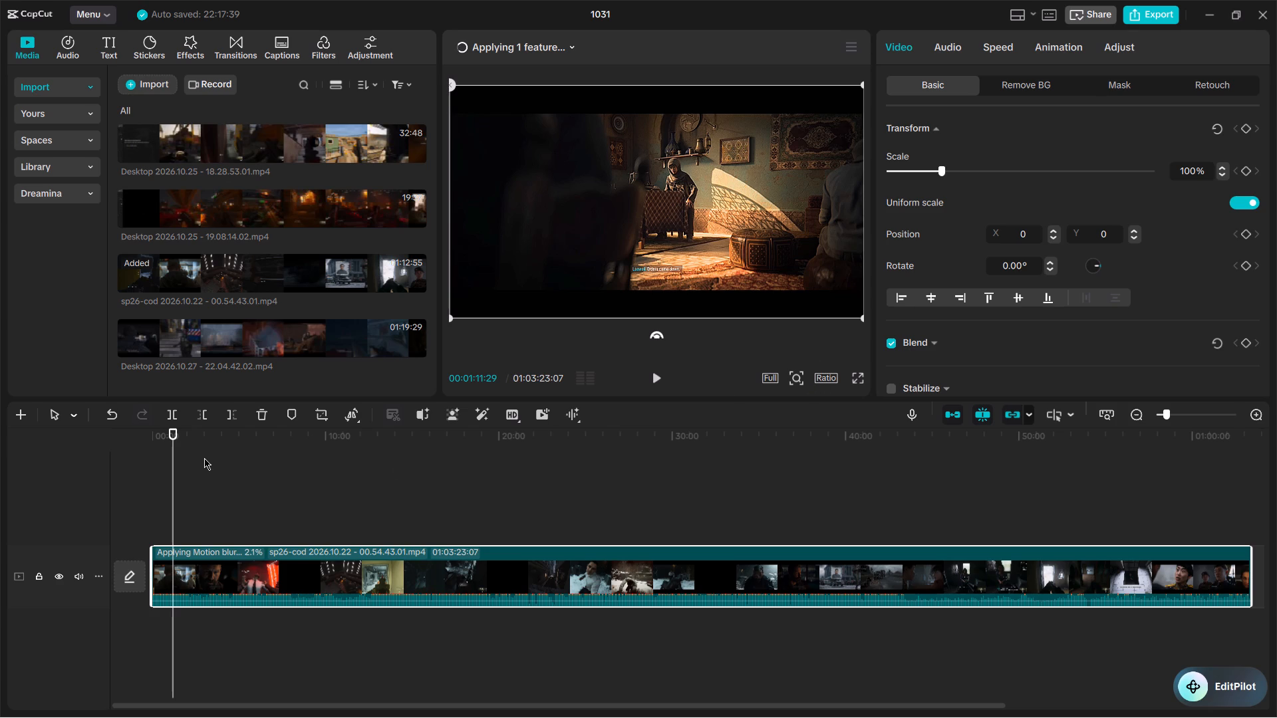
key("space")
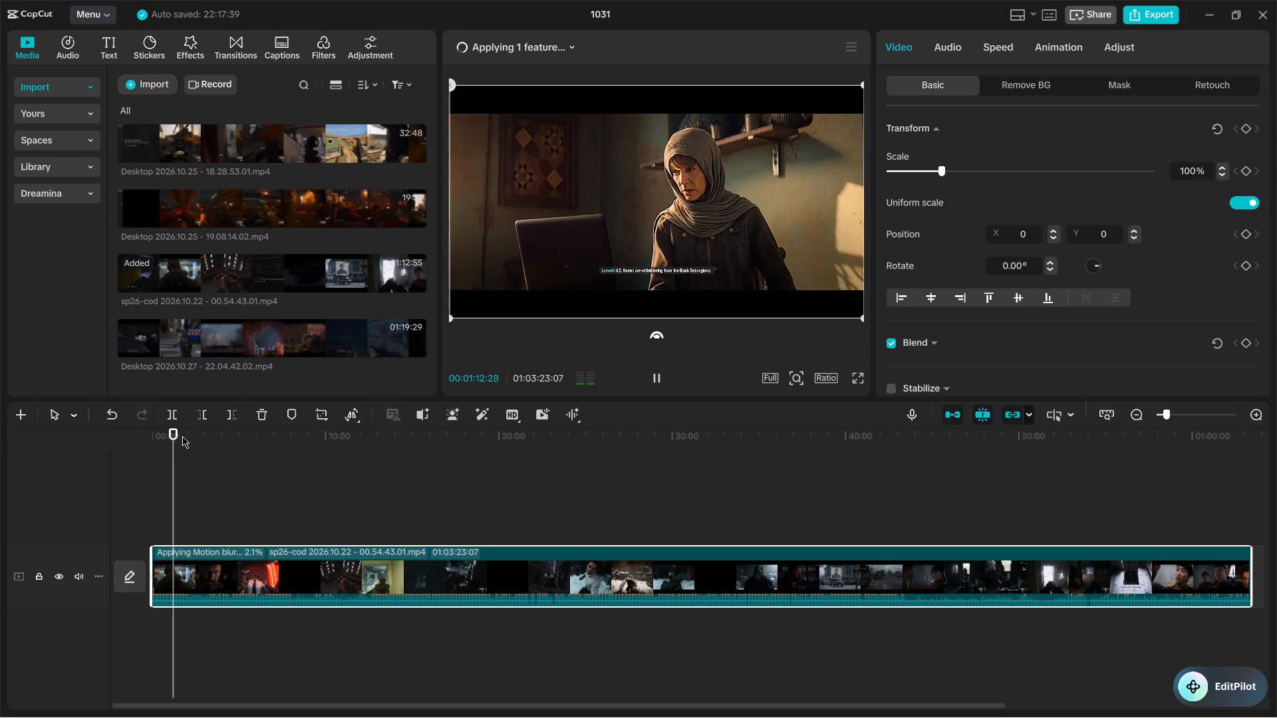
key("space")
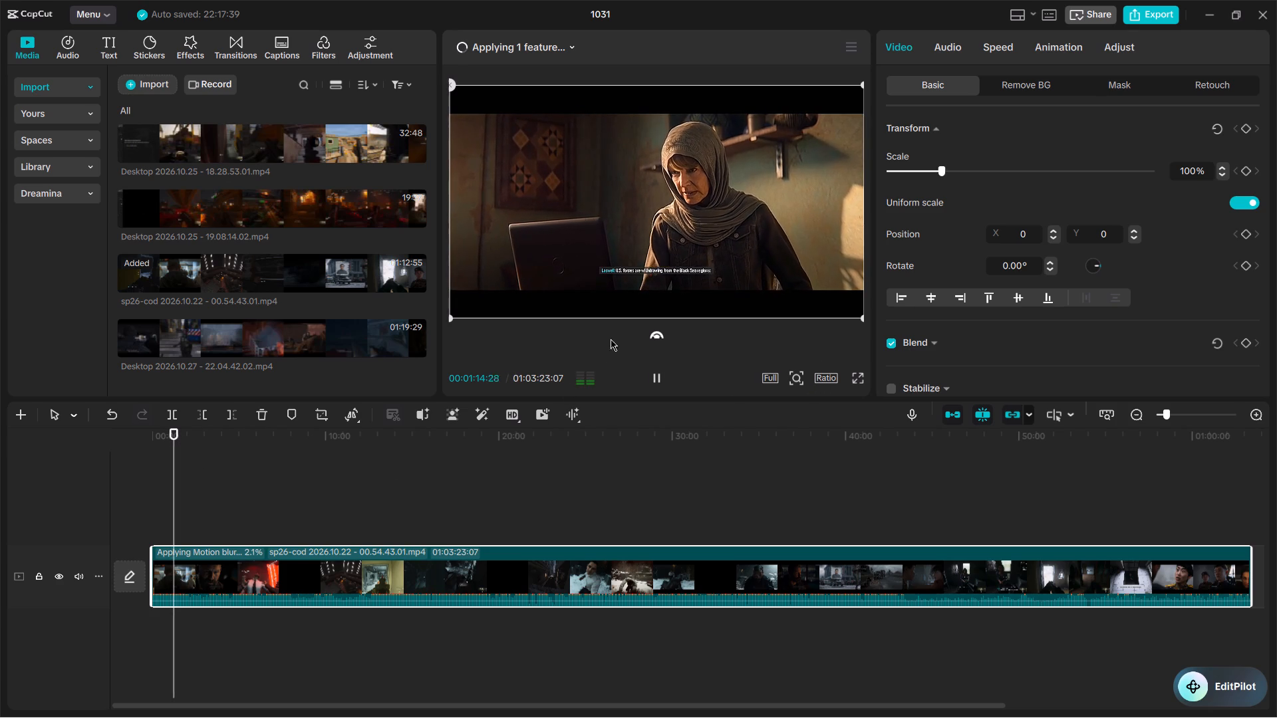
left_click(657, 335)
left_click(657, 336)
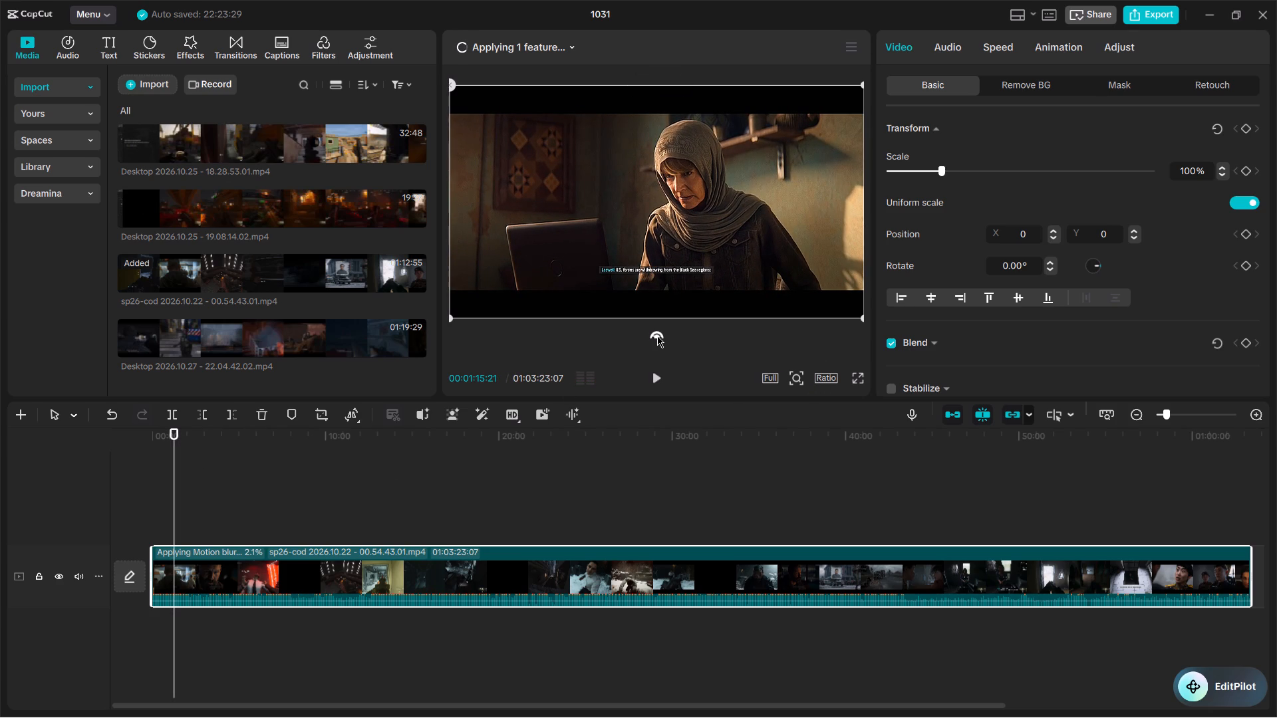
key("space")
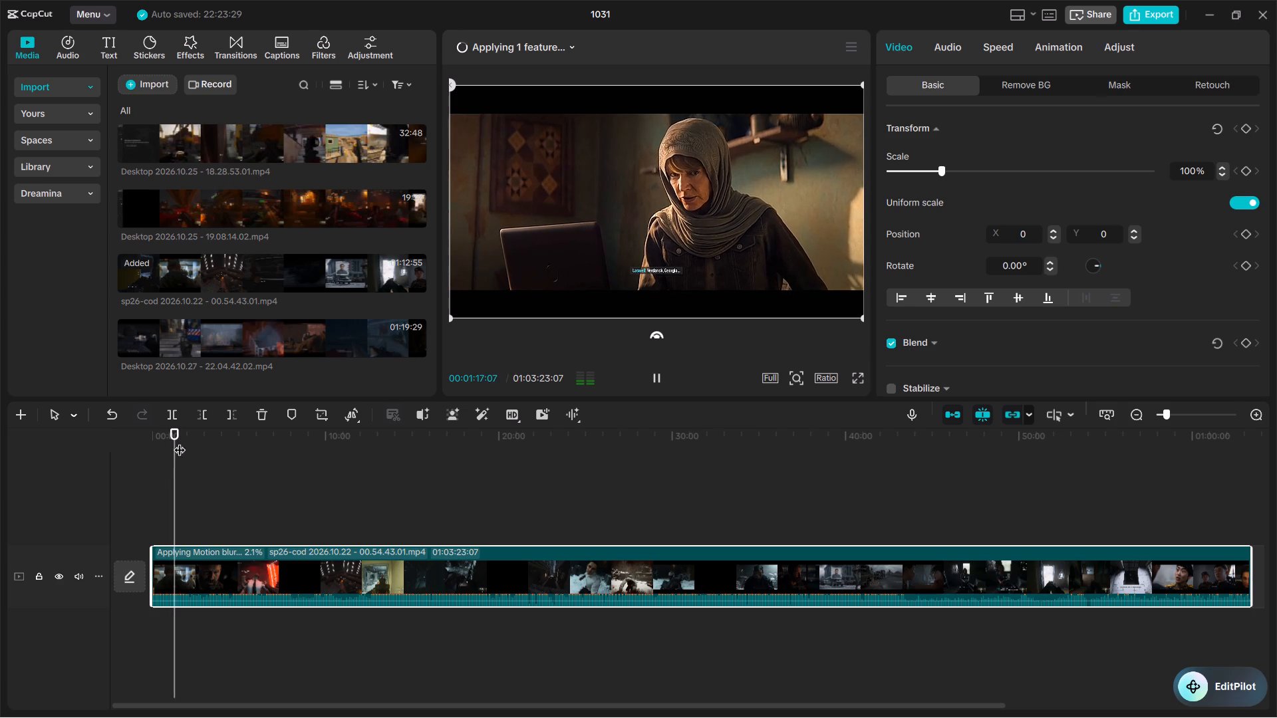
Skim the clip between about 1:48 and 4:06, returning the playhead to the nightclub entrance shot at about 3:27.
left_click(184, 436)
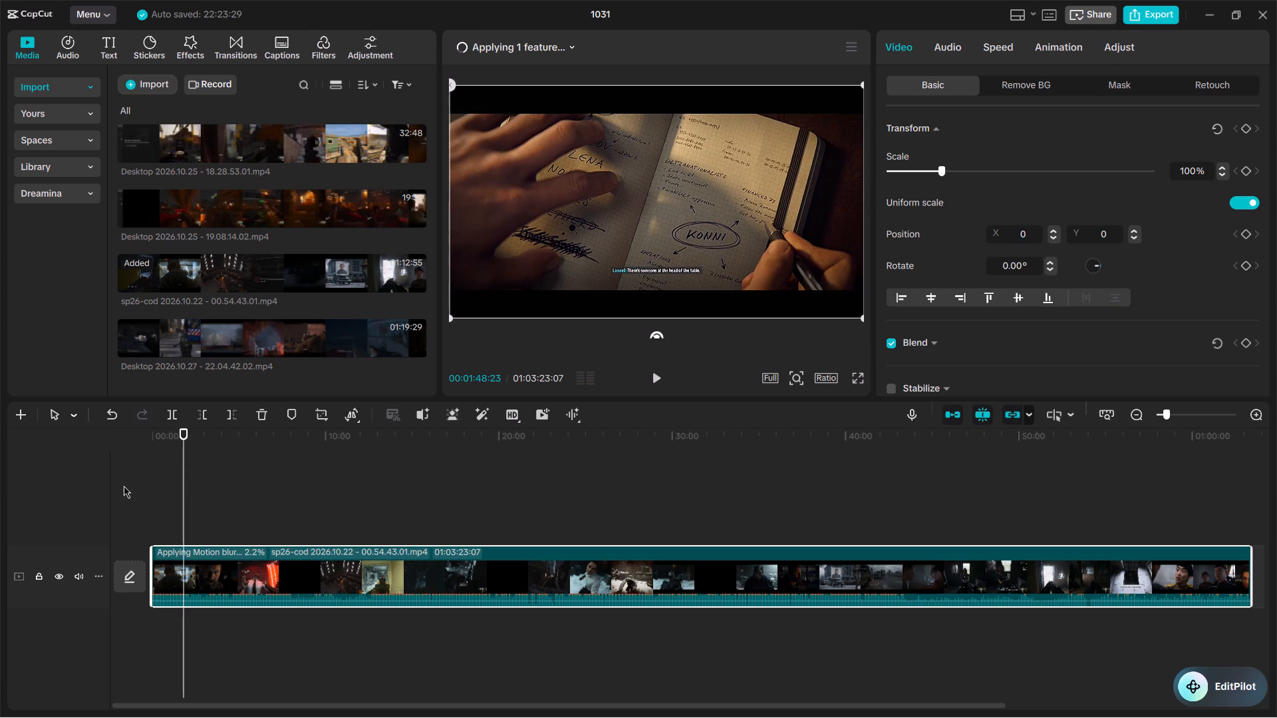
left_click(197, 435)
left_click(212, 437)
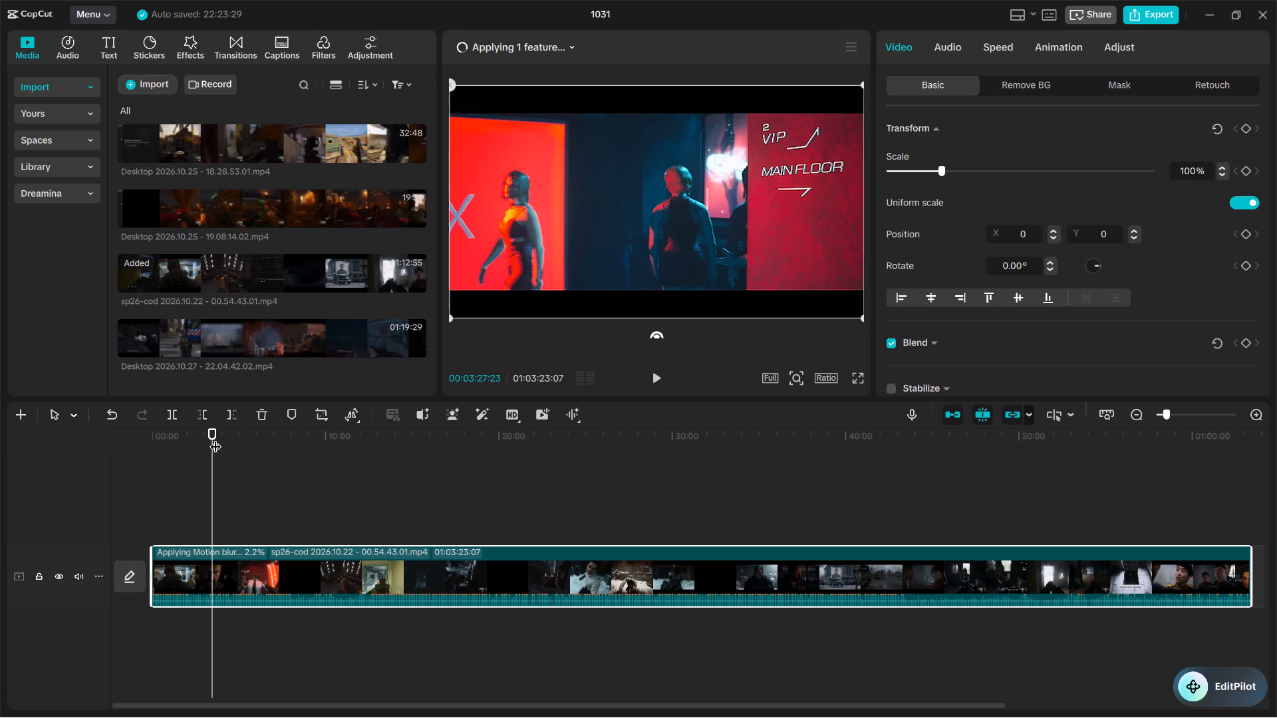
left_click(230, 439)
left_click(223, 440)
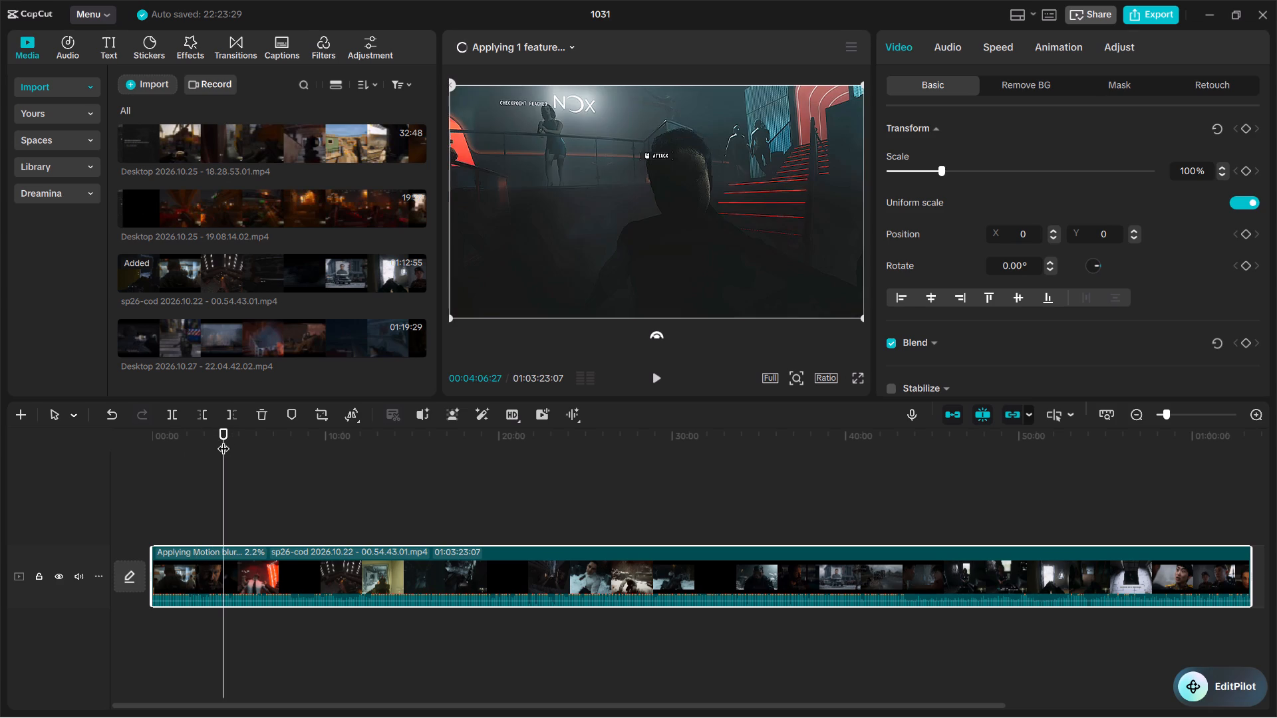
left_click(212, 439)
Play the nightclub entrance shot briefly and advance frame by frame to about 3:34.
key("space")
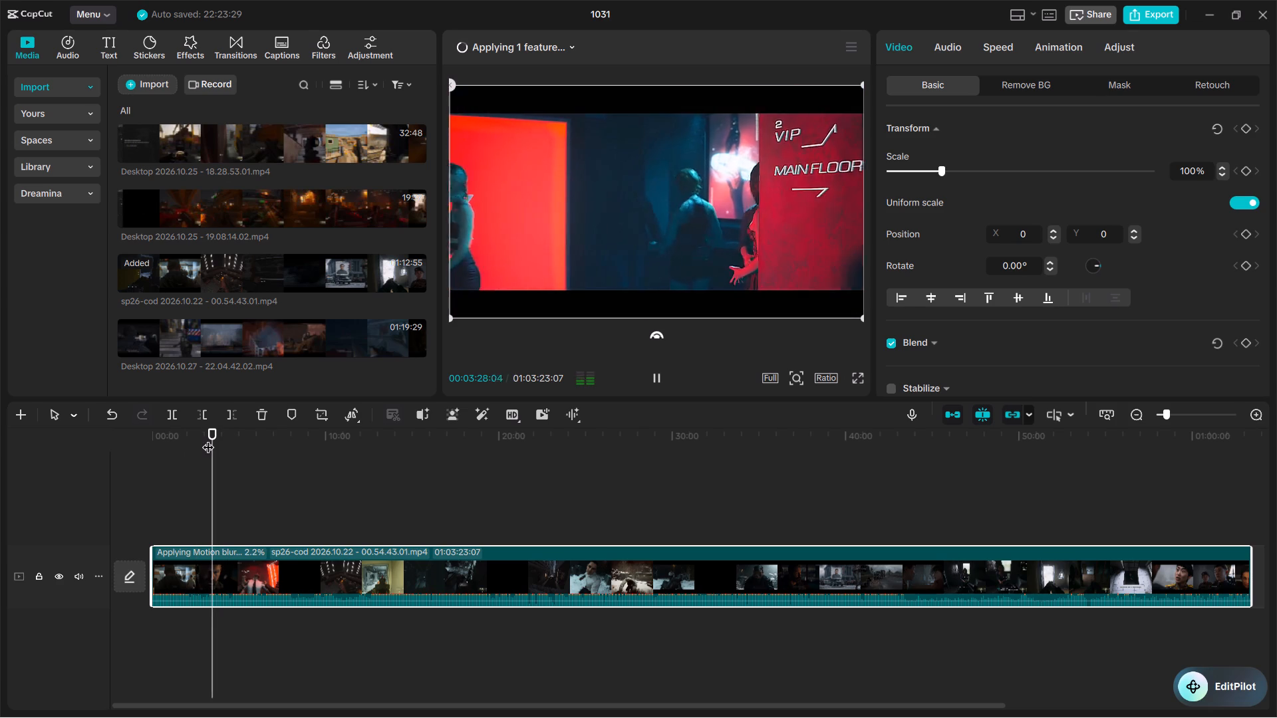
key("Right")
key("Right")
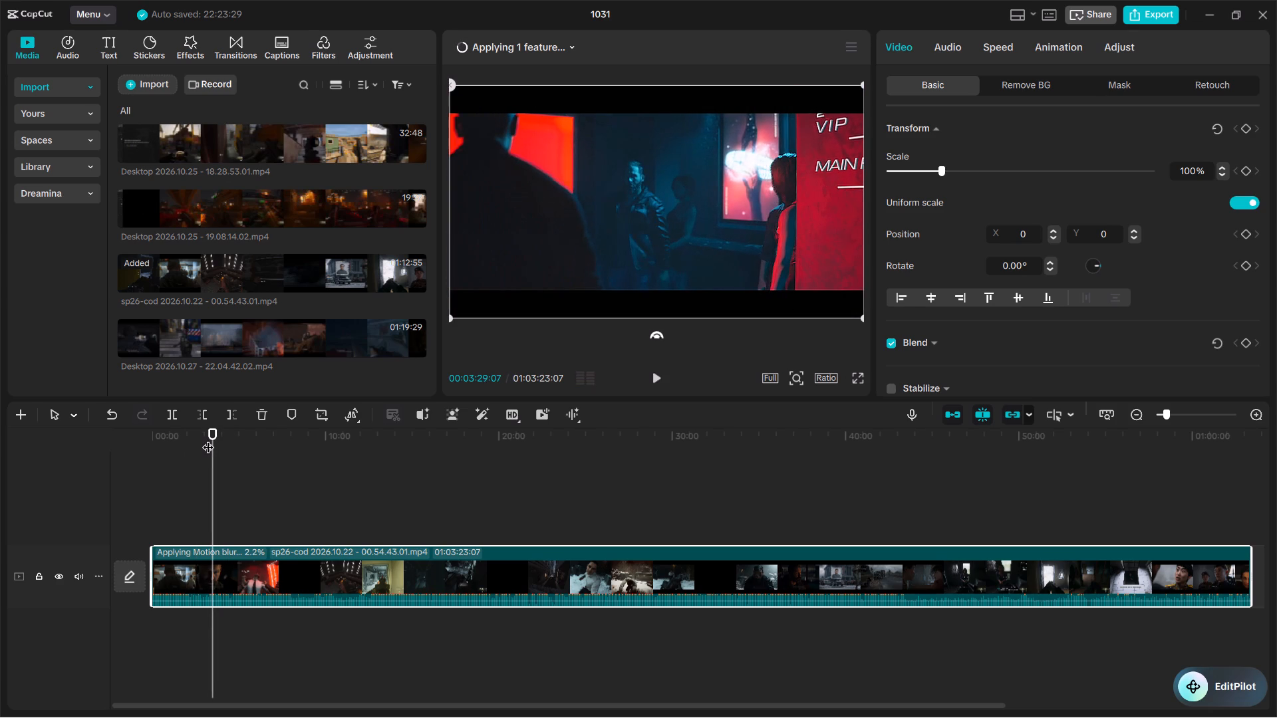
key("Right")
key("Right")
key("Right")
key("Right")
key("Right")
key("Right")
key("Right")
key("Right")
key("Right")
key("Right")
key("Right")
key("Right")
key("Right")
key("Right")
key("Right")
key("Right")
key("Right")
key("Right")
key("Right")
key("Right")
key("Right")
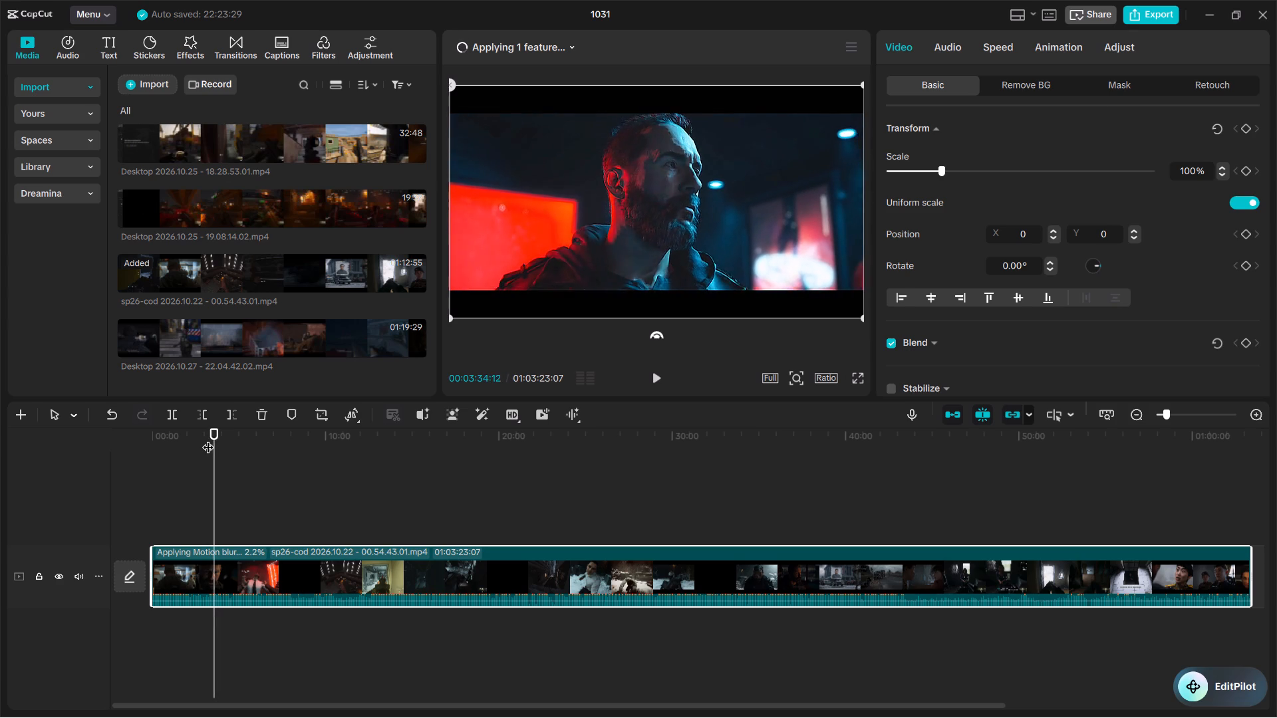
Watch the nightclub cutscene from about 3:34 and pause on the crowd shot at about 3:50.
key("space")
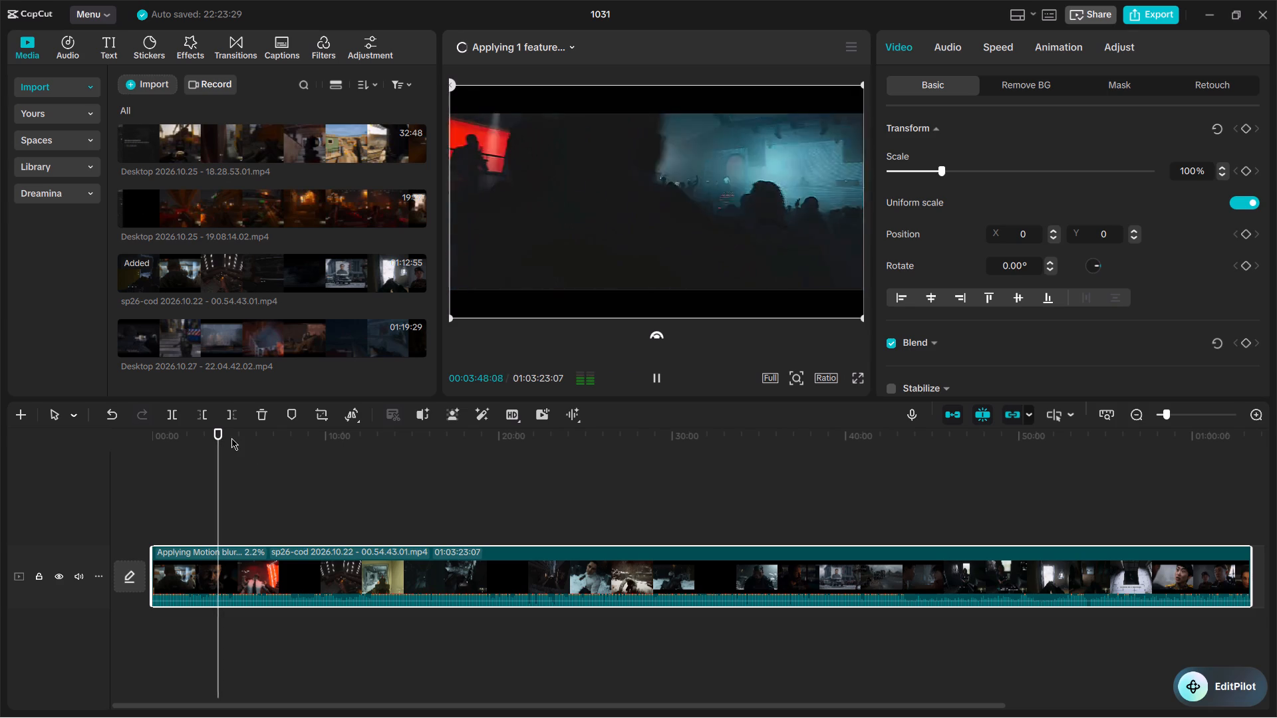
key("space")
key("space")
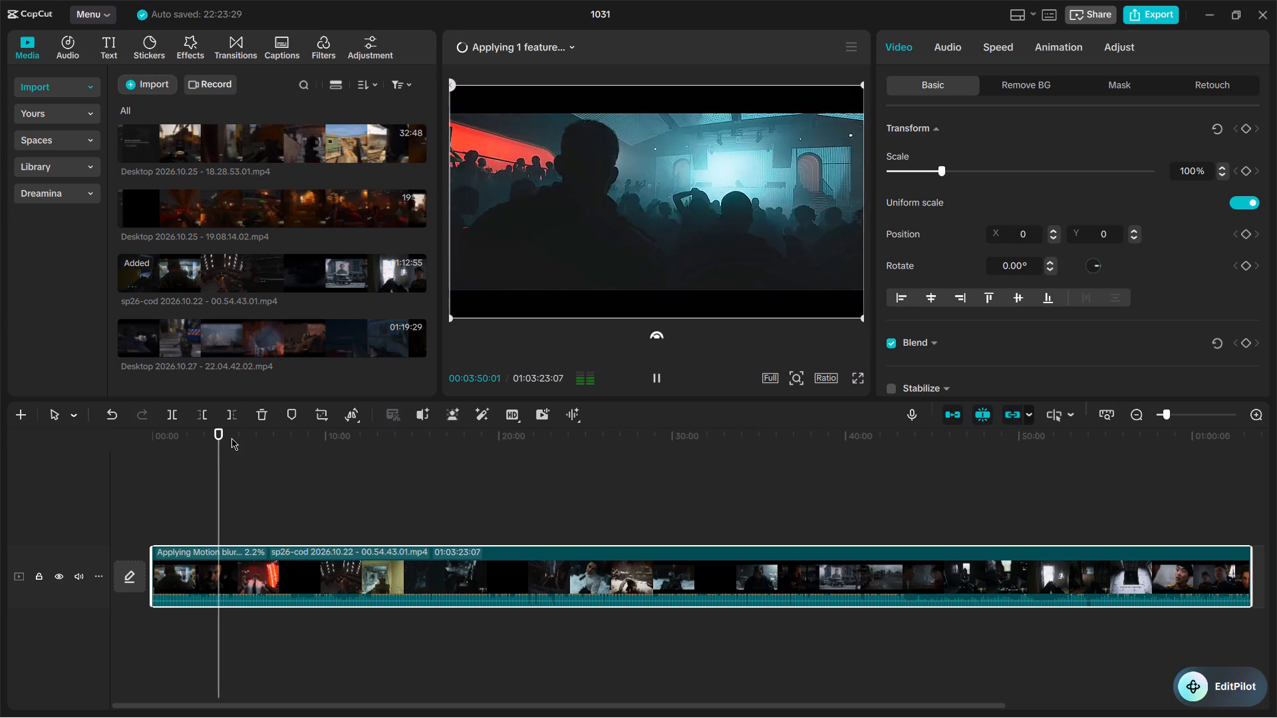
key("space")
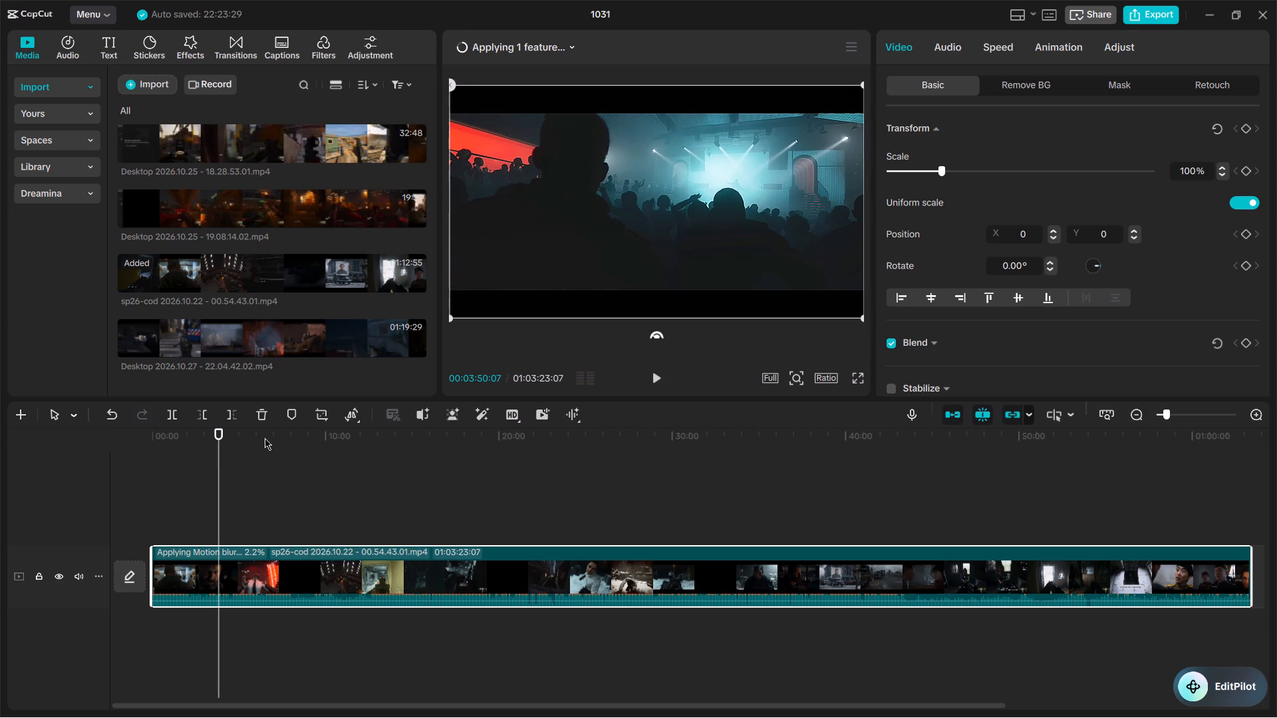
Continue through the nightclub crowd shot with short playback and frame-by-frame stepping, pausing at about 3:55.
key("space")
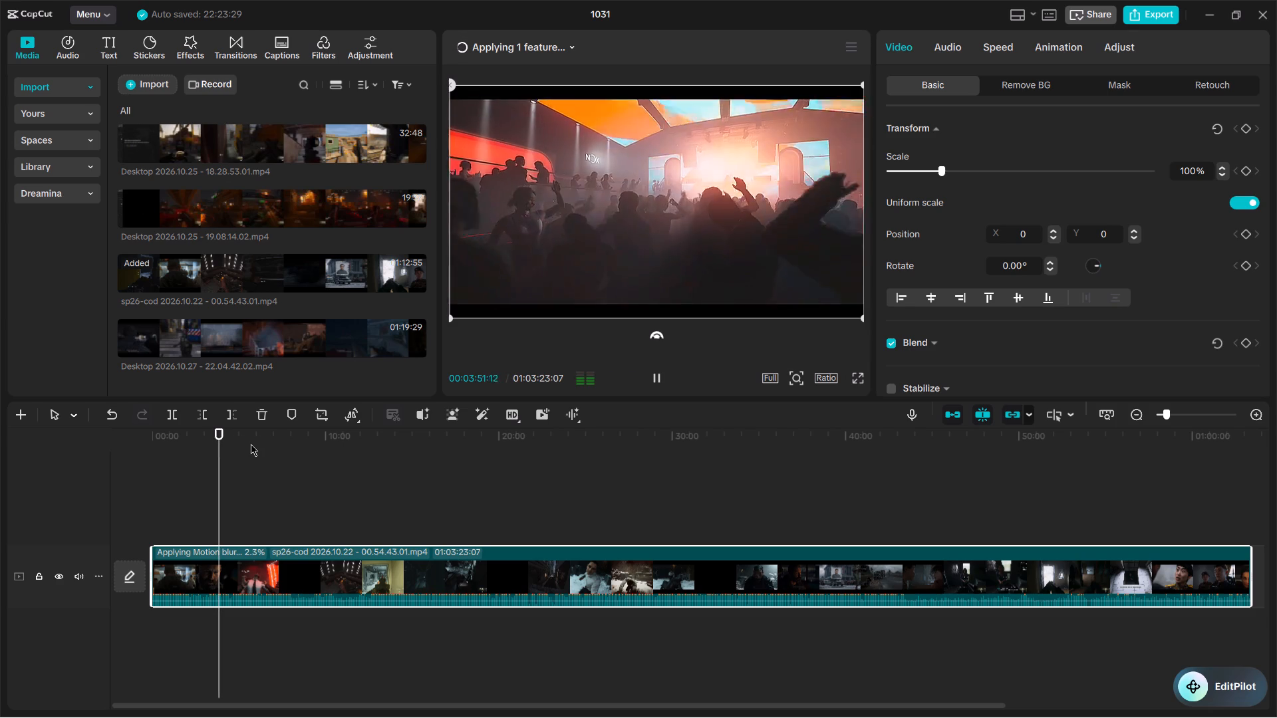
key("Right")
key("Right")
key("Right")
key("Right")
key("Right")
key("Right")
key("Right")
key("Right")
key("Right")
key("Right")
key("Right")
key("Right")
key("Right")
key("Right")
key("Right")
key("Right")
key("Right")
key("Right")
key("Right")
key("Right")
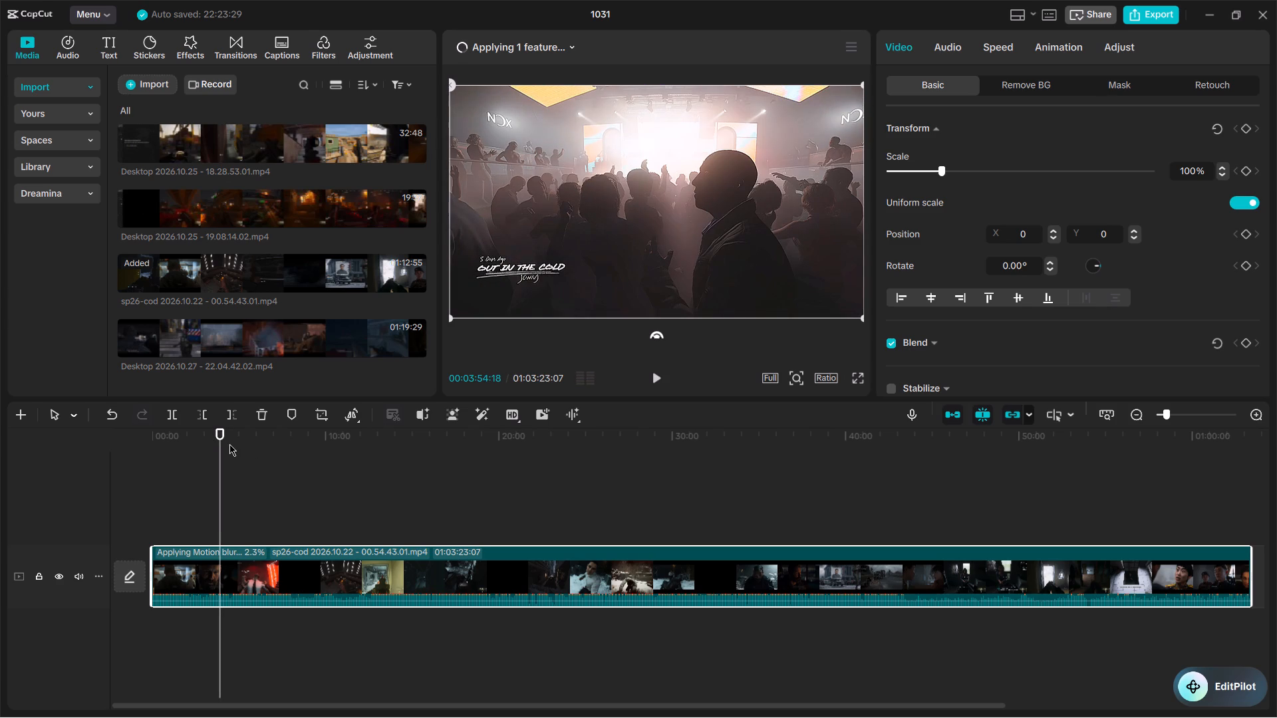
scroll(229, 444, "up", 7, "ctrl")
scroll(251, 506, "up", 7, "ctrl")
key("space")
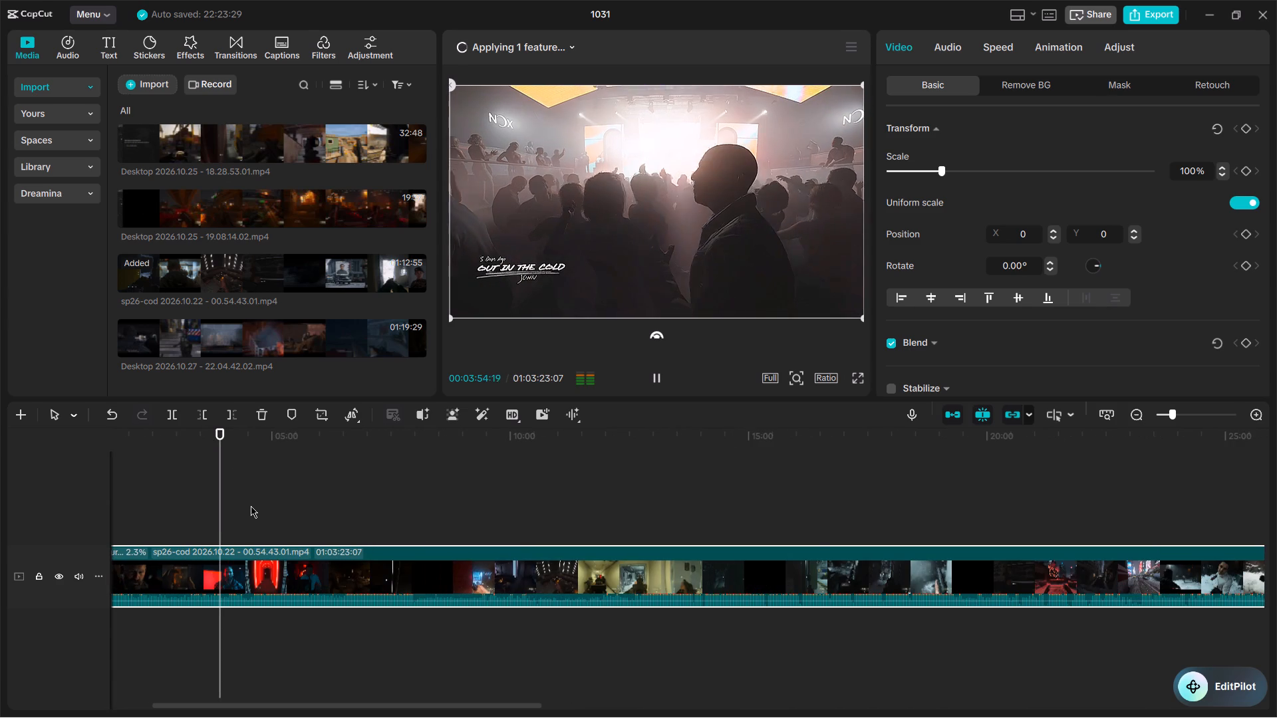
key("space")
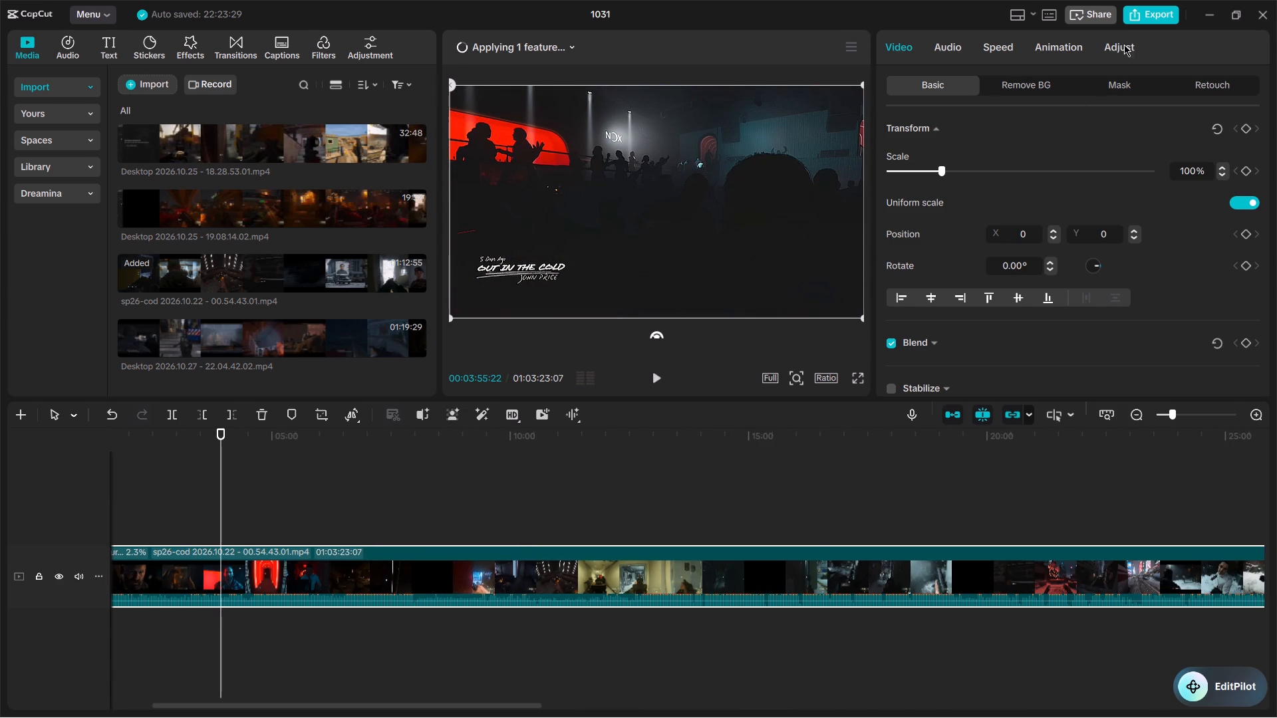
Review the clip's basic colour and lightness adjustments, from temperature down to brilliance.
left_click(1125, 45)
scroll(1083, 225, "down", 4)
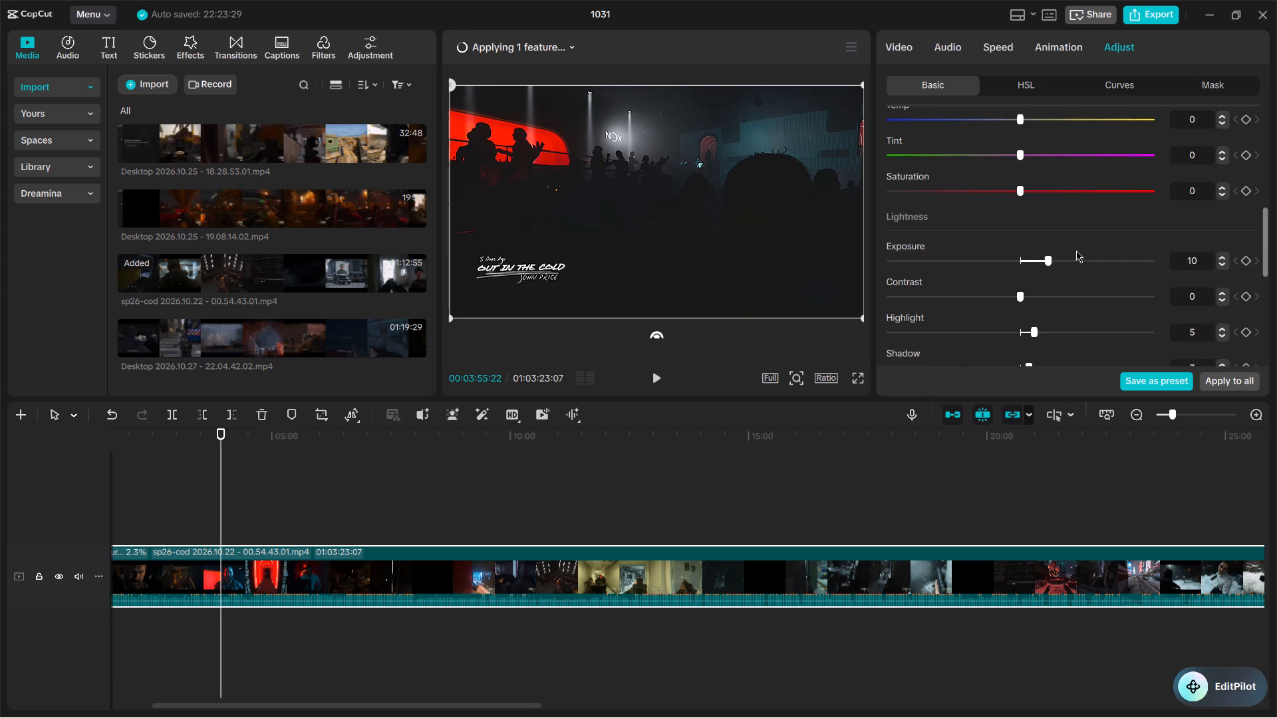
scroll(1076, 251, "down", 3)
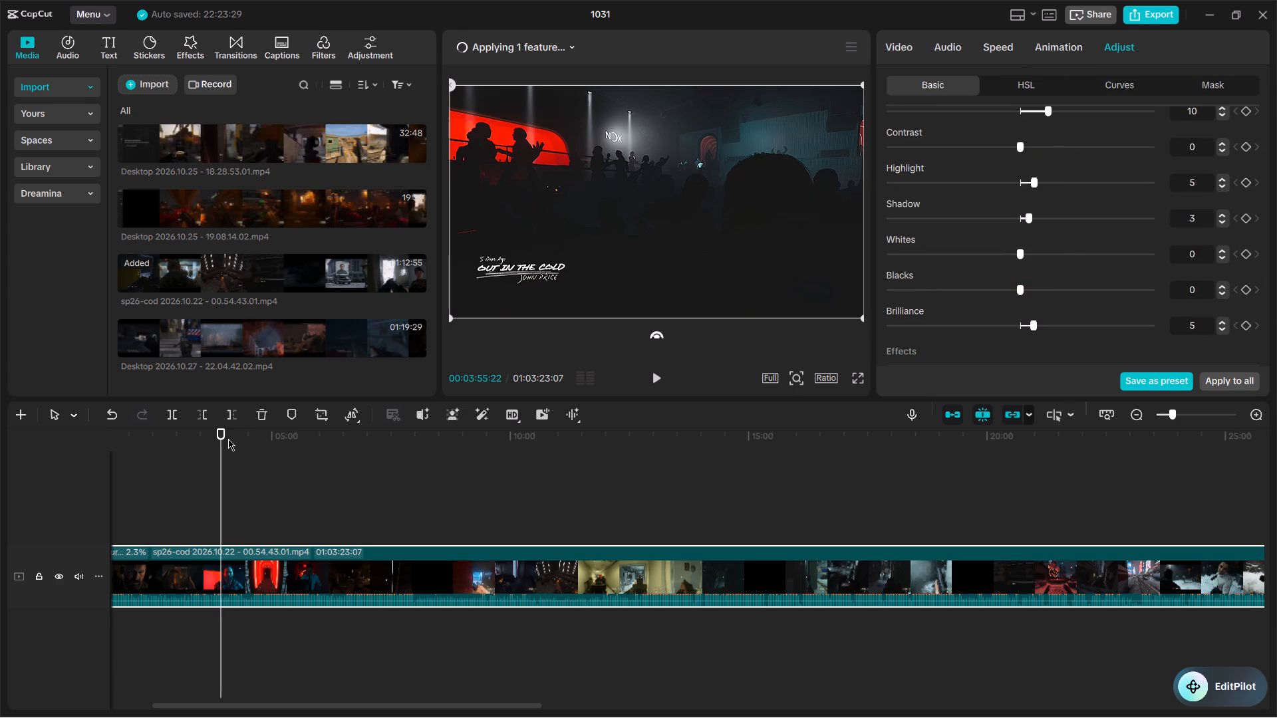
Watch the nightclub gameplay from about 3:55 with short pauses and stop at about 4:05.
key("space")
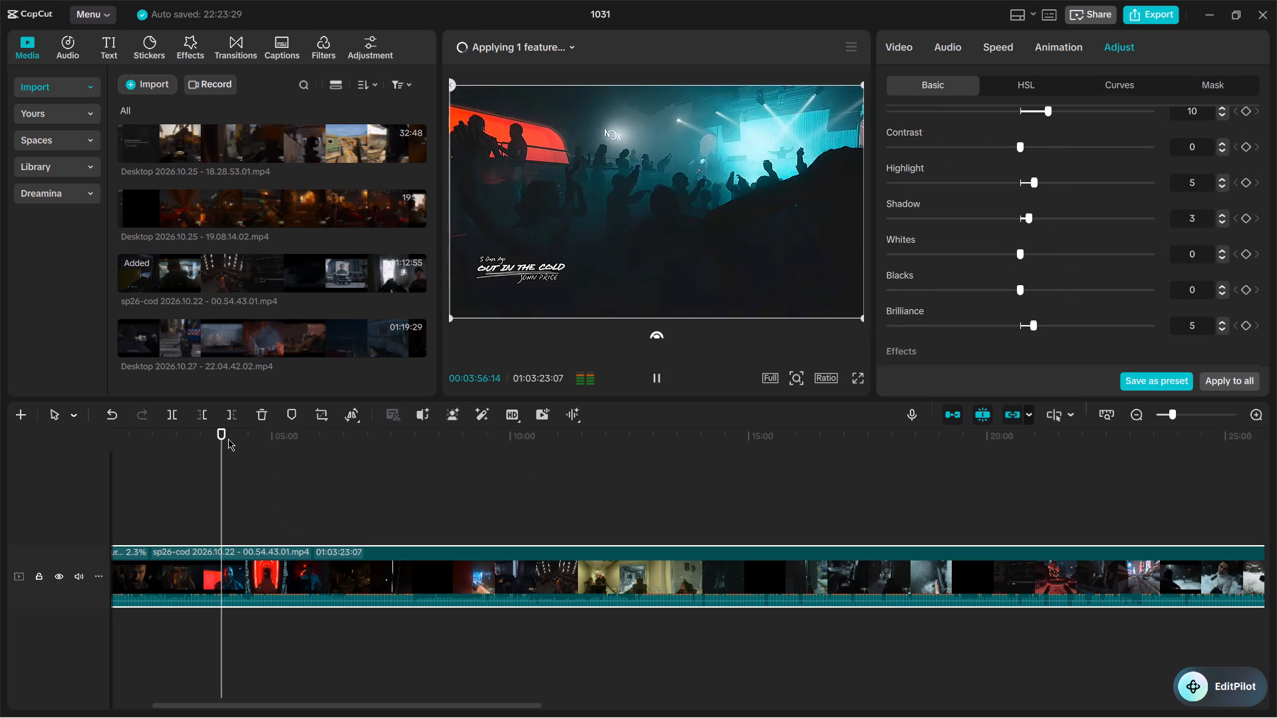
key("space")
key("space")
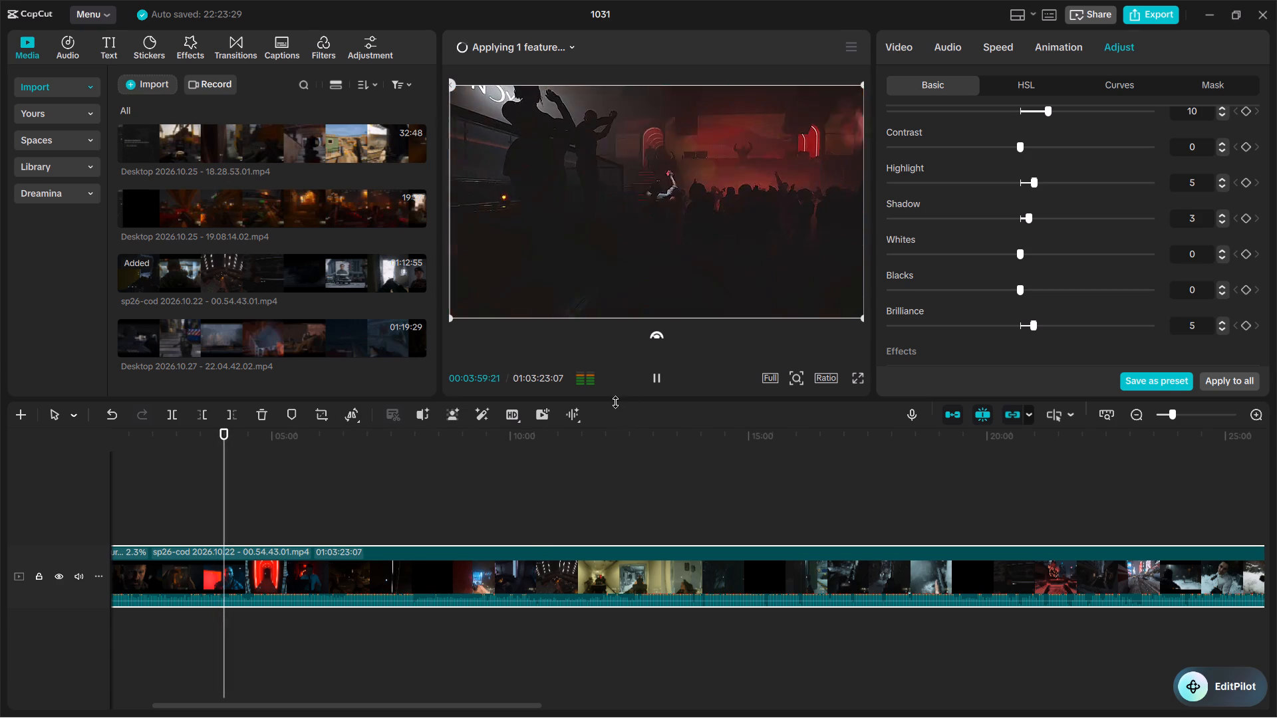
key("space")
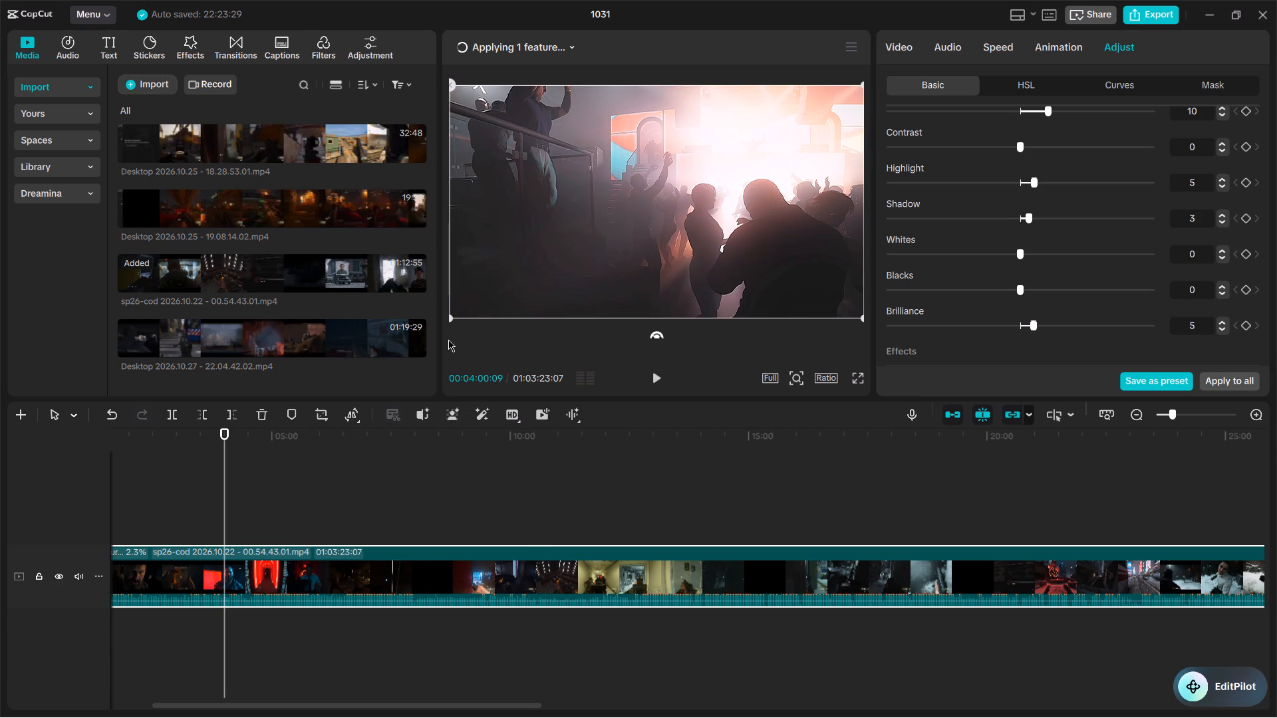
key("space")
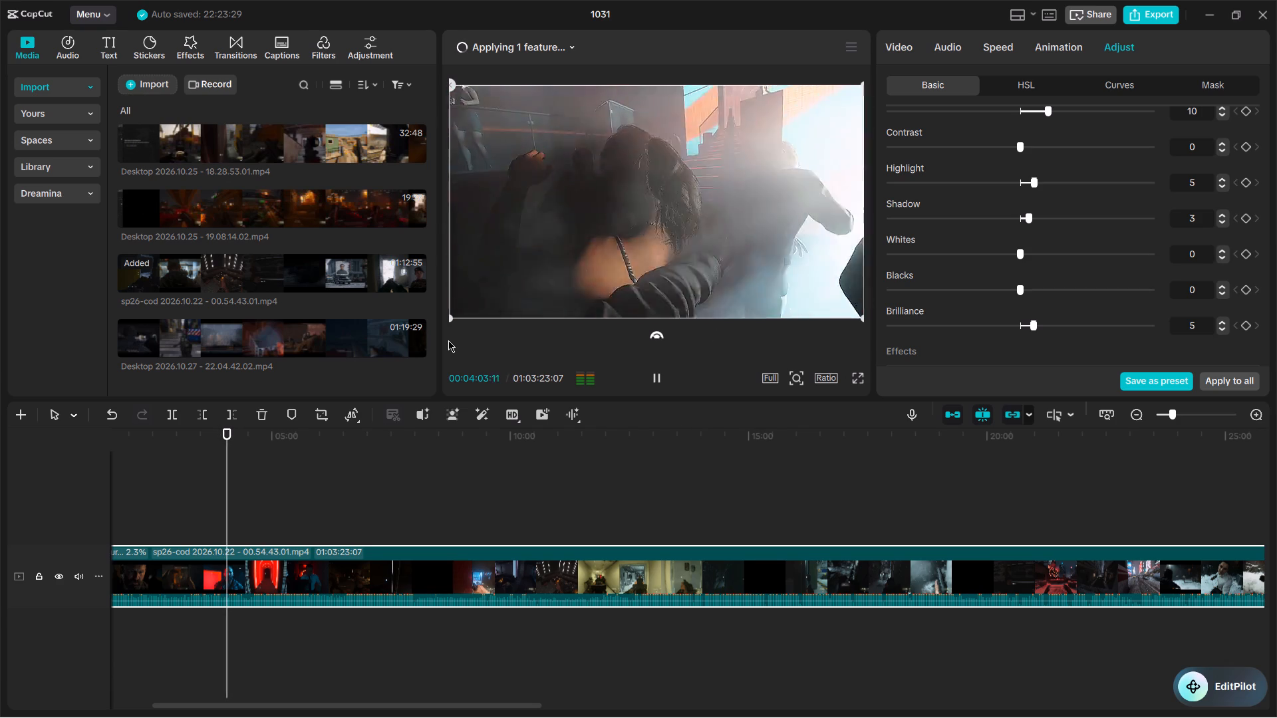
key("space")
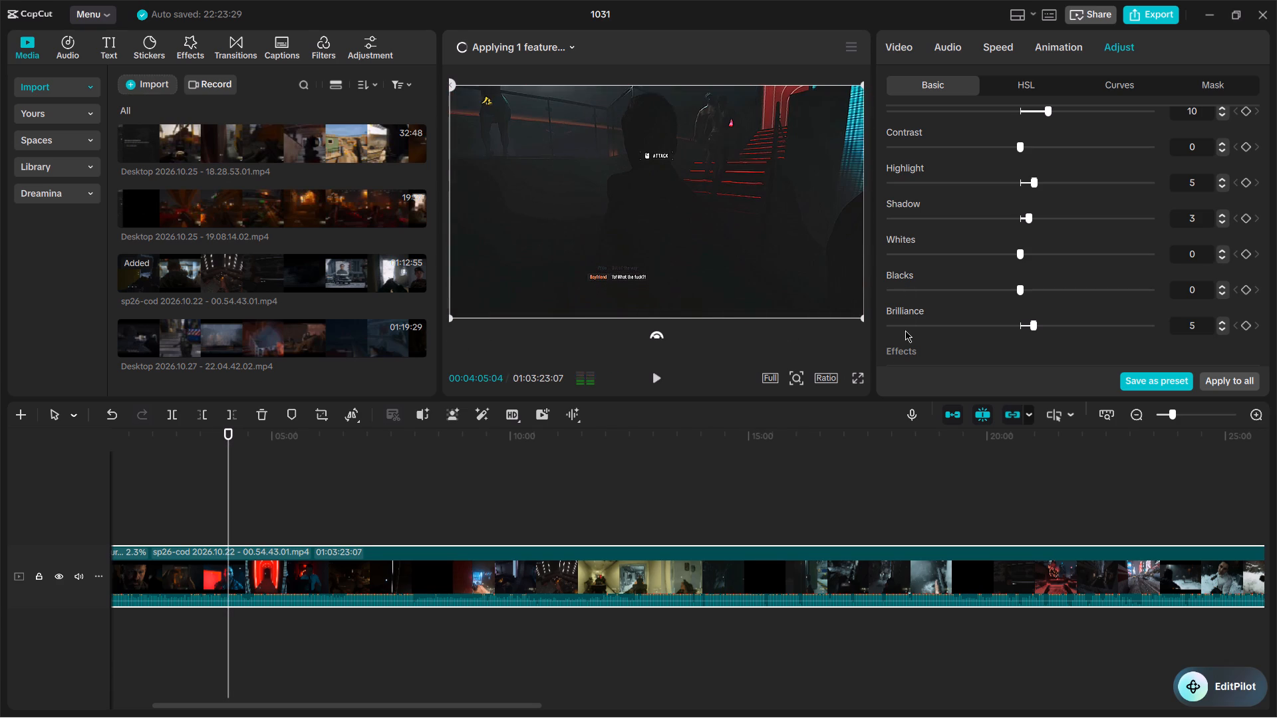
Watch the nightclub fight gameplay in full-screen preview and return to the editor at about 4:20.
left_click(854, 378)
key("space")
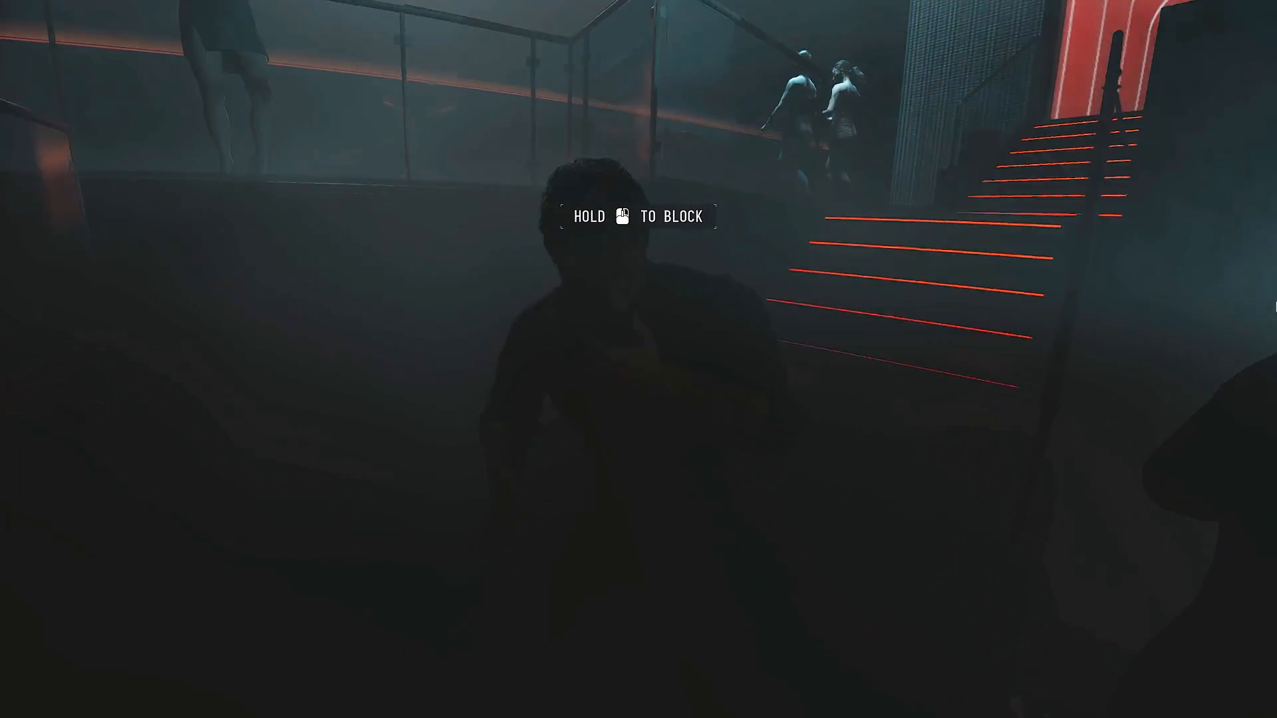
key("space")
key("f")
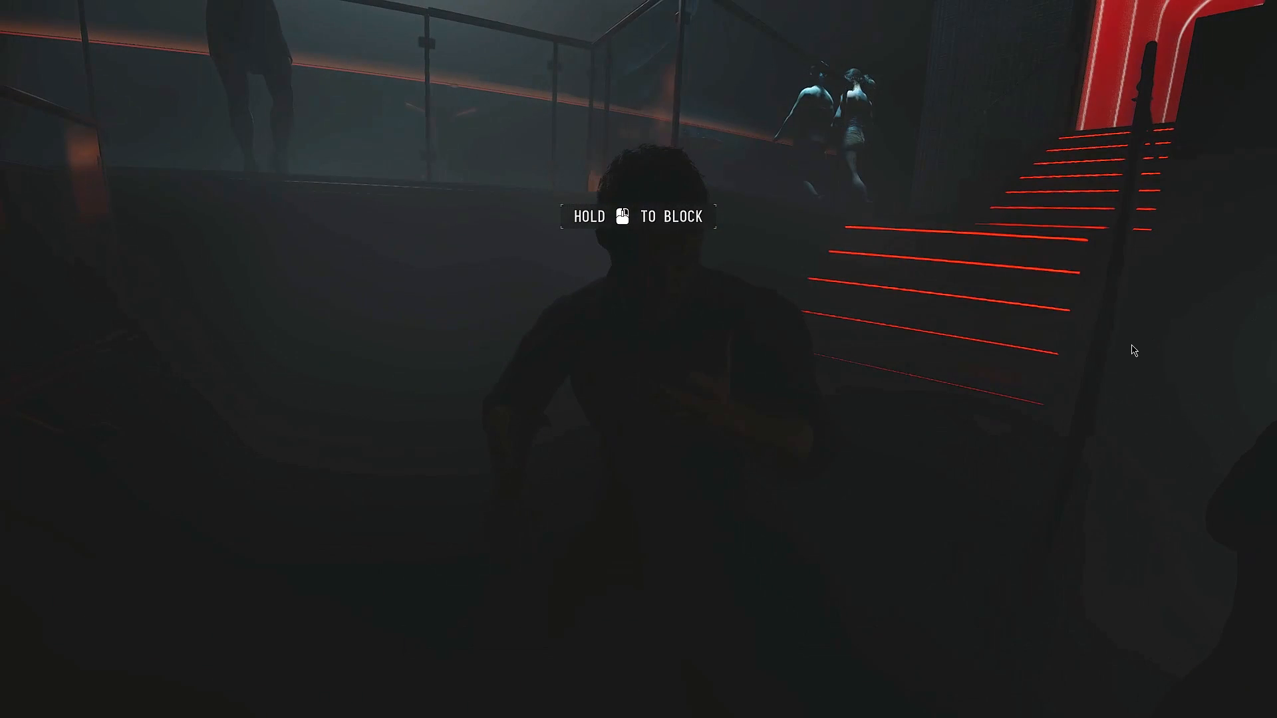
key("Escape")
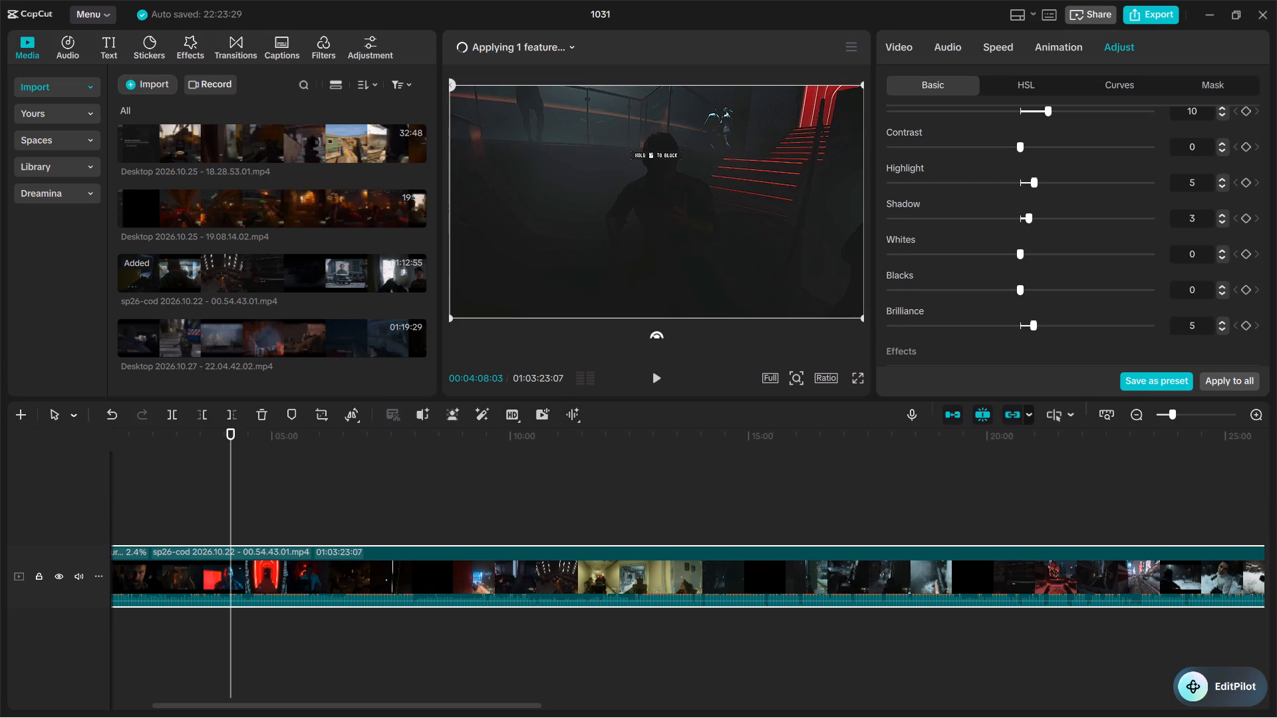
Play the gameplay from about 4:08 into the red-lit corridor and step frame by frame to about 4:15.
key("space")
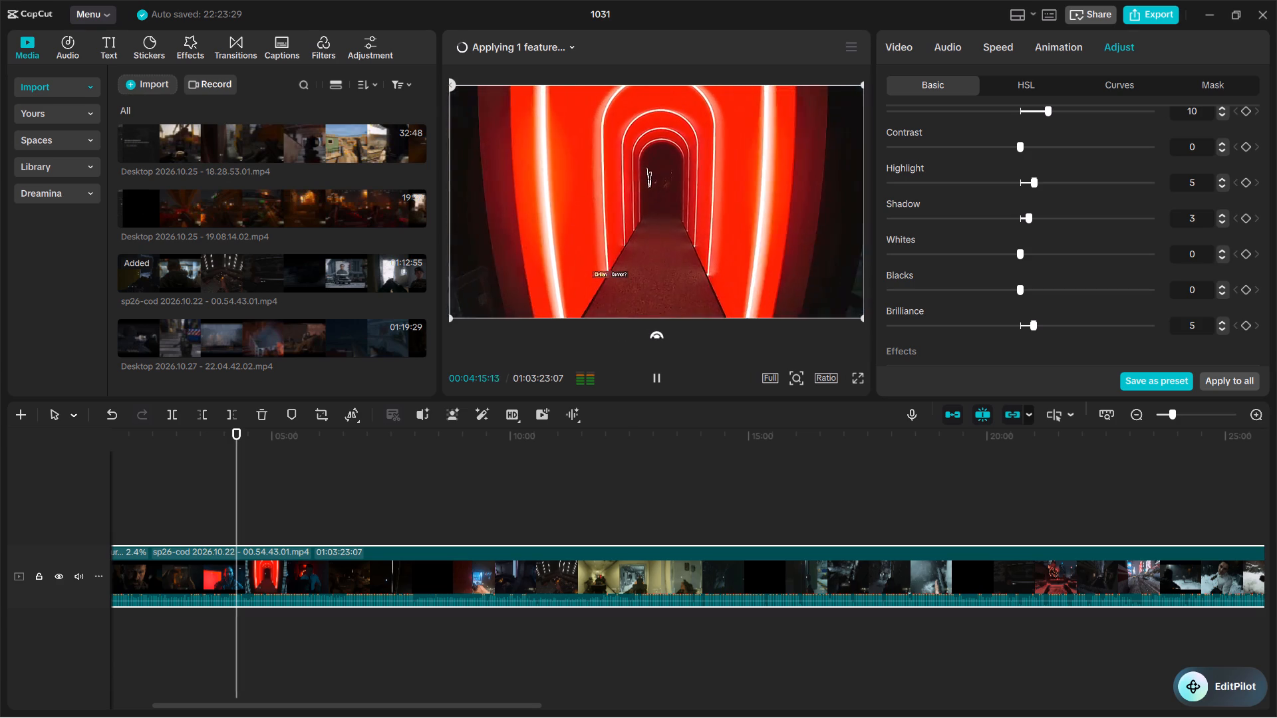
key("Right")
key("Right")
key("Right")
key("Right")
key("Right")
key("Right")
key("Right")
key("Right")
key("Right")
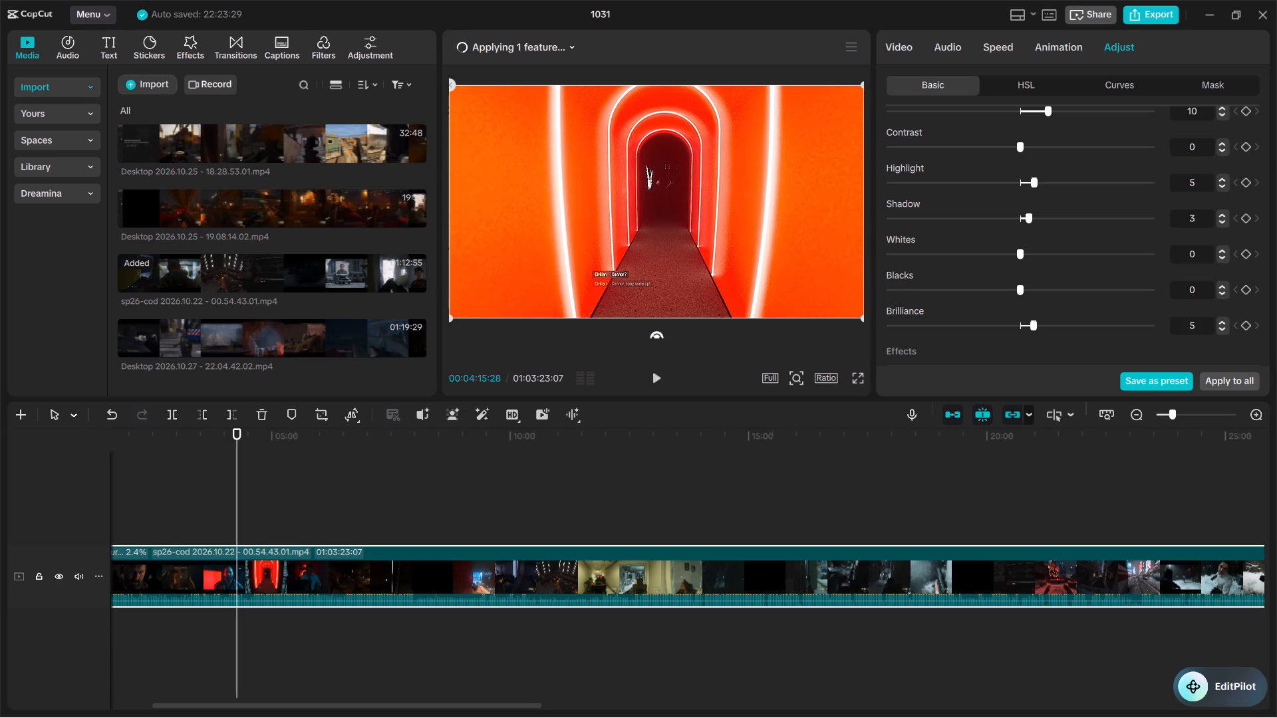
Continue from the red corridor with shuttle playback and inspect the frames around the Try Again screen at about 4:22.
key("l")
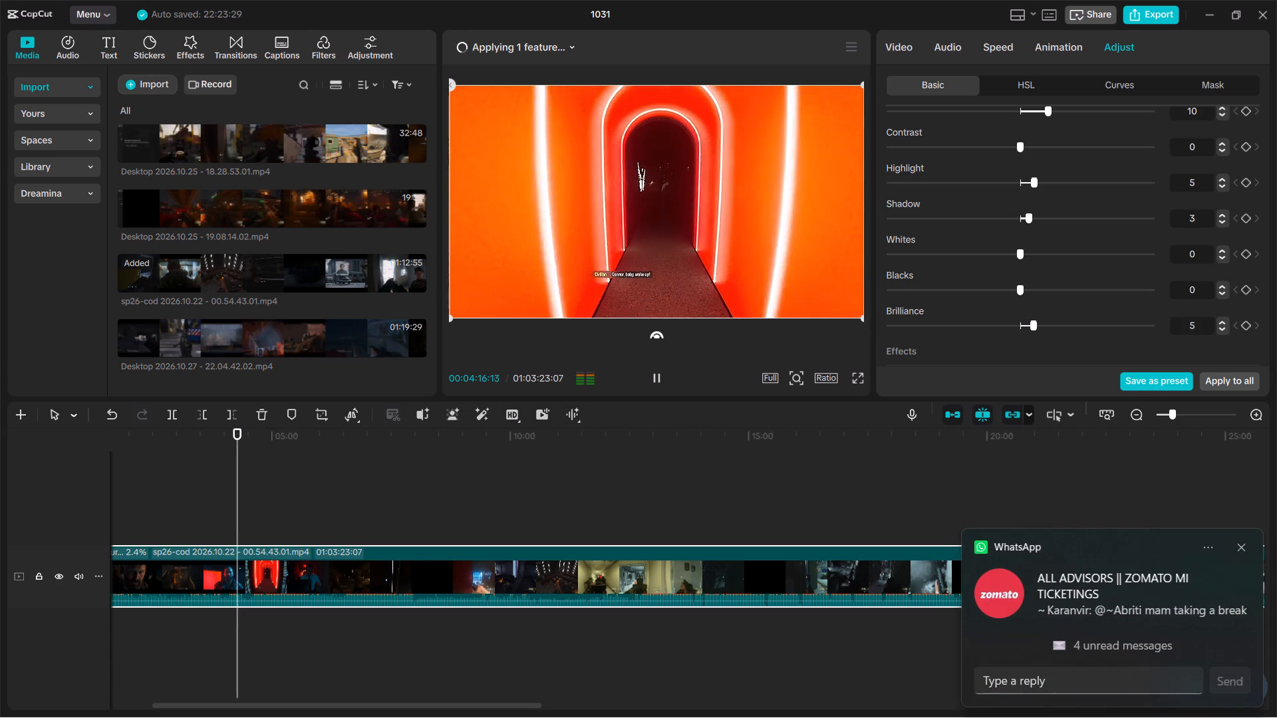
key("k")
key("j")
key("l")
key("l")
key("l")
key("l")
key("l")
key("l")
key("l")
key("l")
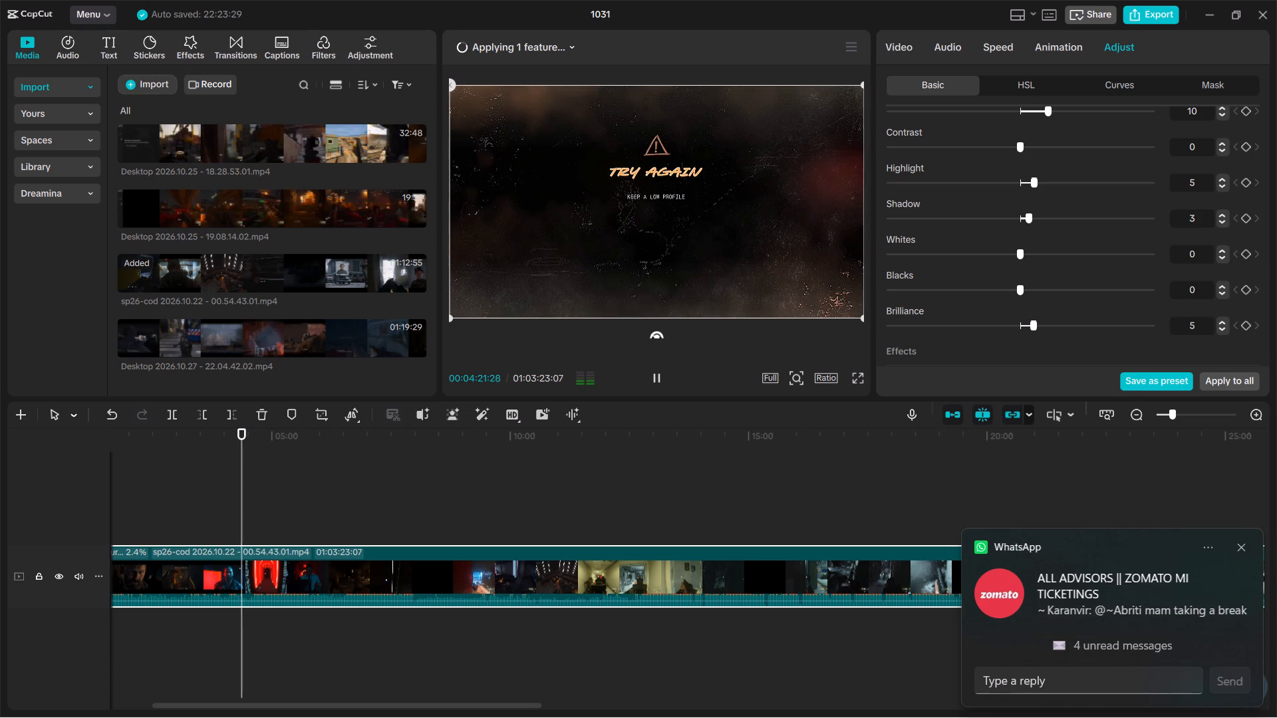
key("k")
key("Left")
key("Left")
key("Left")
key("Left")
key("Left")
key("Left")
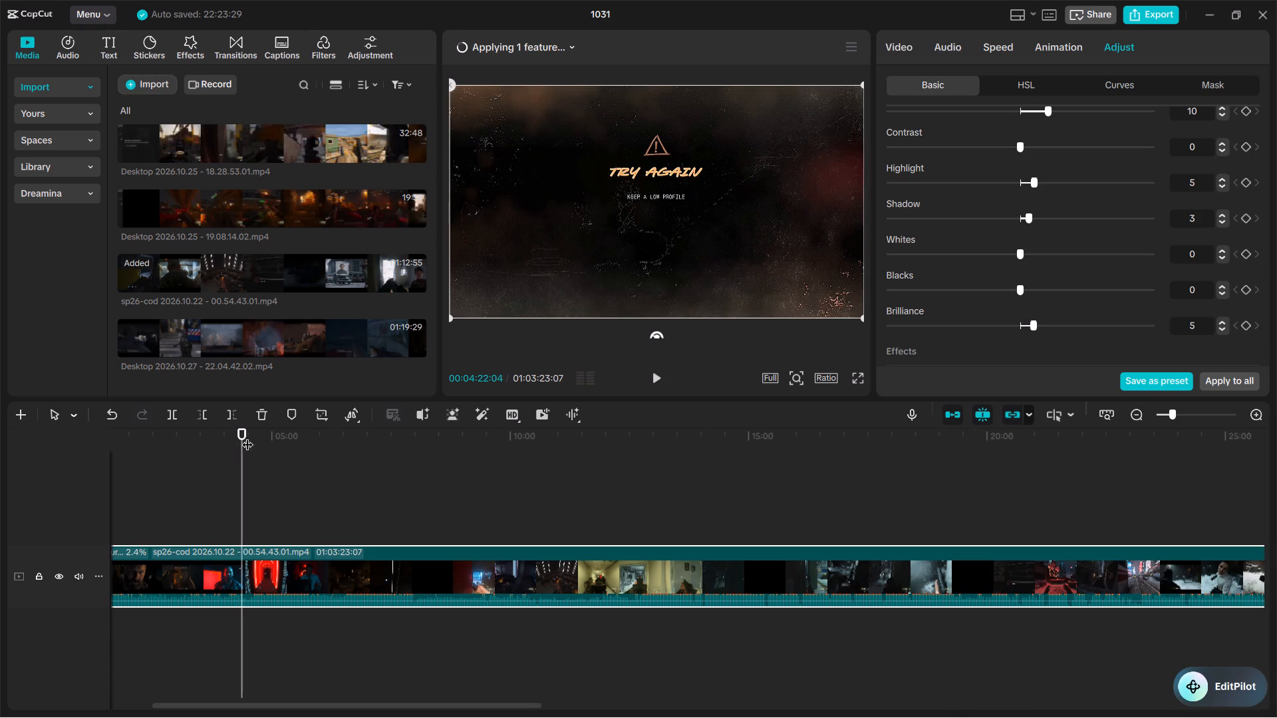
Go back to about 4:13 and replay the footage, pausing on the Try Again screen at about 4:20.
left_click_drag(247, 436, 235, 436)
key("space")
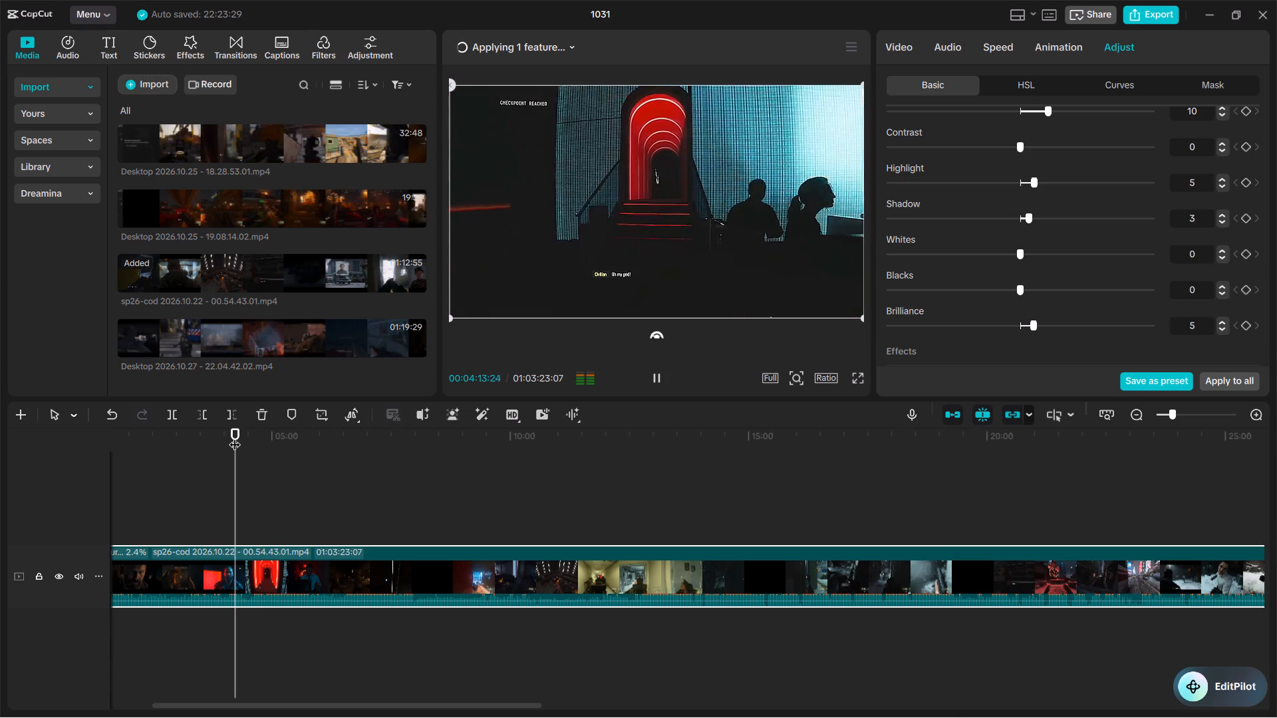
key("Right")
key("Right")
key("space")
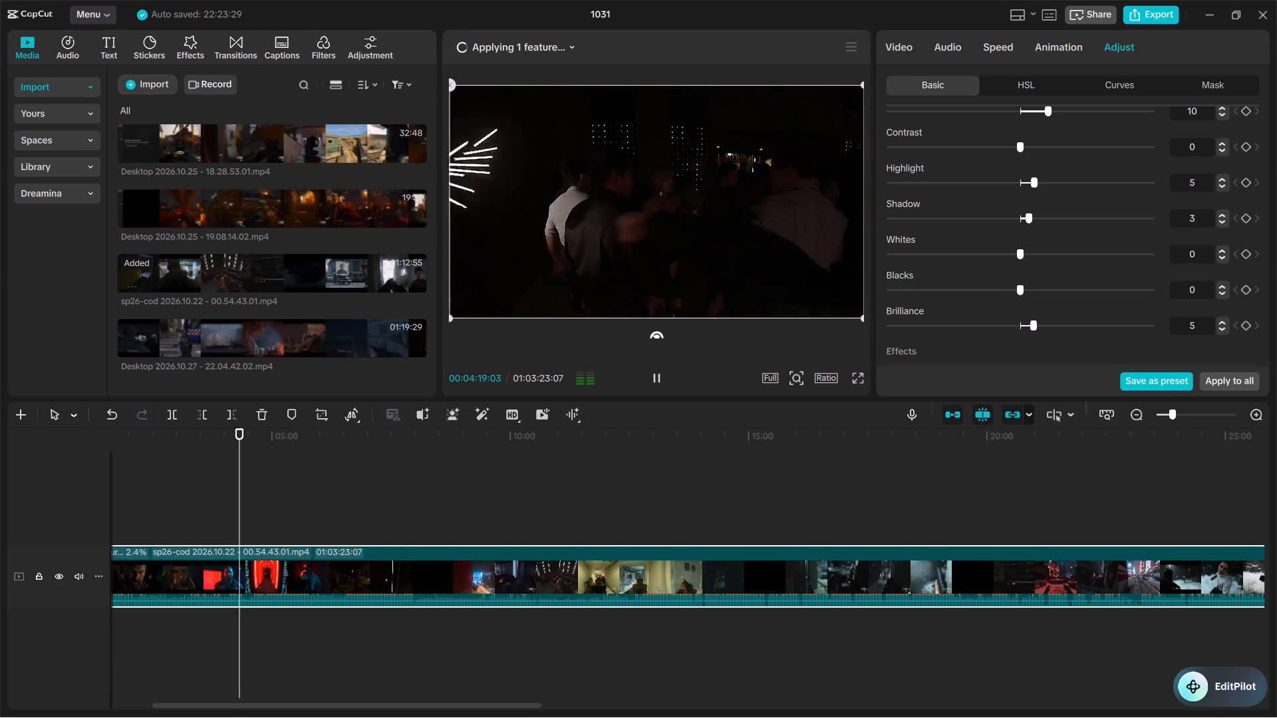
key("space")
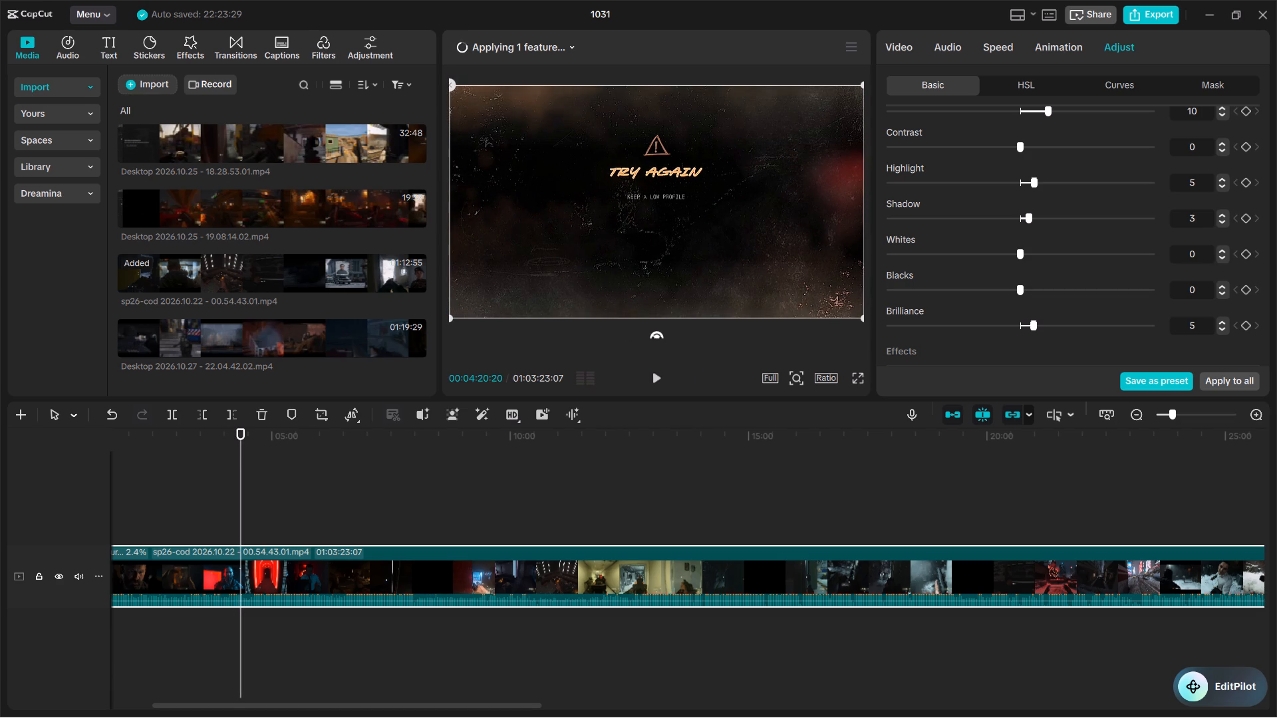
Play short samples of the nightclub footage between about 4:00 and 4:26 to examine the failed attempt.
left_click(223, 433)
key("space")
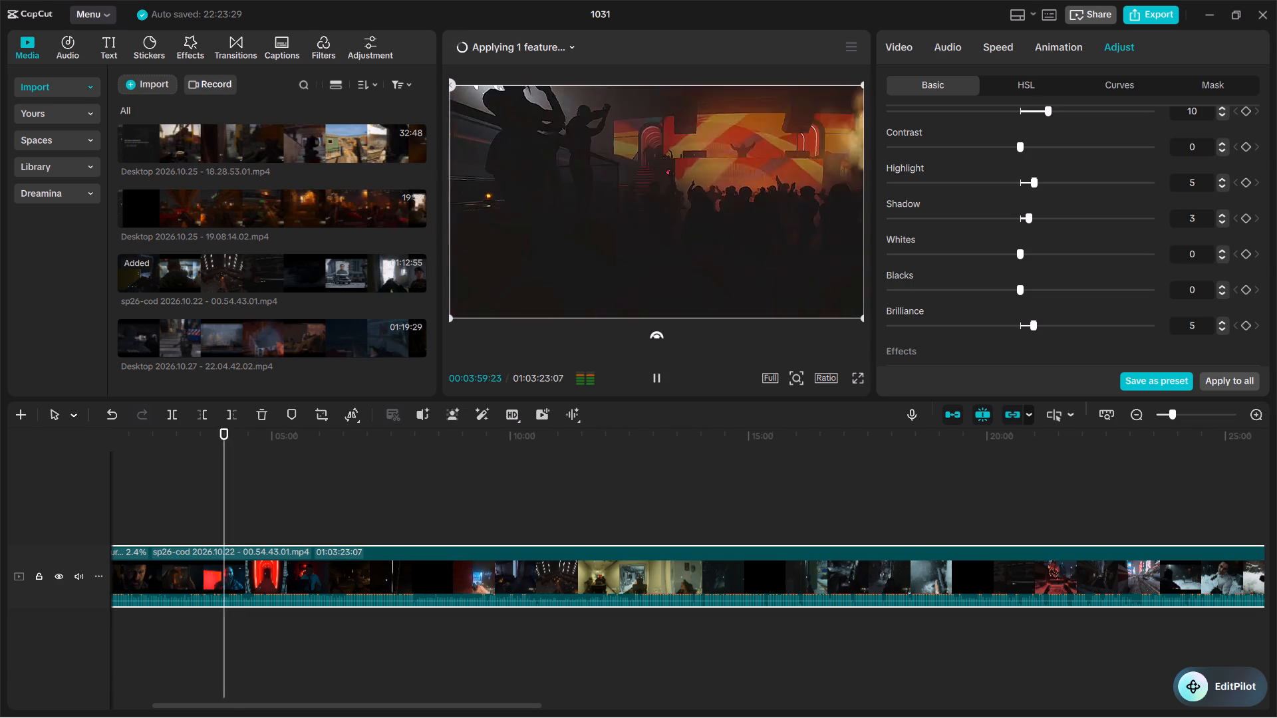
left_click(233, 433)
key("space")
left_click(245, 431)
key("space")
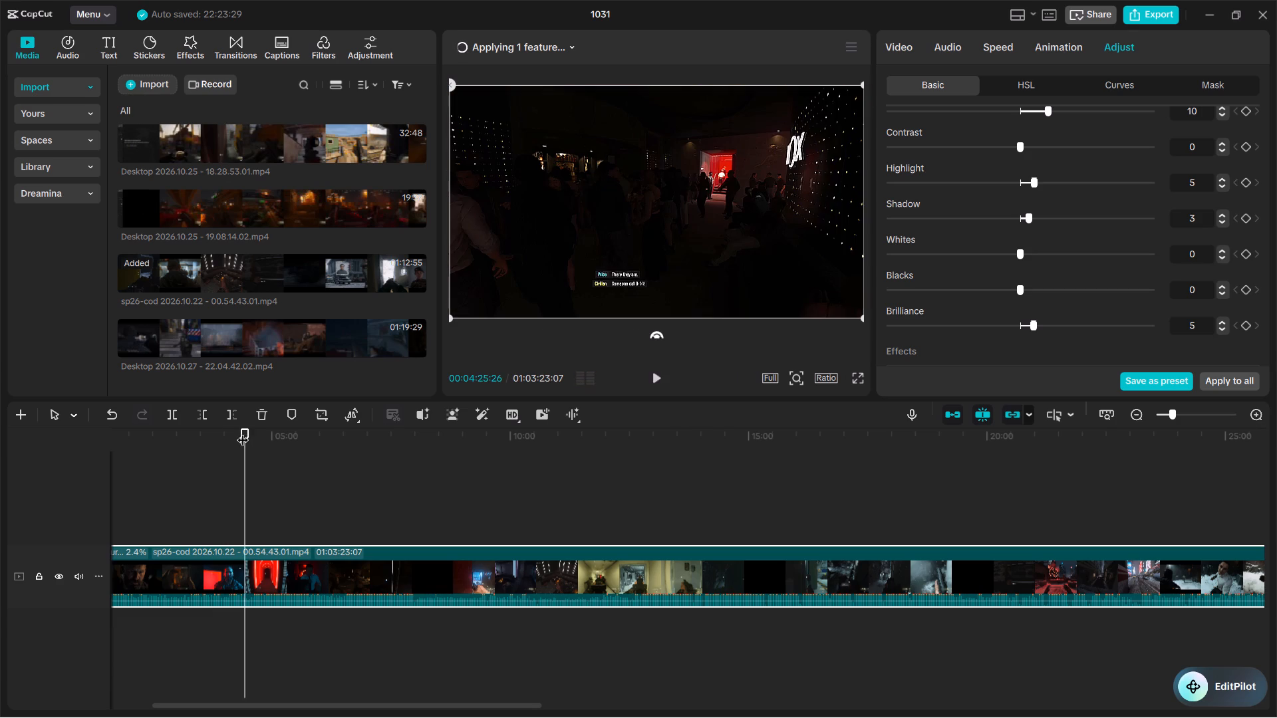
key("space")
left_click(239, 432)
key("space")
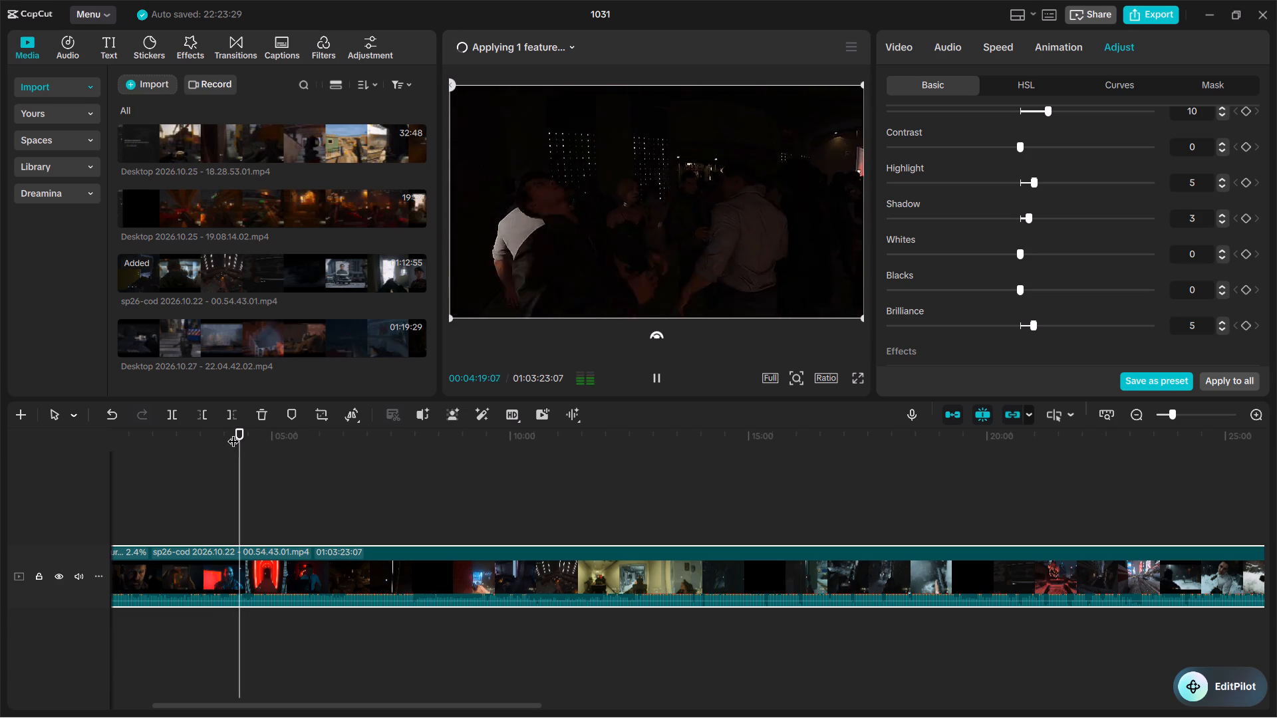
key("space")
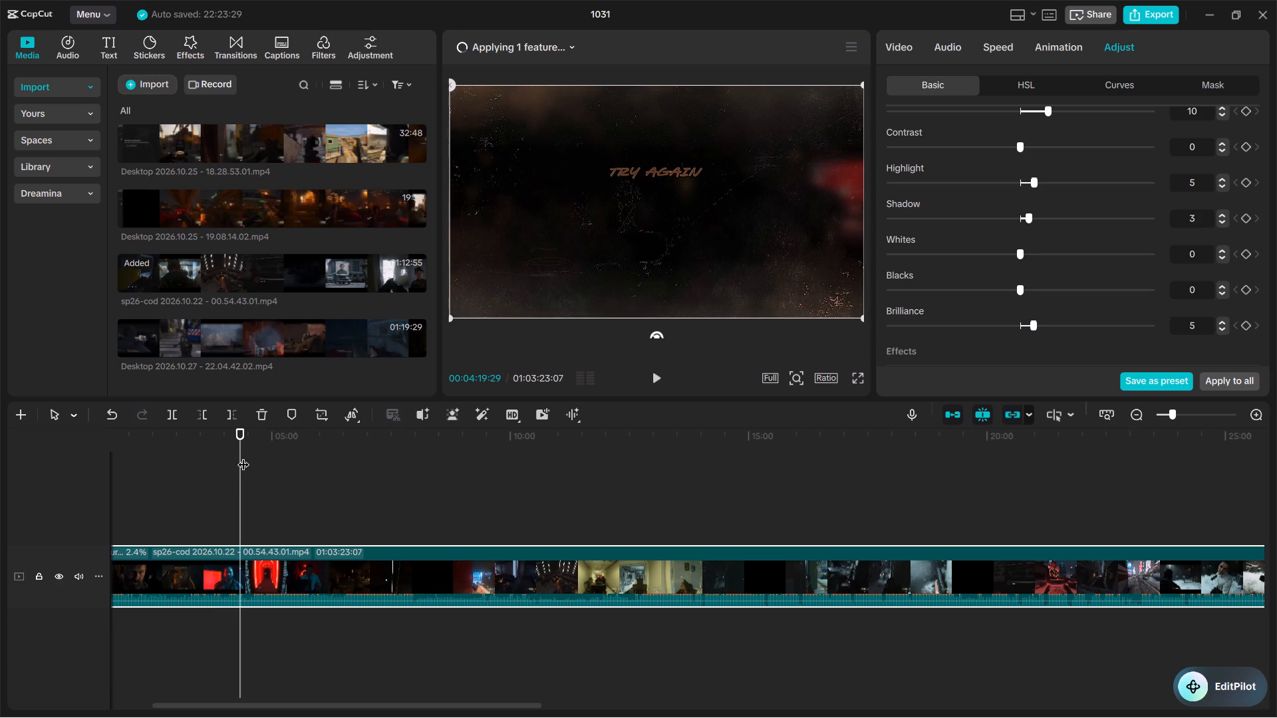
Scrub between about 4:06 and 4:24 to look for where the failed attempt should be cut out.
scroll(243, 476, "up", 7, "ctrl")
left_click(235, 443)
left_click_drag(221, 438, 219, 438)
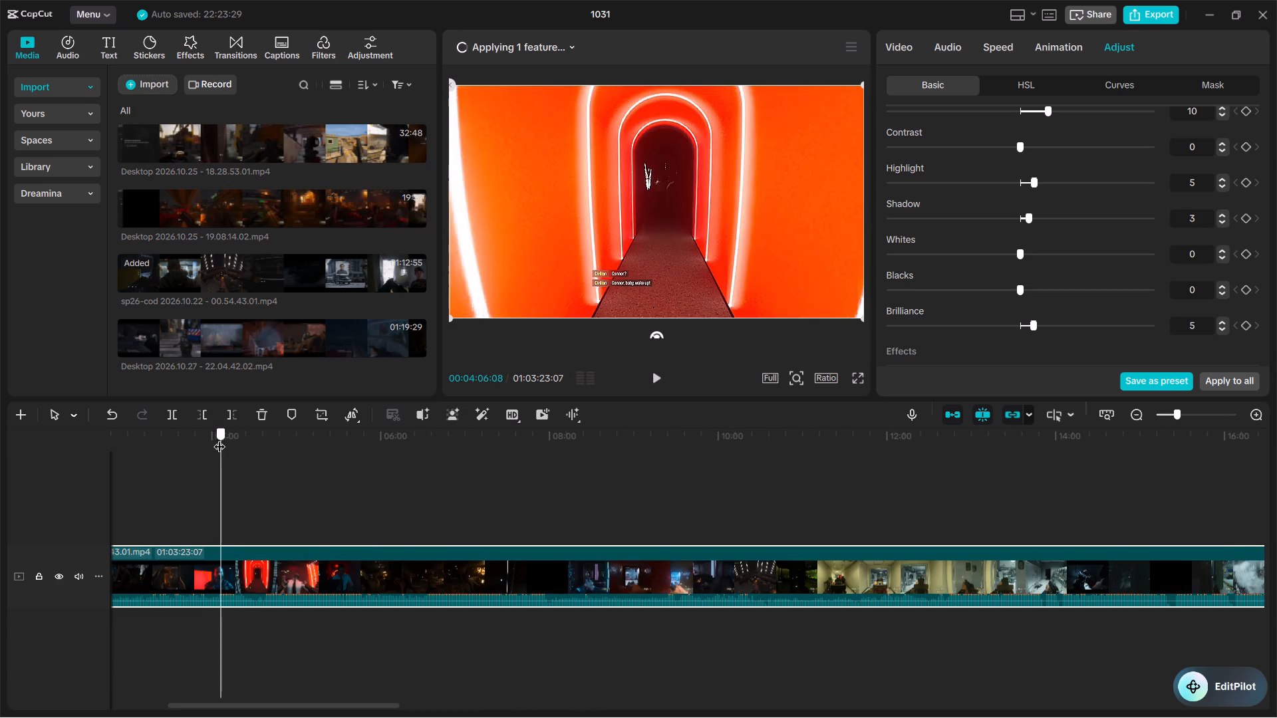
left_click_drag(219, 438, 234, 439)
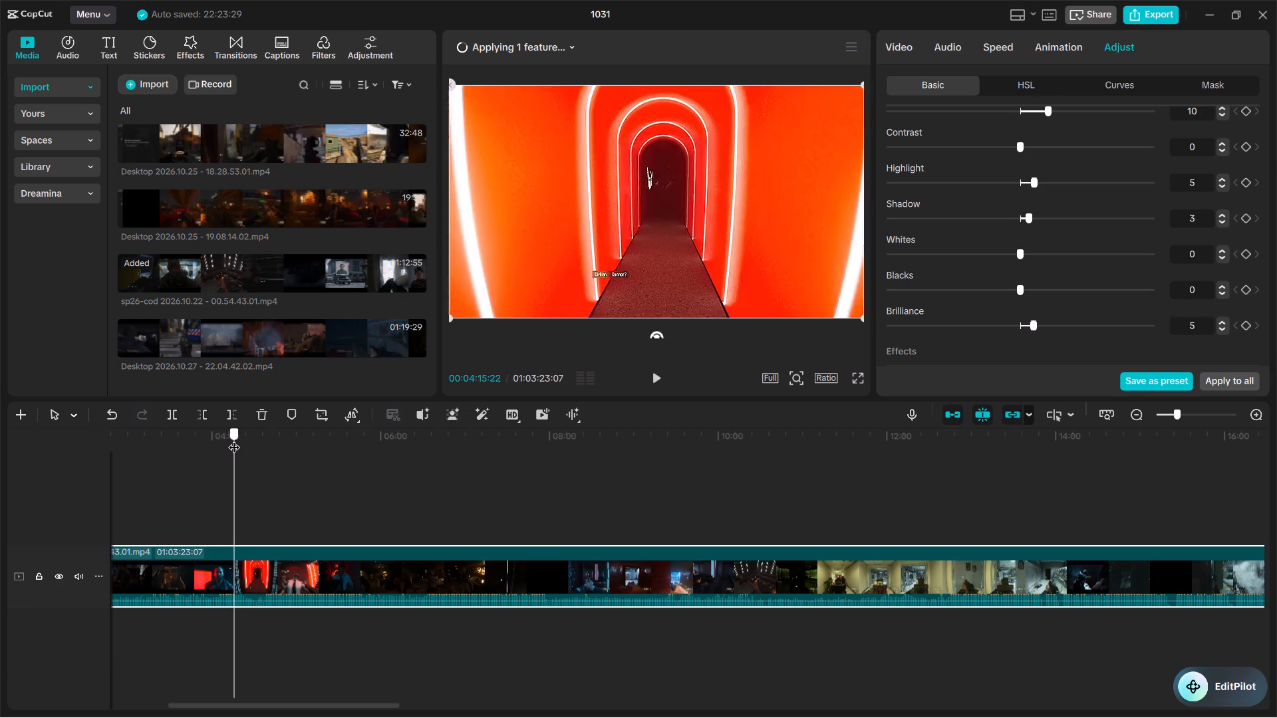
left_click_drag(234, 439, 246, 438)
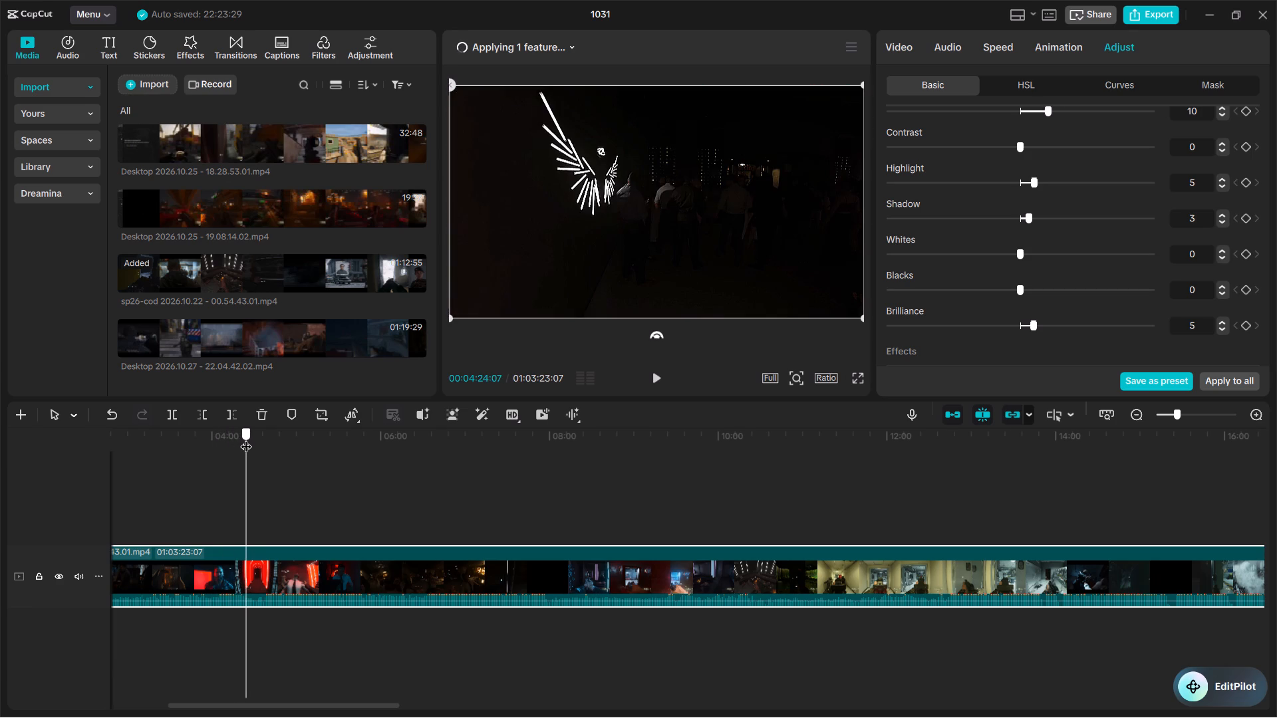
left_click_drag(246, 438, 238, 437)
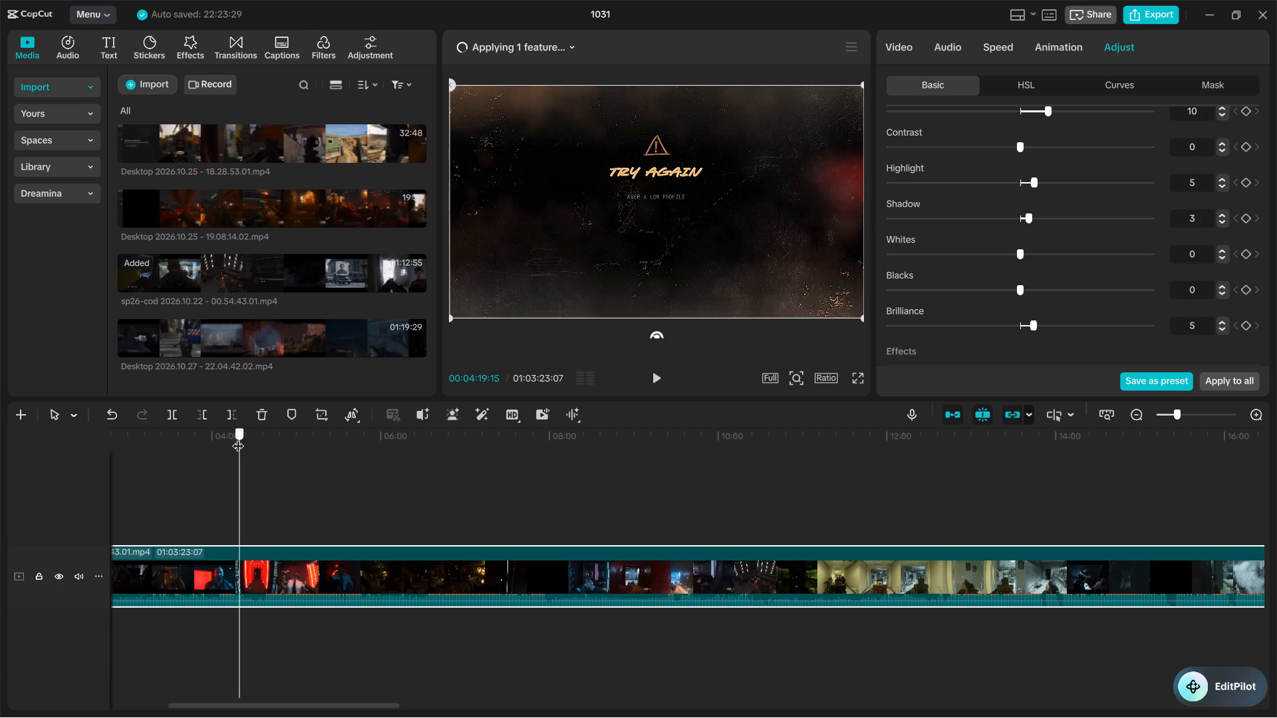
left_click_drag(238, 437, 237, 439)
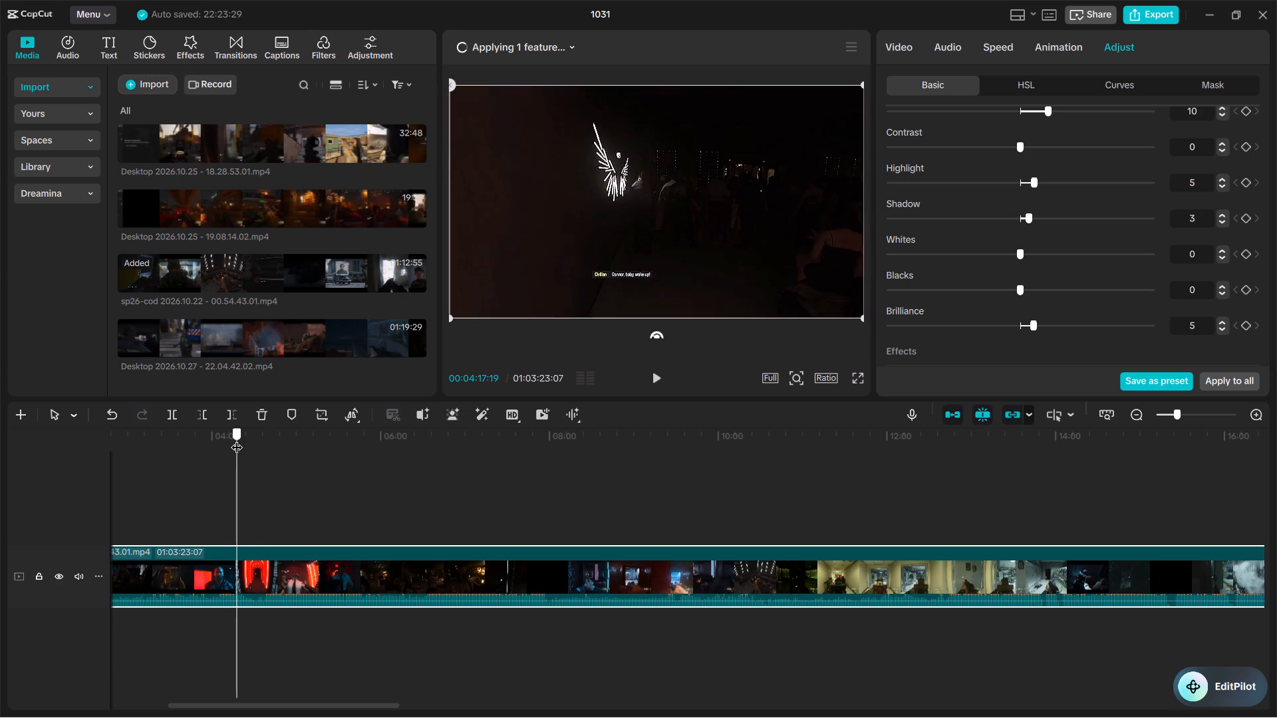
left_click_drag(237, 439, 236, 439)
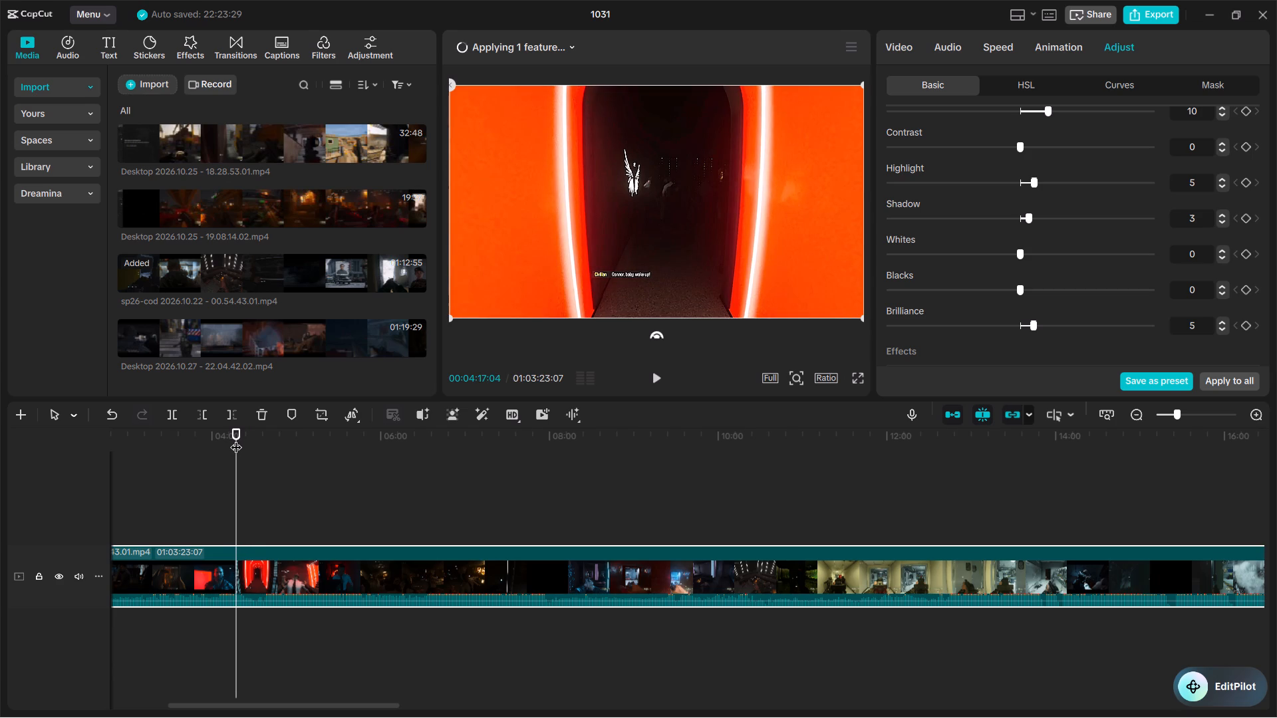
Split the gameplay clip at 00:04:18:00, on the frame just after the red corridor opens into the dark club.
key("Right")
key("Right")
key("Right")
key("Right")
key("Right")
key("Right")
key("Right")
key("Right")
key("Right")
key("Right")
key("Right")
key("Right")
key("Right")
key("Right")
key("Right")
key("Right")
key("Right")
key("Right")
key("Right")
key("Right")
key("Right")
key("Right")
key("Right")
key("Right")
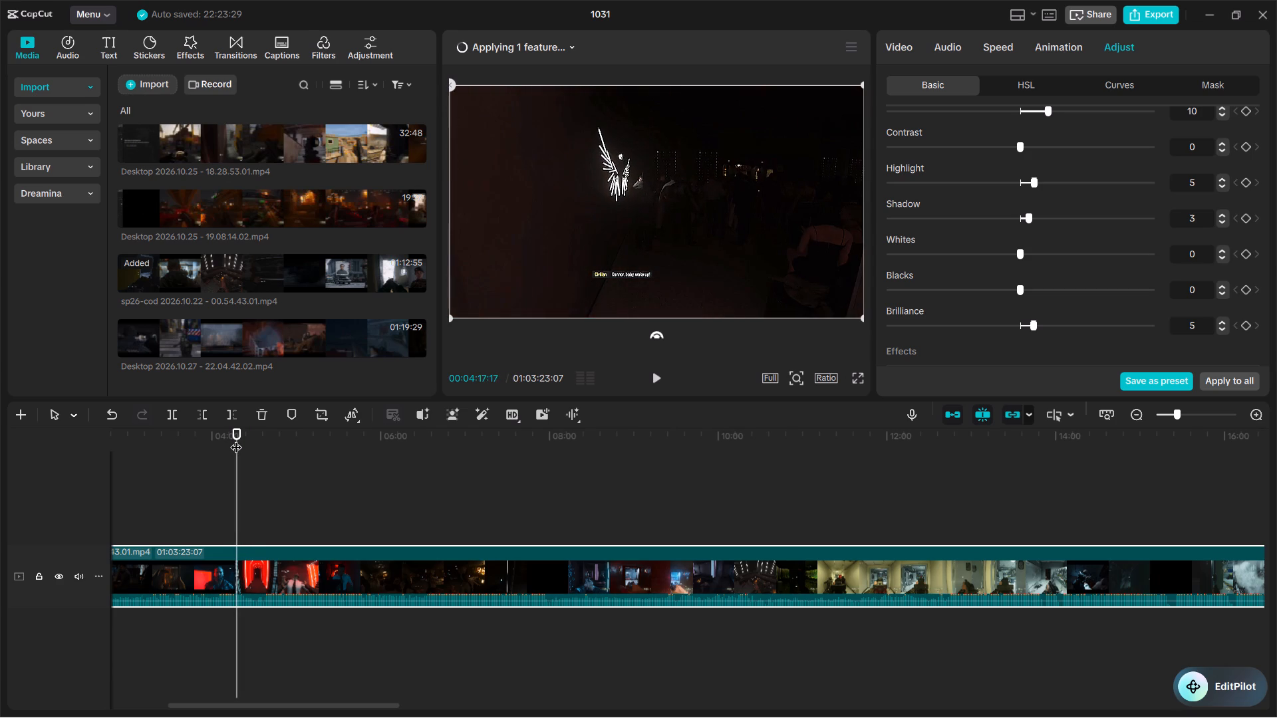
key("Right")
key("Right")
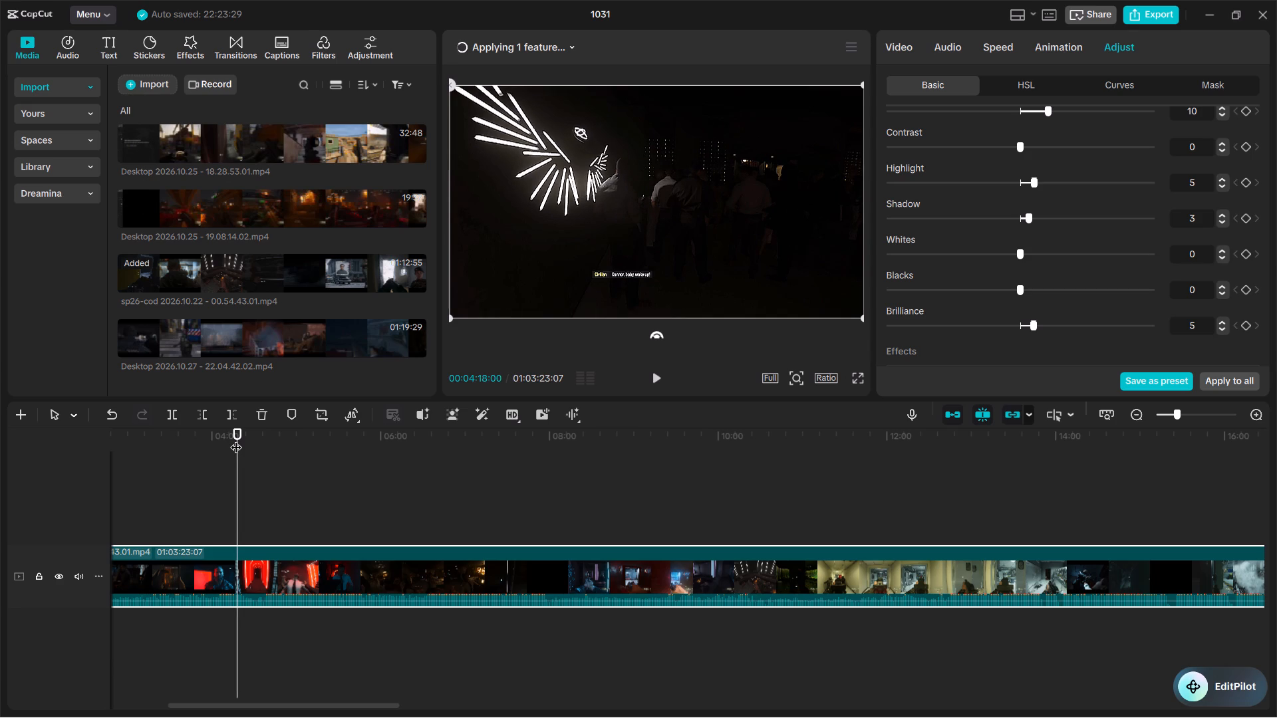
key("b")
left_click(239, 550)
key("a")
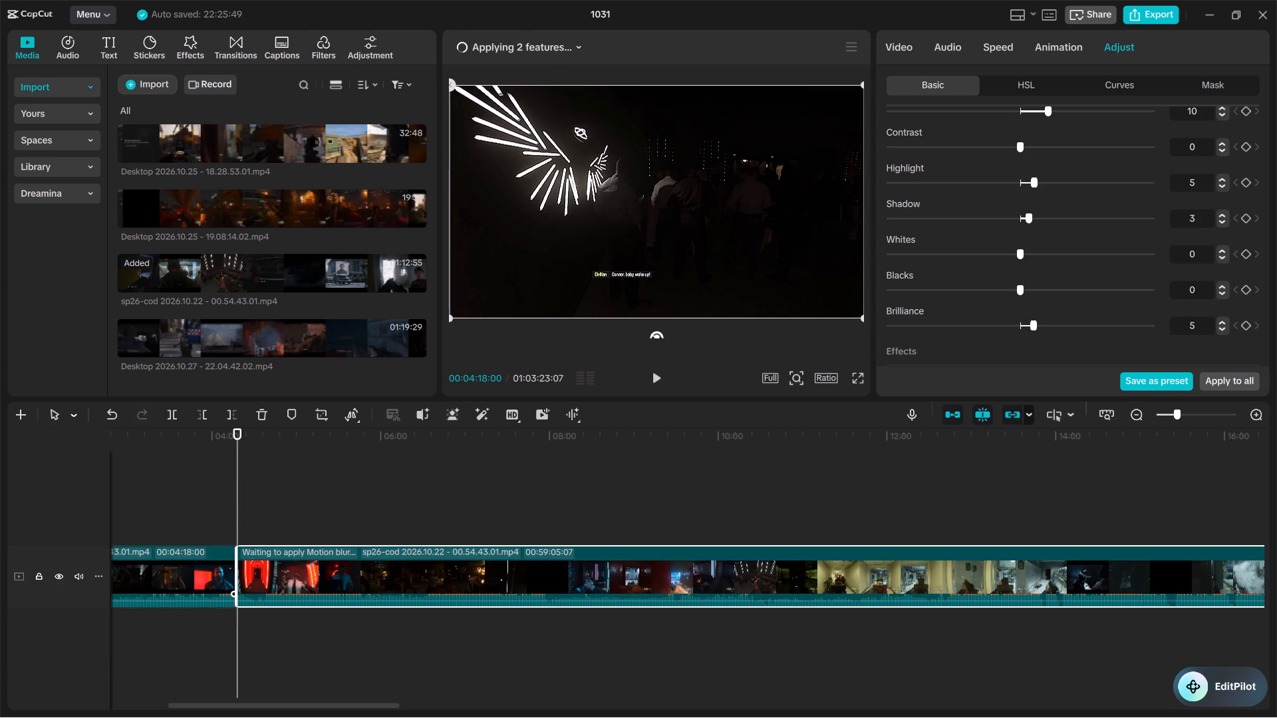
Split the remaining clip at 00:04:24:04, on the first visible frame of the winged light sign after the black screen.
left_click(251, 441)
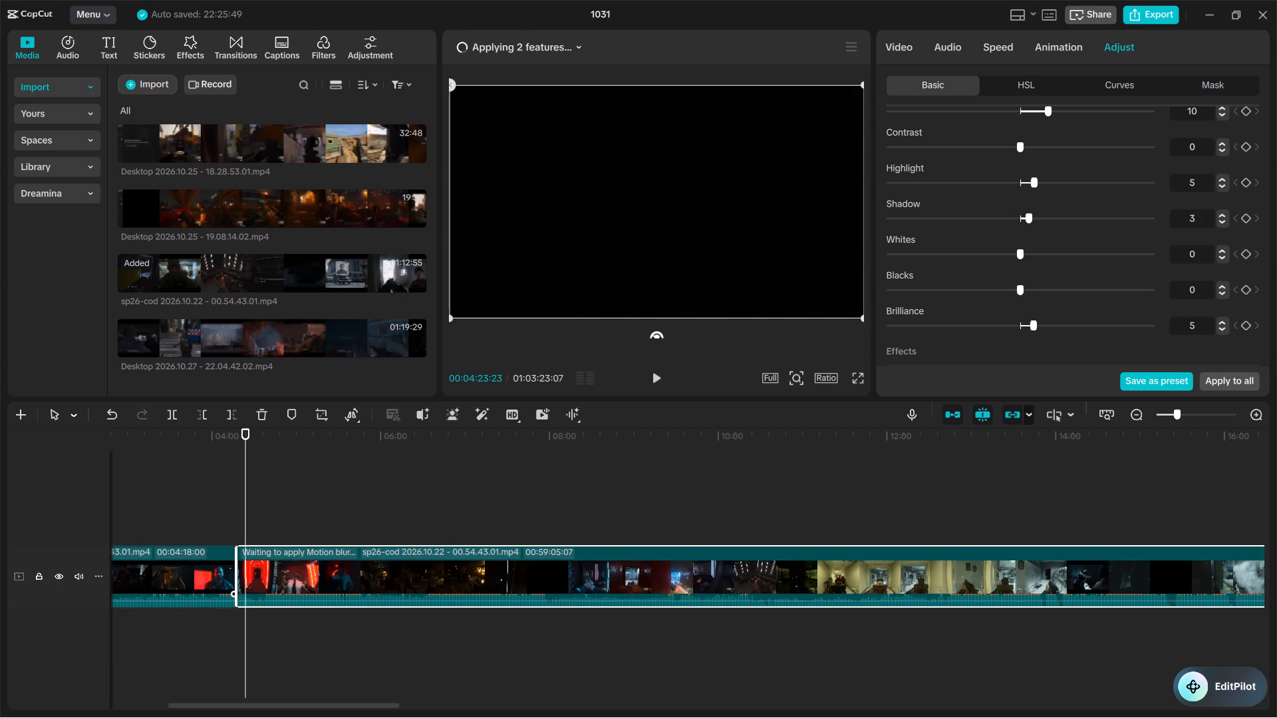
key("Right")
key("Right")
key("Right")
key("Right")
key("Right")
key("Right")
key("Right")
key("Right")
key("Right")
key("Right")
key("Right")
key("Right")
key("Right")
key("Right")
key("Right")
key("Right")
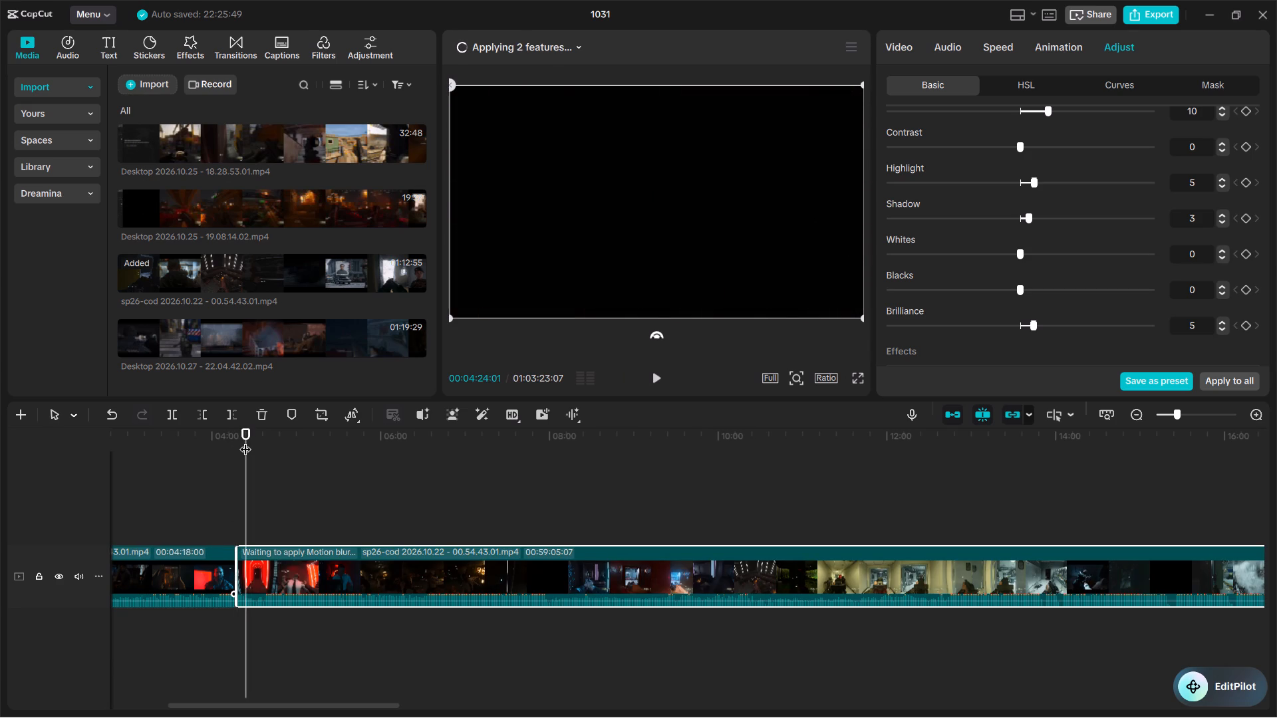
key("Left")
key("Left")
key("Left")
key("Left")
key("Left")
key("Left")
key("Left")
key("Left")
key("Left")
key("Right")
key("Right")
key("Right")
key("Right")
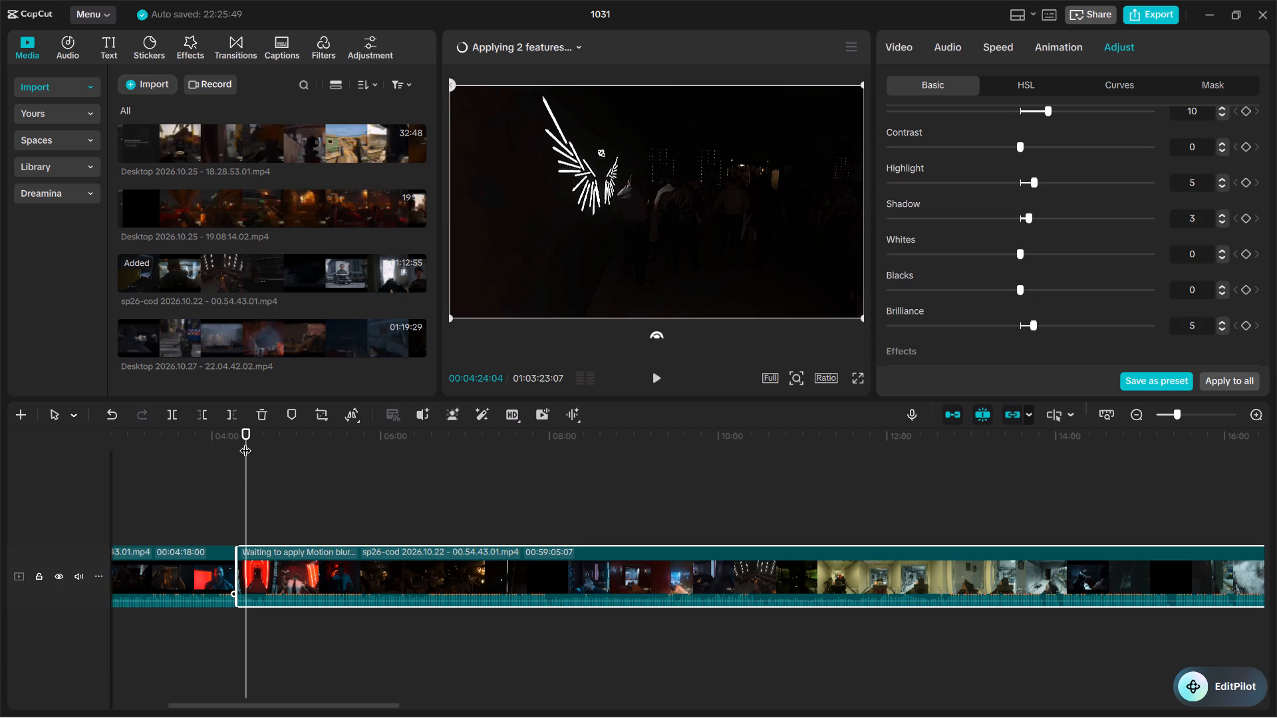
key("b")
left_click(247, 558)
key("a")
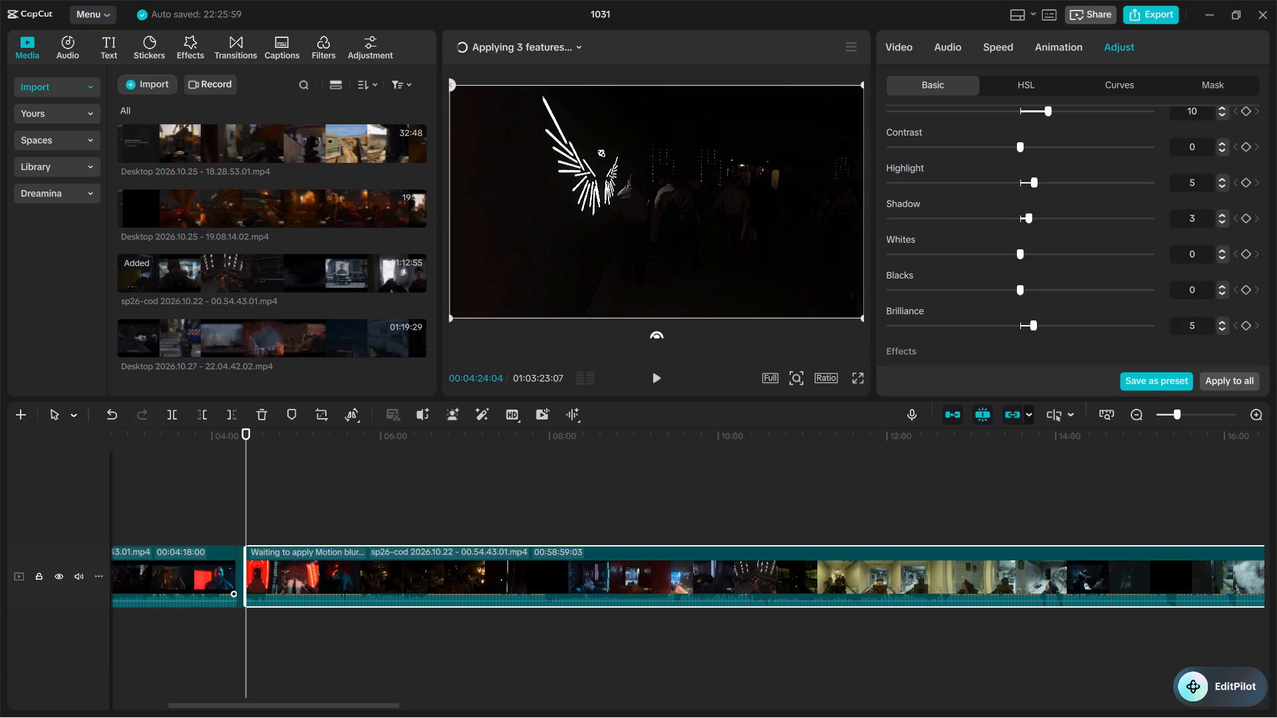
Delete the short failed-attempt segment between the two splits.
left_click(239, 558)
key("BackSpace")
Play across the new join from about 4:13, and trim the start of the following clip to a duration of 00:58:58:26.
left_click(232, 440)
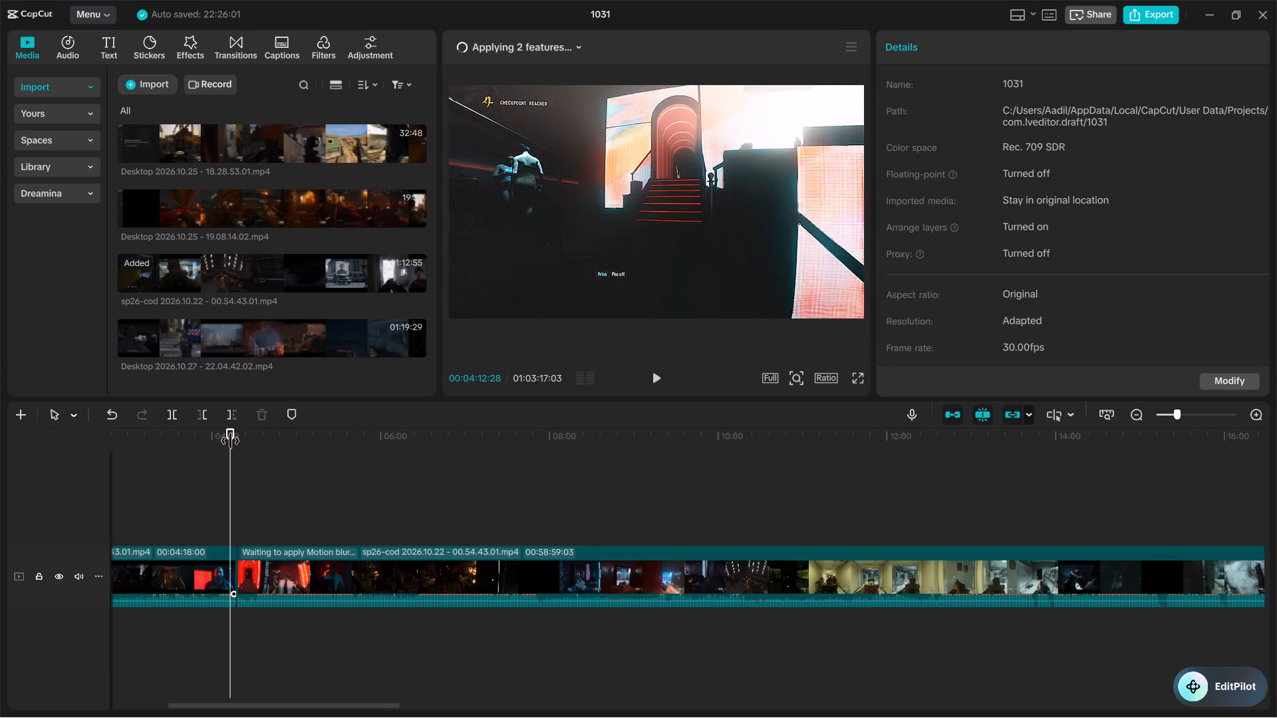
key("space")
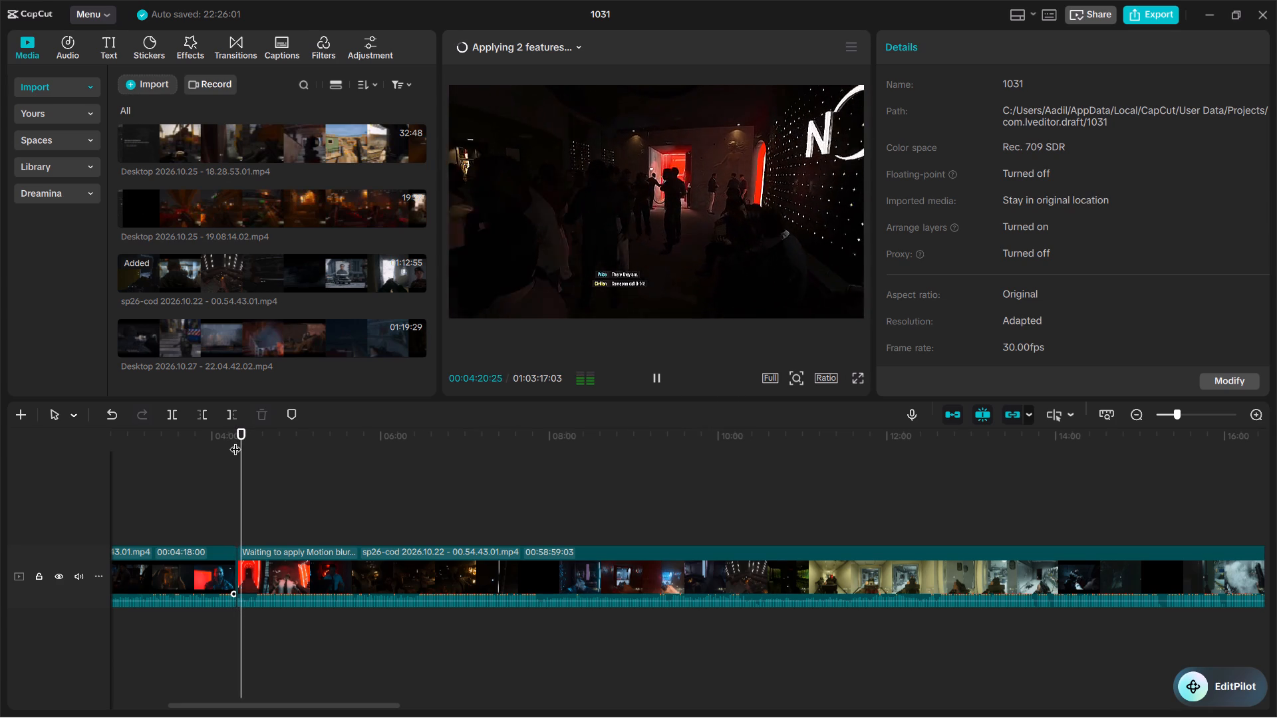
key("space")
scroll(233, 589, "up", 7, "ctrl")
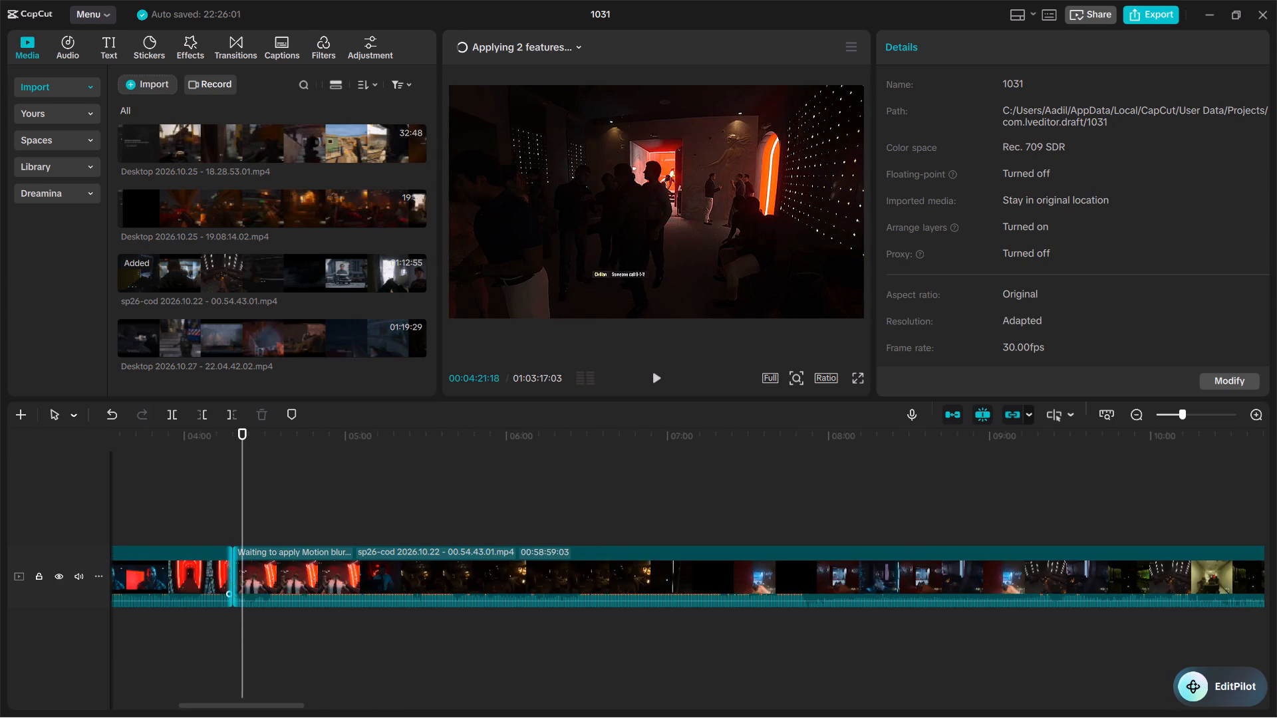
scroll(232, 592, "up", 7, "ctrl")
scroll(229, 594, "right", 1)
scroll(224, 594, "up", 5, "ctrl")
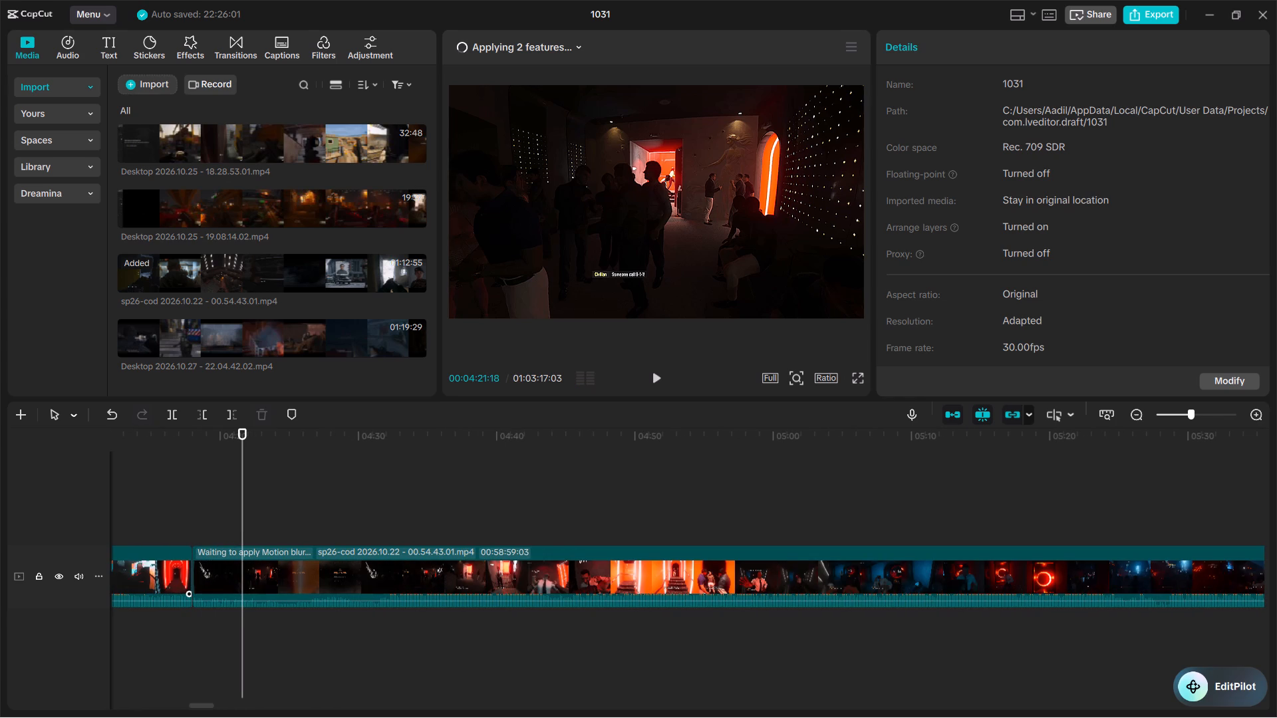
left_click(174, 549)
left_click(199, 554)
left_click(210, 560)
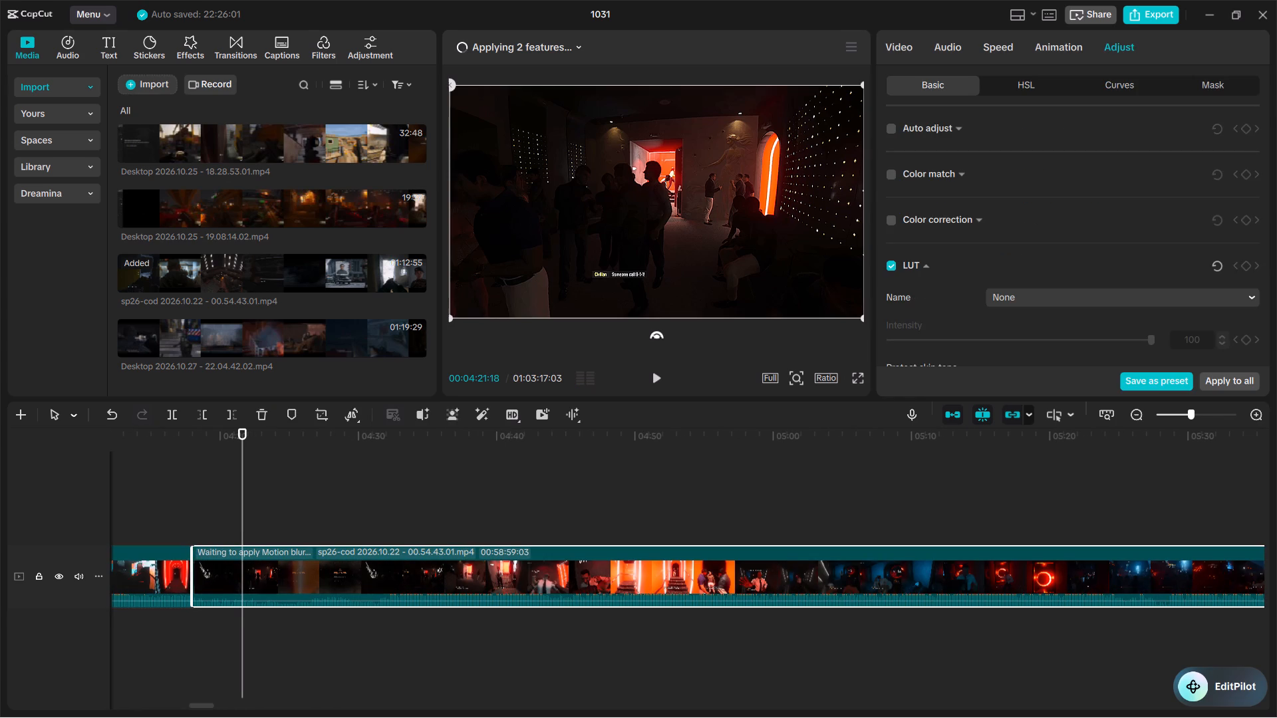
left_click(195, 561)
Trim the start of the clip after the join further, to a duration of 00:58:58:05, and play across the join.
double_click(192, 431)
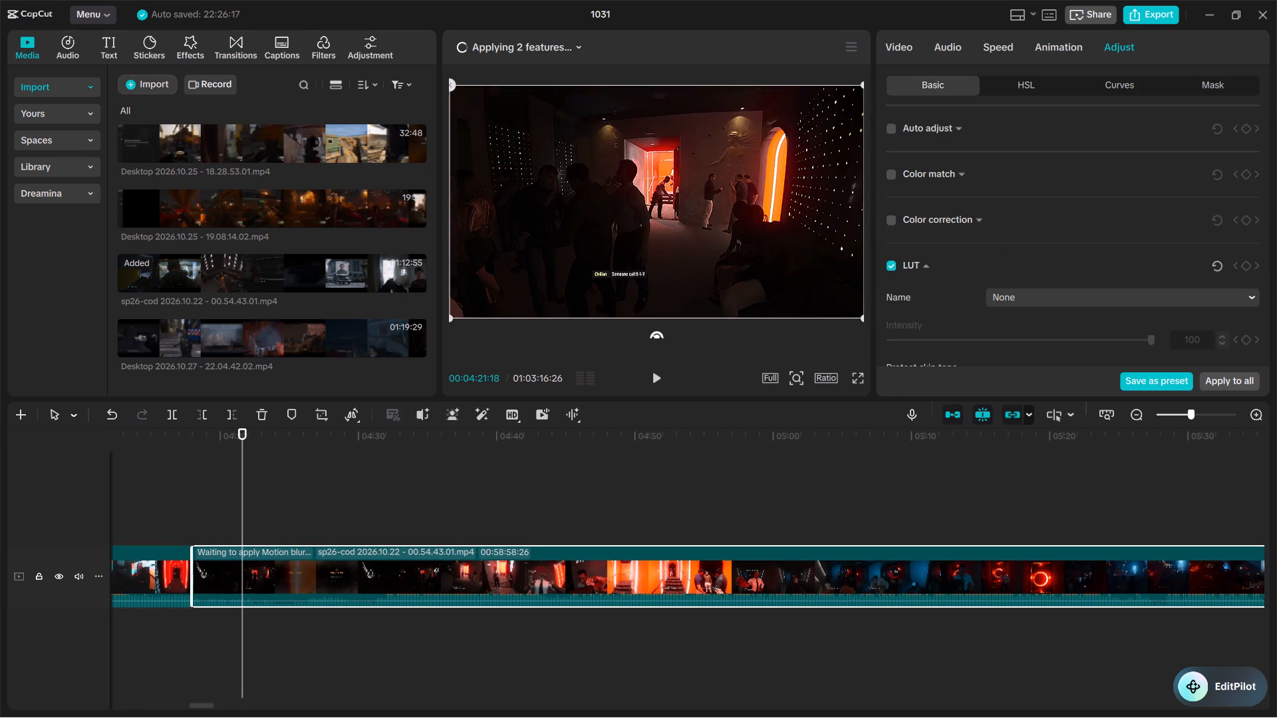
key("space")
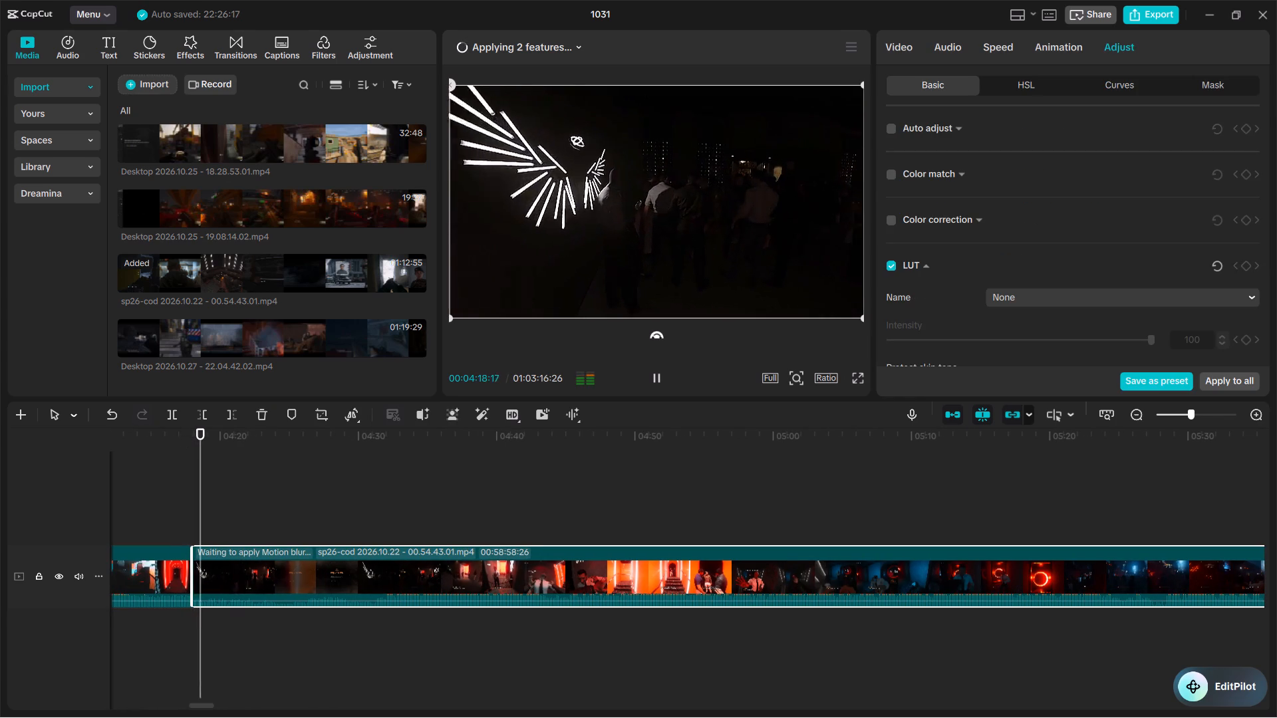
key("space")
left_click(206, 564)
left_click(194, 566)
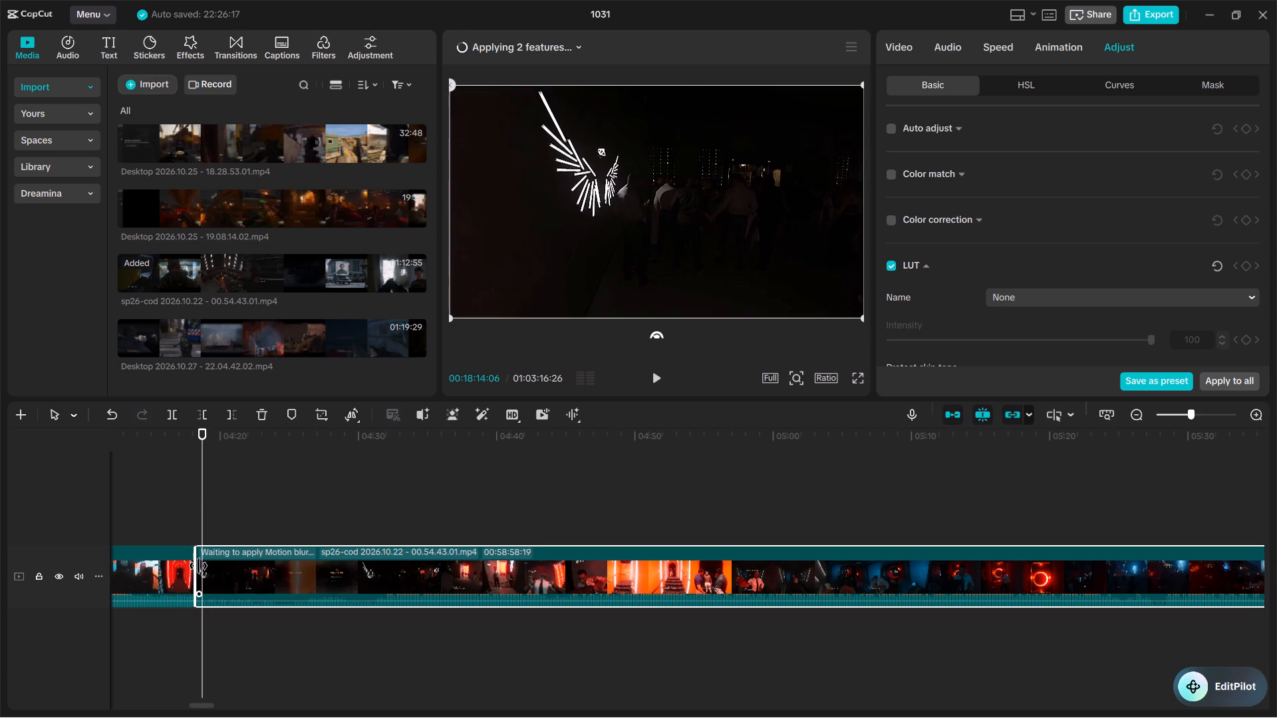
left_click(191, 431)
key("space")
left_click(186, 433)
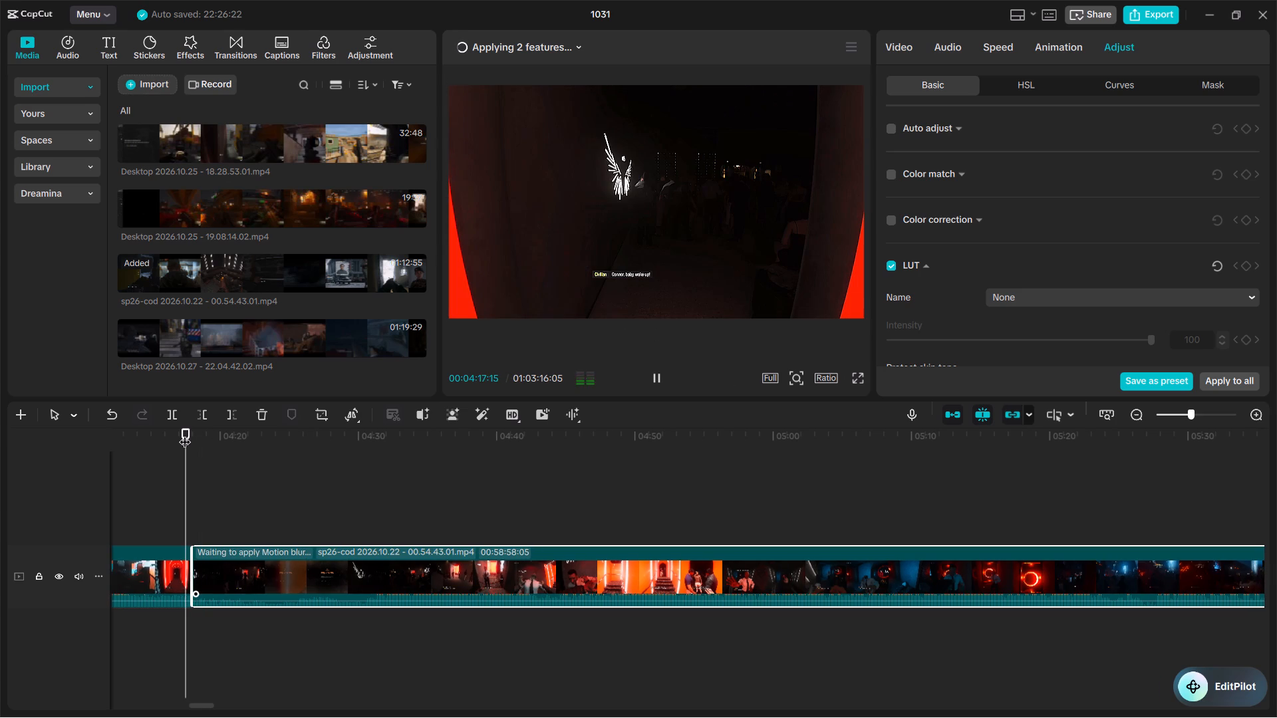
key("space")
key("space")
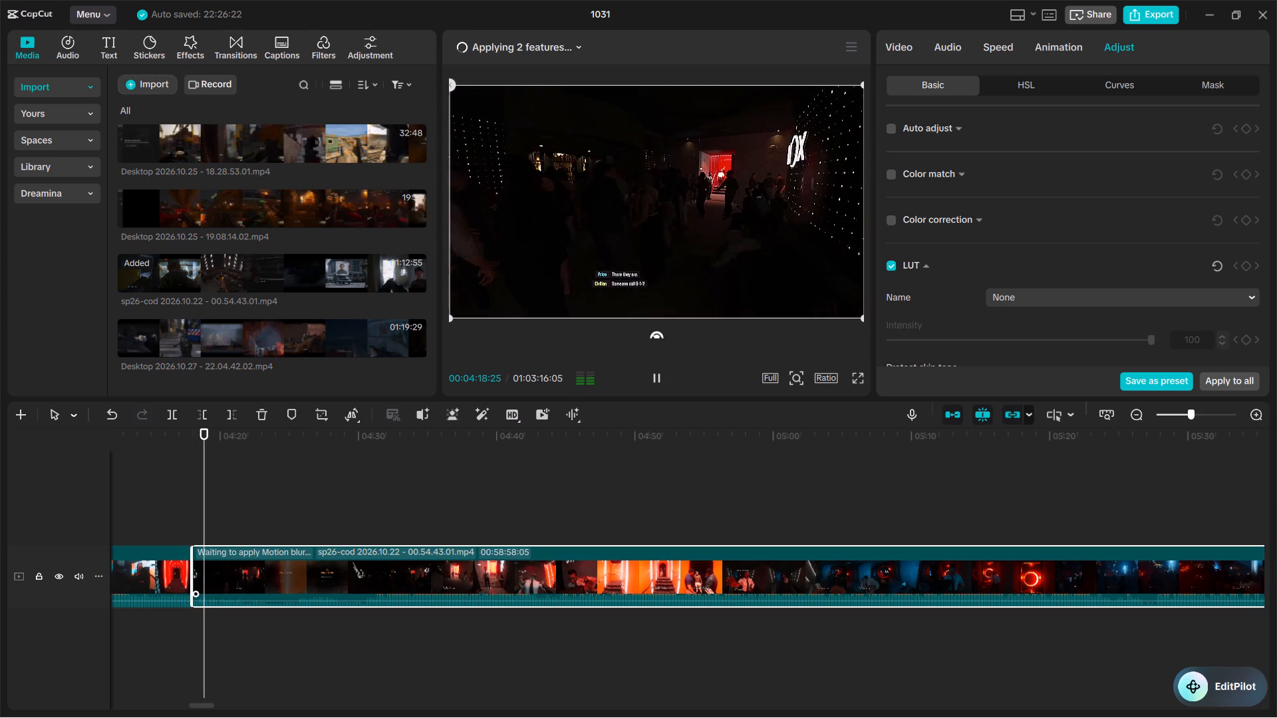
Play the clip after the join from about 4:20 to check for another failed attempt.
left_click(237, 458)
left_click(247, 435)
key("space")
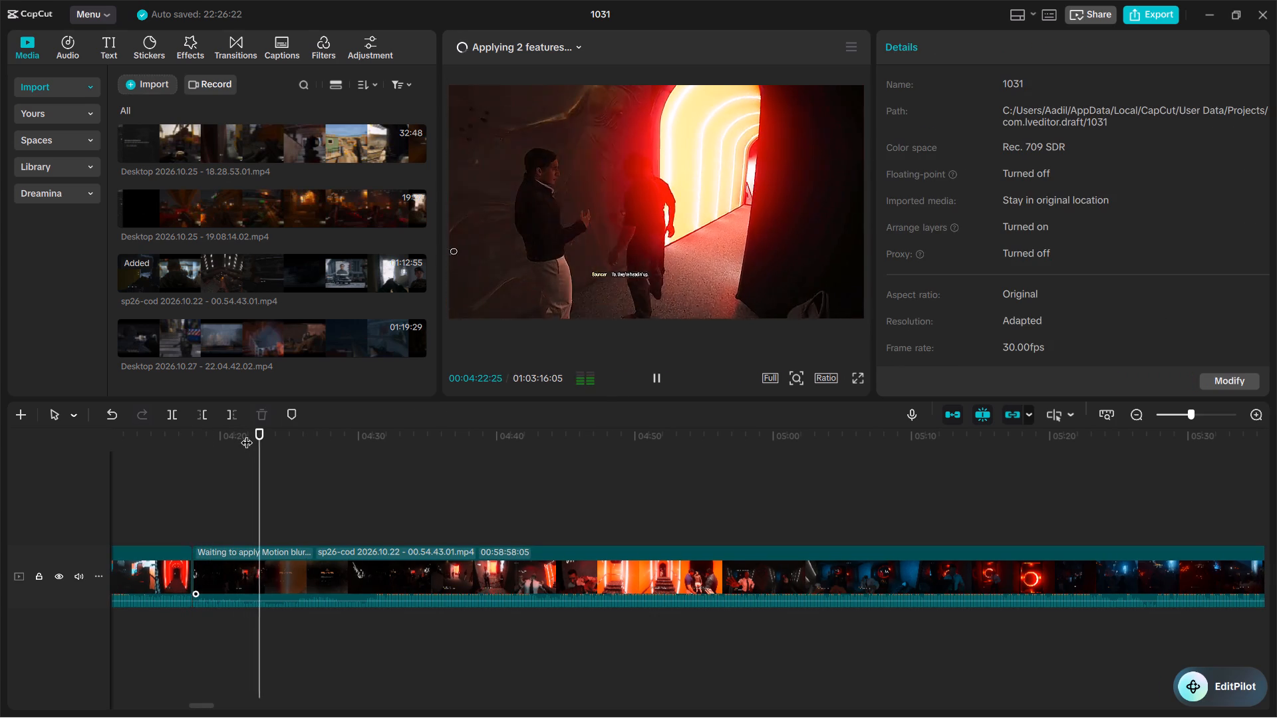
left_click(227, 441)
key("space")
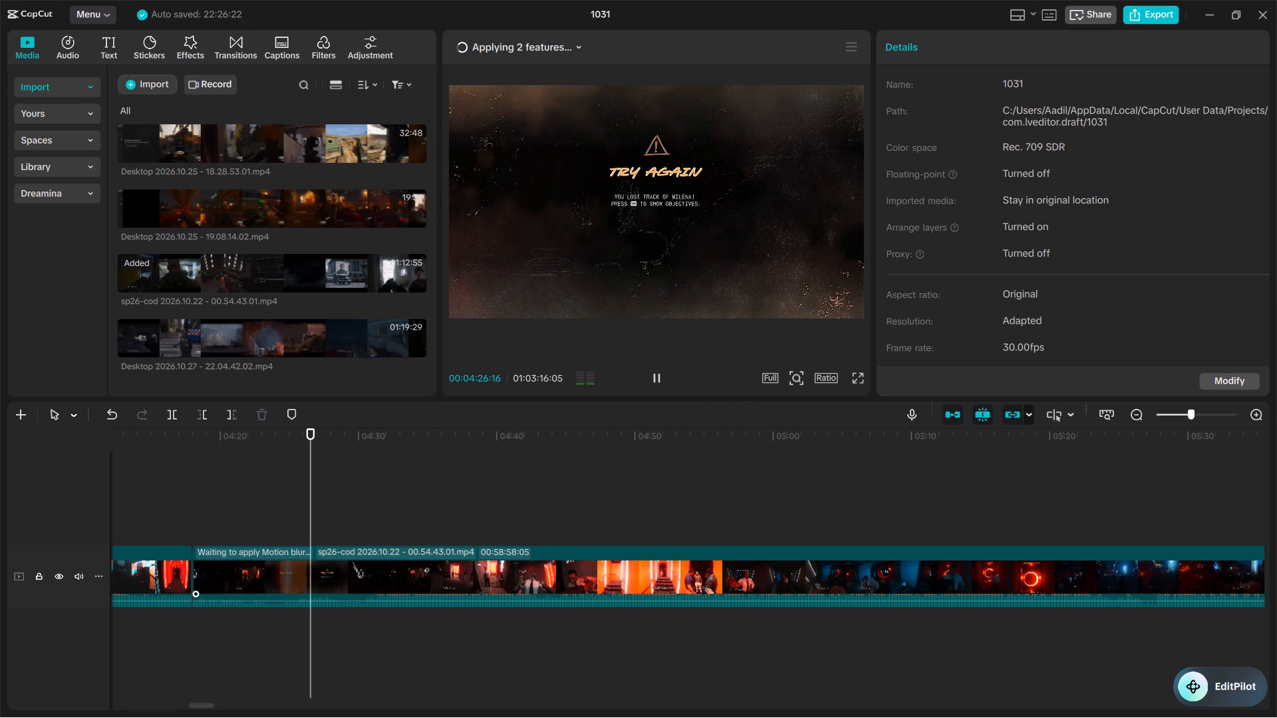
key("space")
key("space")
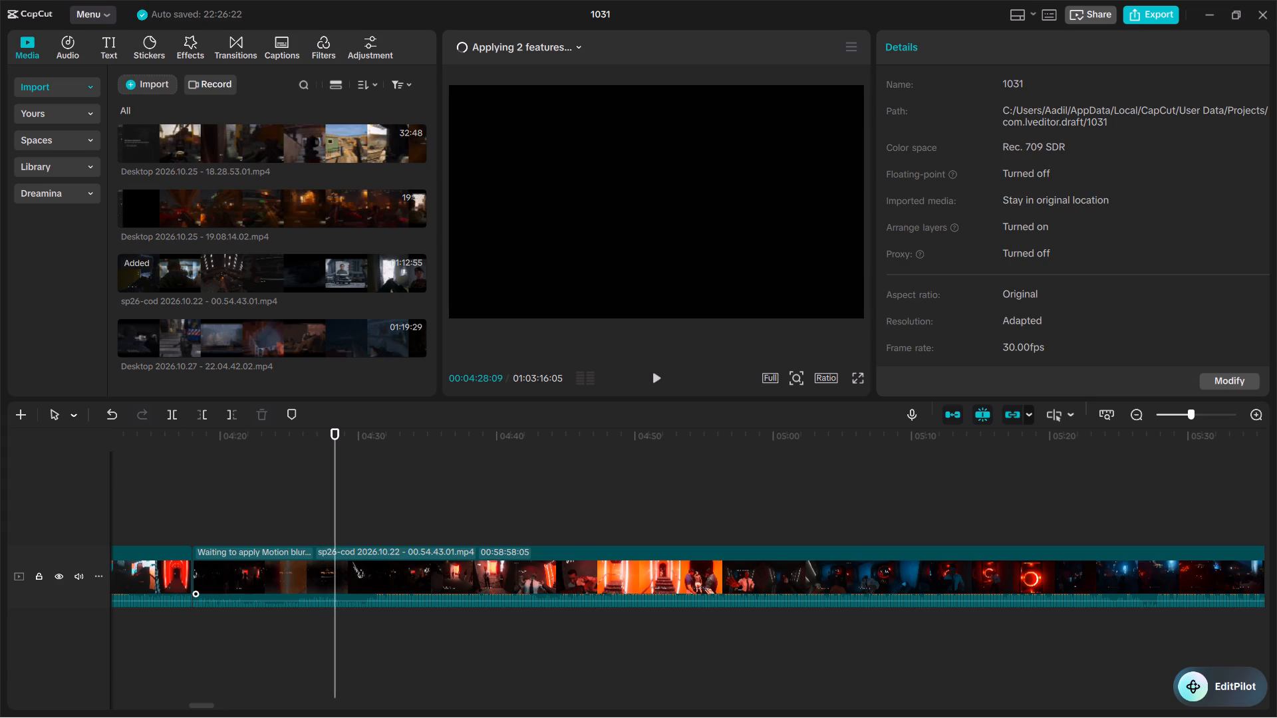
Split the clip at 00:04:29:13, where gameplay resumes by the winged light sign after the Try Again and black screens.
left_click_drag(269, 437, 247, 441)
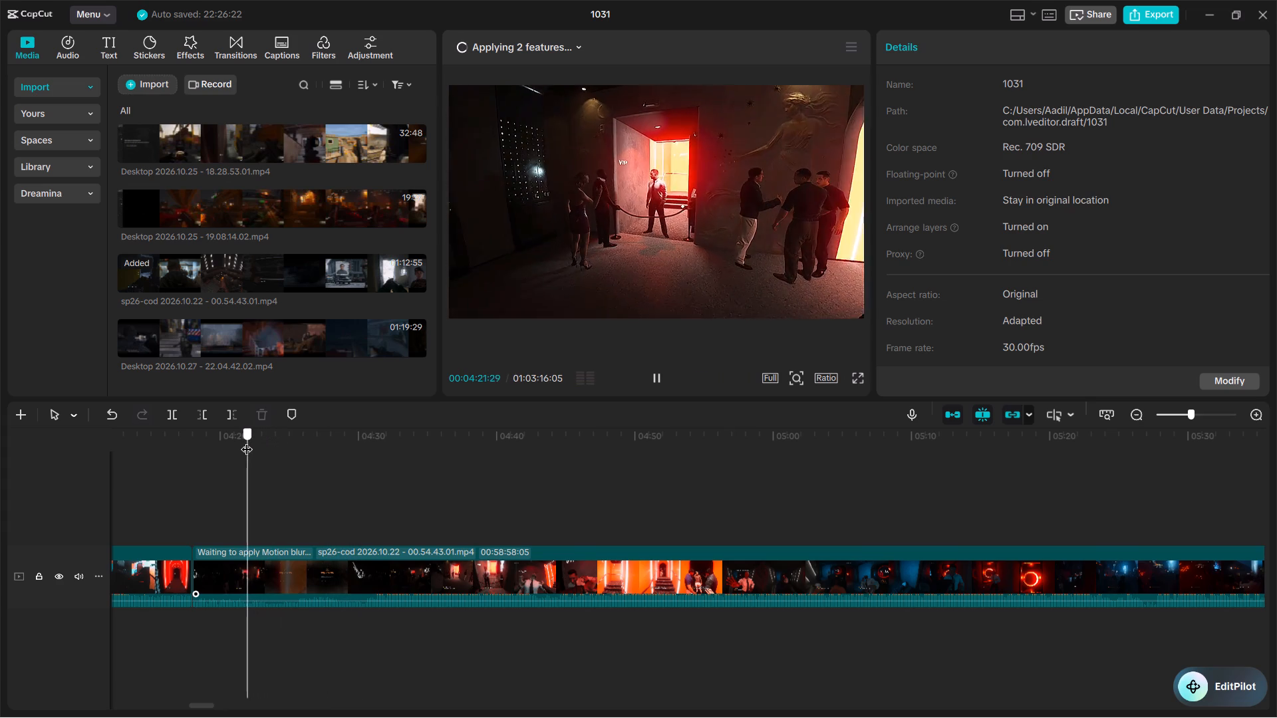
left_click_drag(247, 441, 291, 442)
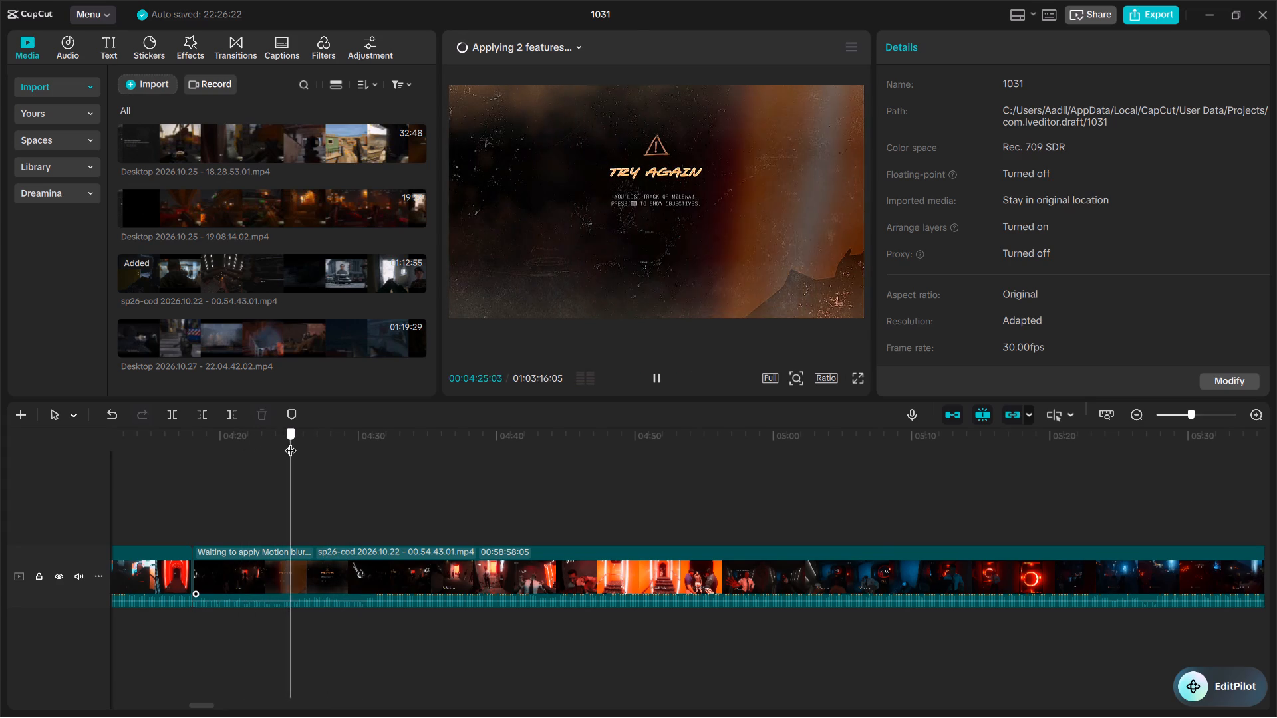
left_click_drag(291, 442, 315, 443)
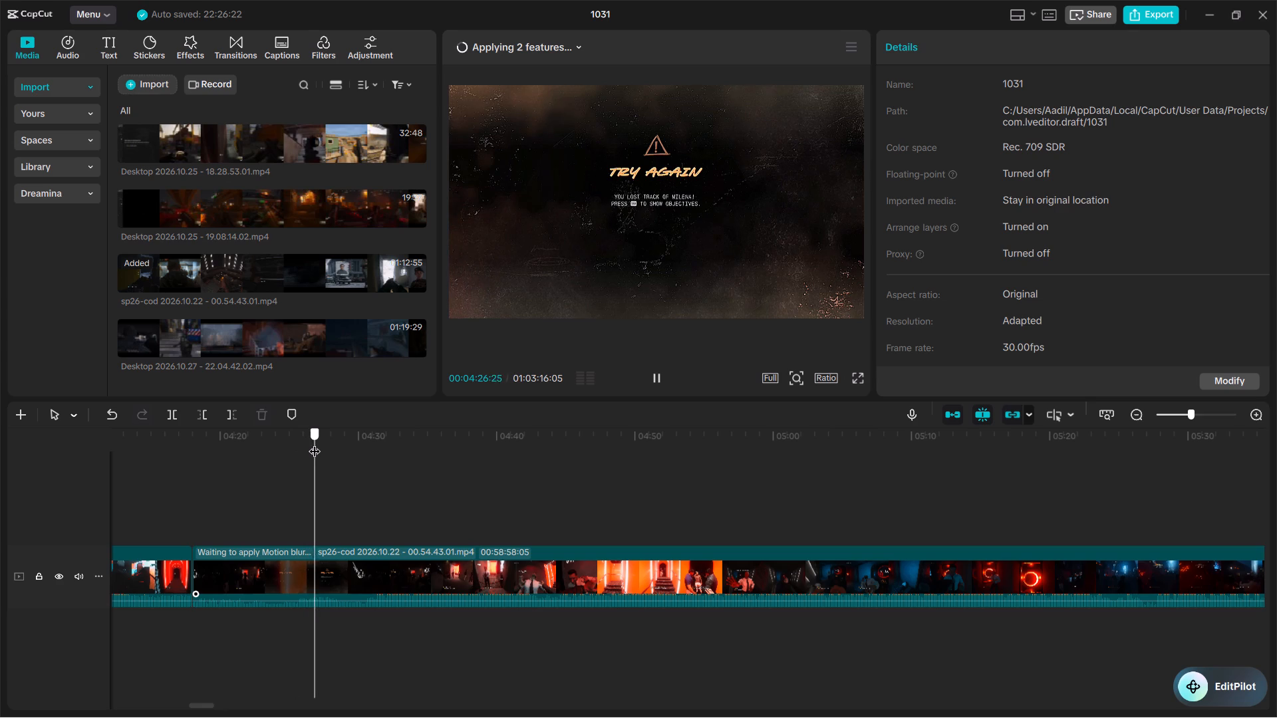
left_click_drag(315, 443, 330, 443)
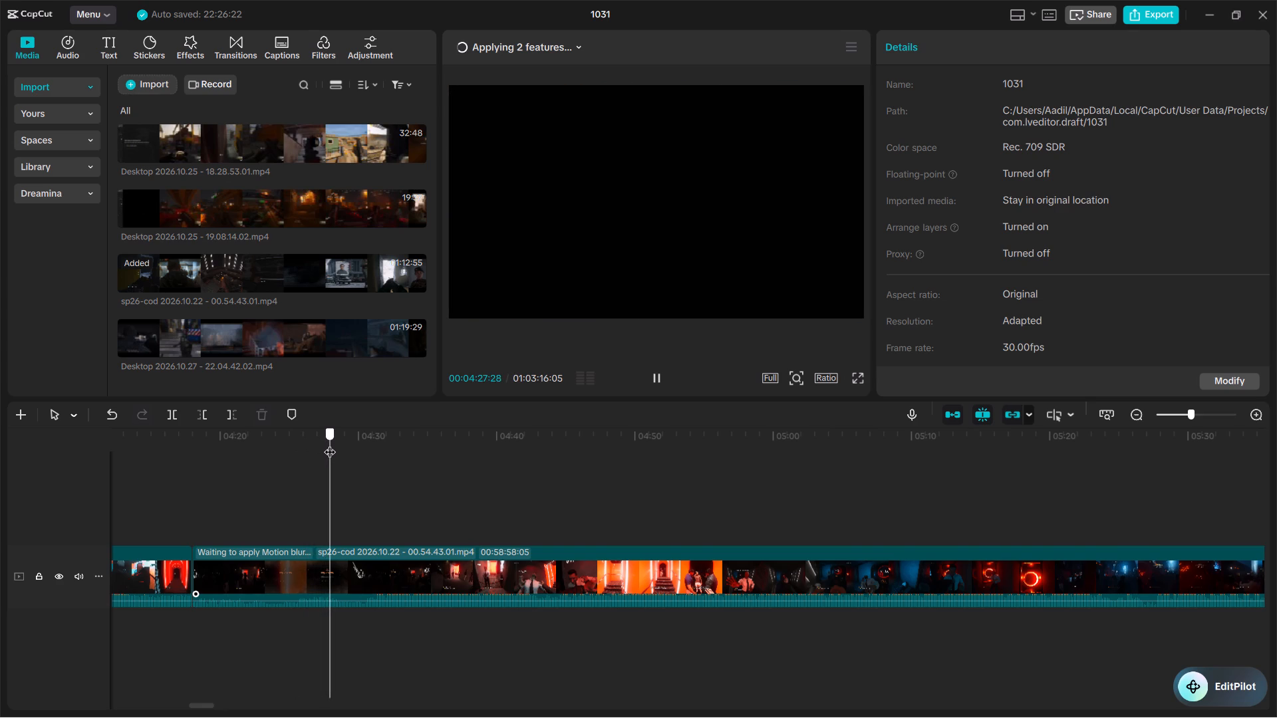
left_click_drag(330, 443, 345, 443)
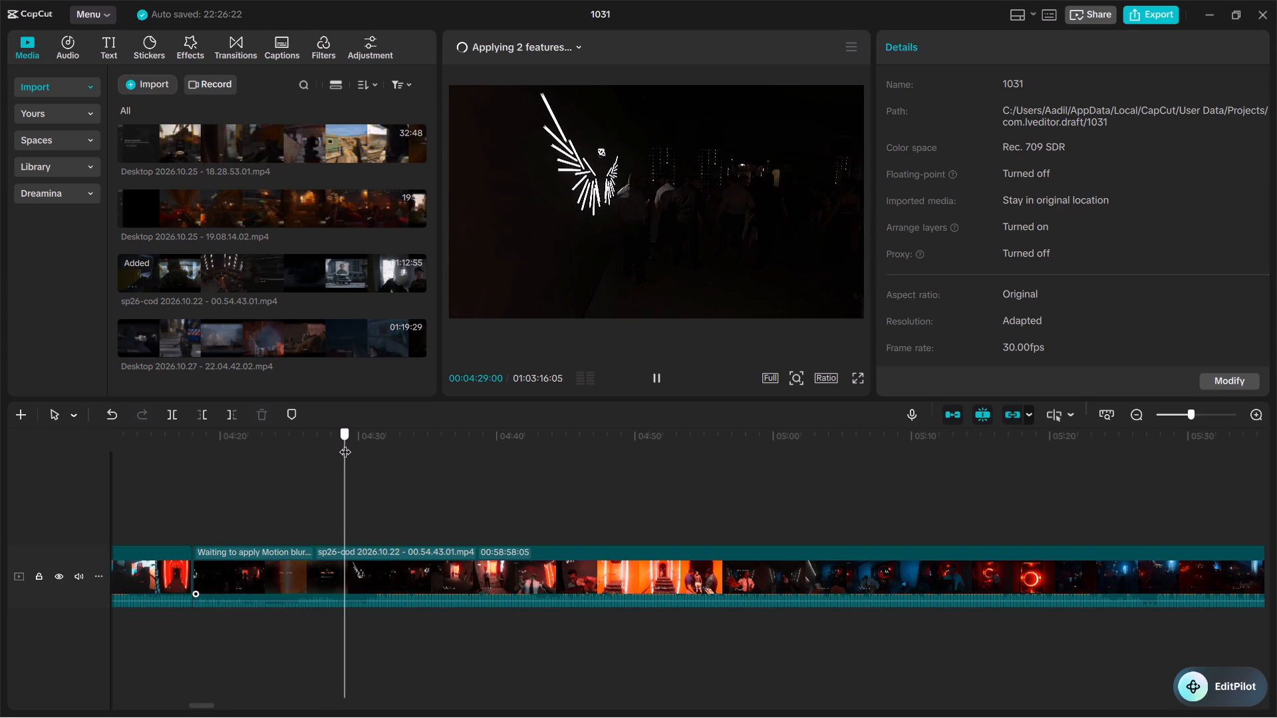
left_click_drag(345, 443, 349, 445)
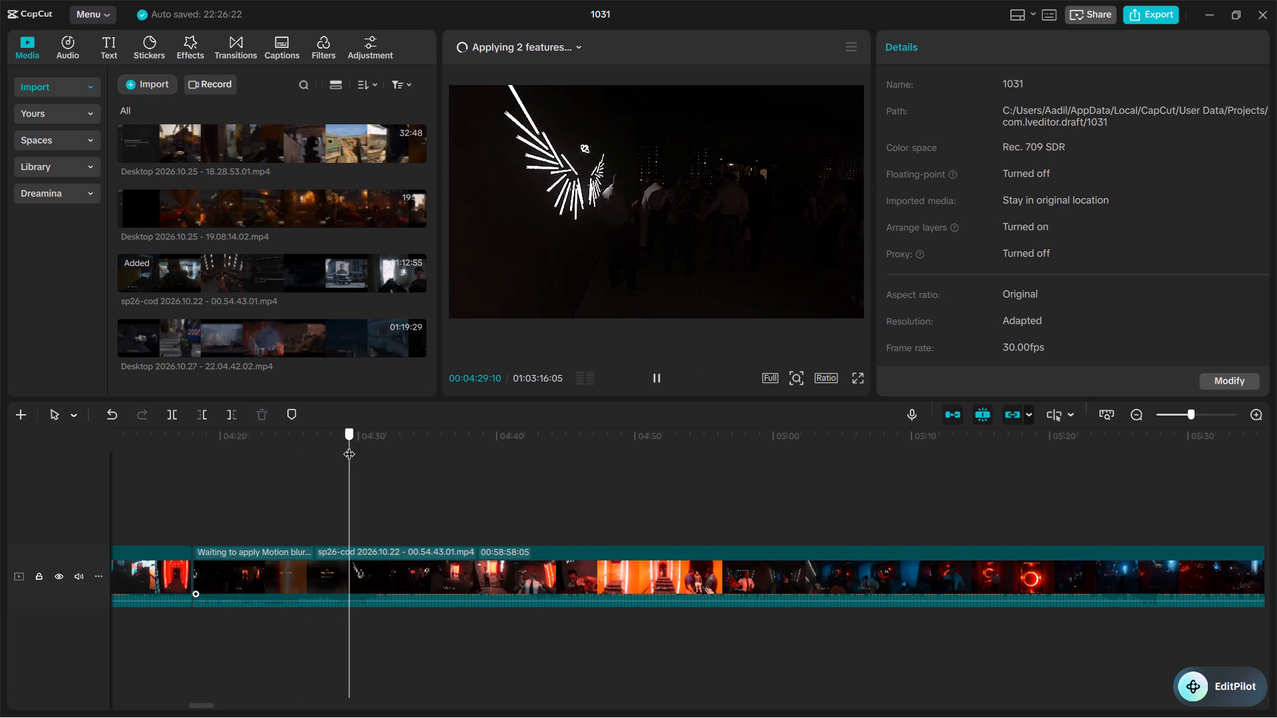
left_click_drag(349, 445, 352, 445)
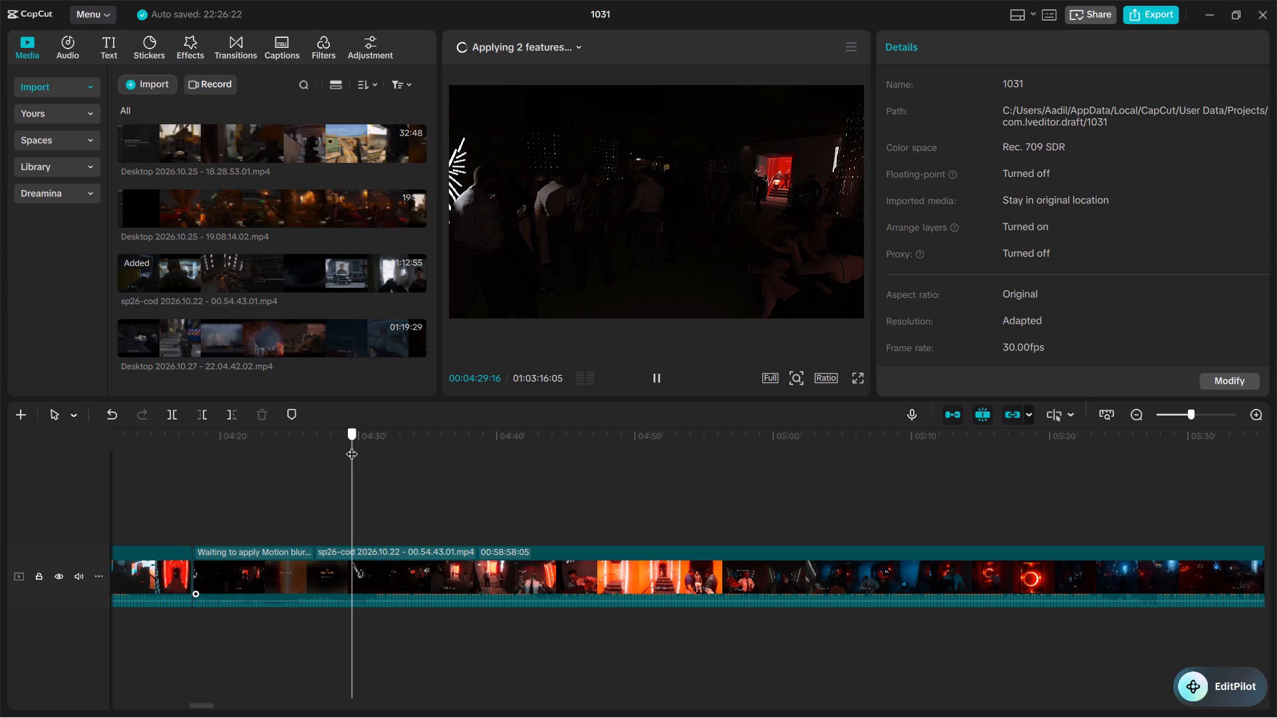
left_click_drag(352, 445, 351, 446)
key("b")
left_click(354, 552)
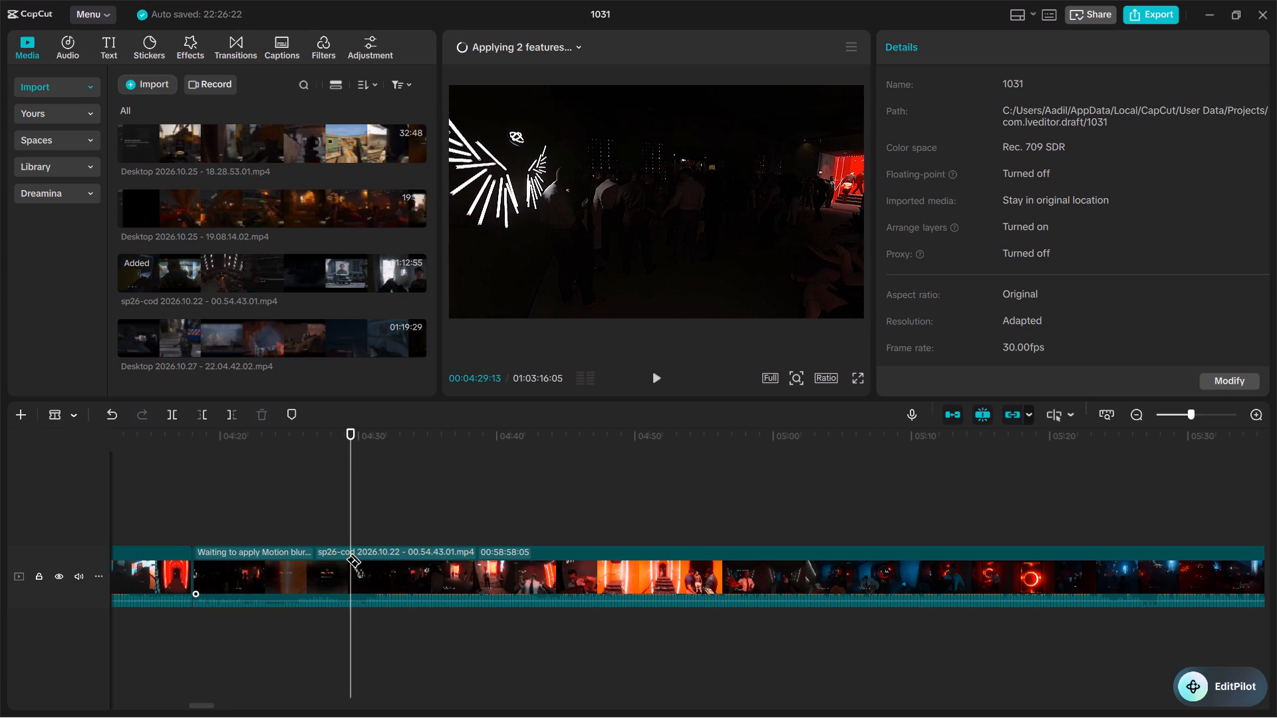
Delete the failed-attempt segment between the earlier join and the new split.
key("a")
left_click(309, 557)
left_click(303, 557)
left_click(289, 564)
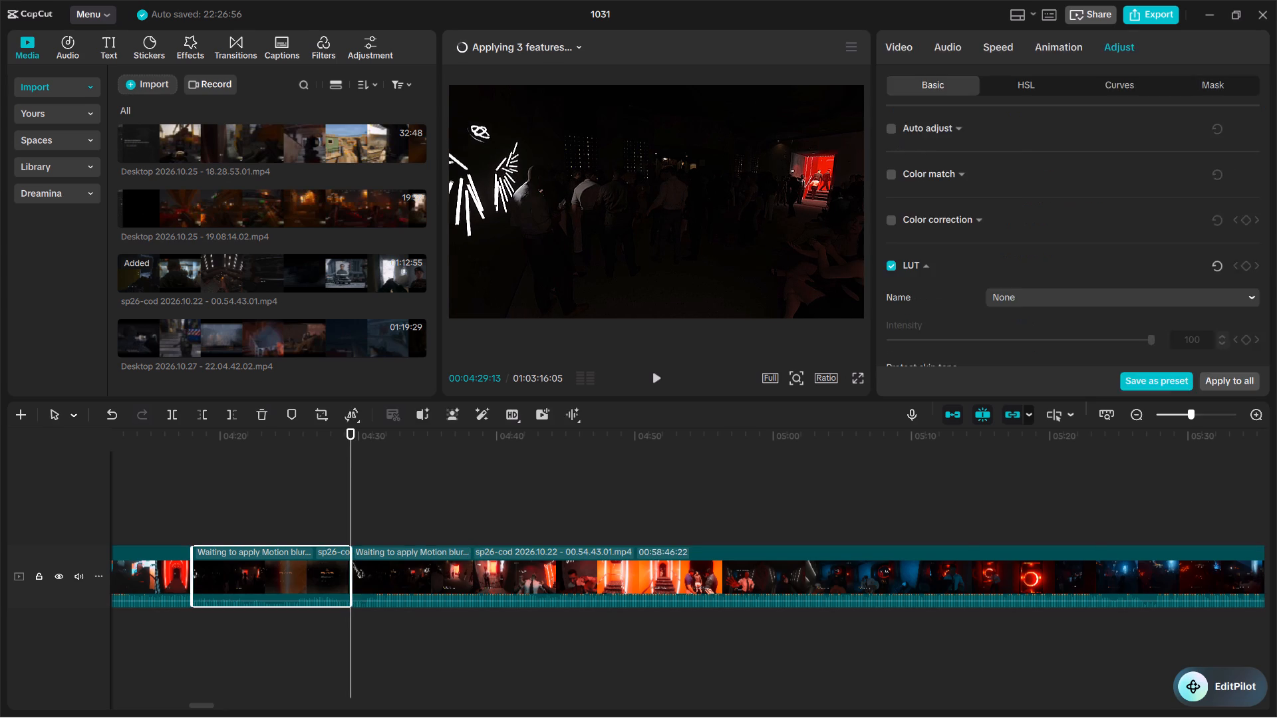
key("BackSpace")
Scrub through the remaining footage from about 4:21 to 5:32 to look for the next failed attempt.
left_click_drag(214, 438, 243, 437)
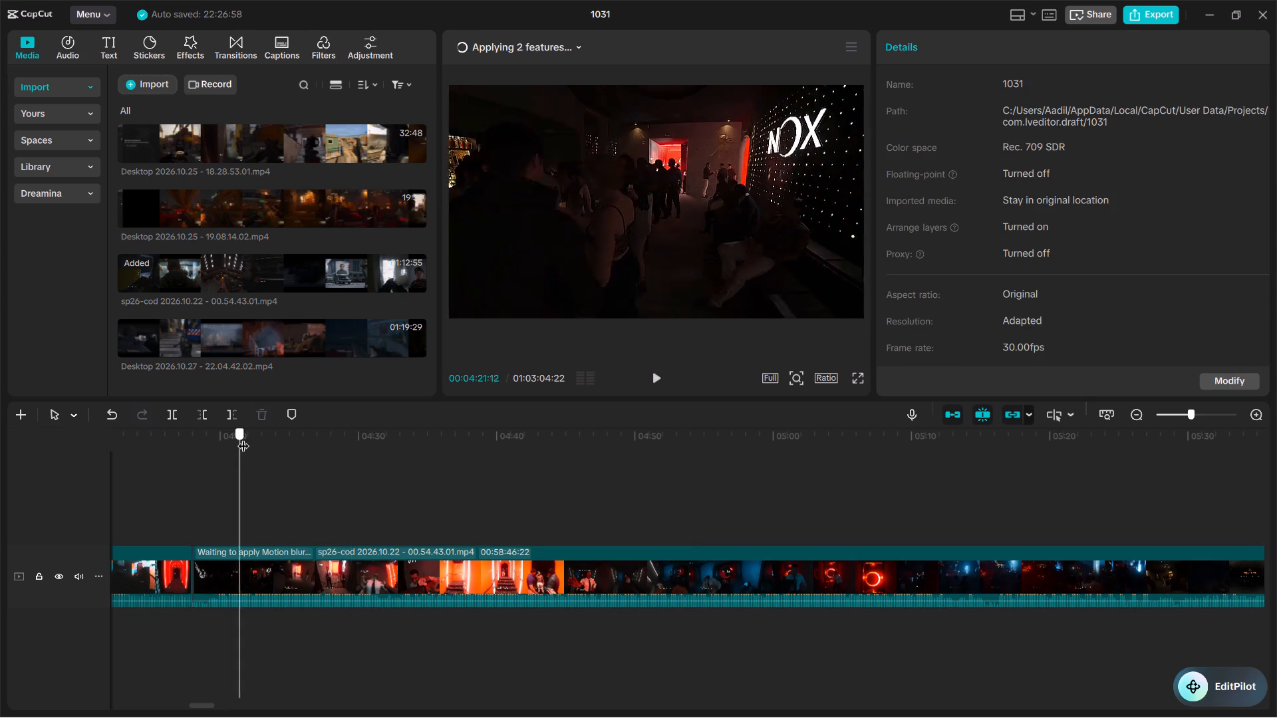
left_click_drag(243, 437, 317, 445)
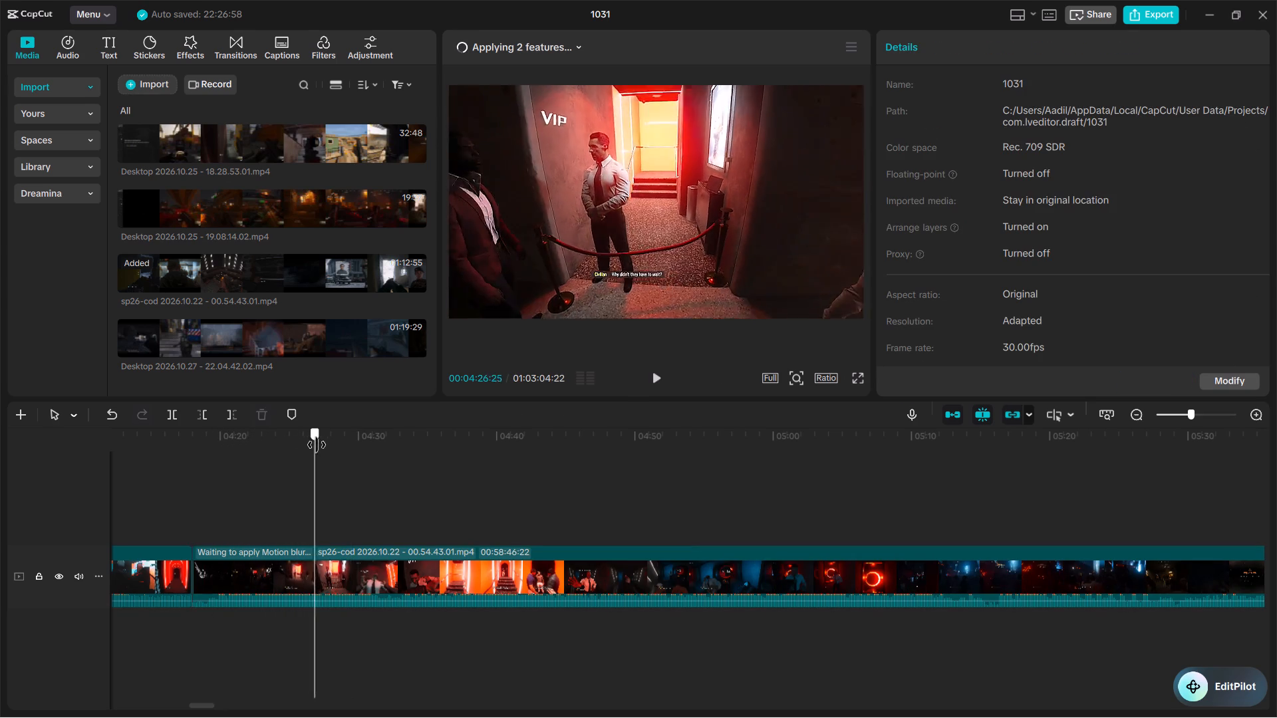
left_click_drag(317, 445, 367, 446)
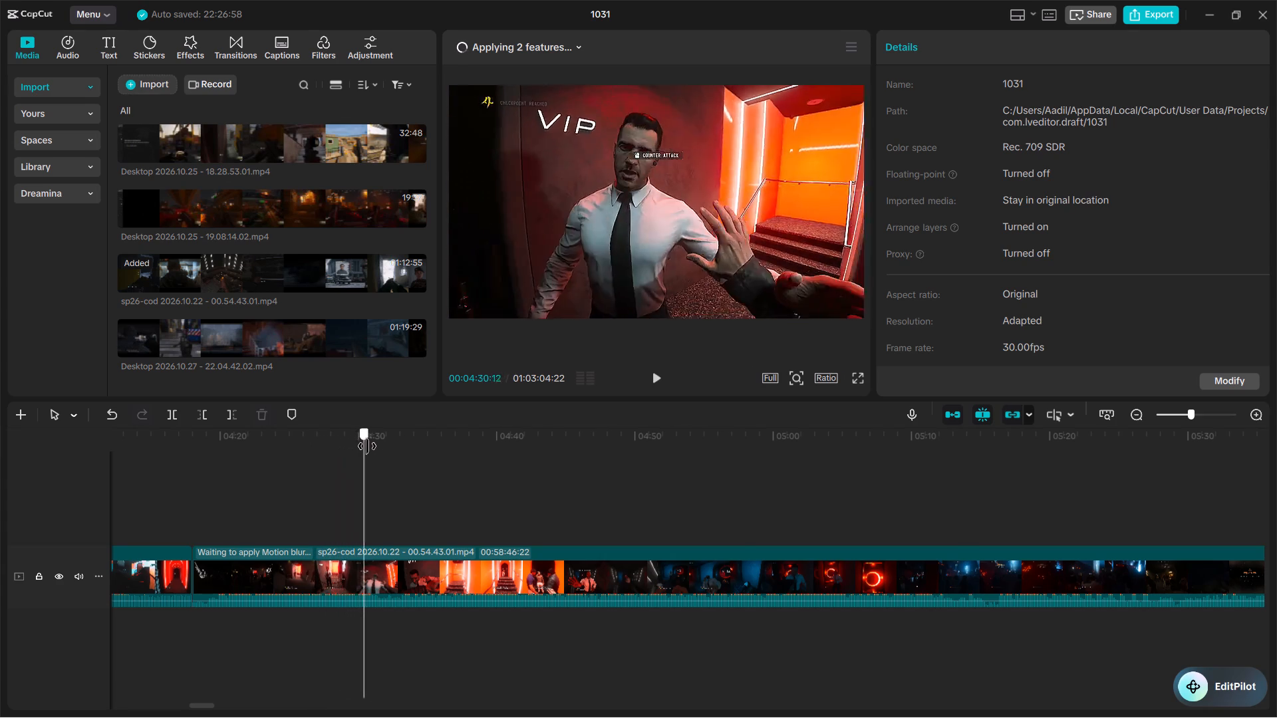
left_click_drag(367, 446, 438, 447)
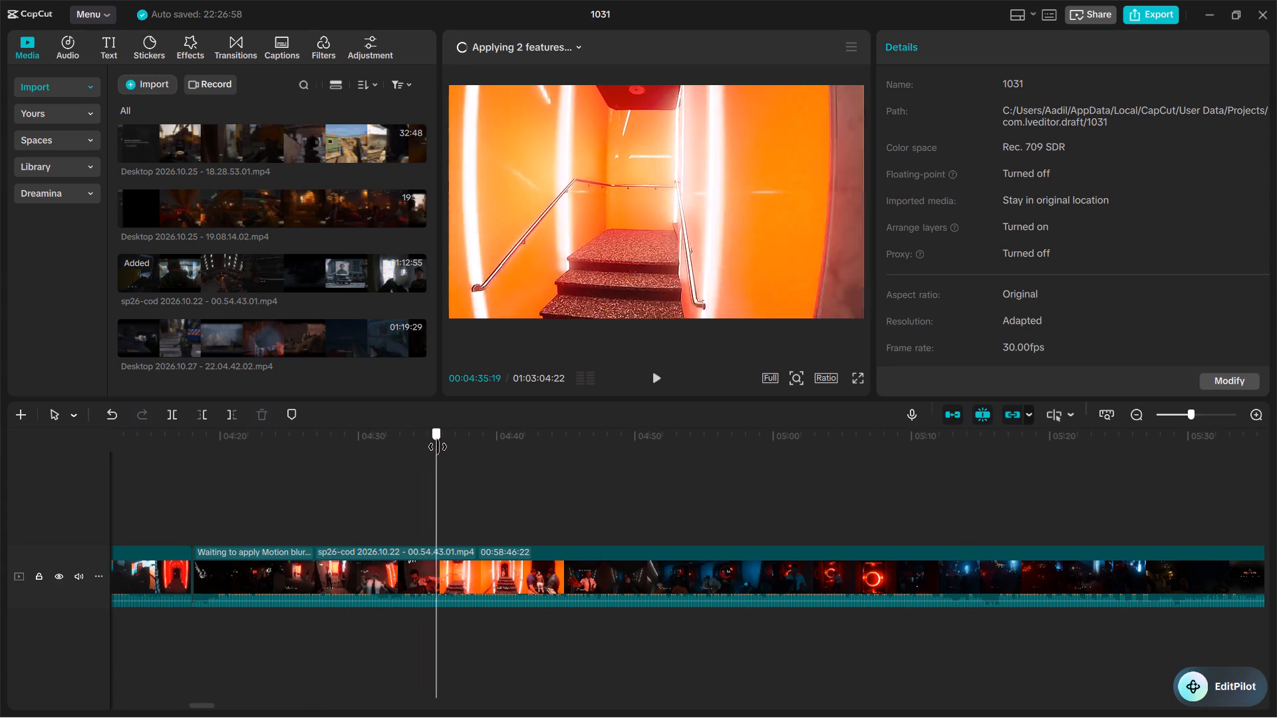
left_click_drag(438, 447, 566, 449)
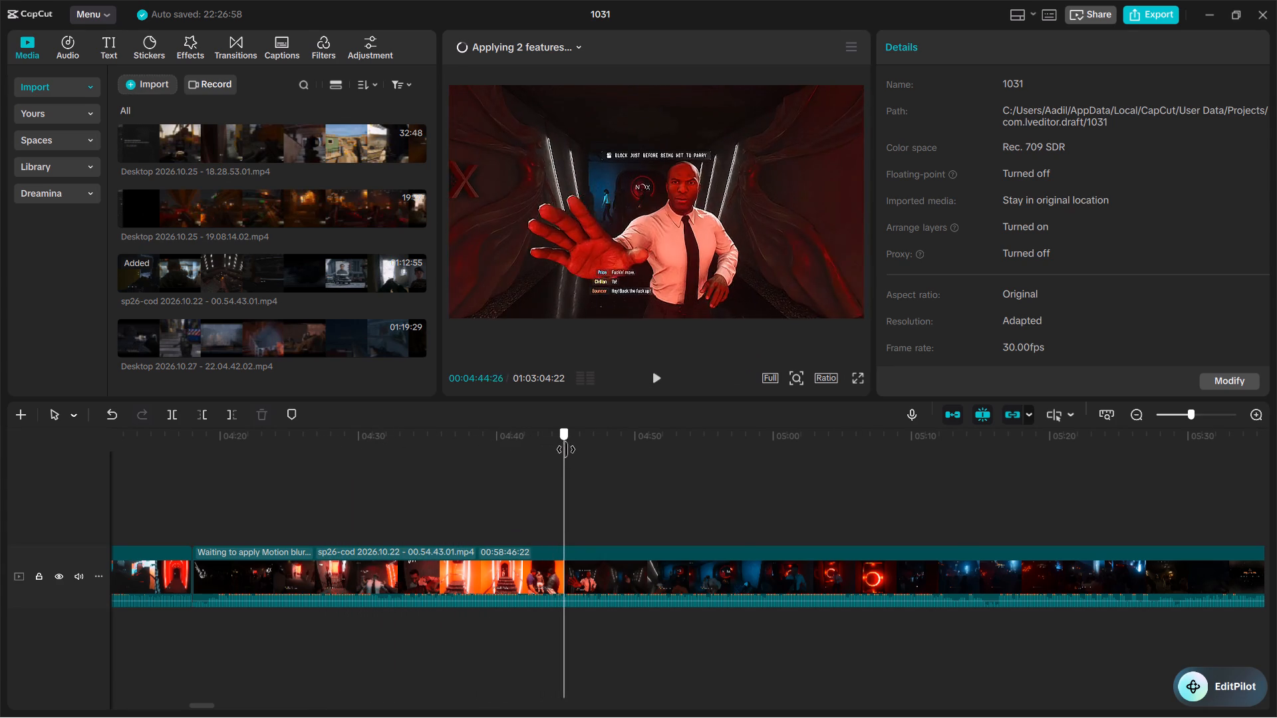
left_click_drag(566, 449, 657, 463)
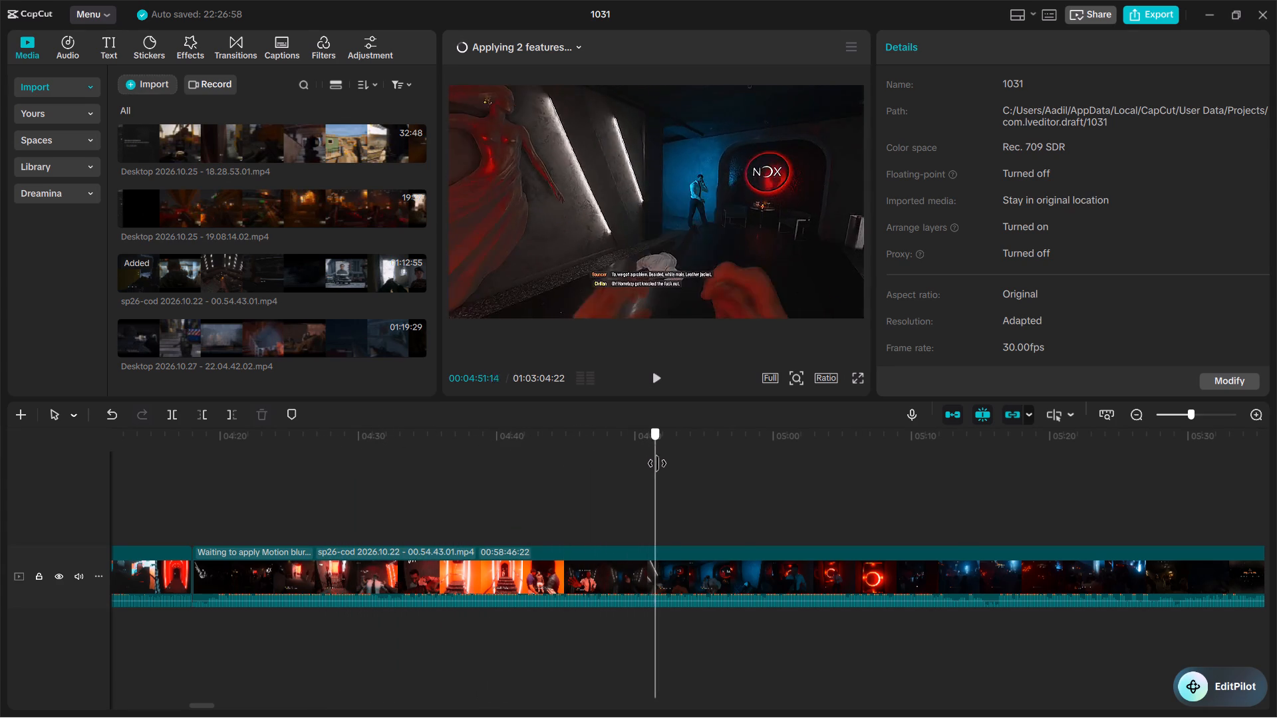
left_click_drag(657, 463, 746, 477)
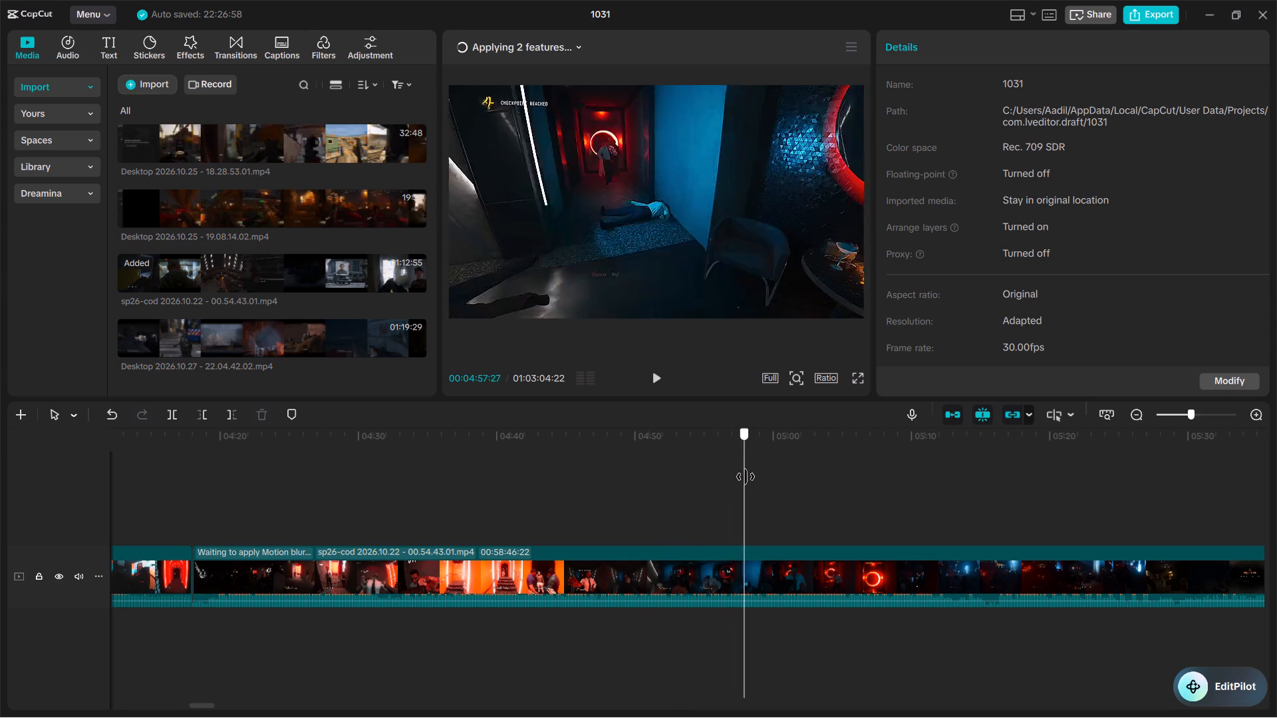
left_click_drag(746, 477, 847, 467)
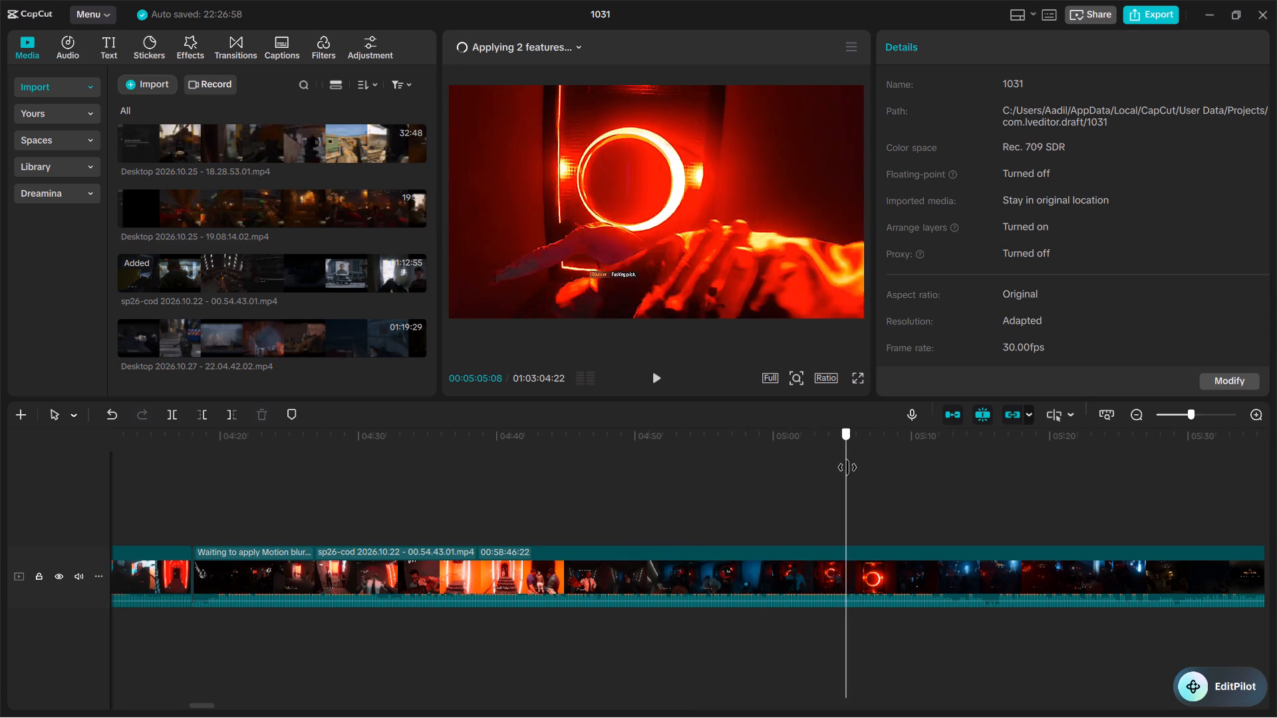
left_click_drag(847, 467, 944, 469)
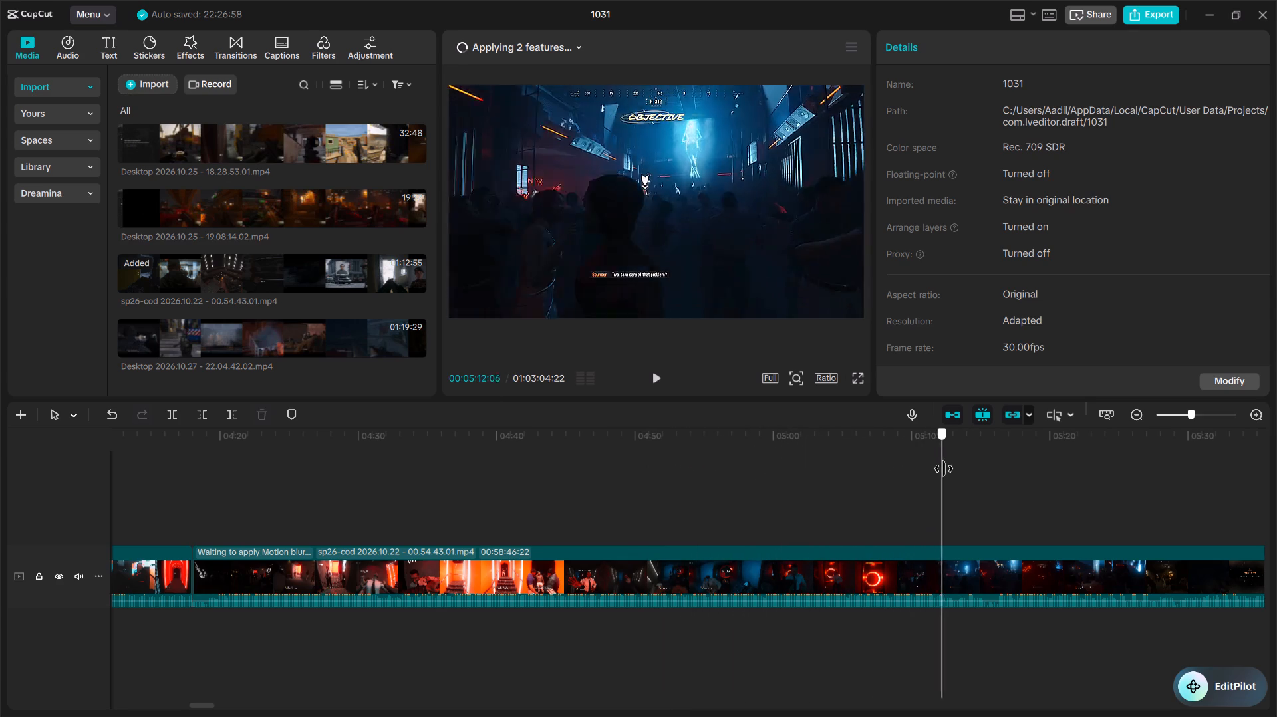
left_click_drag(944, 469, 1018, 469)
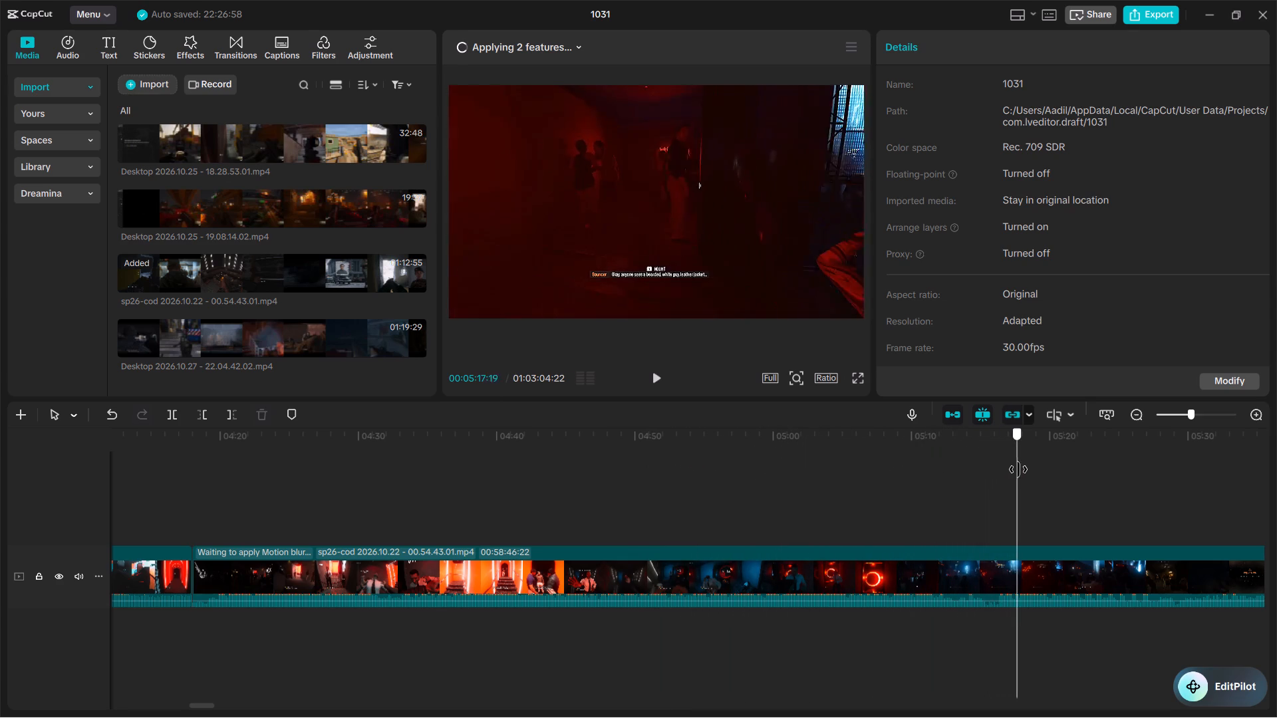
left_click_drag(1018, 469, 1079, 471)
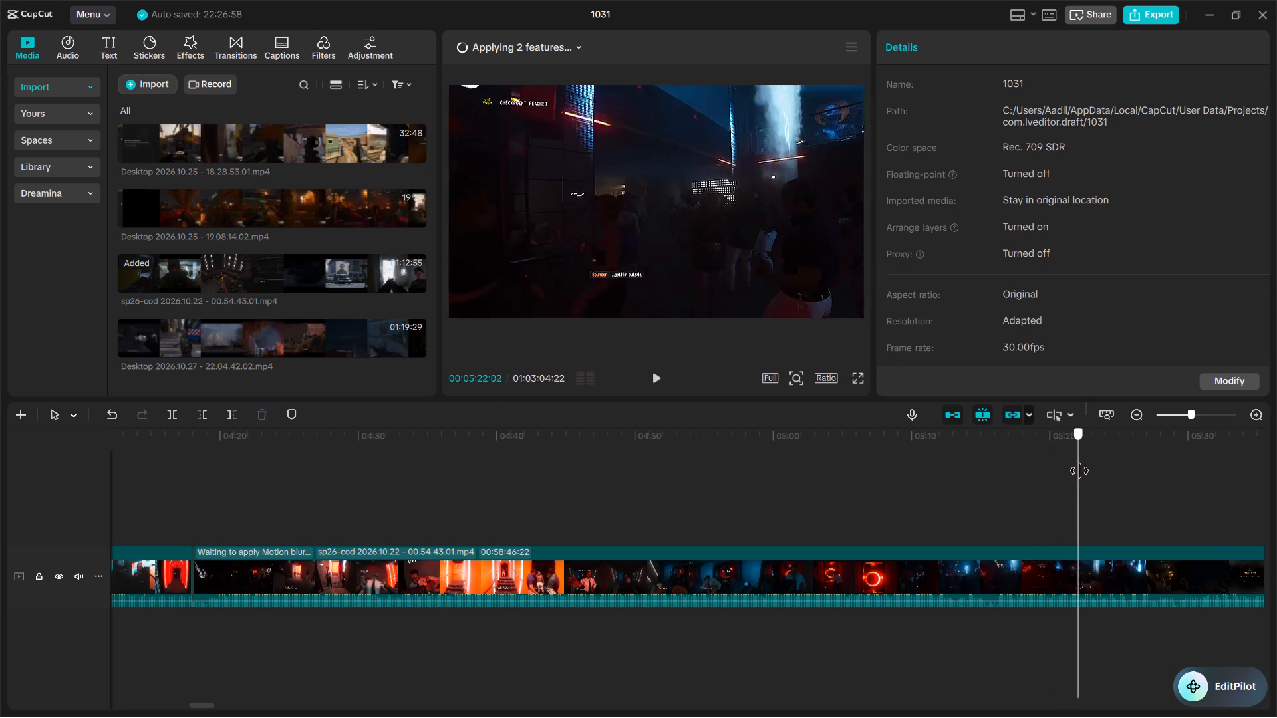
left_click_drag(1079, 471, 1162, 471)
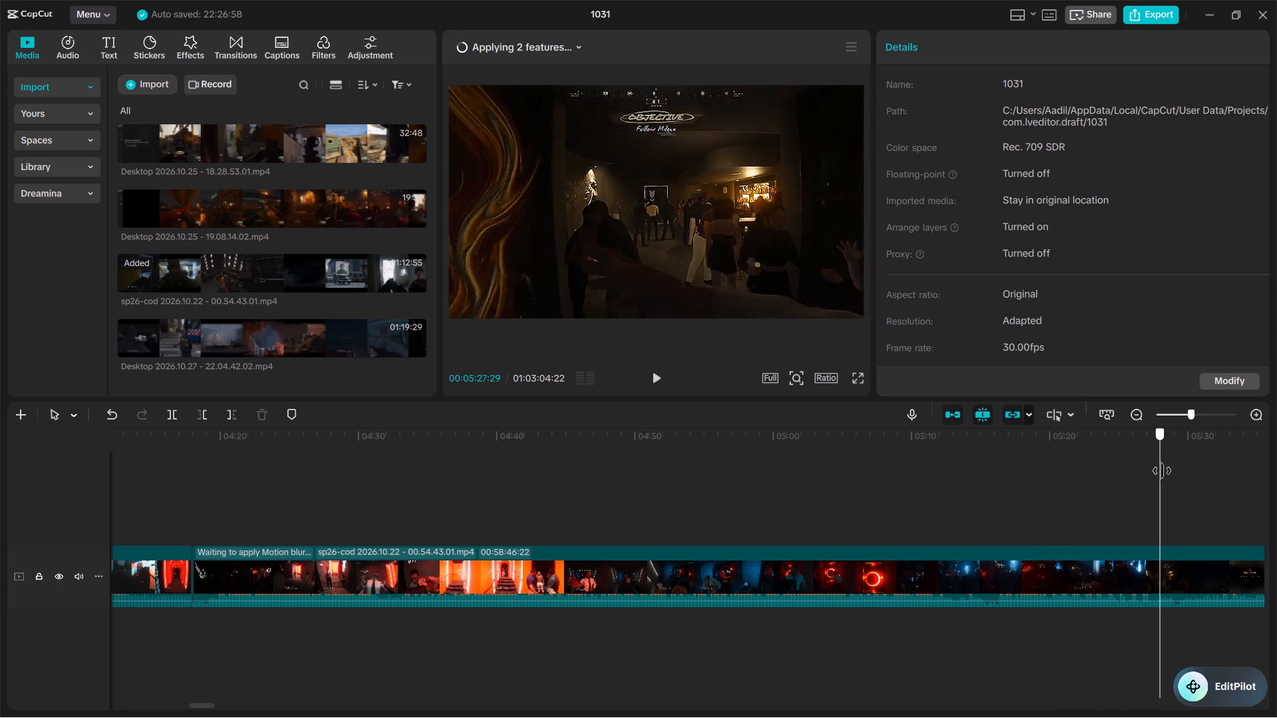
left_click_drag(1162, 471, 1200, 472)
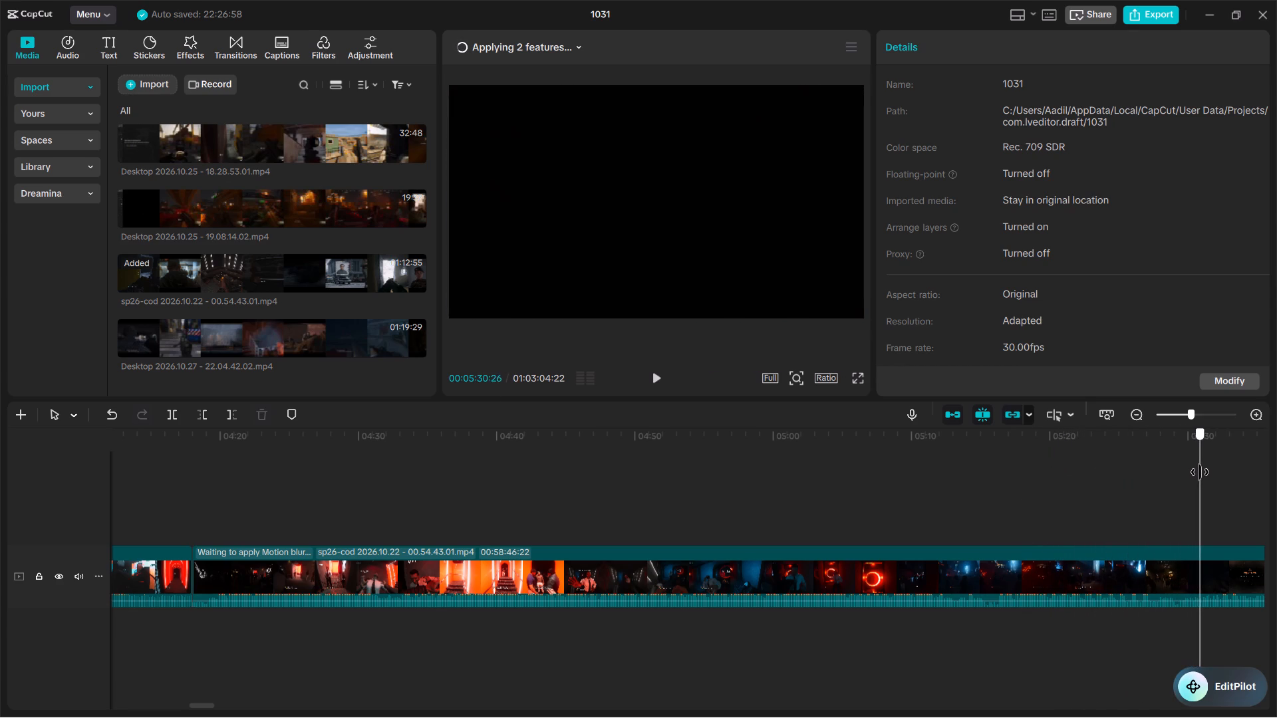
left_click_drag(1200, 472, 1220, 474)
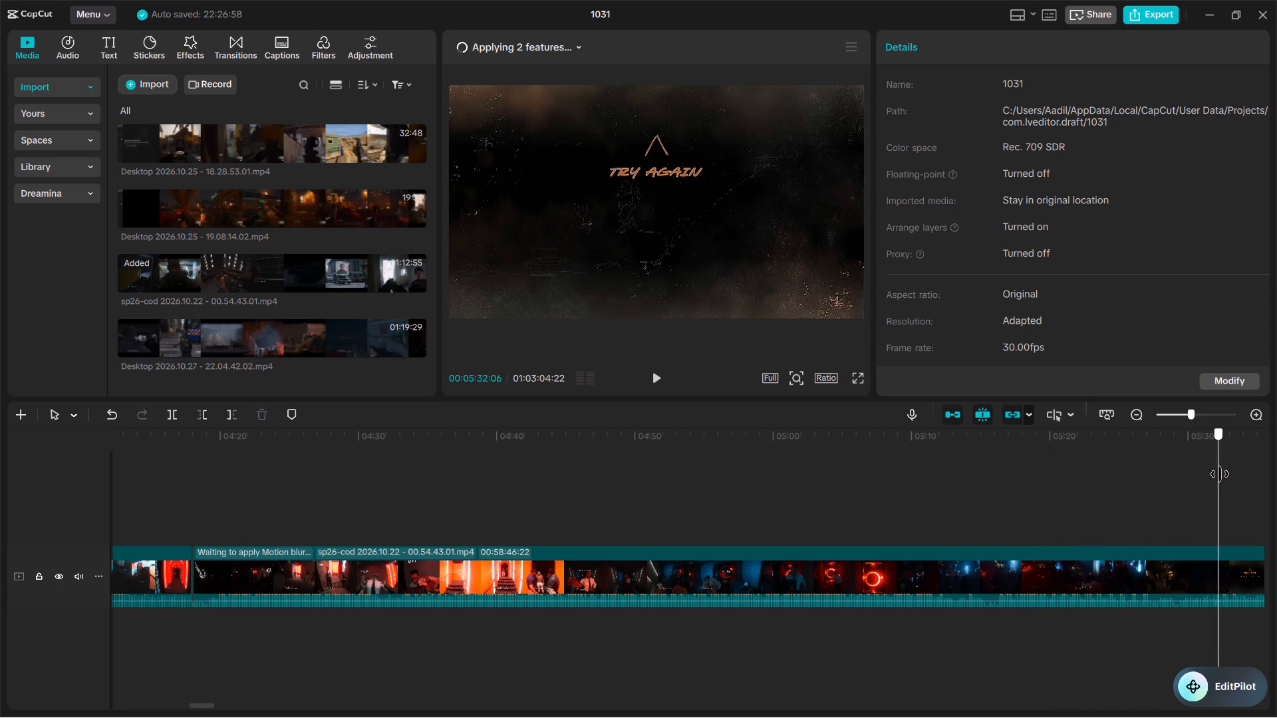
Scrub between about 5:27 and 5:46 to examine the extent of the failed attempt, Try Again and black screens.
left_click_drag(1220, 474, 1147, 479)
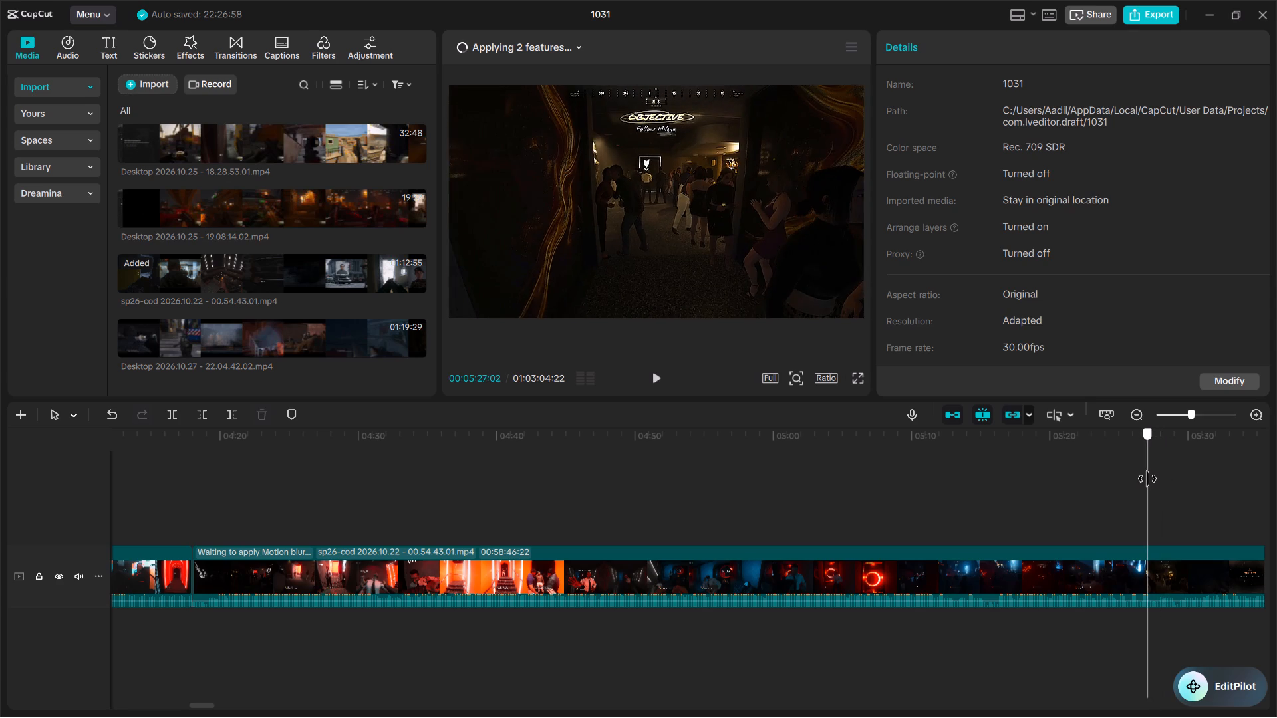
left_click_drag(1147, 479, 1165, 476)
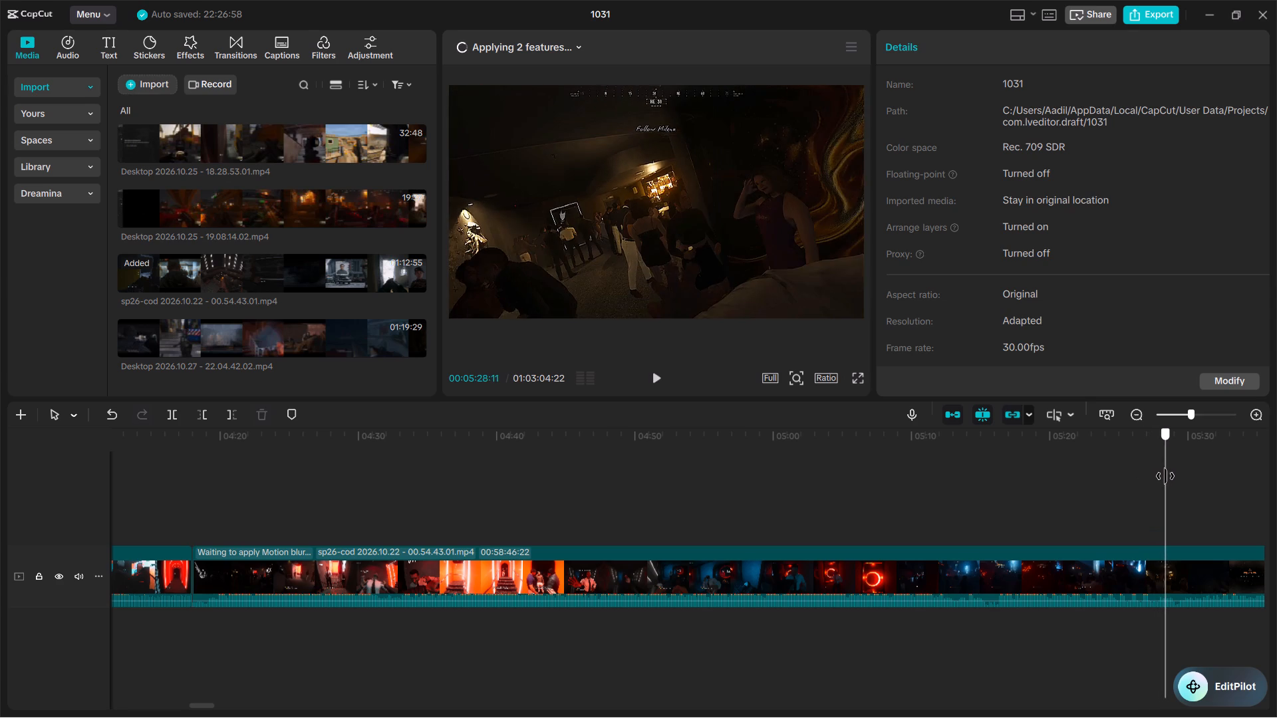
left_click_drag(1165, 476, 1177, 476)
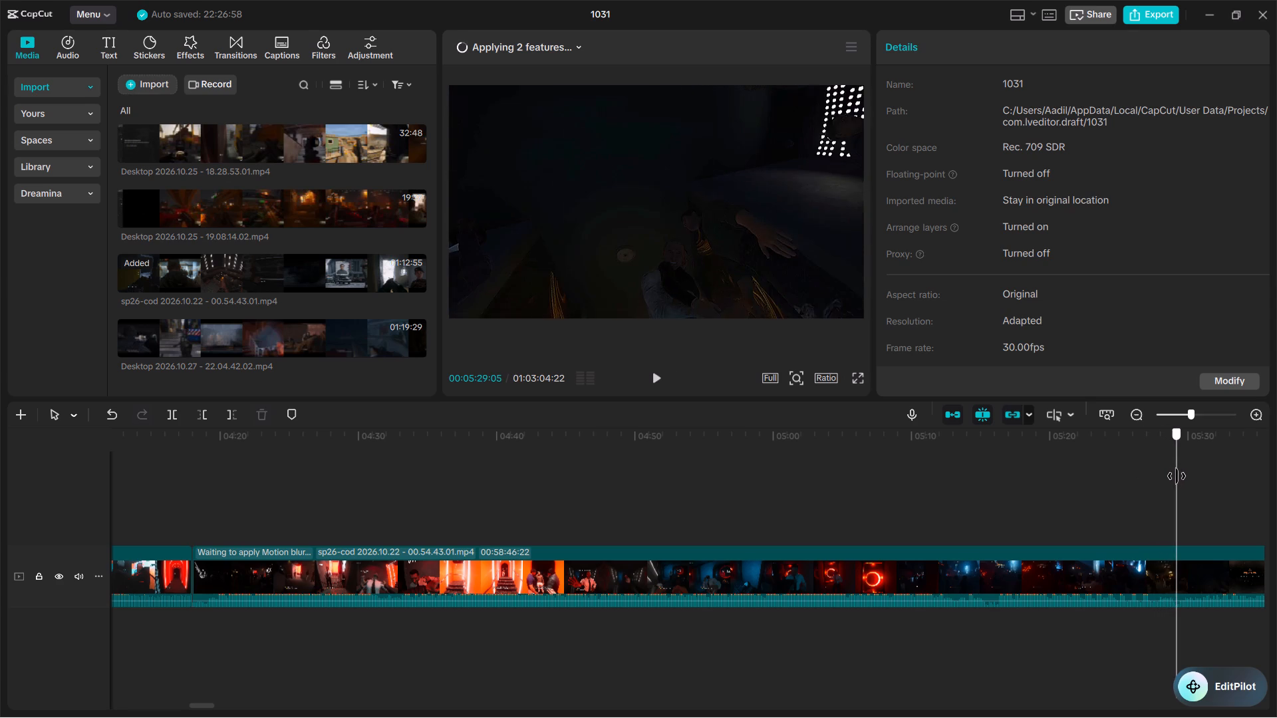
left_click_drag(1177, 476, 1194, 476)
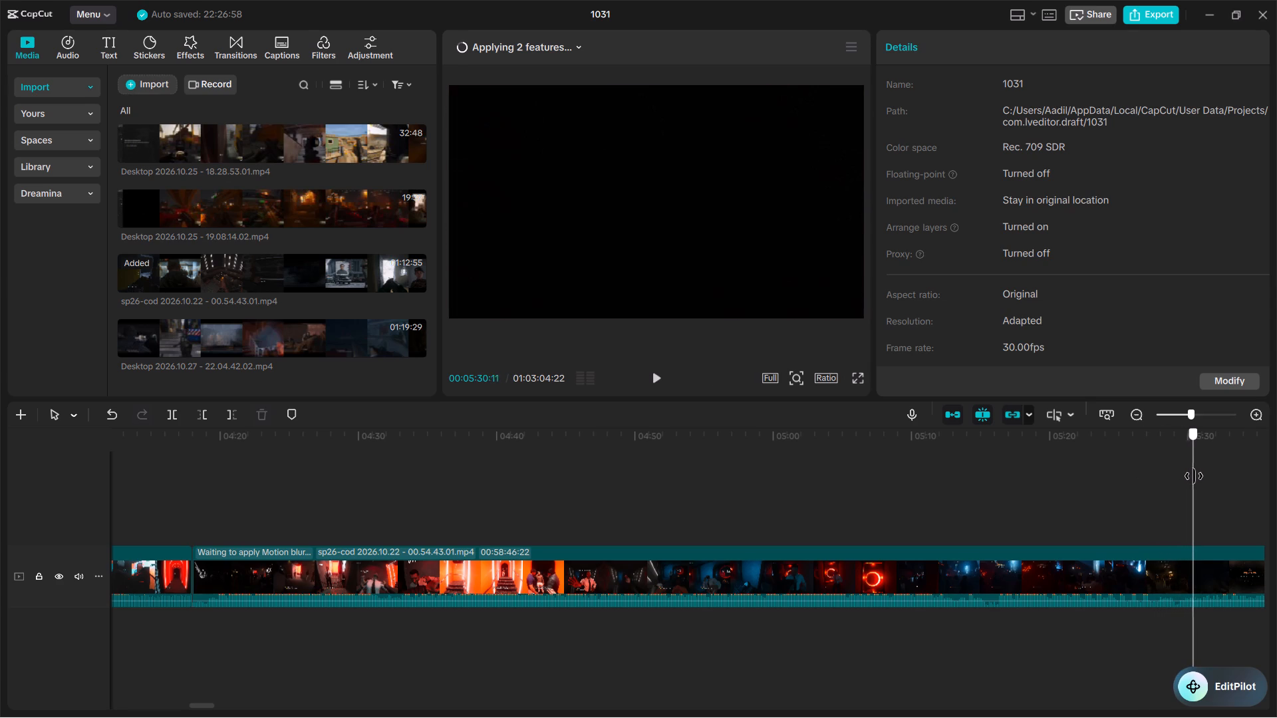
left_click_drag(1194, 476, 1218, 476)
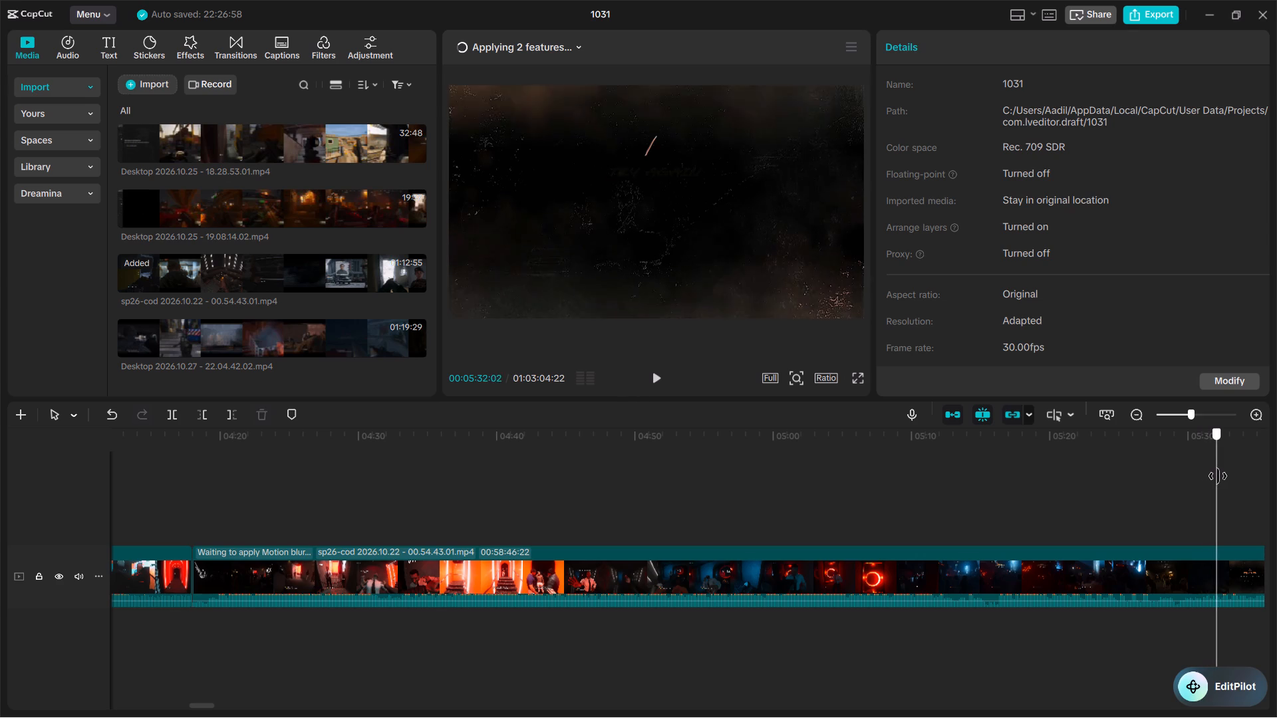
left_click_drag(1218, 476, 1199, 477)
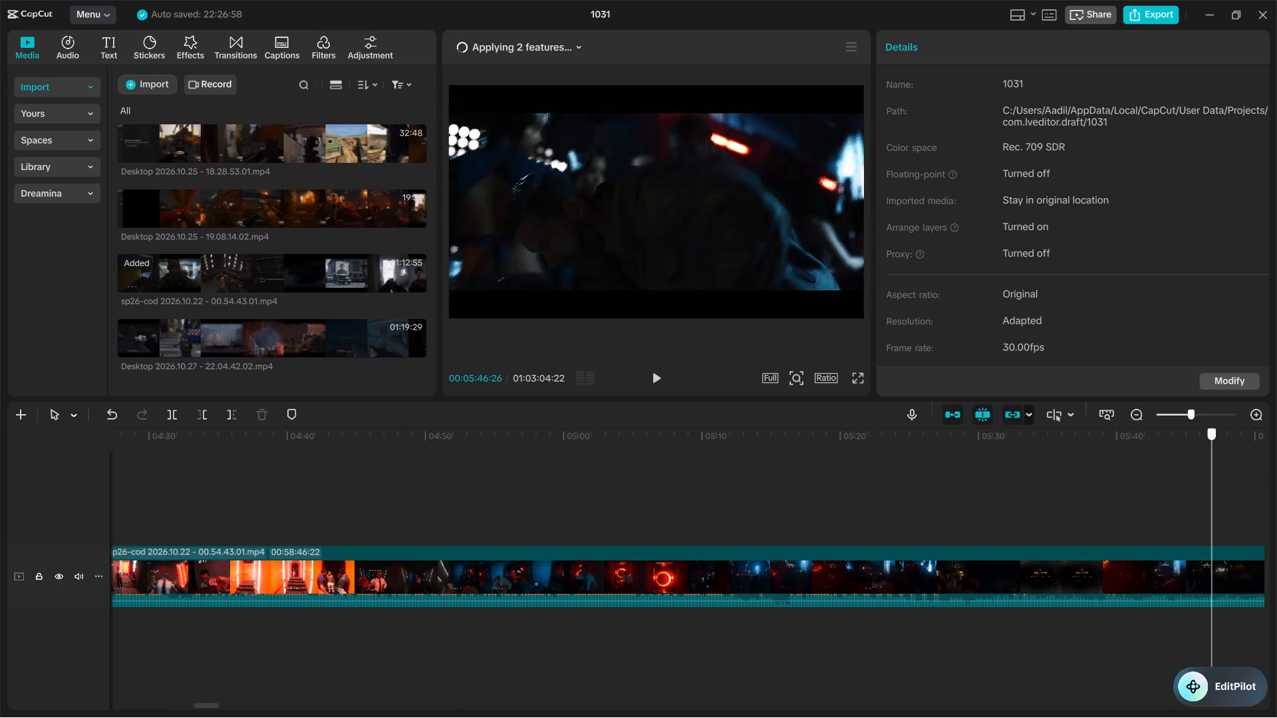
left_click_drag(1199, 477, 997, 475)
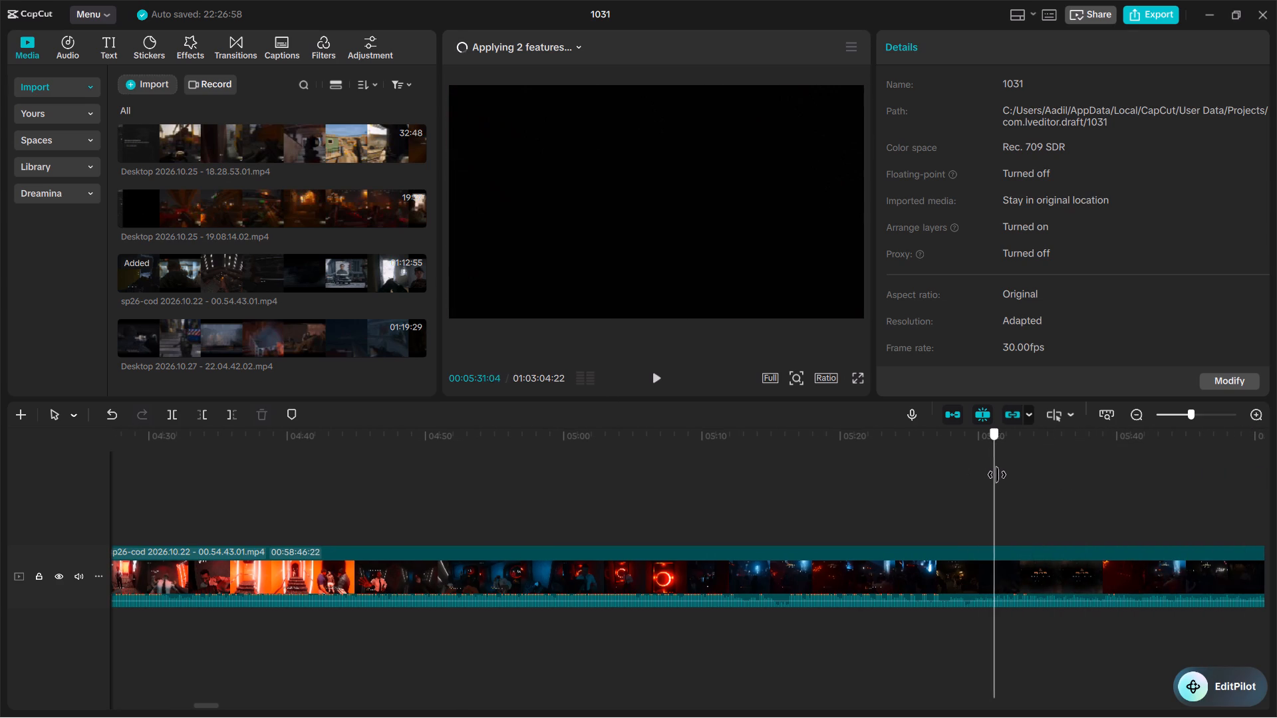
left_click_drag(997, 475, 1078, 476)
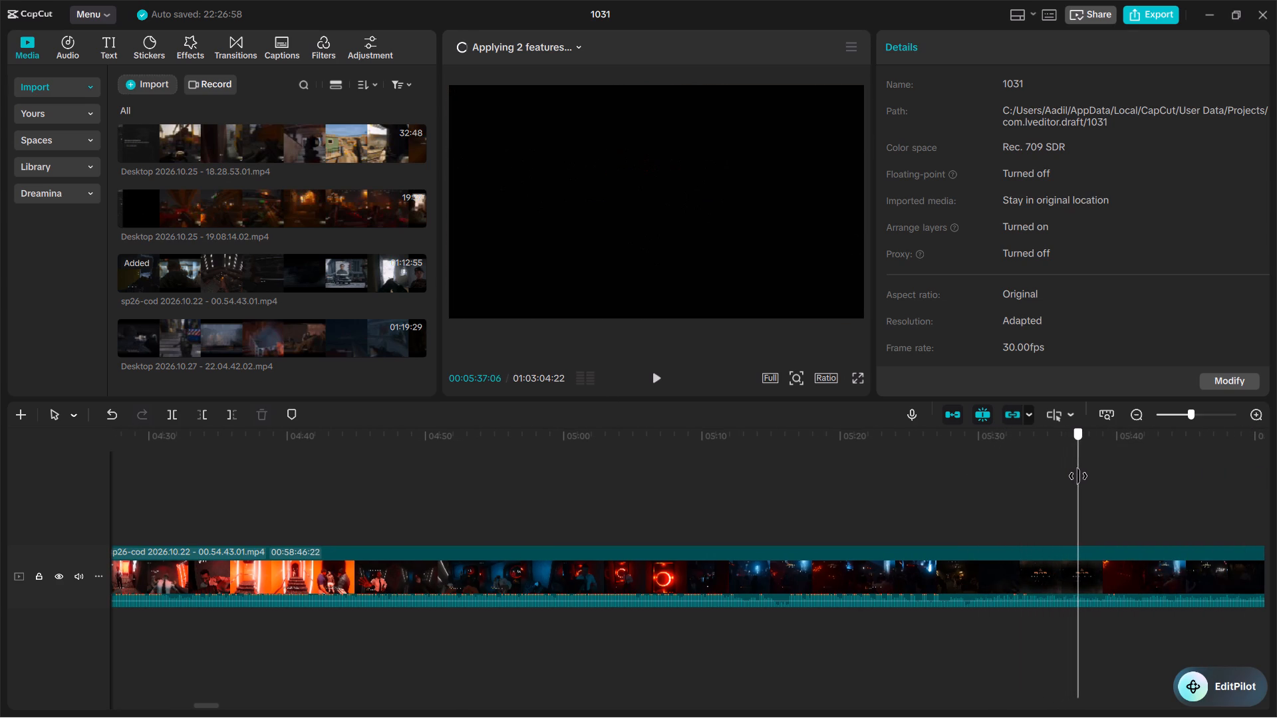
Split the clip at 00:05:38:28, where gameplay resumes in red light by the winged sign after the black screen.
left_click_drag(1078, 476, 1102, 476)
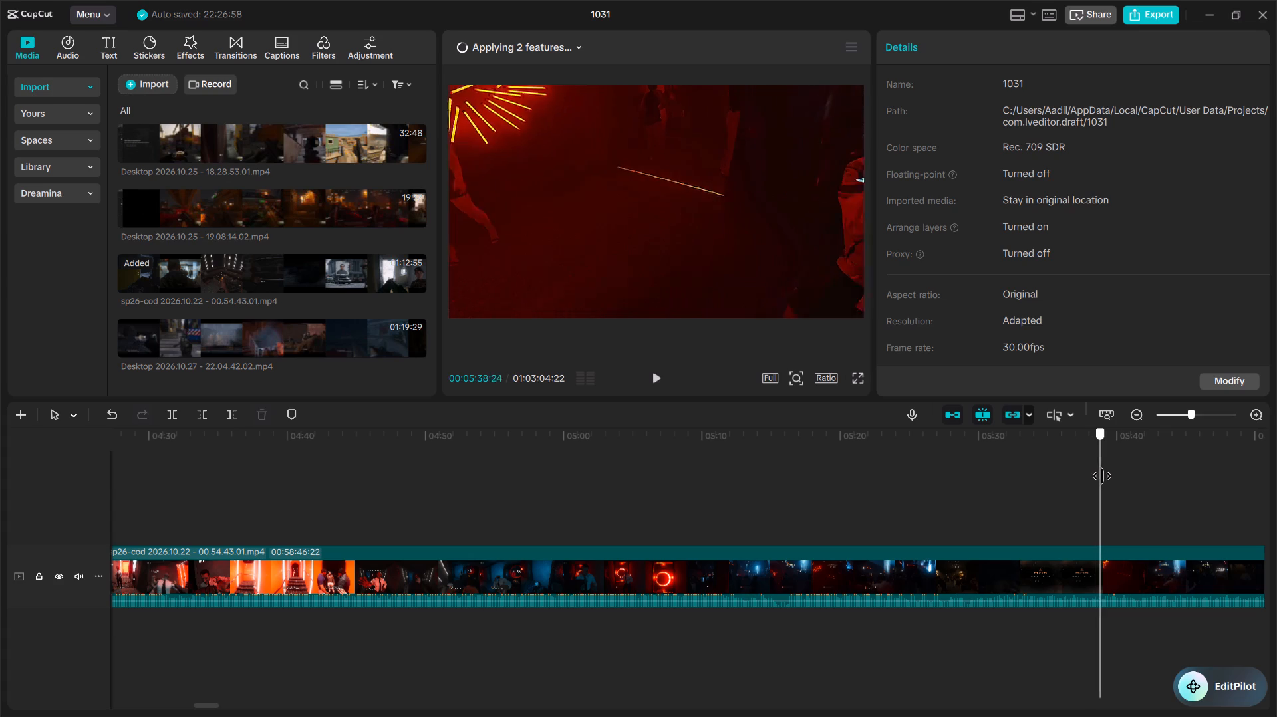
left_click_drag(1102, 476, 1102, 479)
key("b")
left_click(1104, 543)
key("a")
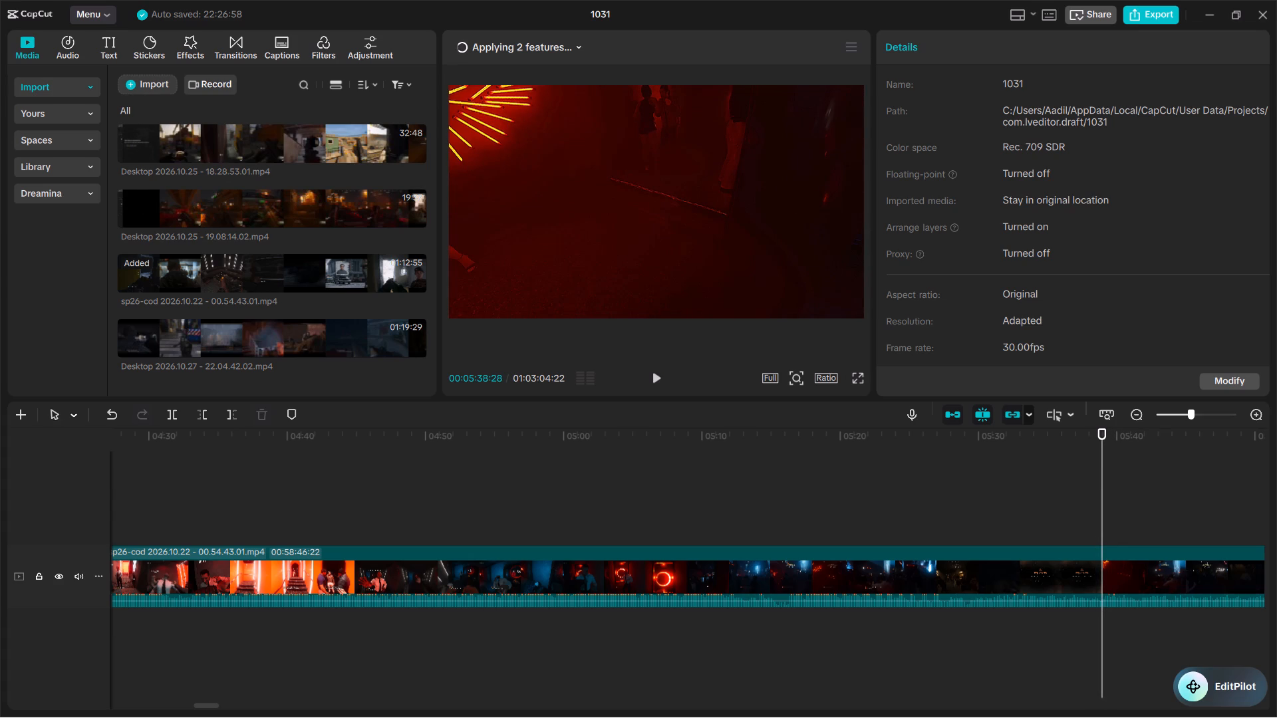
key("b")
left_click(1104, 559)
key("a")
Review the segment before the new split and split it at 00:05:25:00, ahead of the failed attempt in the VIP area.
left_click(1051, 562)
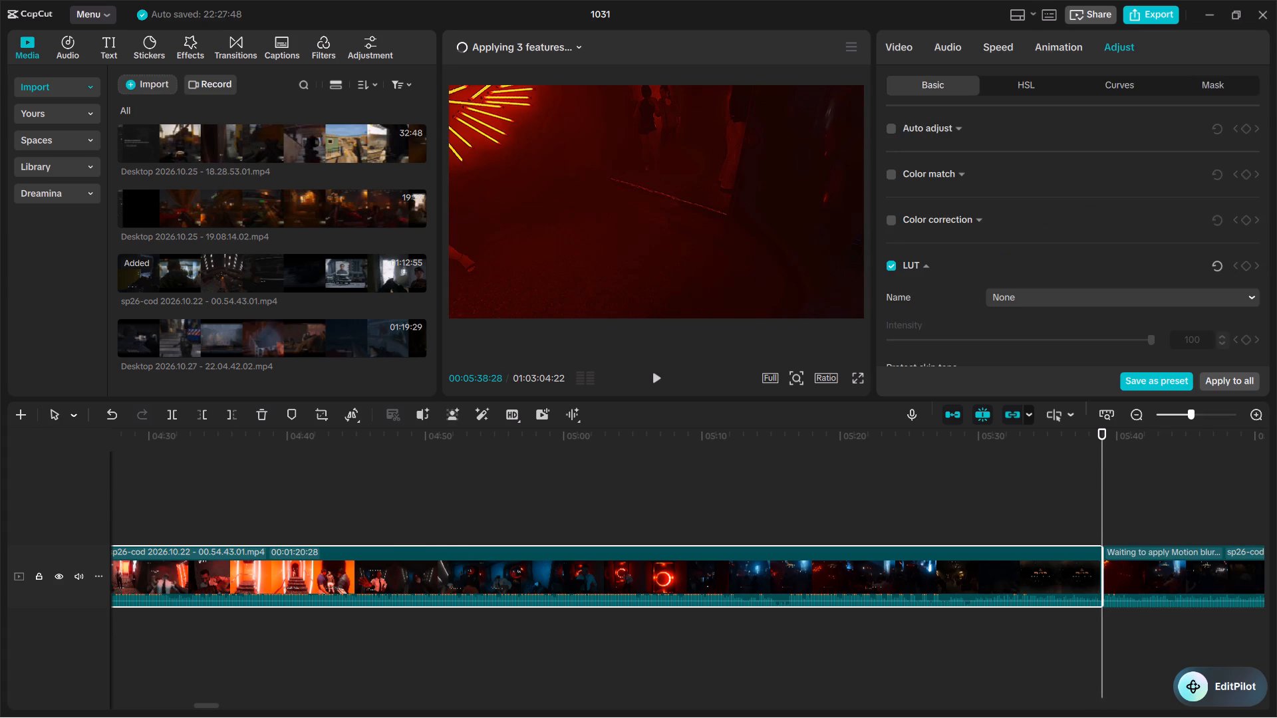
left_click_drag(392, 430, 567, 433)
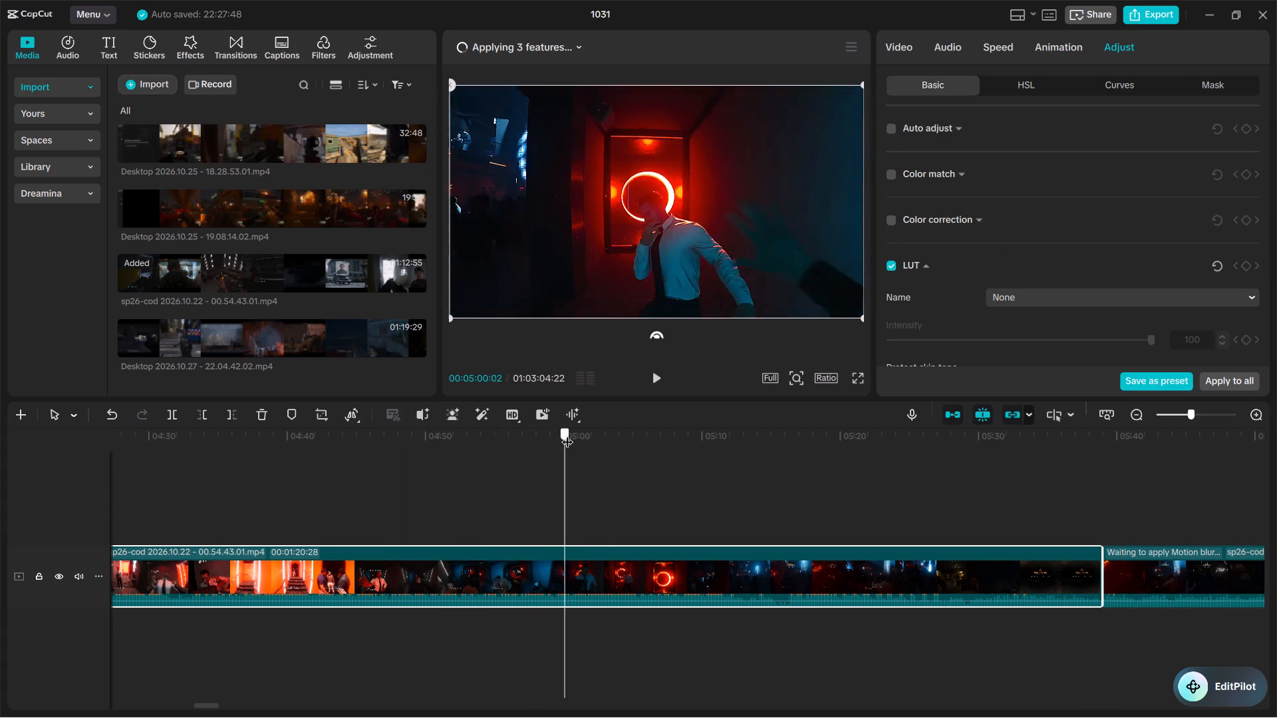
left_click_drag(567, 433, 717, 439)
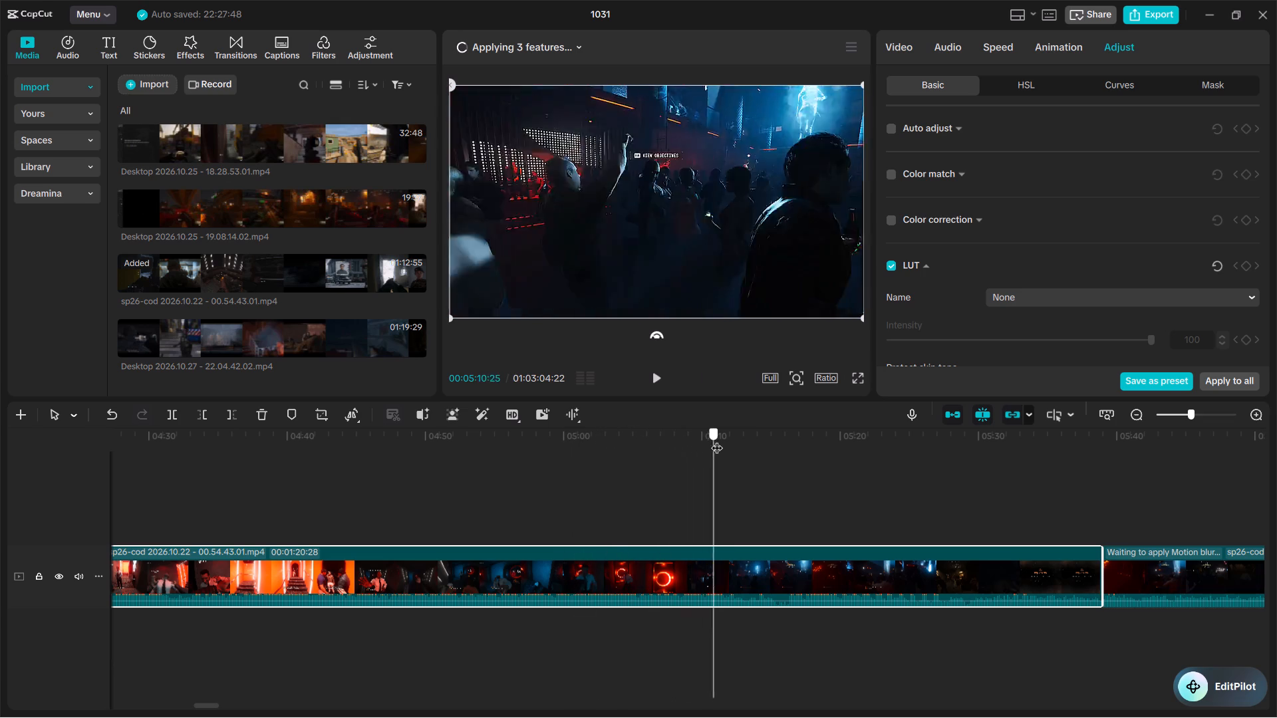
left_click_drag(717, 439, 799, 445)
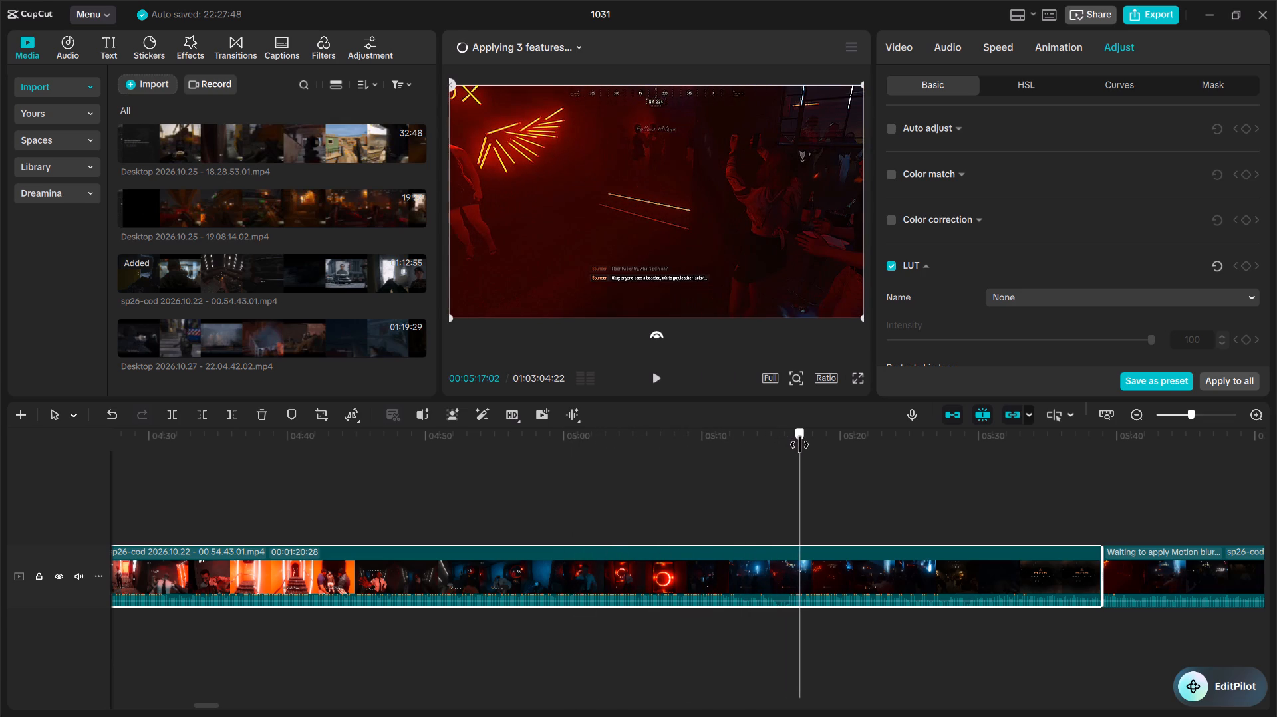
left_click_drag(799, 445, 799, 446)
key("b")
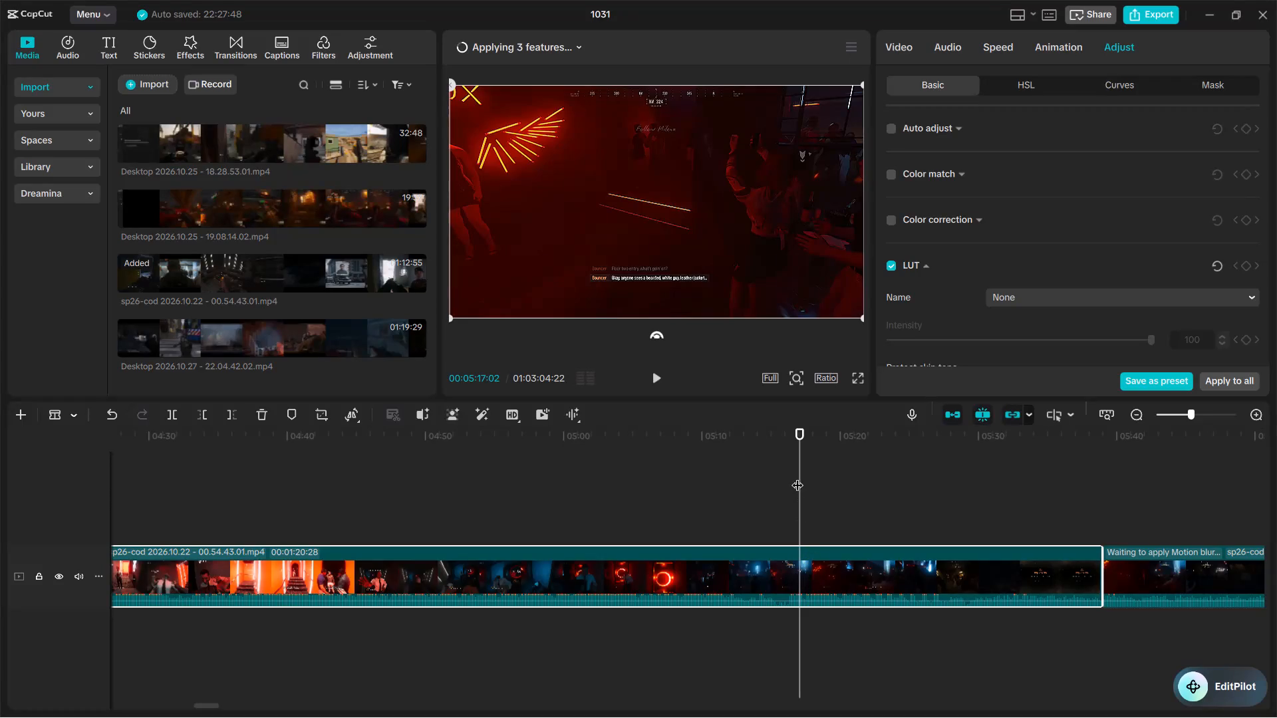
key("b")
key("space")
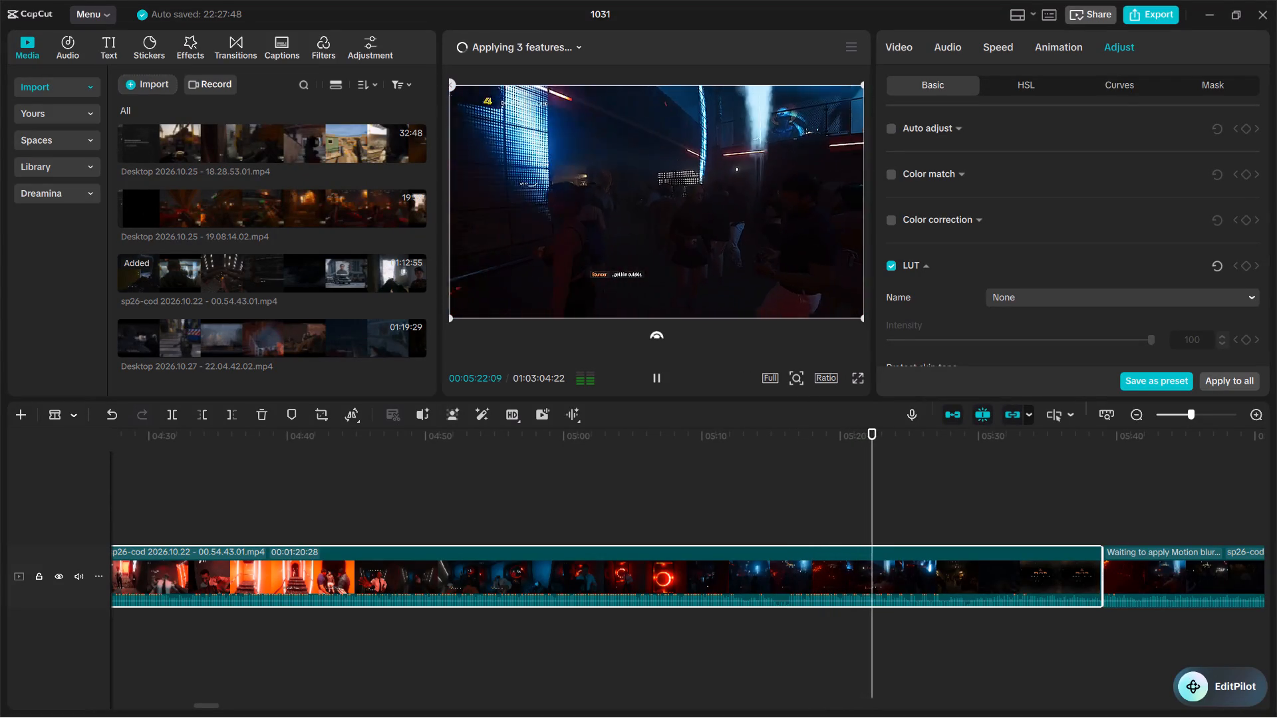
left_click_drag(894, 435, 941, 437)
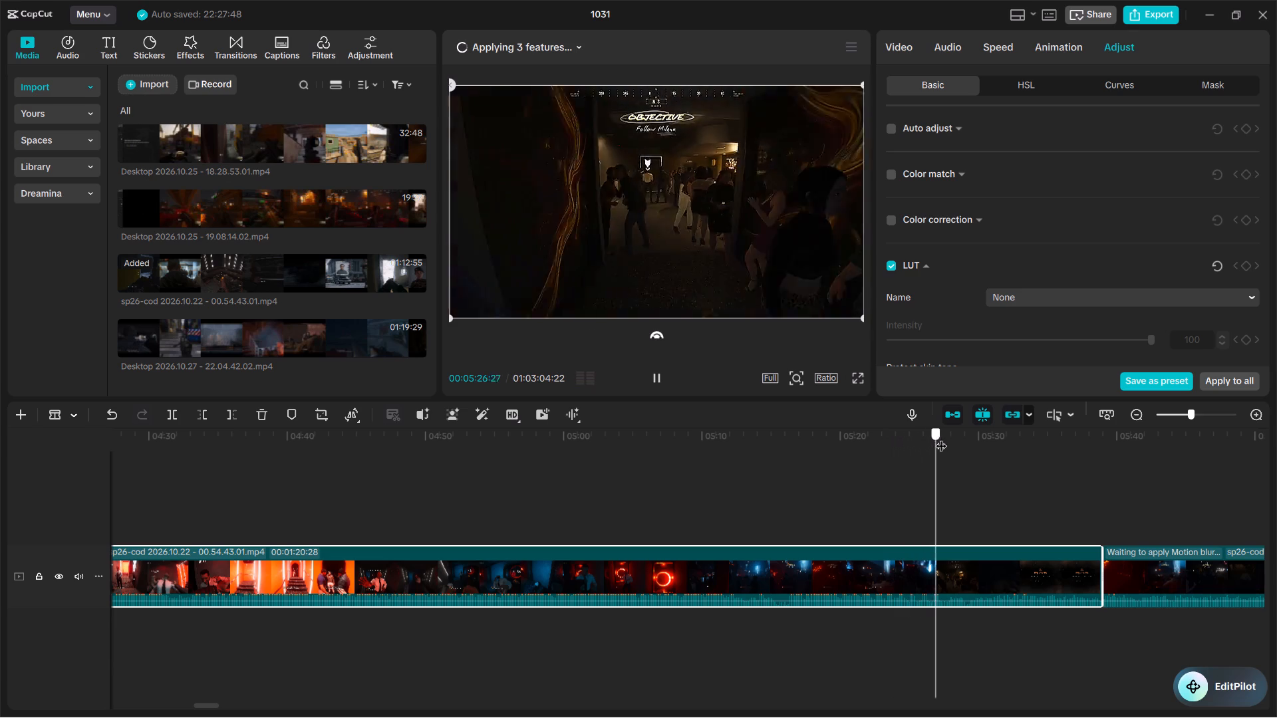
left_click_drag(941, 437, 944, 443)
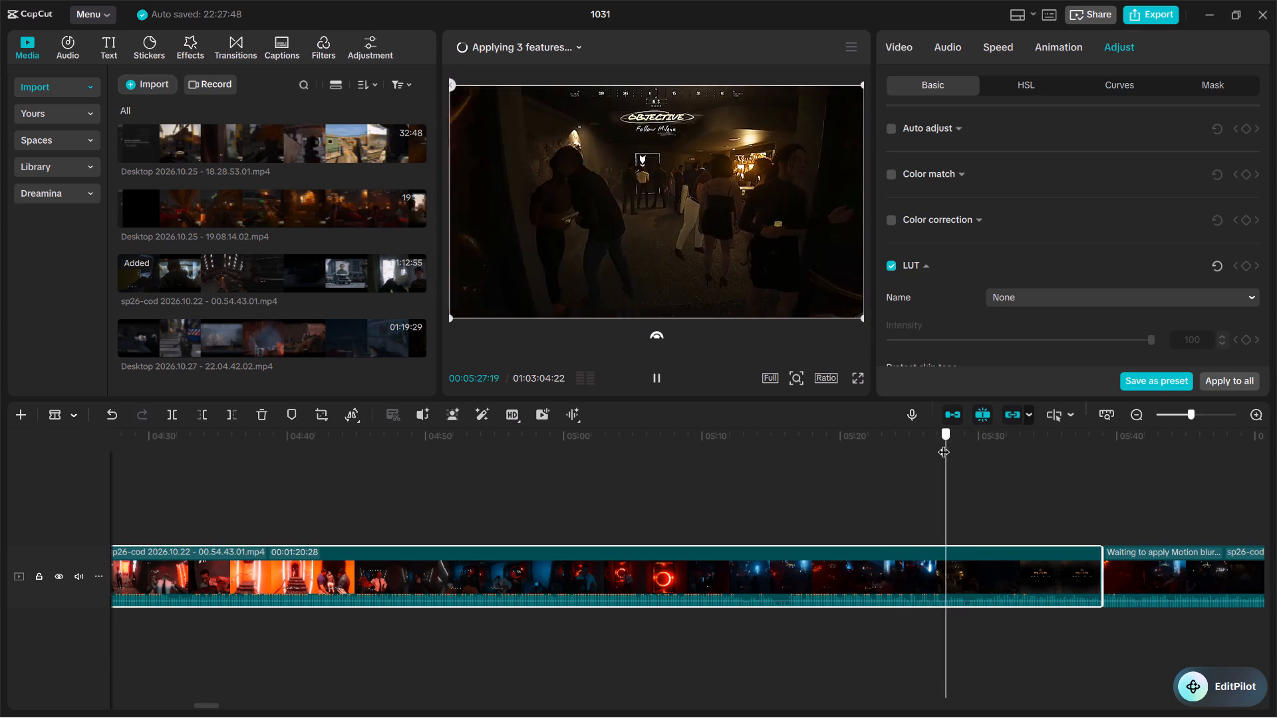
left_click_drag(944, 443, 909, 450)
key("b")
left_click(911, 569)
key("a")
Delete the failed-attempt segment between the splits at 00:05:25:00 and 00:05:38:28.
left_click(942, 567)
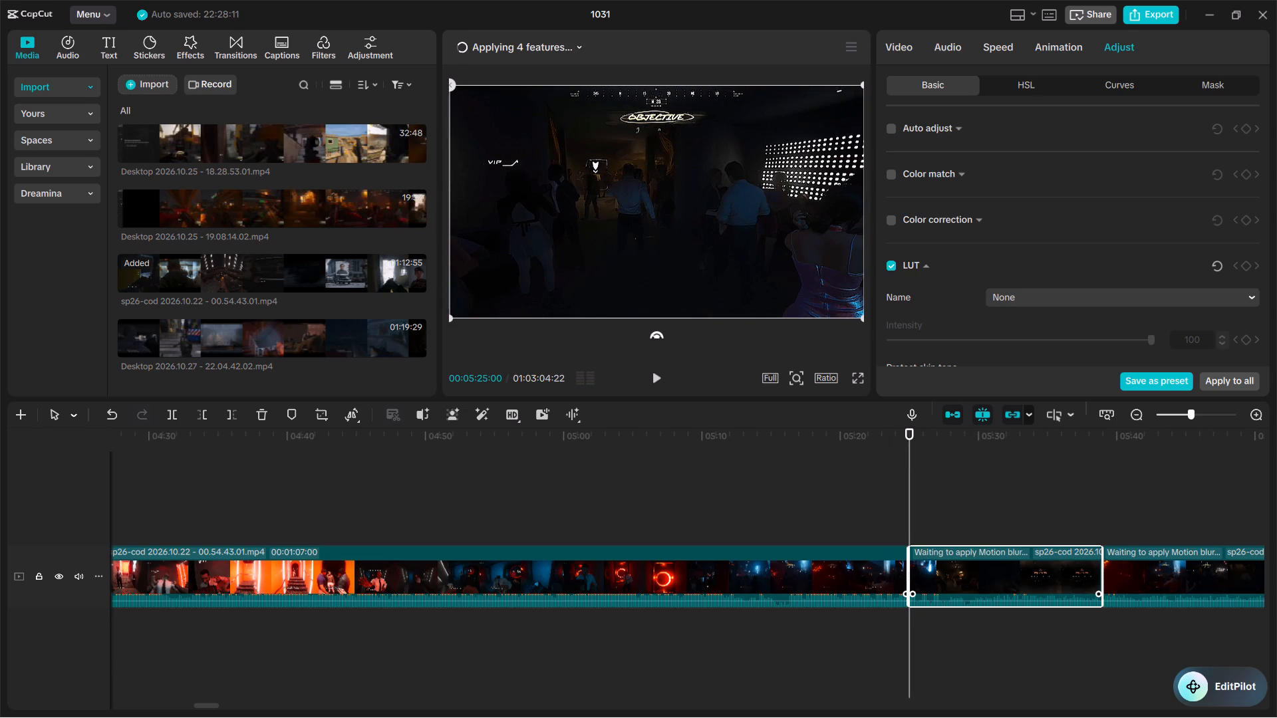
key("BackSpace")
Trim the start of the clip after the join forward to 00:05:29:21, removing the repeated red-lit walk through the club.
left_click_drag(905, 439, 913, 440)
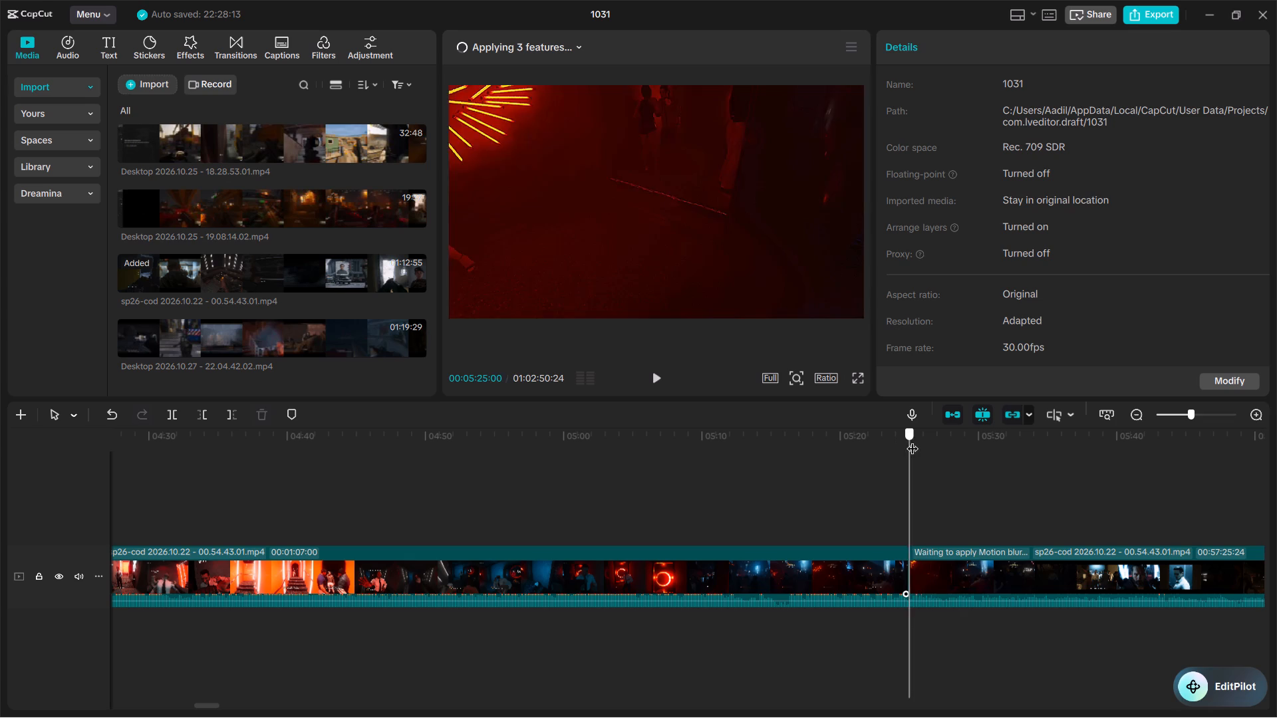
left_click_drag(913, 440, 990, 449)
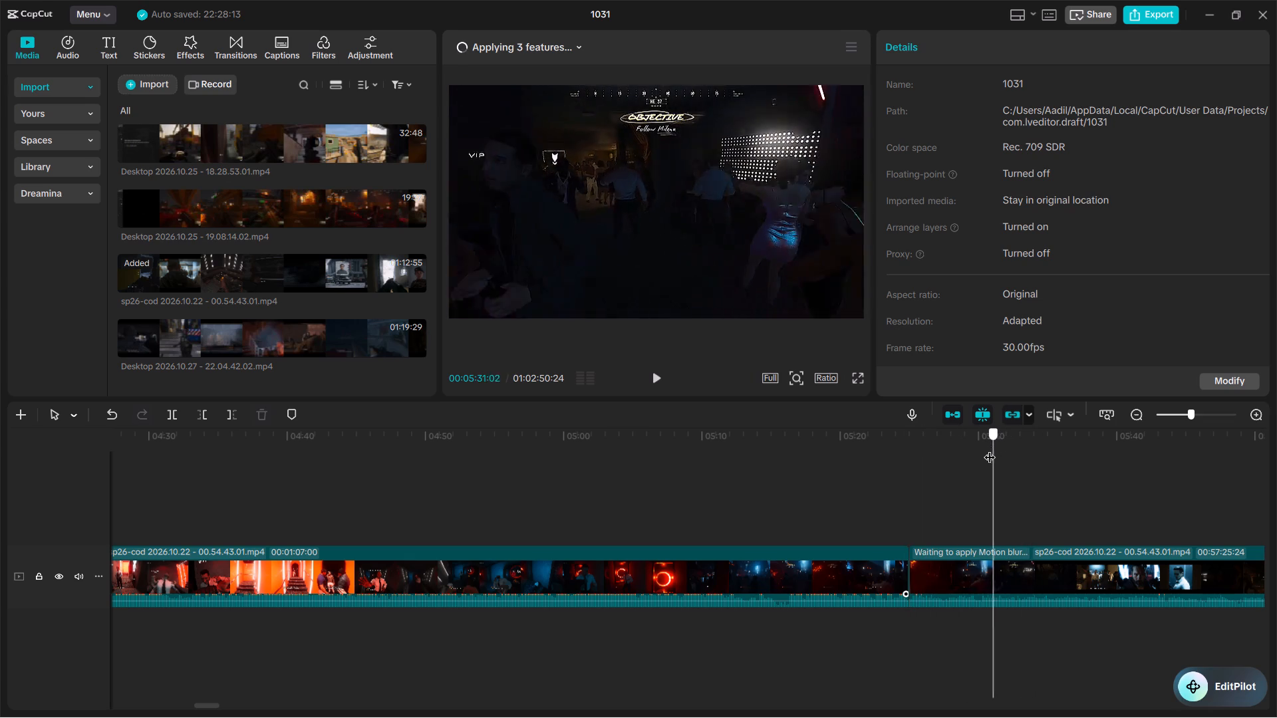
left_click_drag(990, 449, 998, 451)
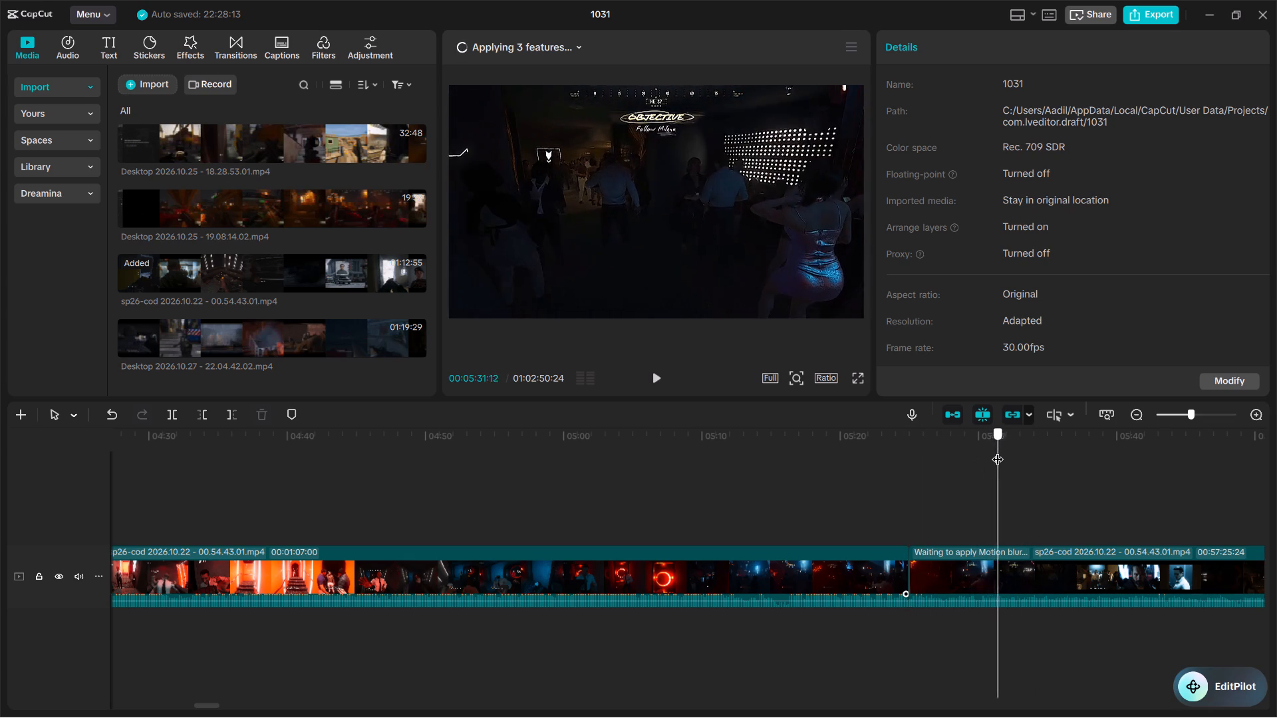
left_click_drag(998, 451, 996, 453)
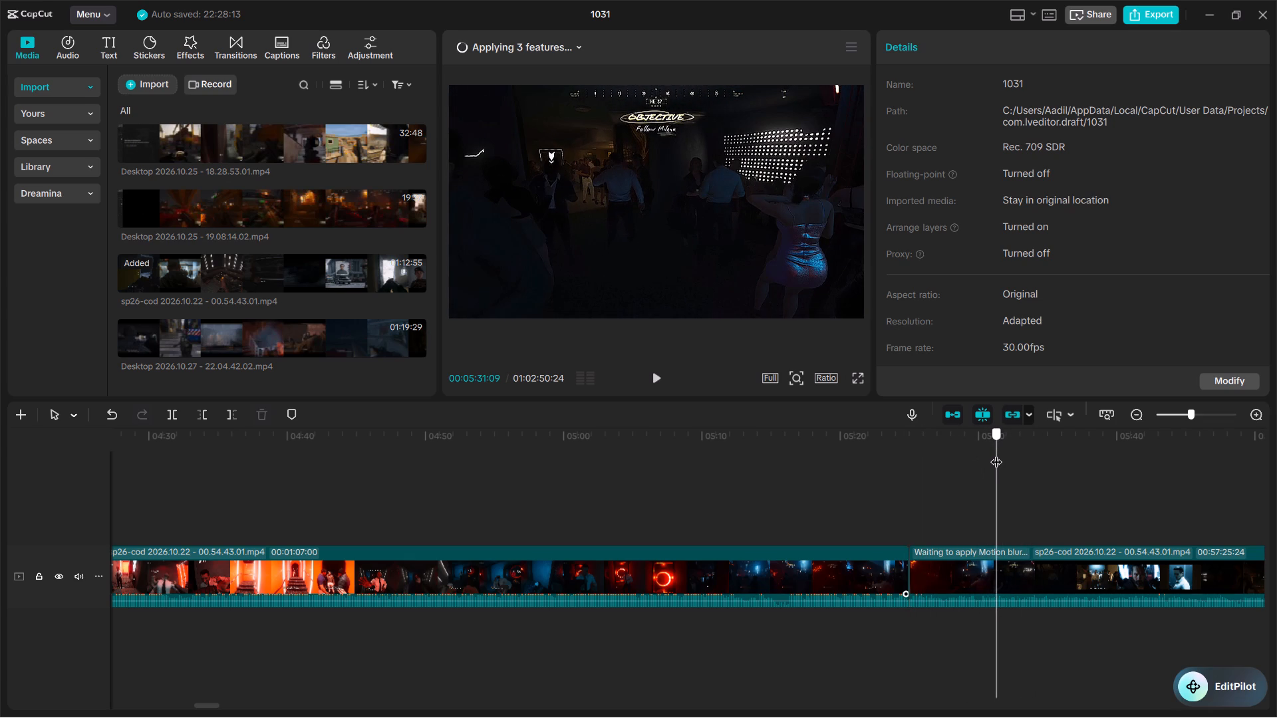
left_click_drag(996, 453, 996, 453)
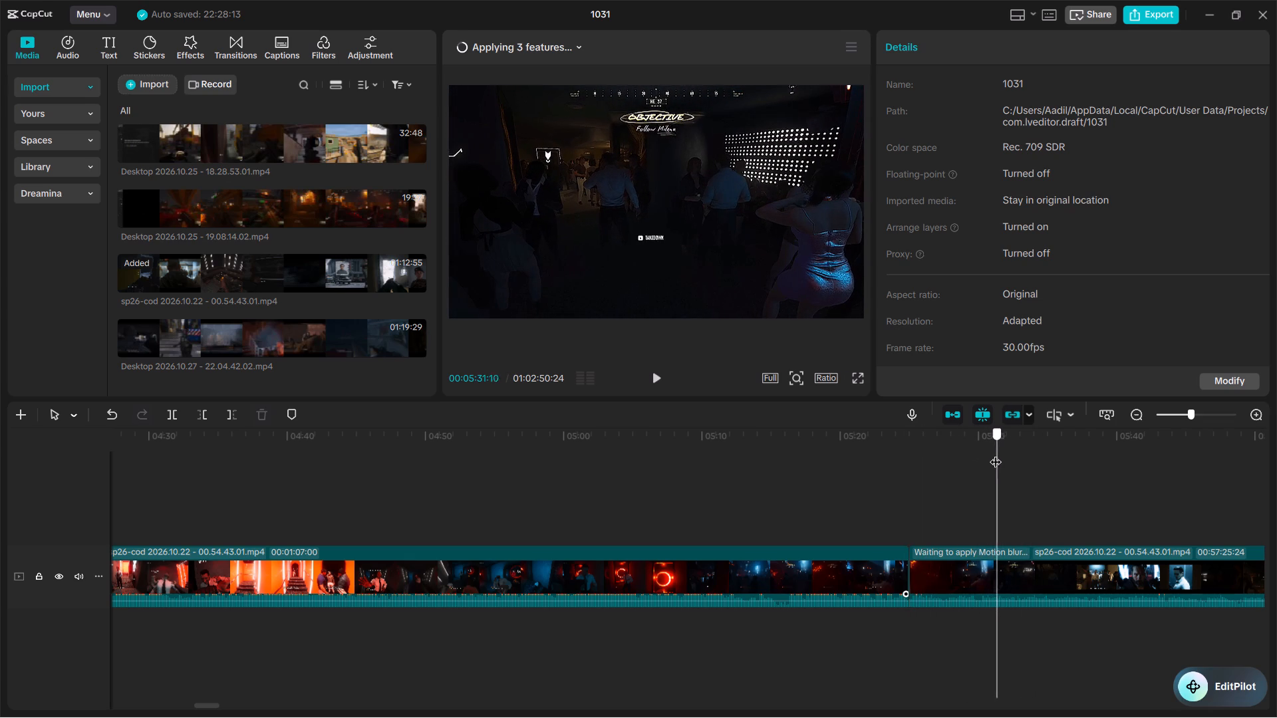
left_click_drag(996, 453, 974, 456)
left_click(916, 550)
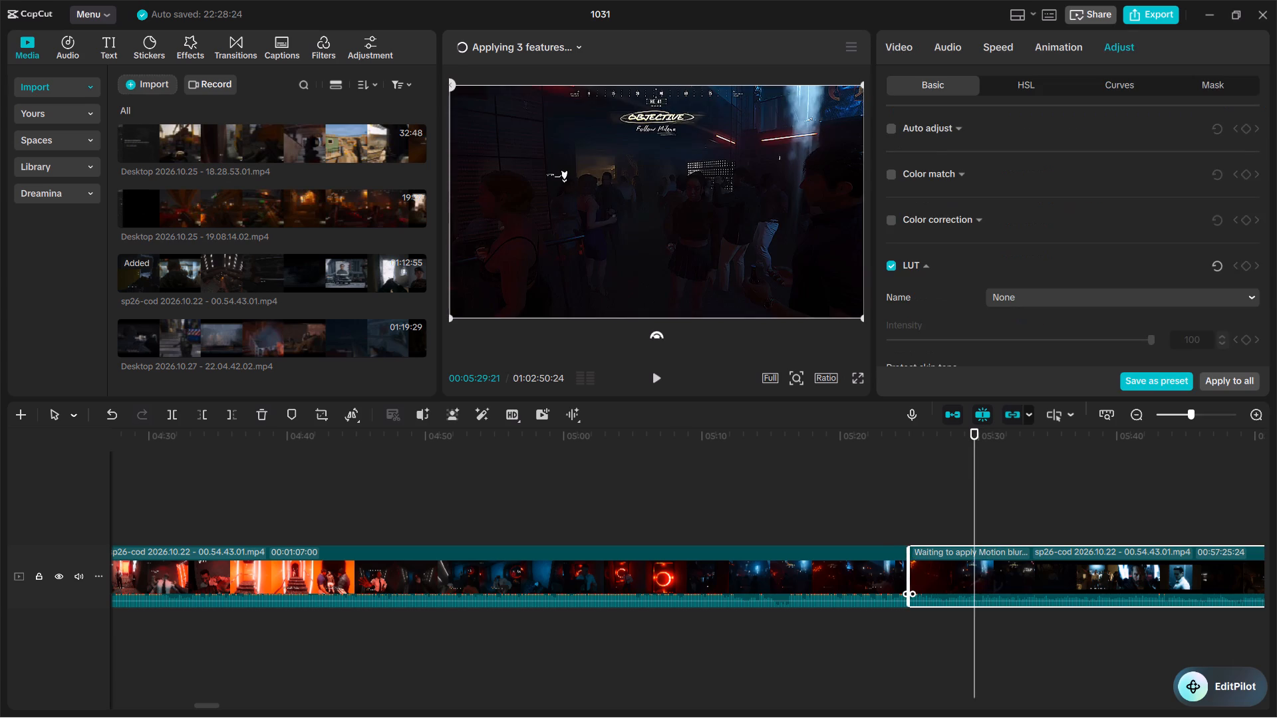
left_click_drag(910, 566, 972, 566)
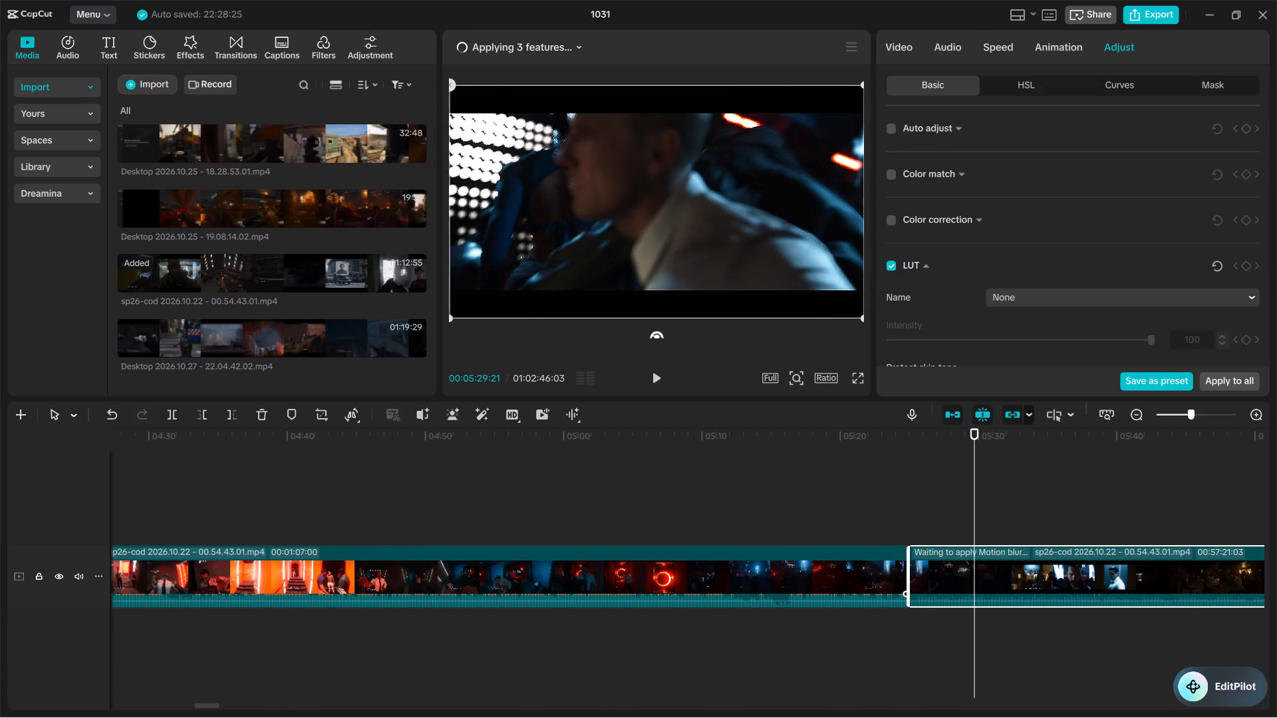
Compare the footage on both sides of the join at 00:05:25:00 and trim the following clip's start forward to 00:05:25:21.
left_click_drag(942, 435, 897, 443)
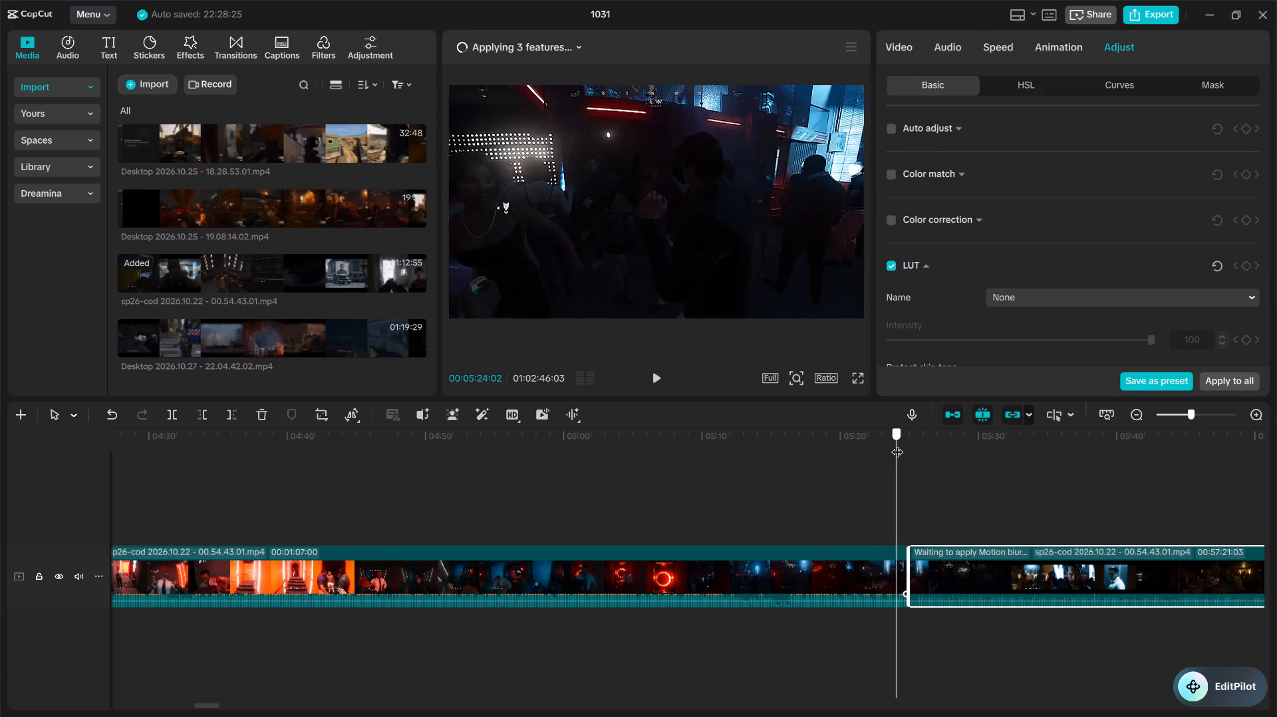
left_click_drag(897, 443, 911, 443)
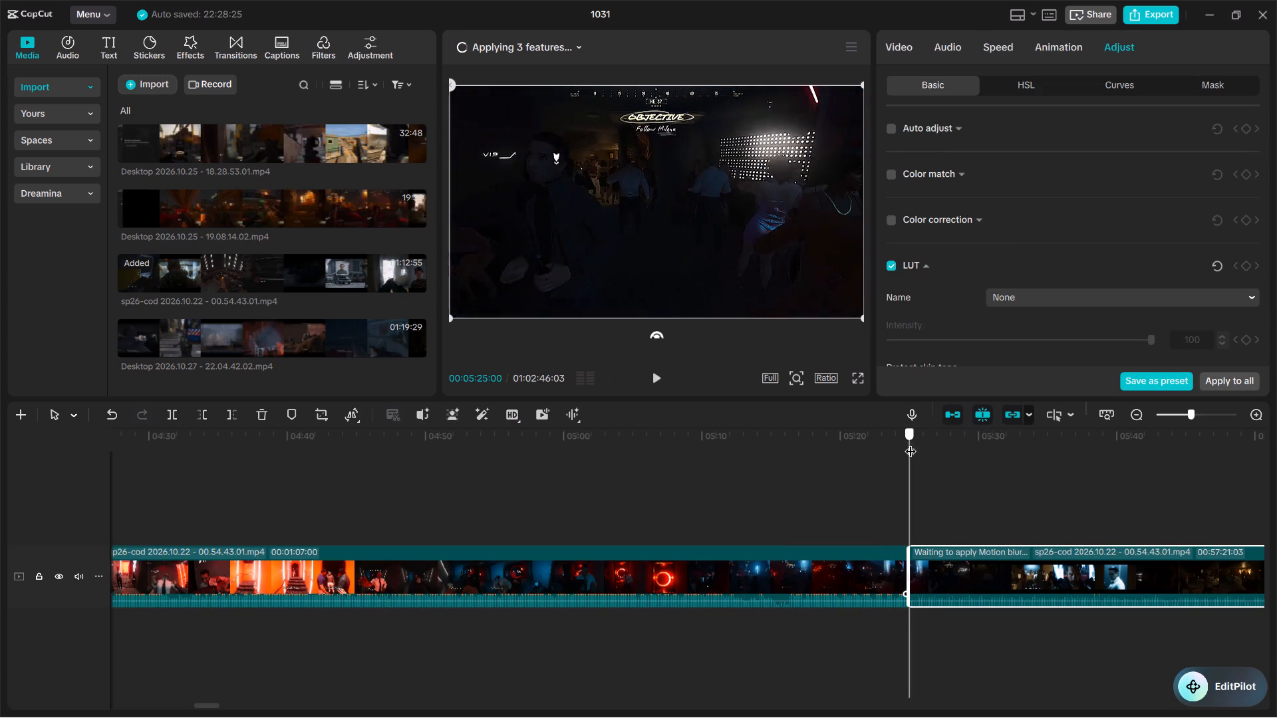
left_click_drag(911, 443, 911, 446)
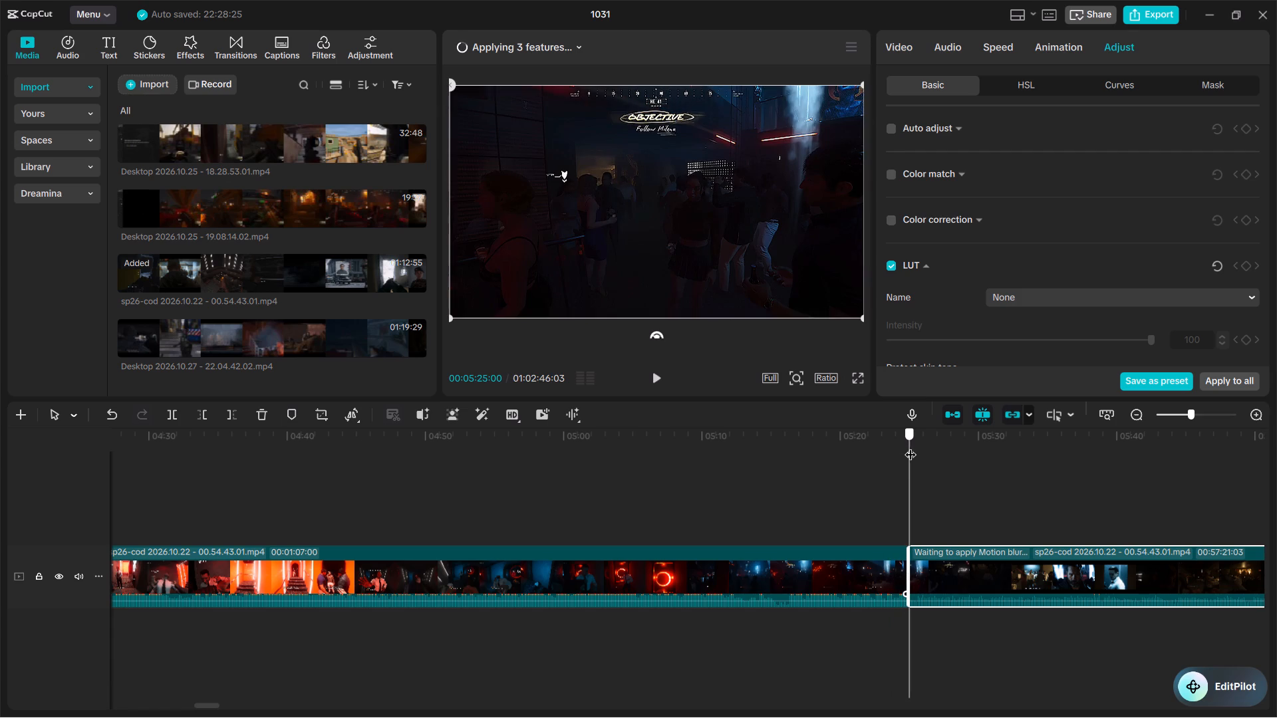
left_click_drag(911, 446, 903, 449)
left_click_drag(897, 434, 889, 437)
left_click(929, 490)
left_click_drag(906, 427, 901, 430)
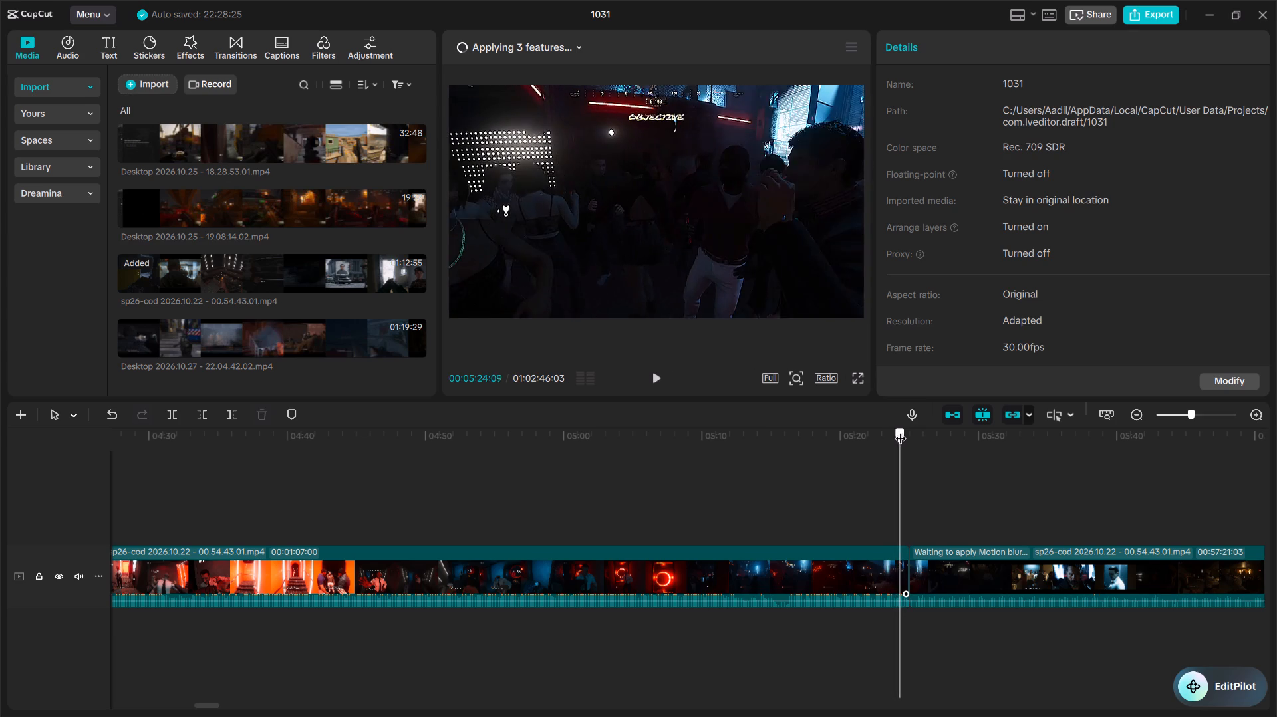
left_click_drag(901, 430, 906, 430)
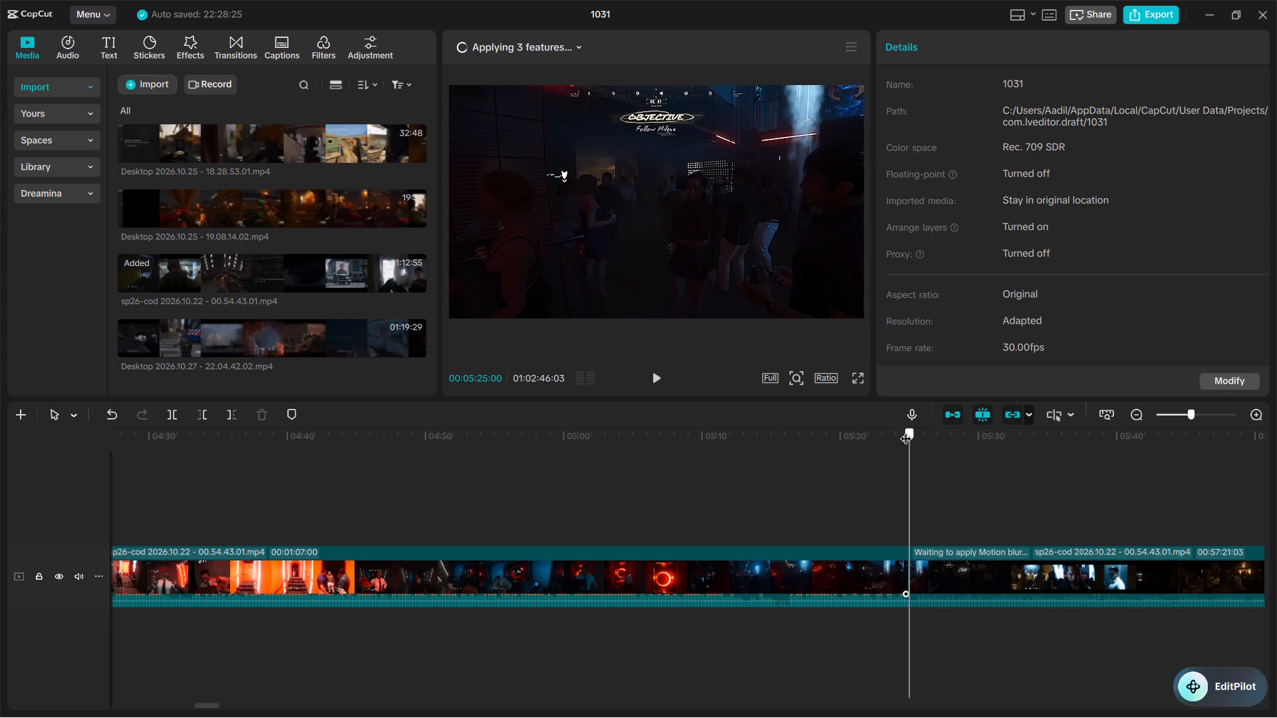
left_click_drag(906, 430, 915, 430)
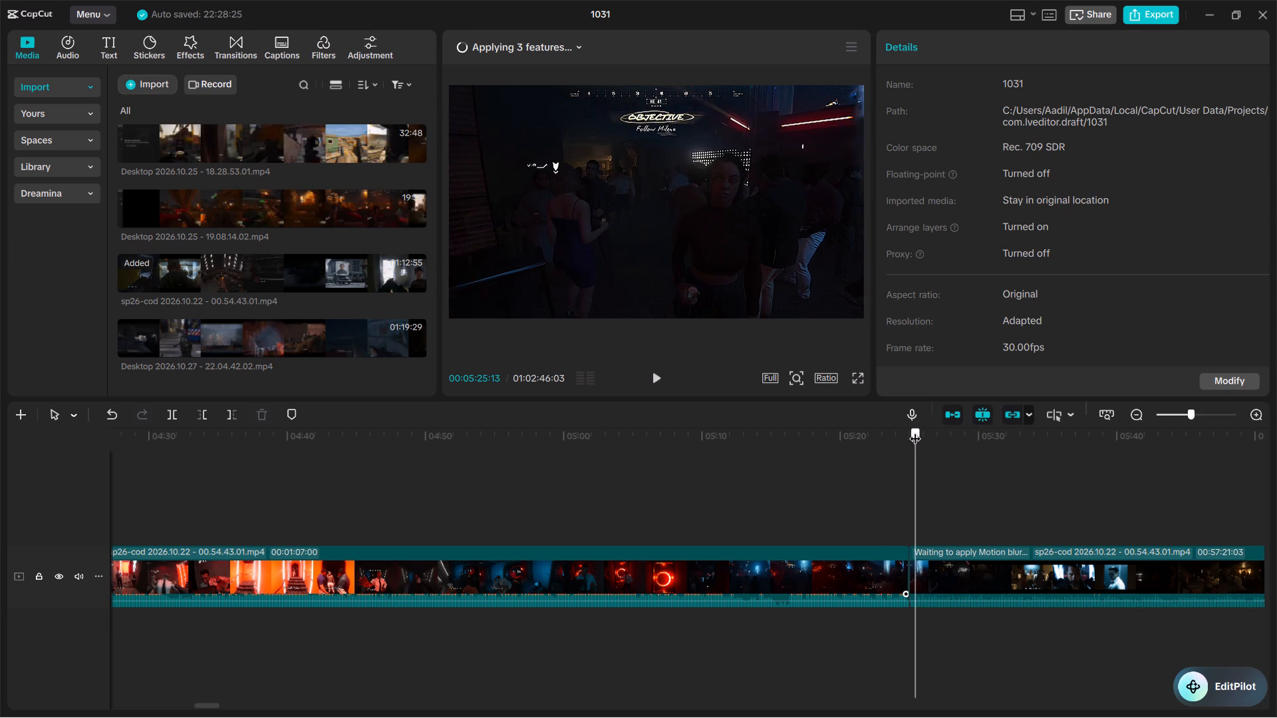
left_click_drag(915, 430, 919, 431)
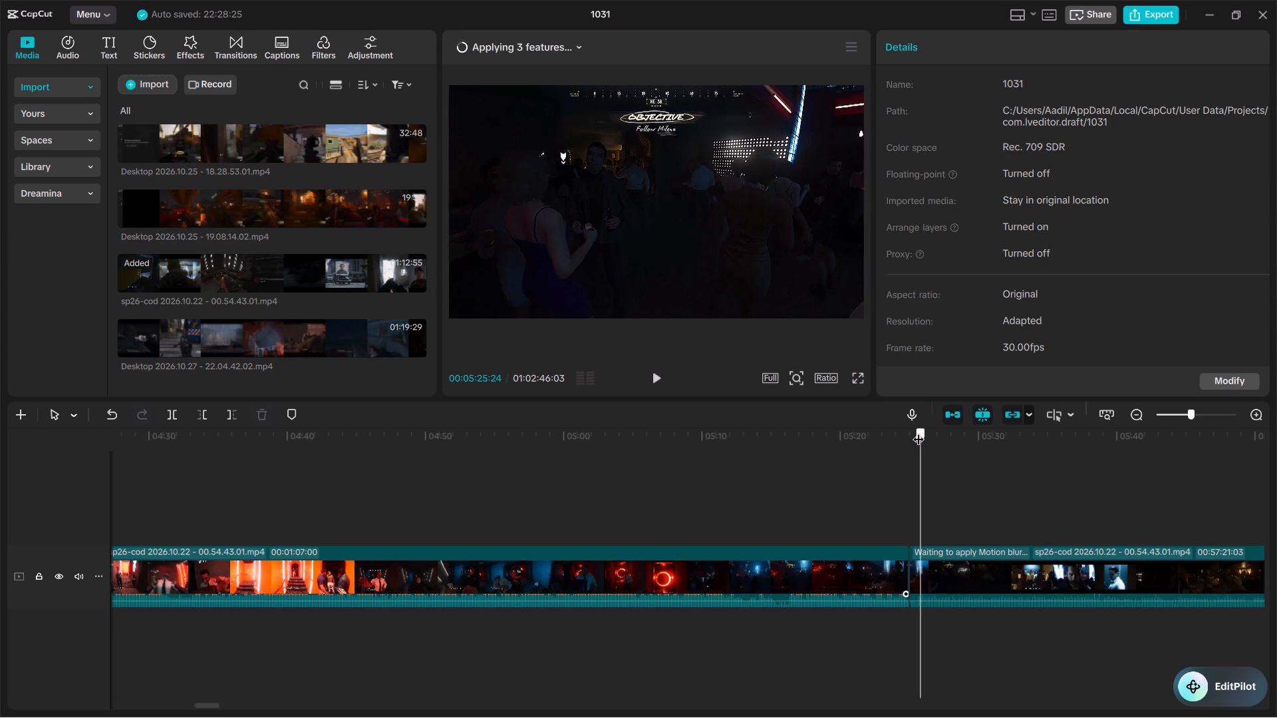
left_click_drag(919, 431, 913, 435)
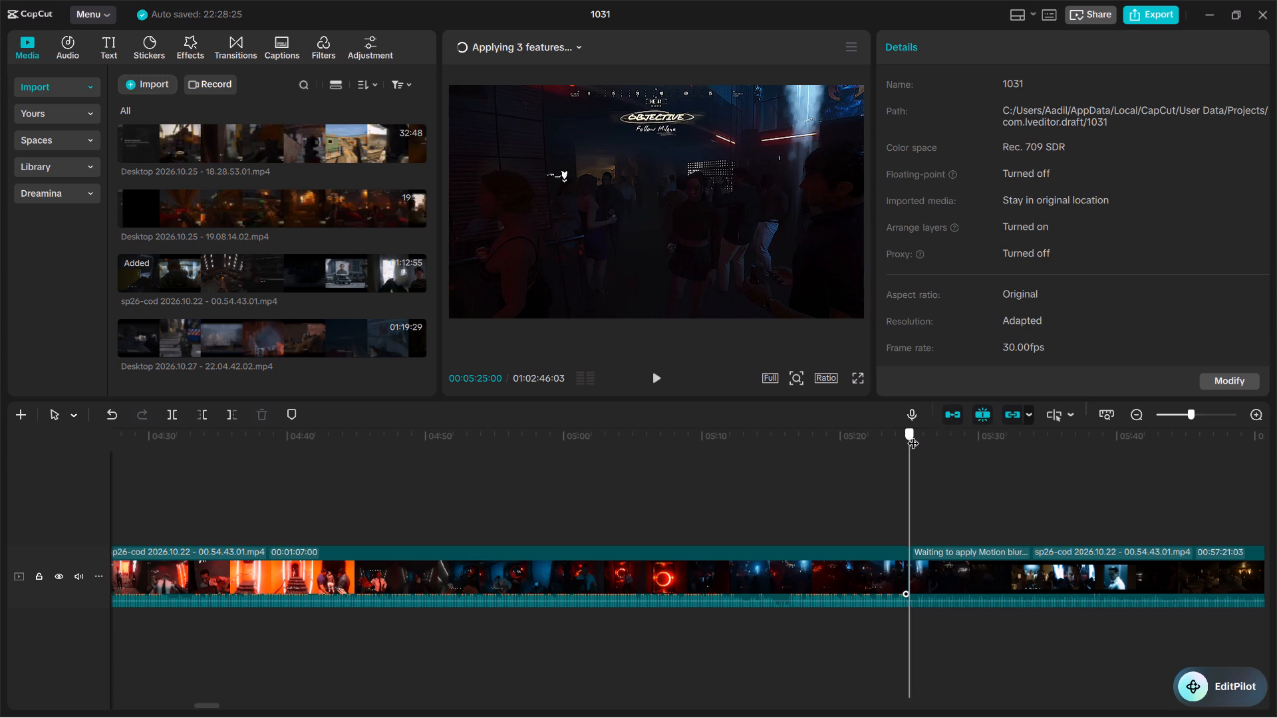
left_click_drag(913, 435, 903, 438)
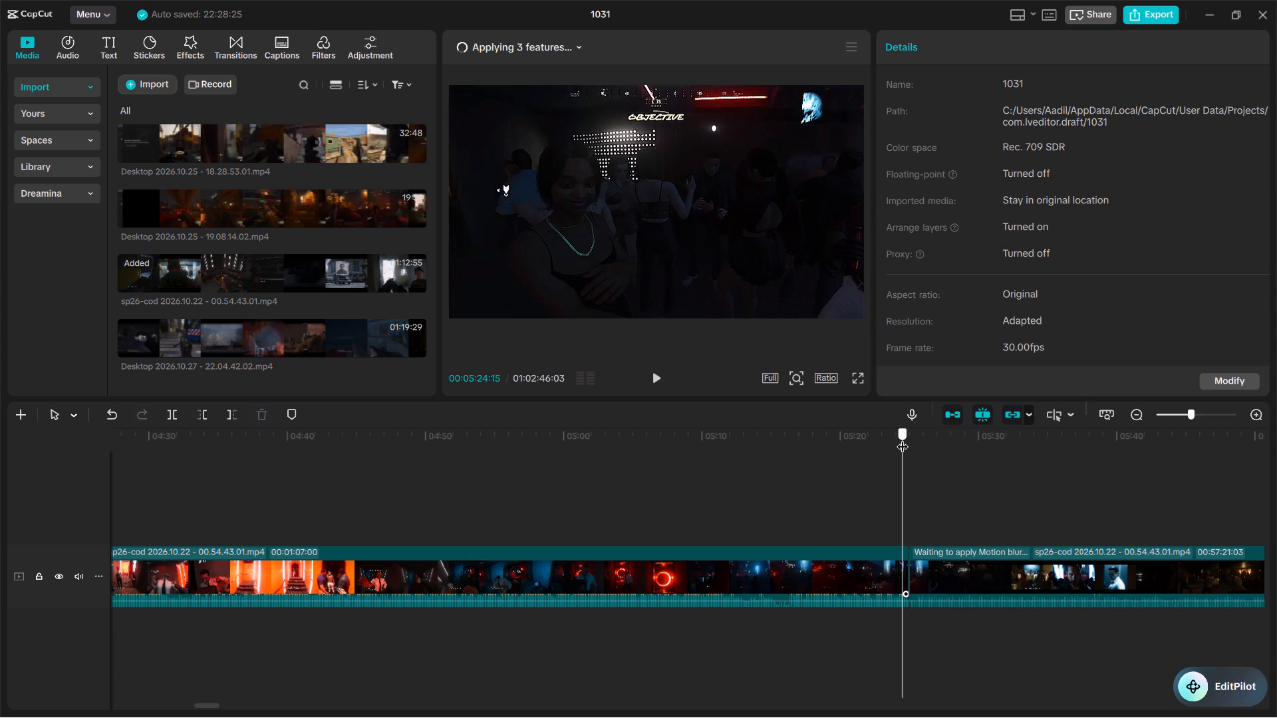
left_click_drag(903, 438, 901, 439)
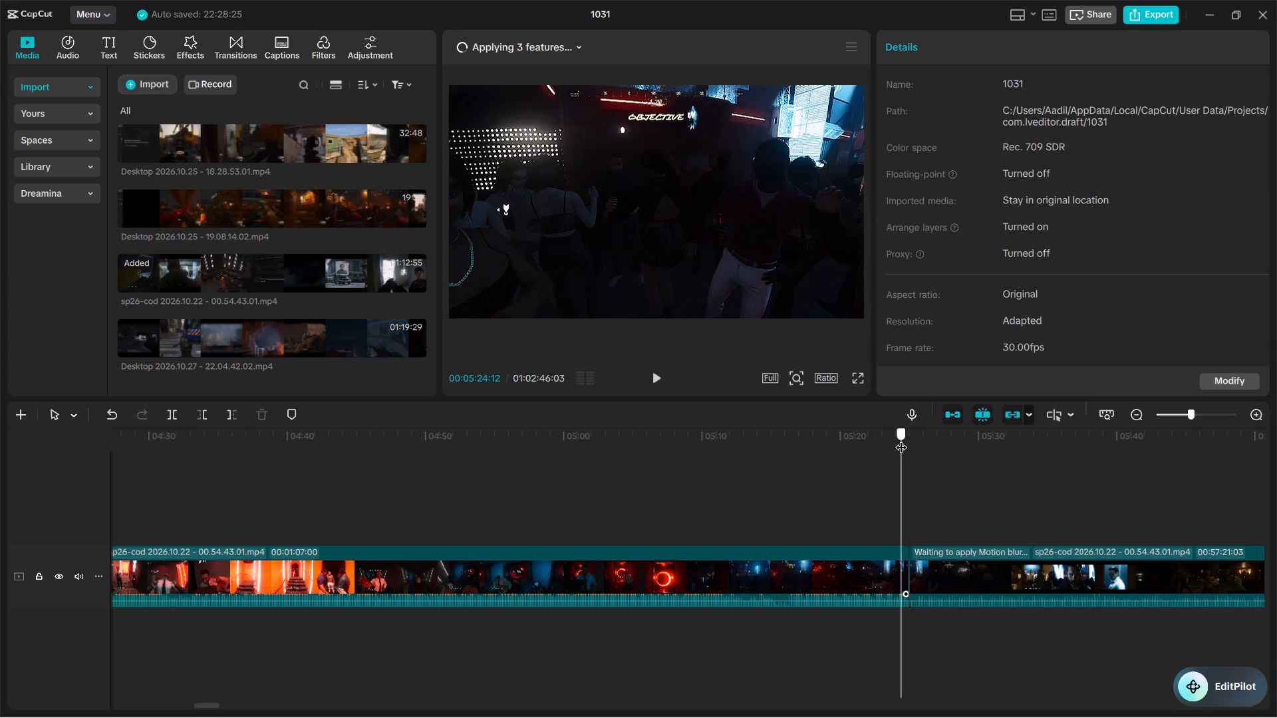
left_click_drag(901, 439, 907, 439)
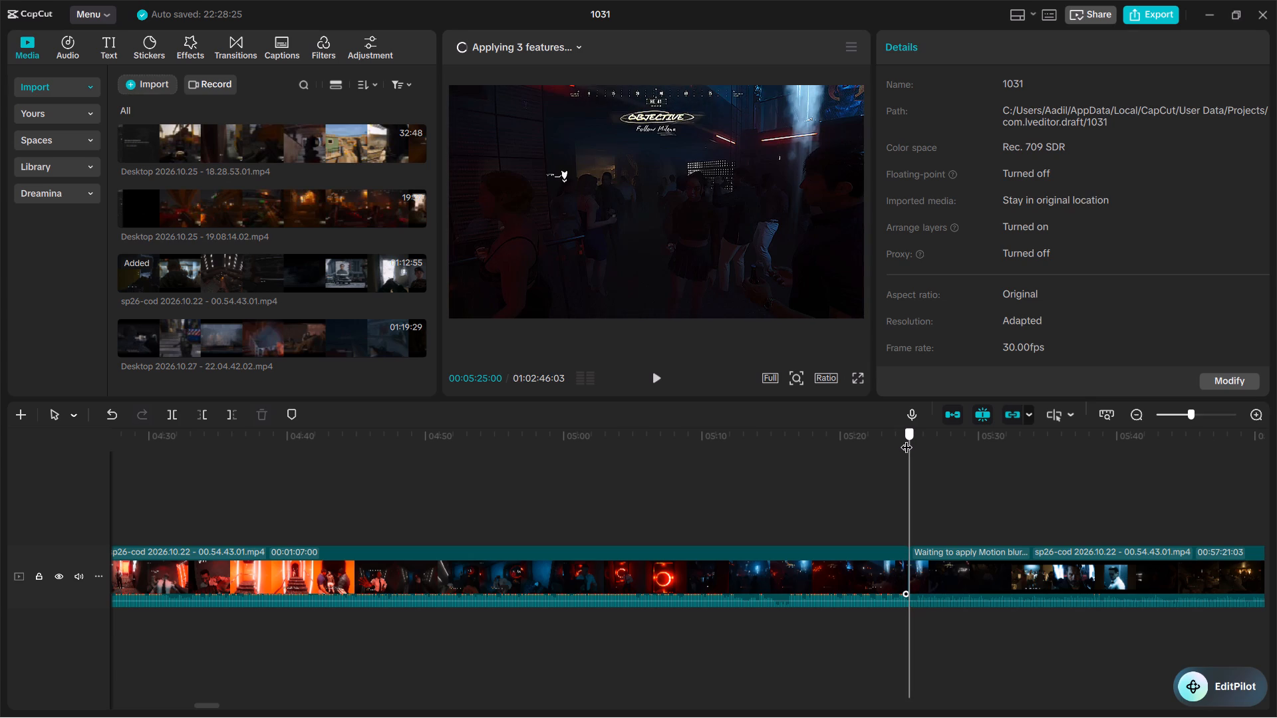
left_click_drag(907, 439, 921, 439)
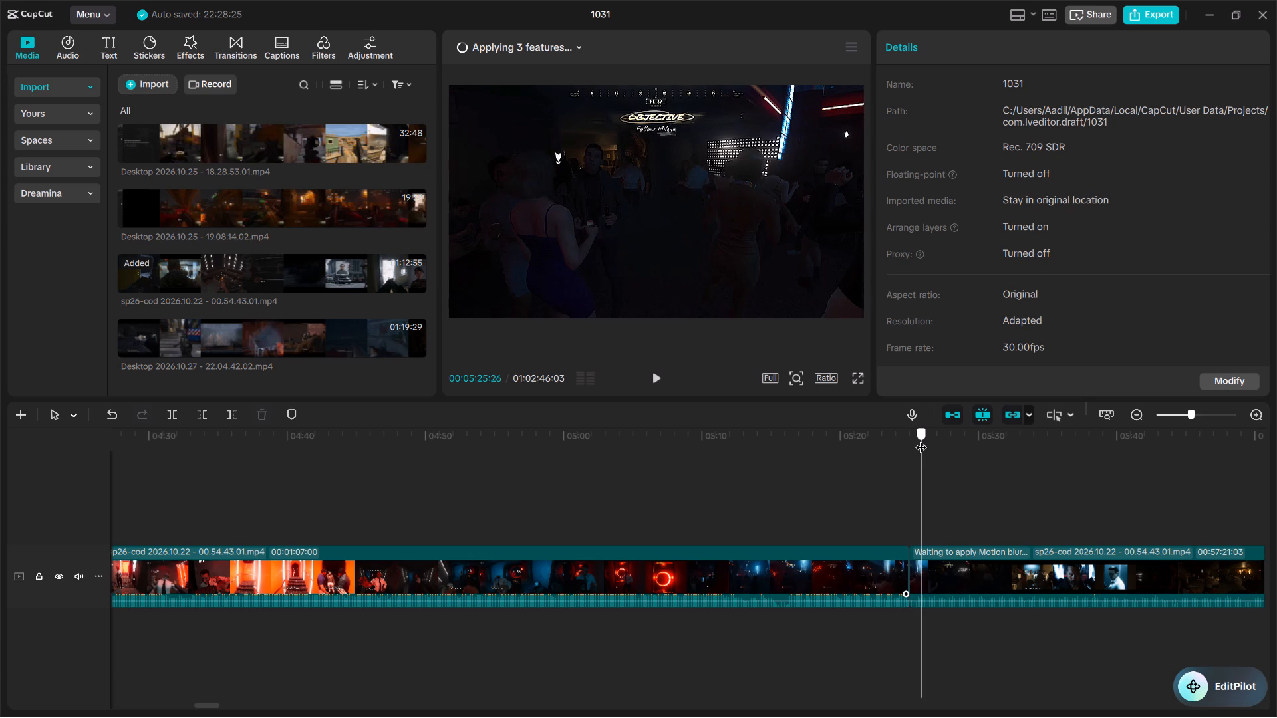
left_click_drag(921, 439, 919, 440)
left_click(924, 558)
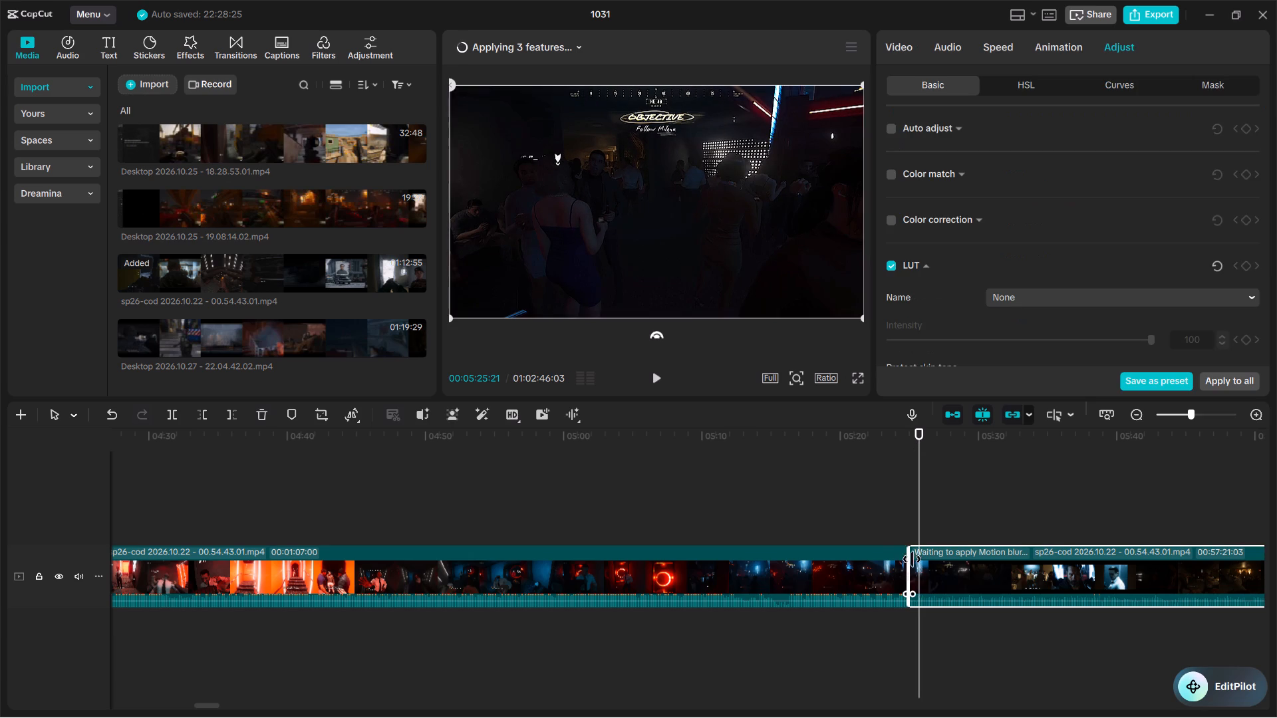
left_click_drag(911, 560, 917, 560)
Recheck the join against the walk toward the VIP area and trim the following clip's start forward to 00:05:25:29.
left_click_drag(905, 442, 908, 442)
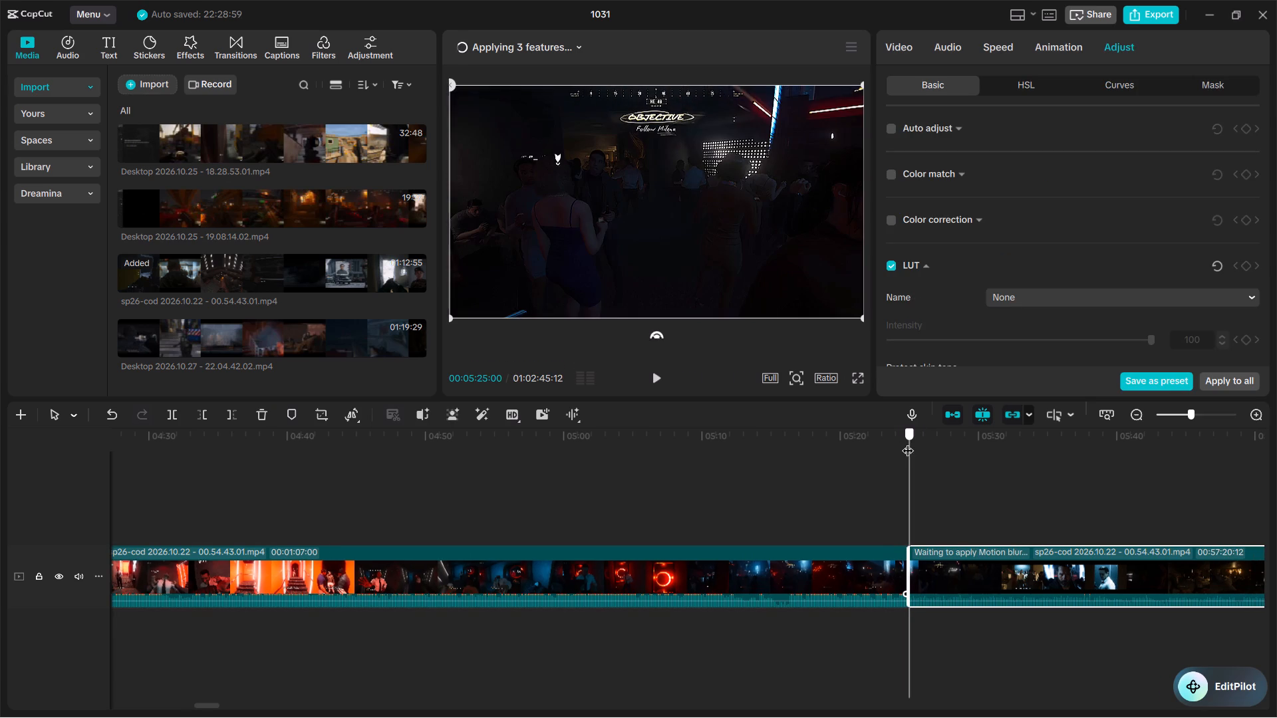
left_click_drag(908, 442, 902, 443)
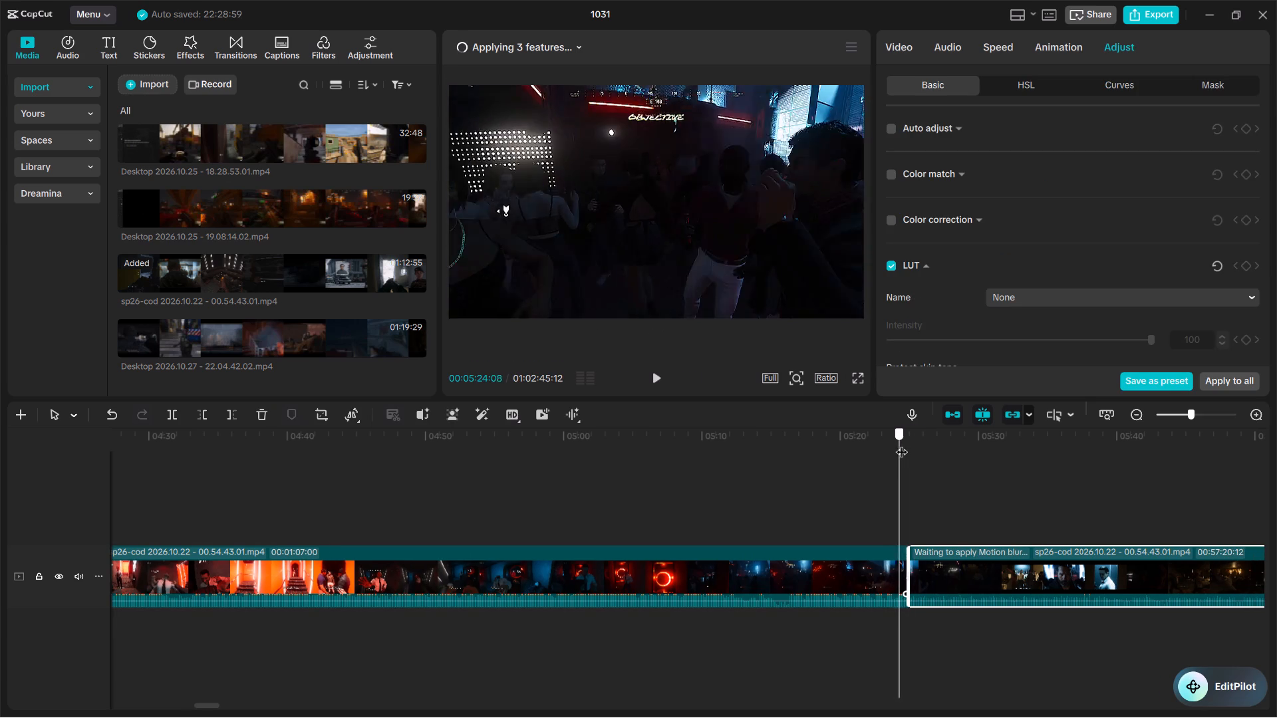
left_click_drag(902, 443, 899, 448)
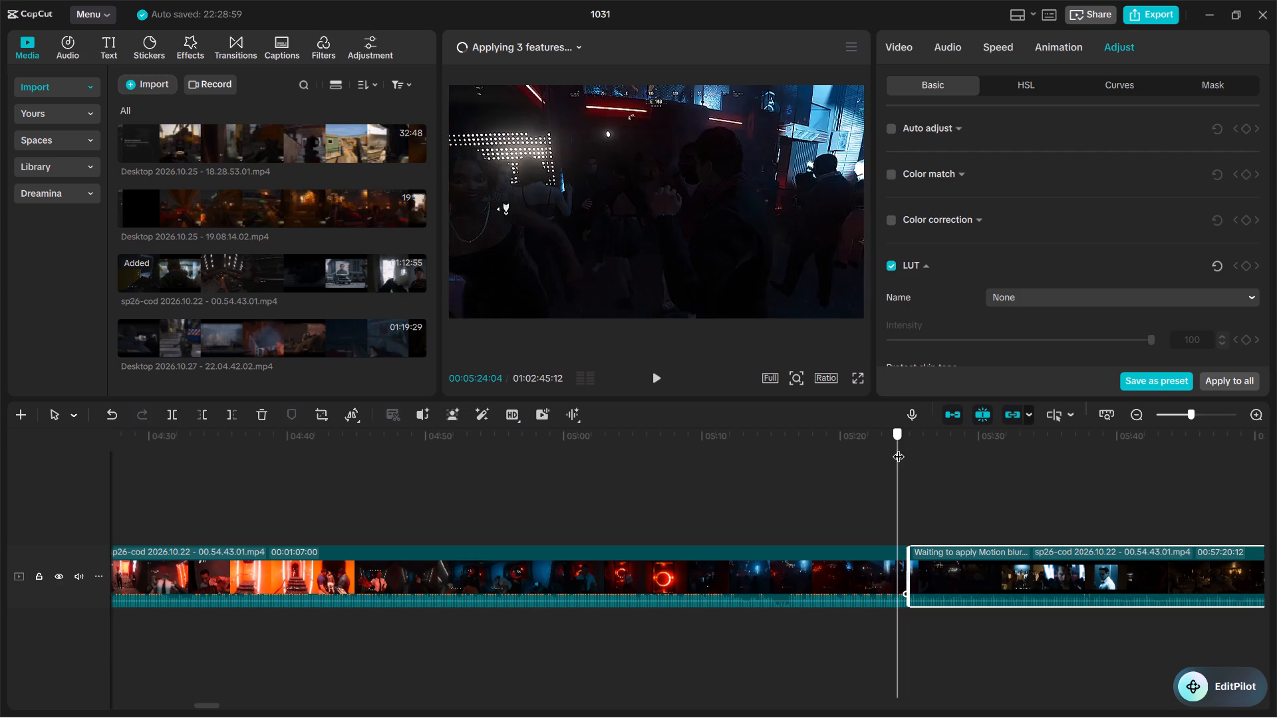
left_click_drag(899, 448, 923, 447)
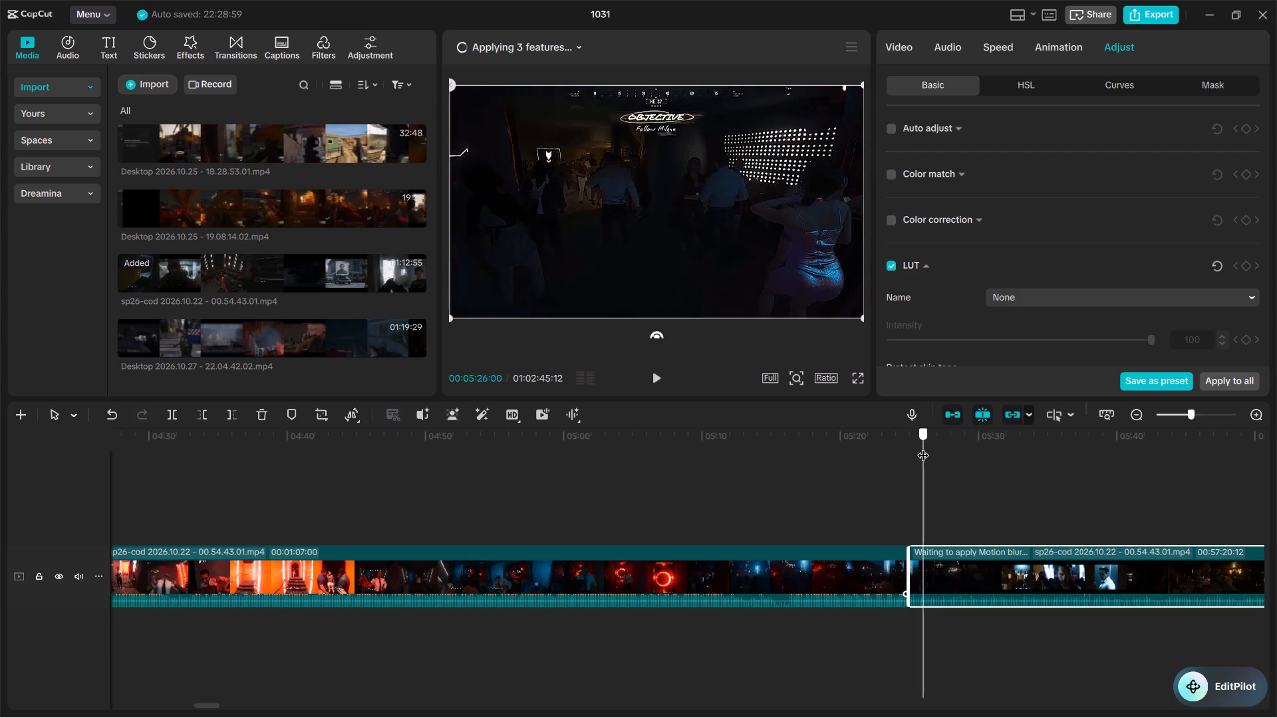
left_click_drag(923, 447, 932, 447)
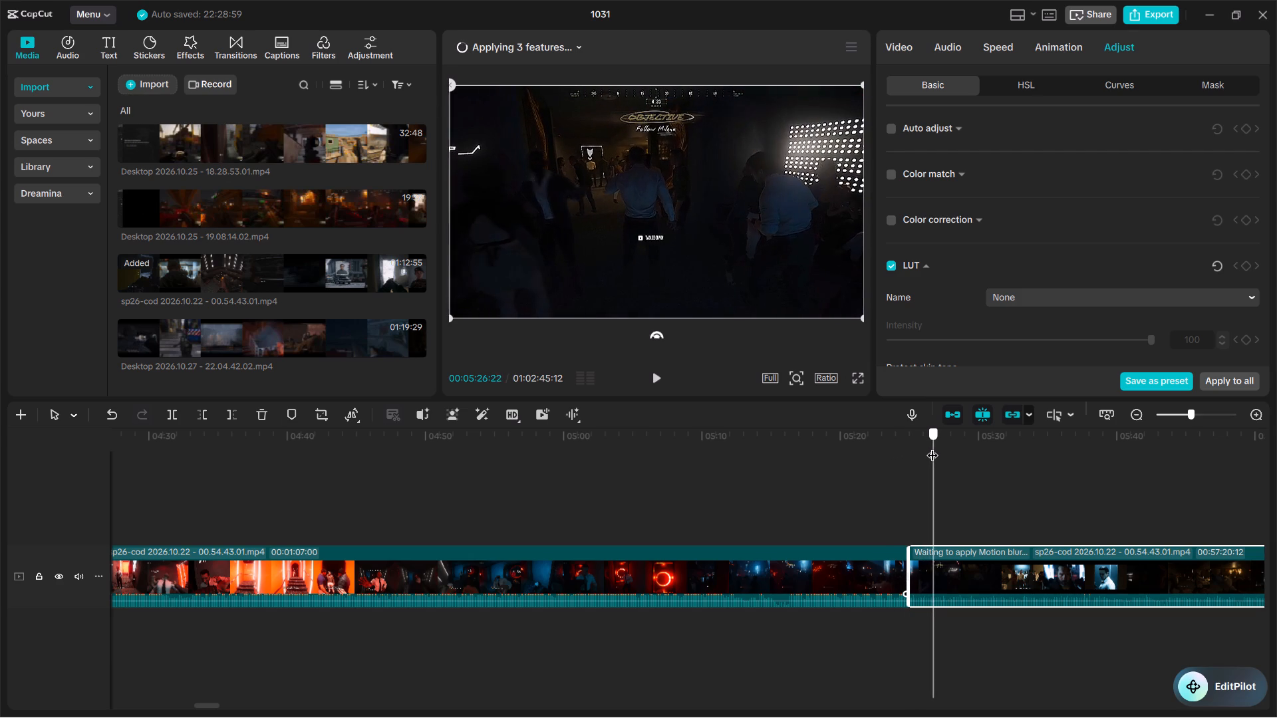
left_click_drag(932, 447, 923, 449)
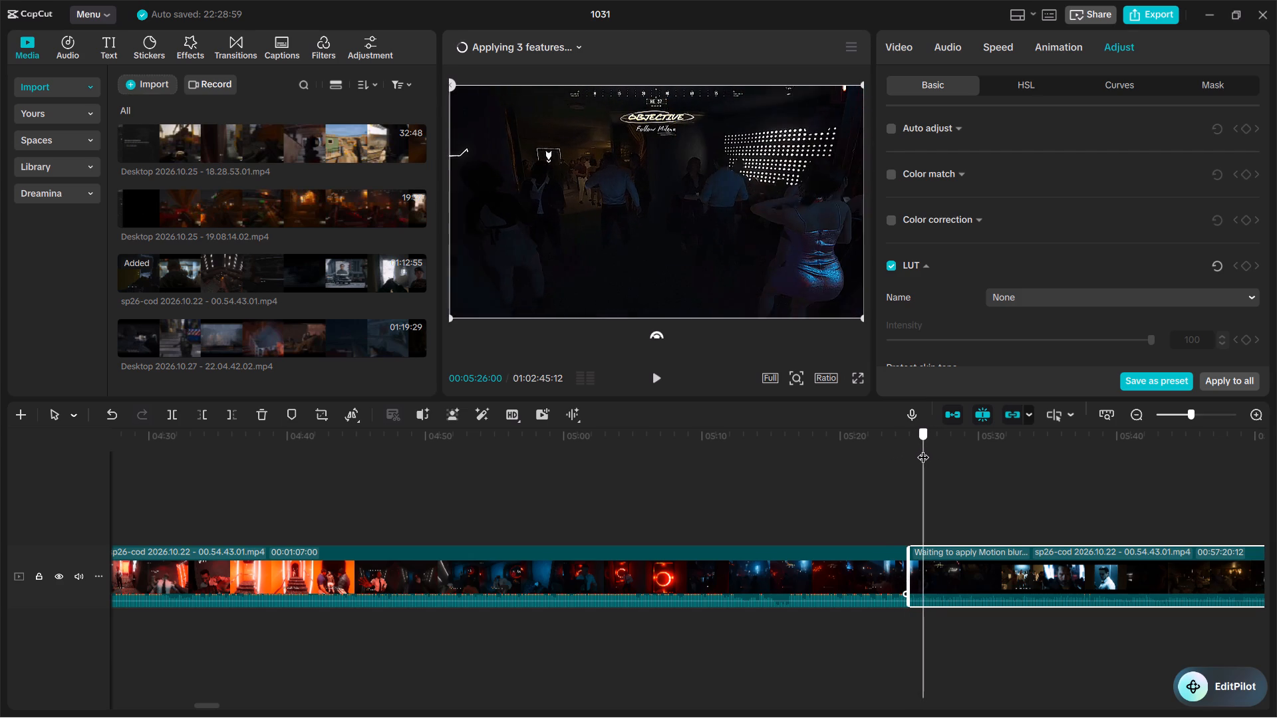
left_click_drag(923, 449, 922, 449)
left_click(934, 558)
left_click_drag(911, 560, 921, 560)
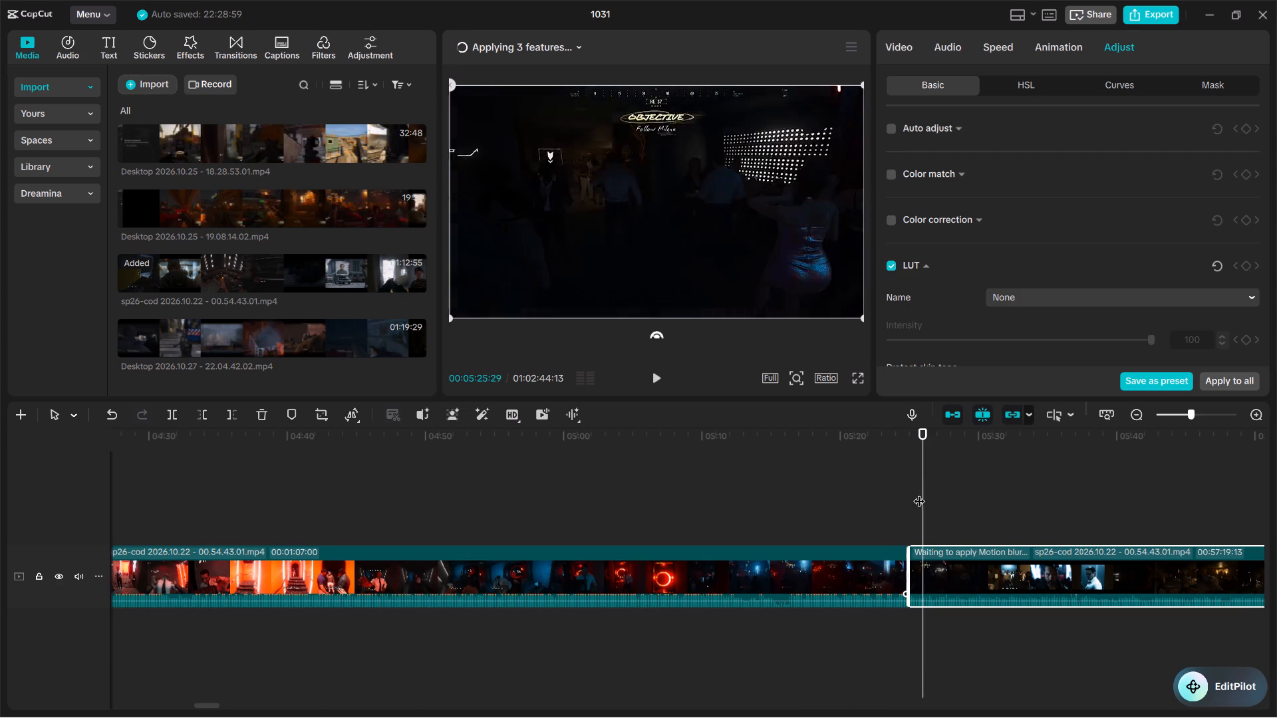
Review the footage after the trimmed join, through the cutscene and bar fight, for the next failed attempt.
left_click_drag(902, 438, 915, 440)
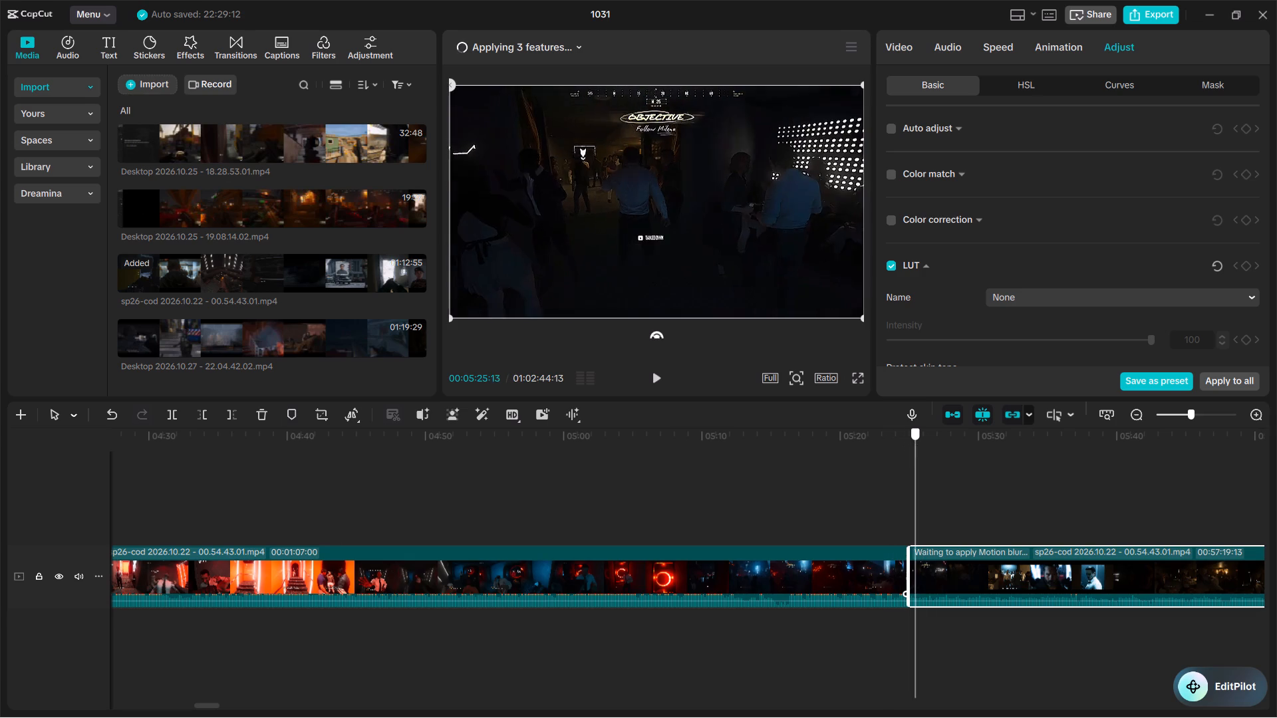
left_click_drag(915, 440, 947, 441)
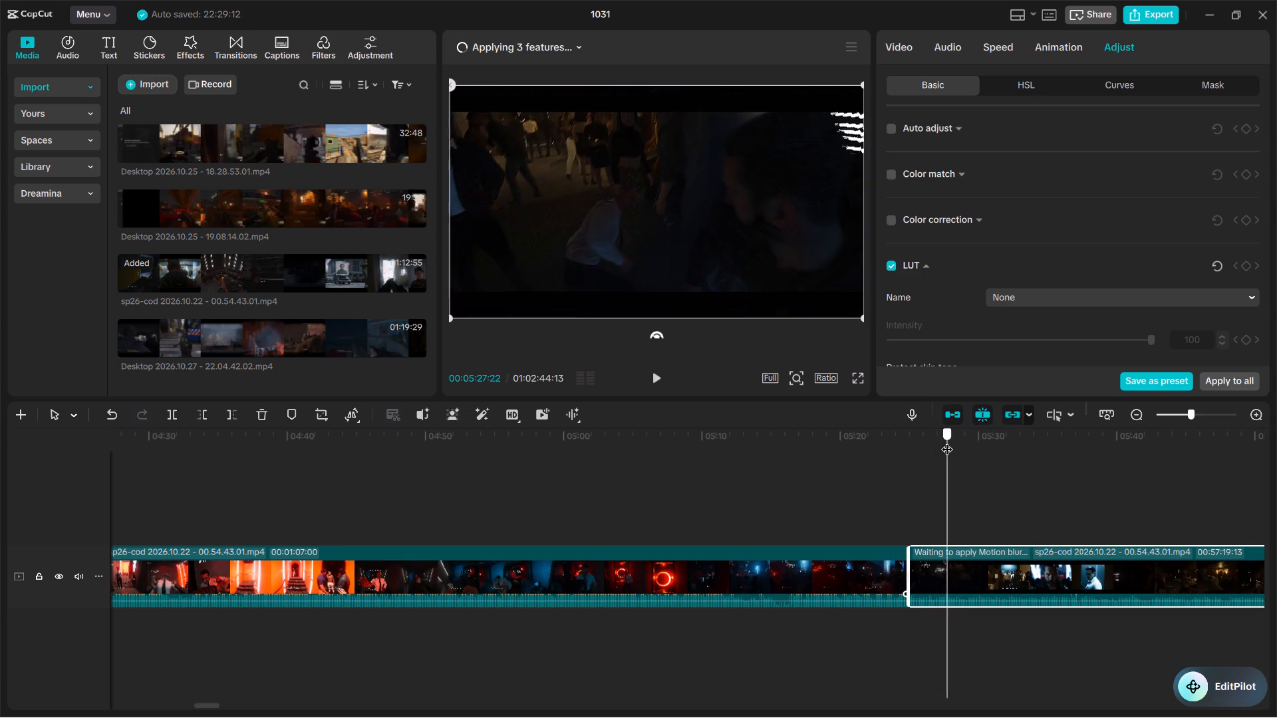
left_click_drag(947, 441, 1039, 441)
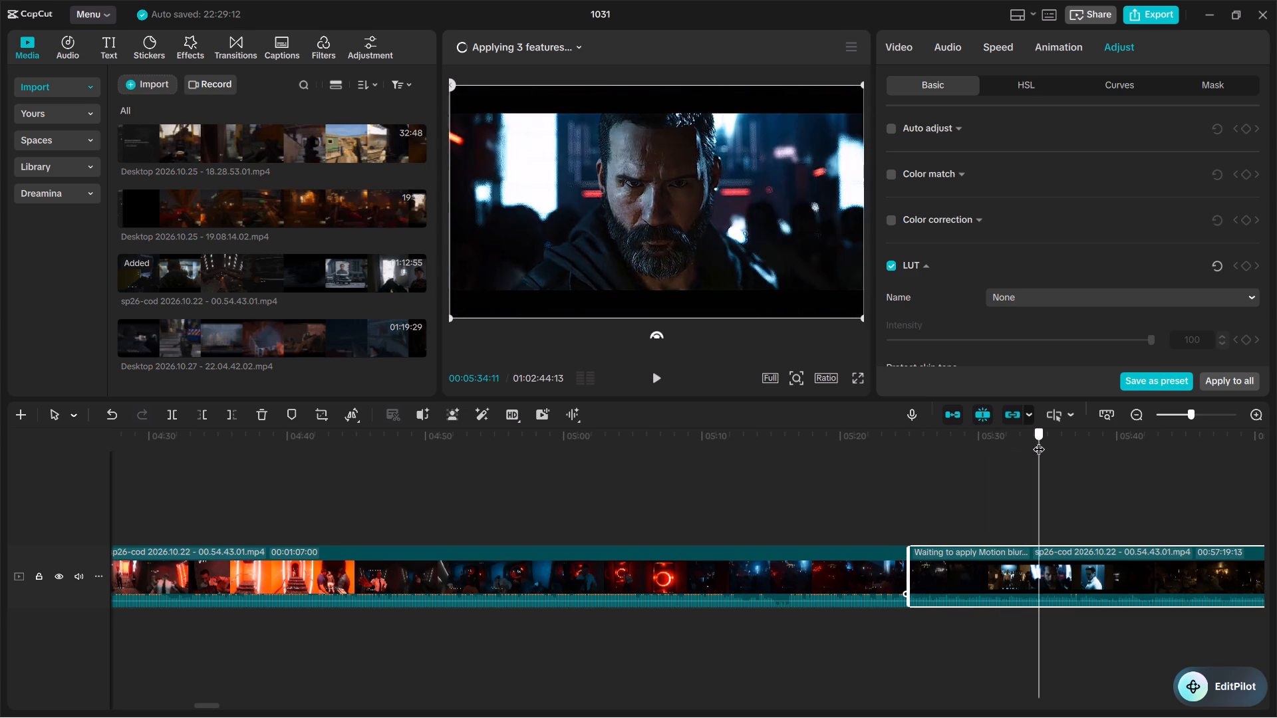
left_click_drag(1039, 441, 1169, 441)
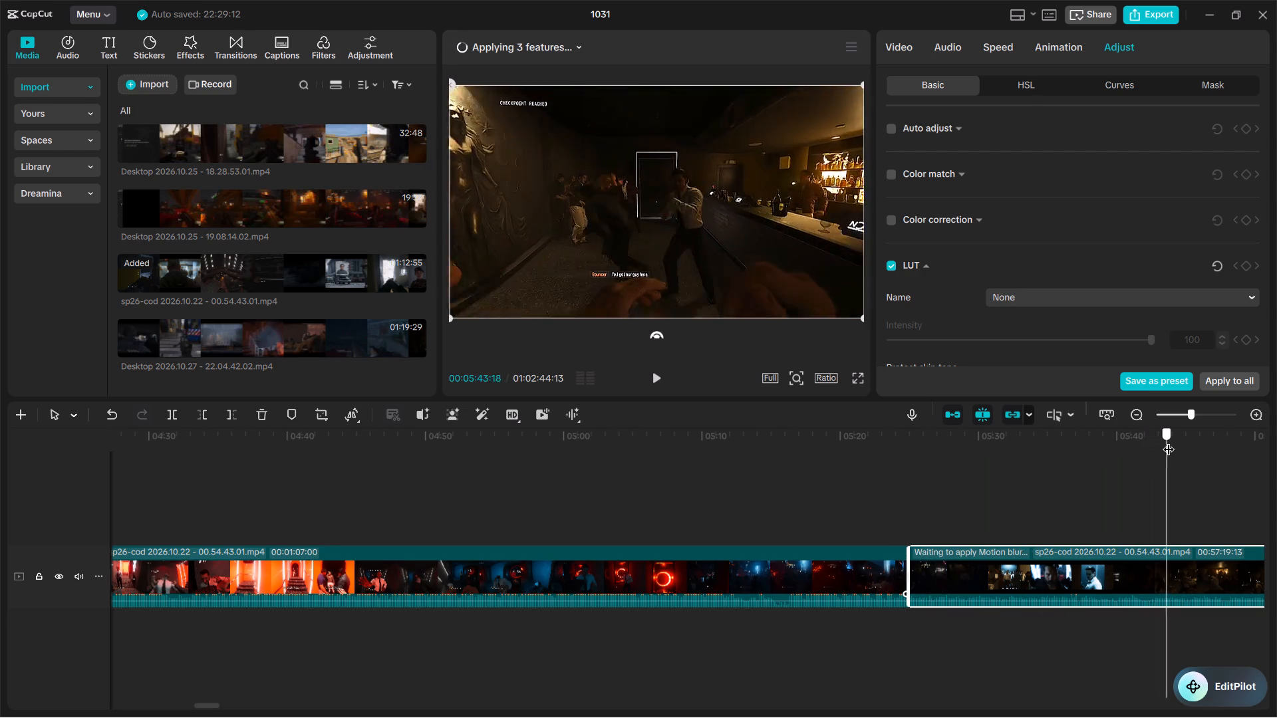
left_click_drag(1169, 441, 1220, 443)
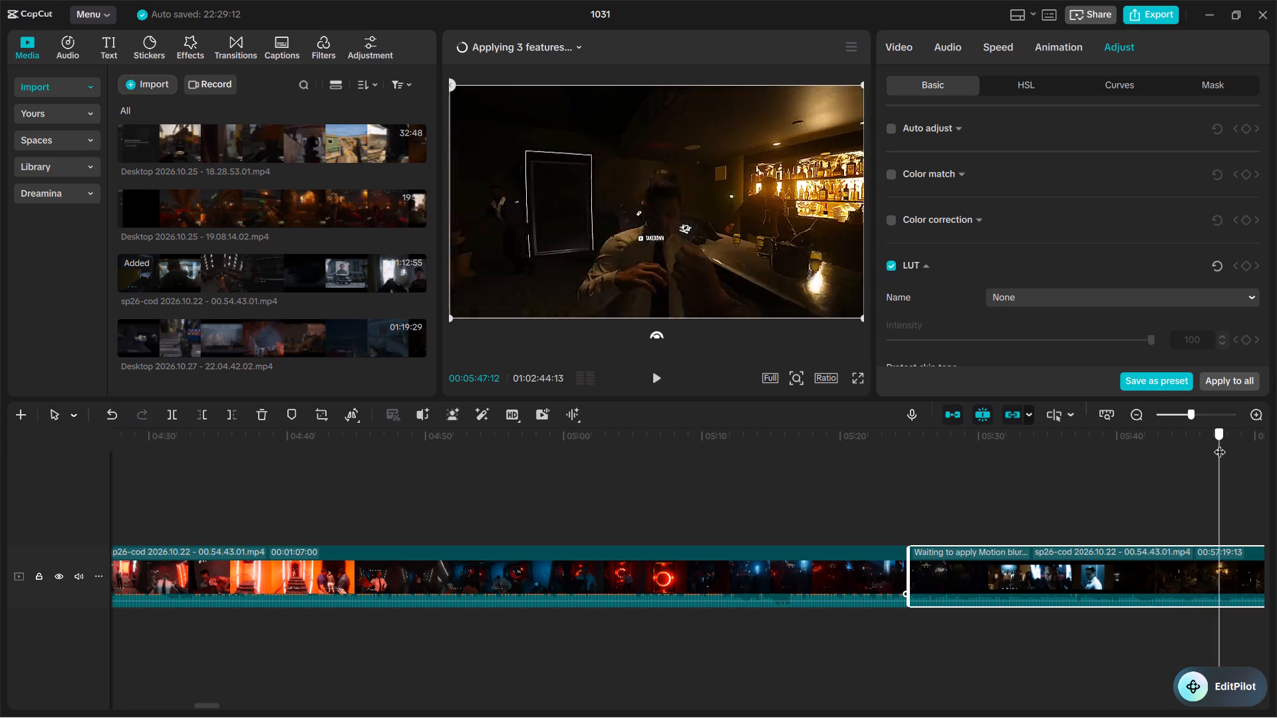
left_click_drag(1220, 443, 1003, 451)
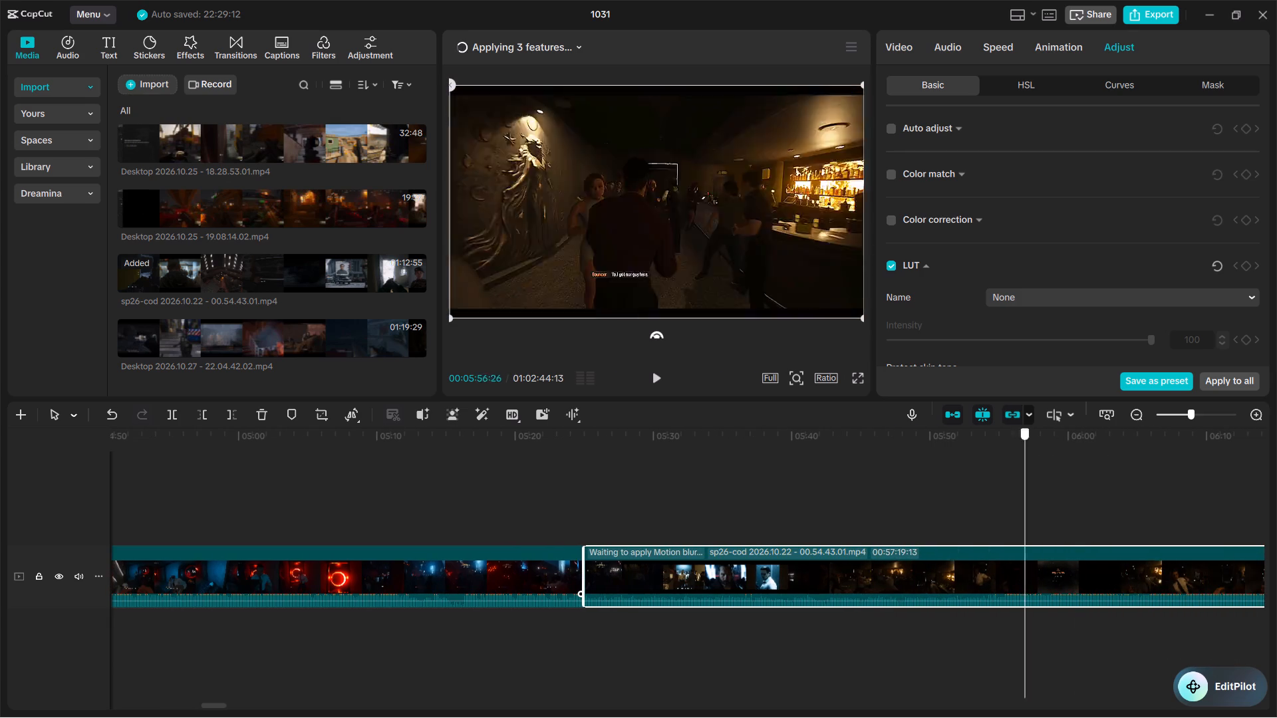
left_click_drag(1003, 451, 936, 449)
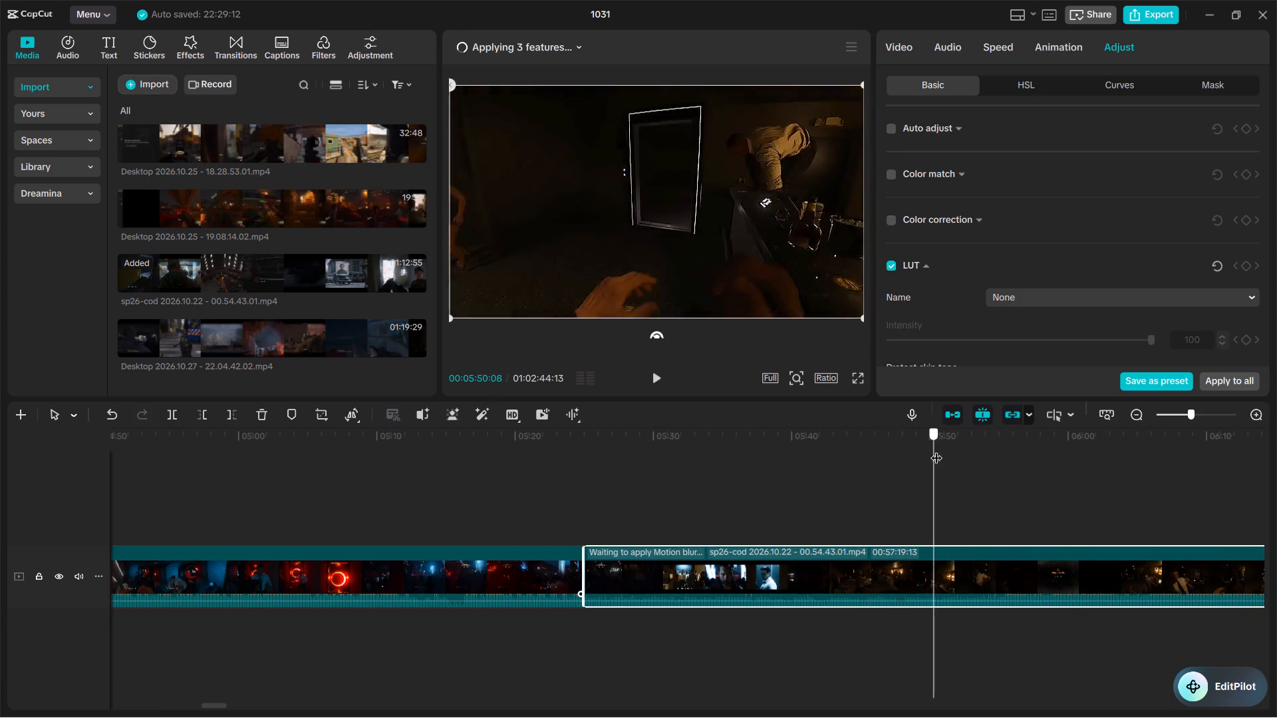
left_click_drag(936, 449, 1031, 448)
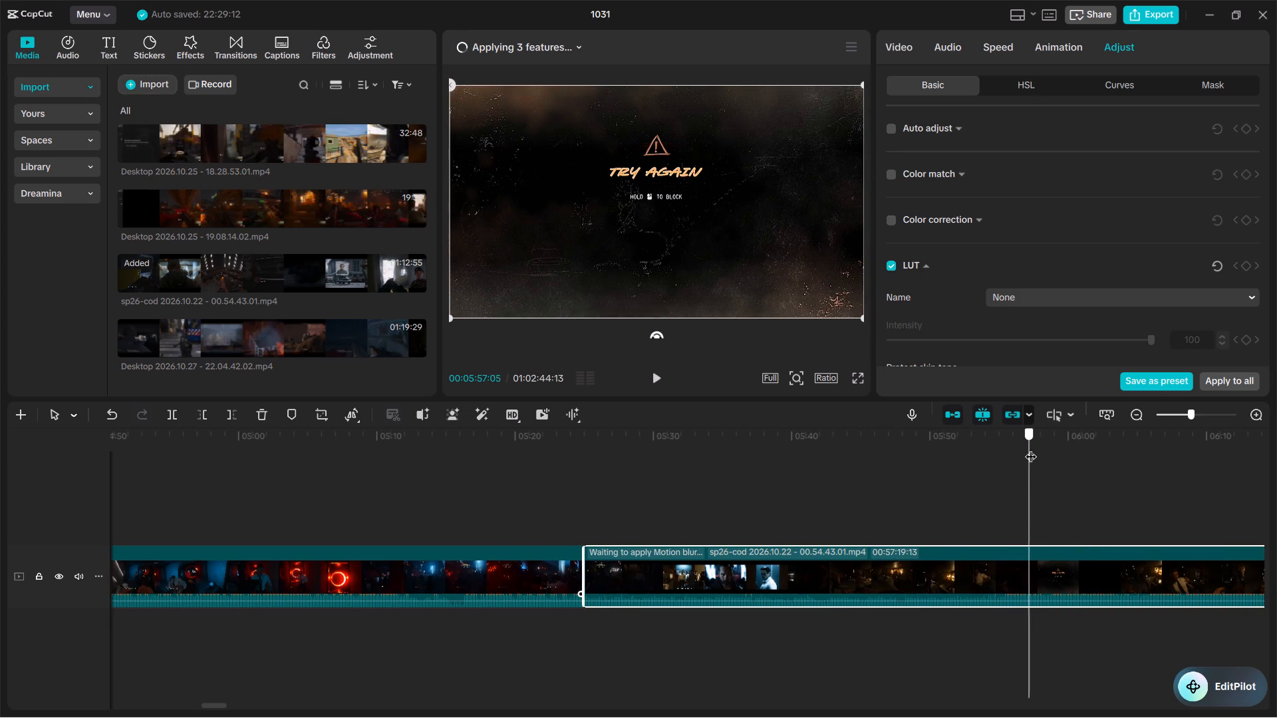
left_click_drag(1031, 448, 1054, 450)
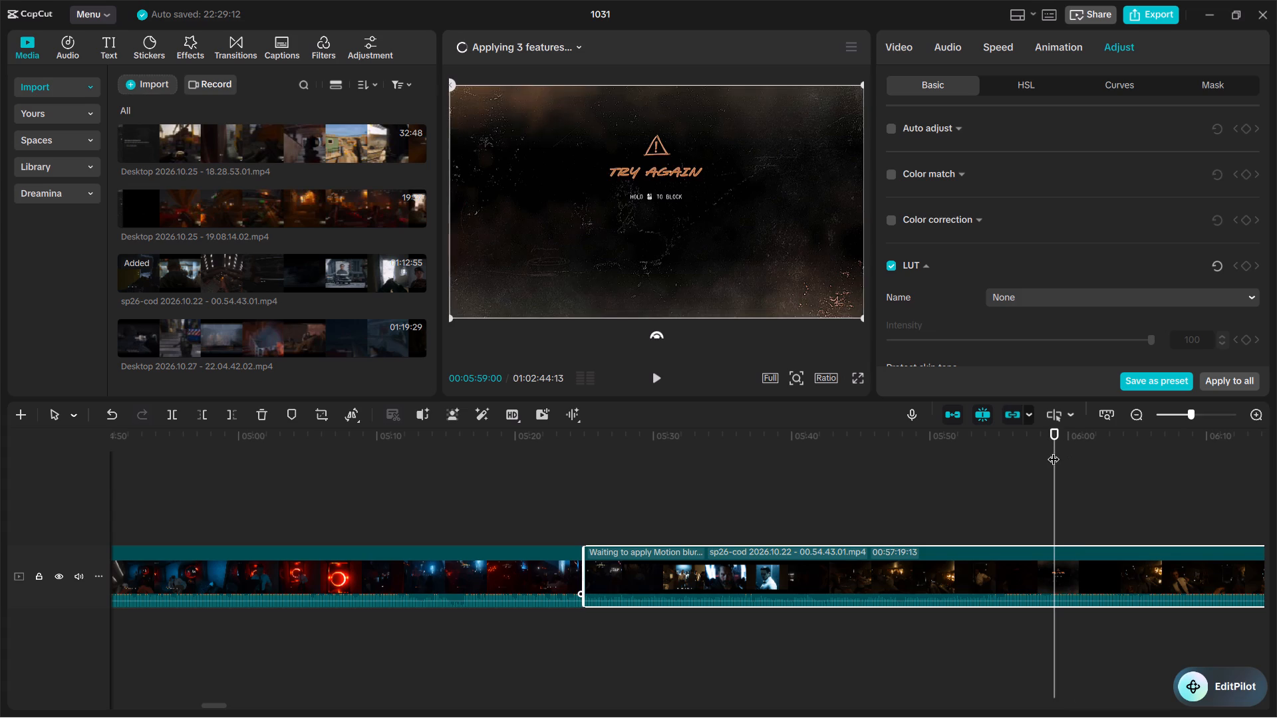
Split the clip at 00:06:00:29, where the bar scene resumes after the Try Again and black screens.
key("Right")
key("Right")
key("Right")
key("Right")
key("Right")
key("Right")
key("Right")
key("Right")
key("Right")
key("Right")
key("Right")
key("Right")
key("Right")
key("Right")
key("Right")
key("Right")
key("Right")
key("Right")
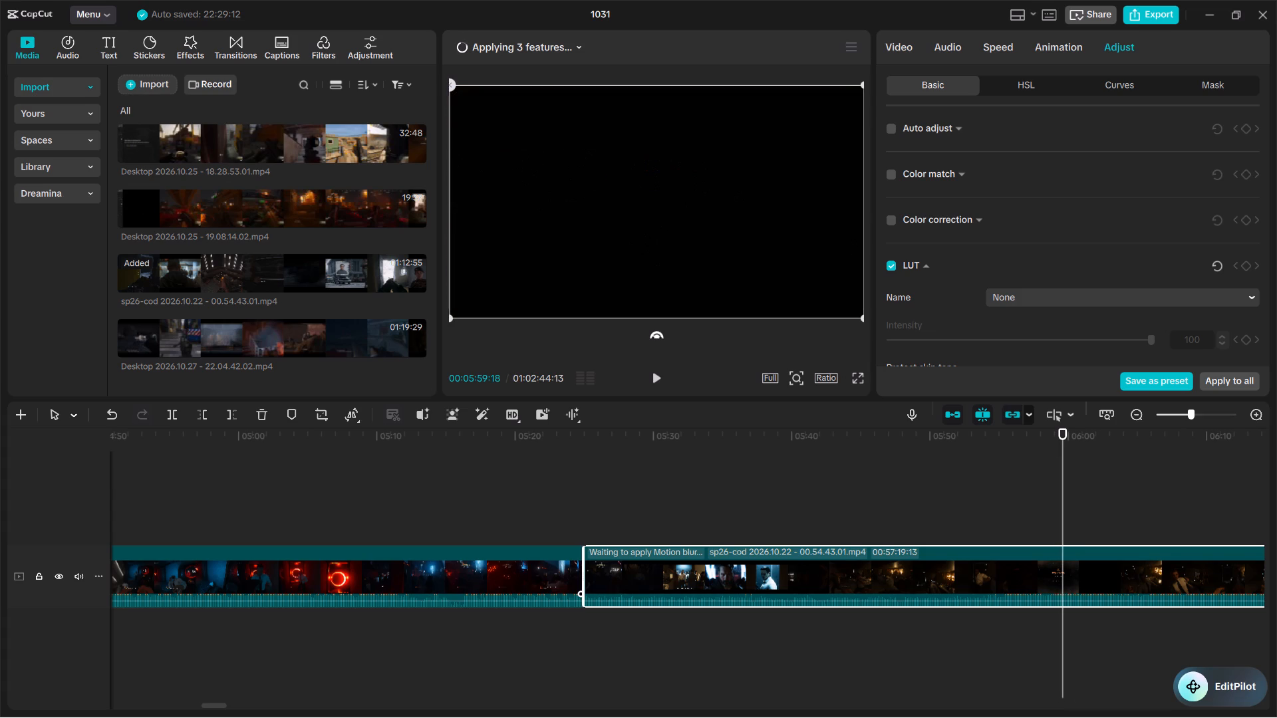
scroll(999, 490, "left", 1)
left_click_drag(578, 439, 670, 446)
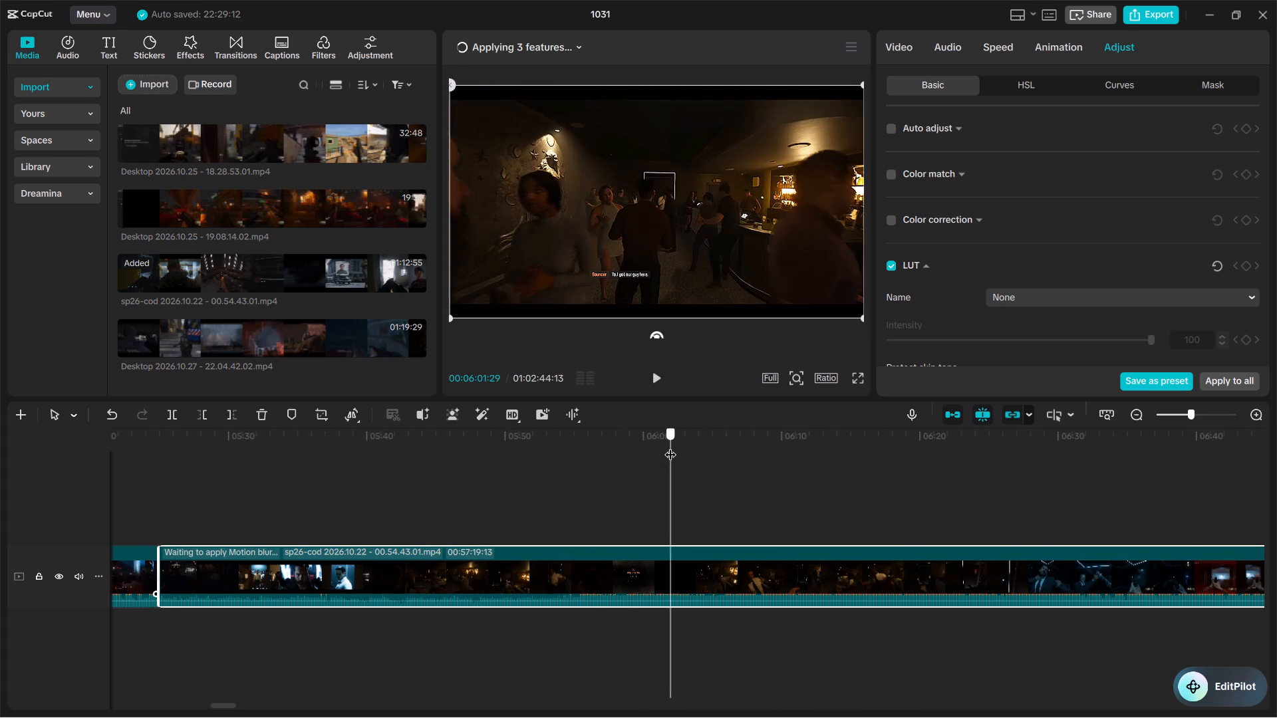
left_click_drag(670, 446, 668, 450)
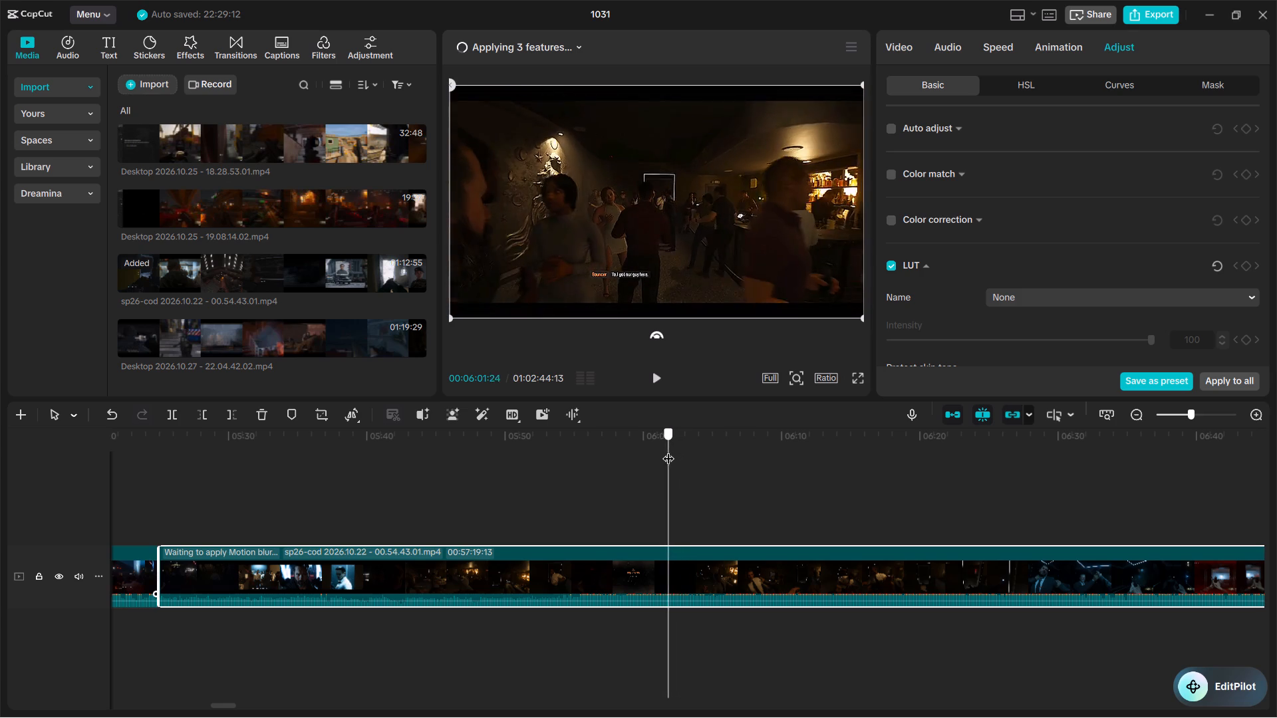
left_click_drag(668, 450, 657, 453)
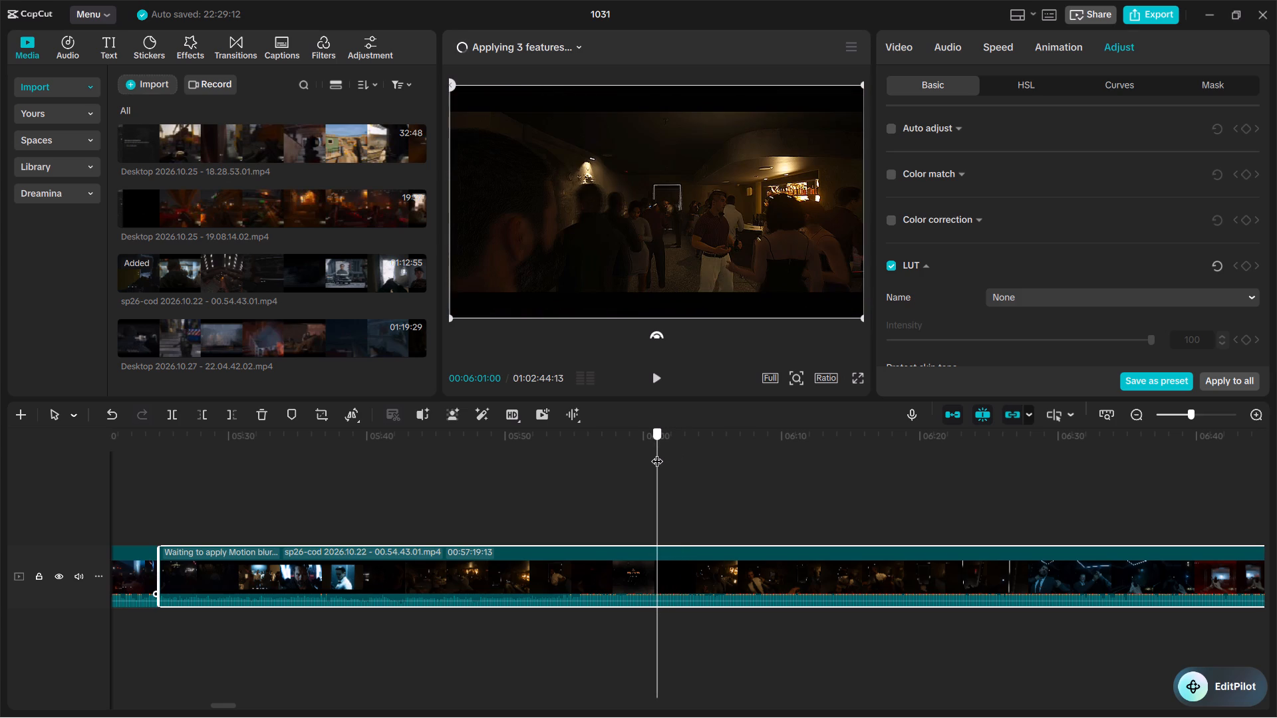
left_click_drag(657, 453, 656, 455)
key("Right")
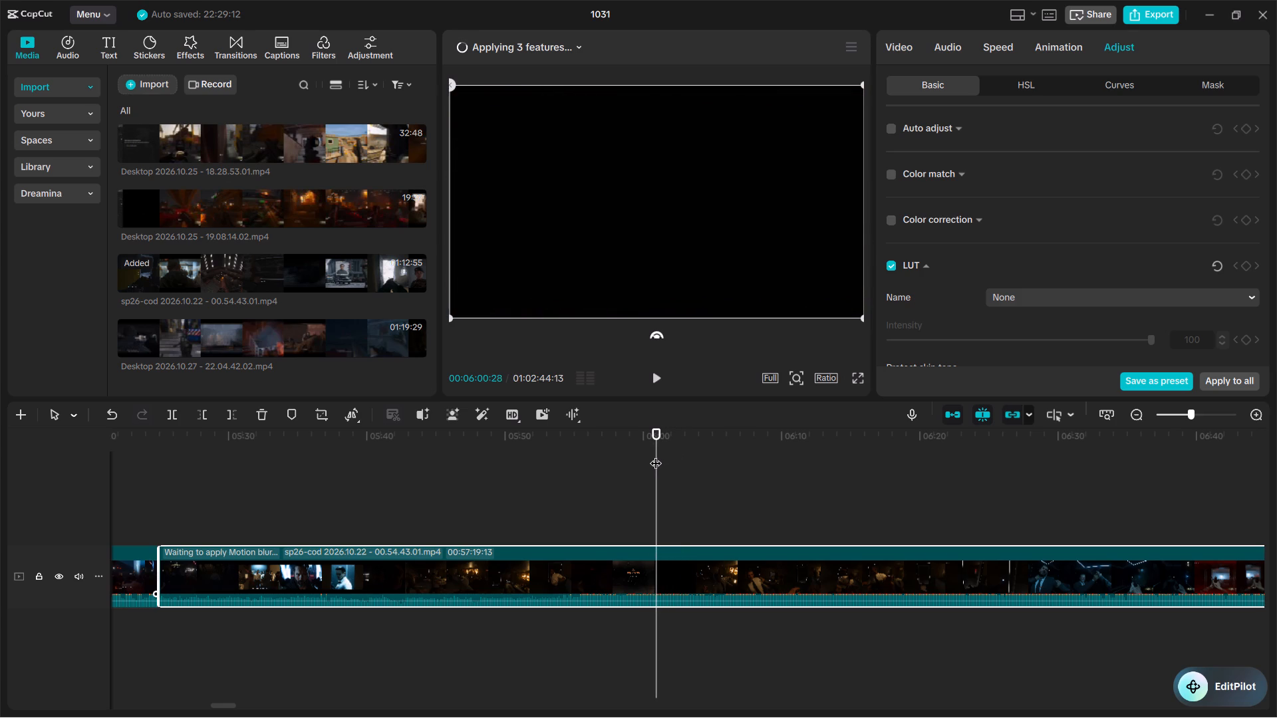
key("Right")
key("b")
left_click(658, 553)
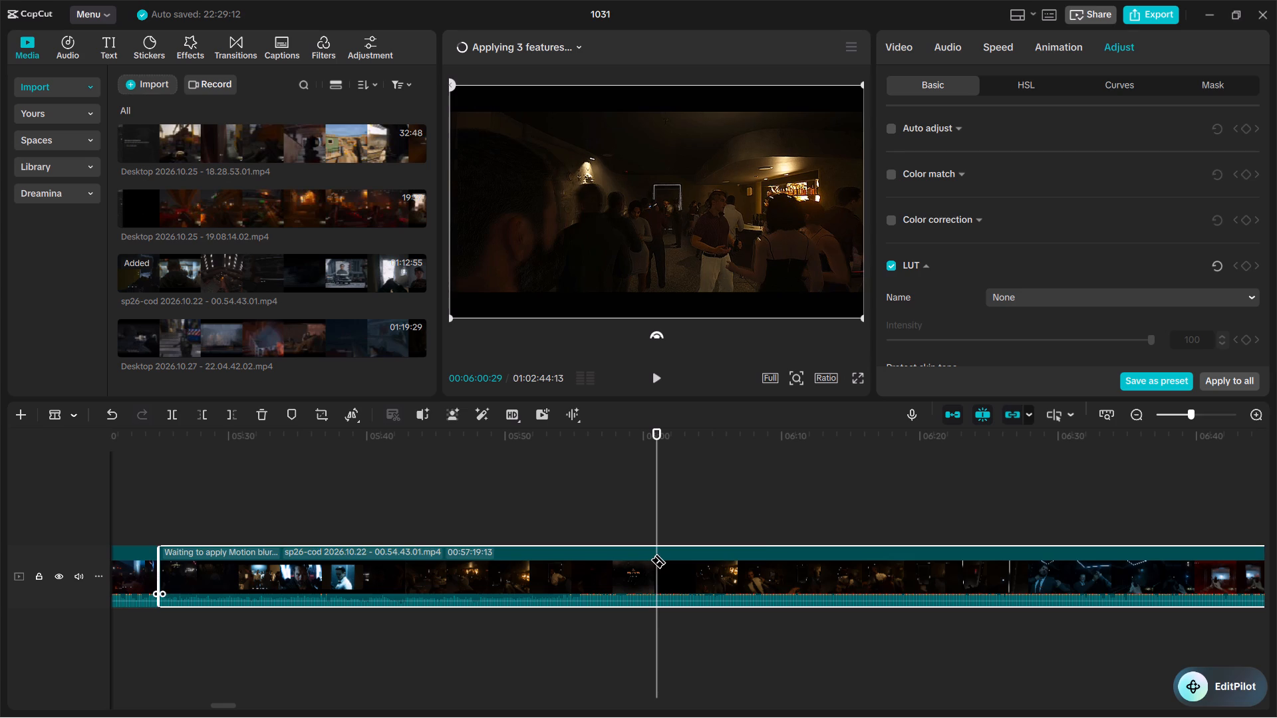
Split the clip before the Try Again footage at 00:05:40:18, where the bar scene first fades in after the cutscene.
key("a")
scroll(379, 447, "right", 2)
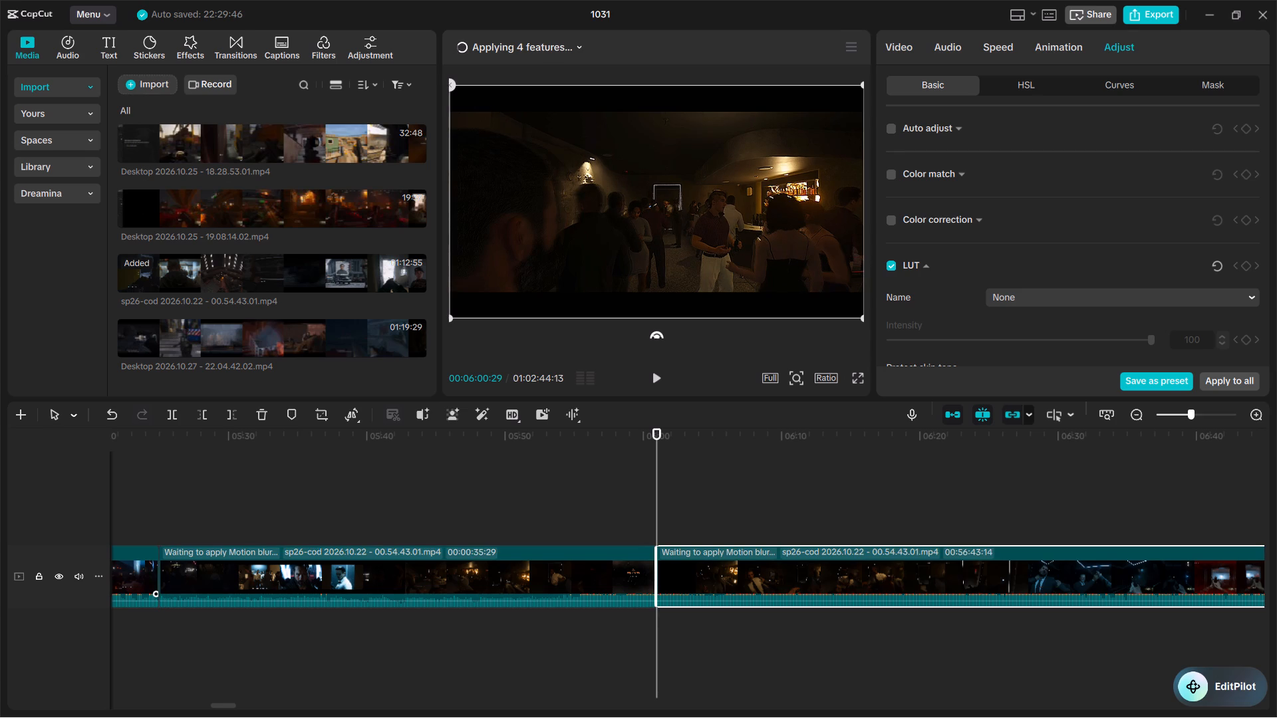
scroll(376, 447, "right", 1)
left_click_drag(351, 437, 225, 441)
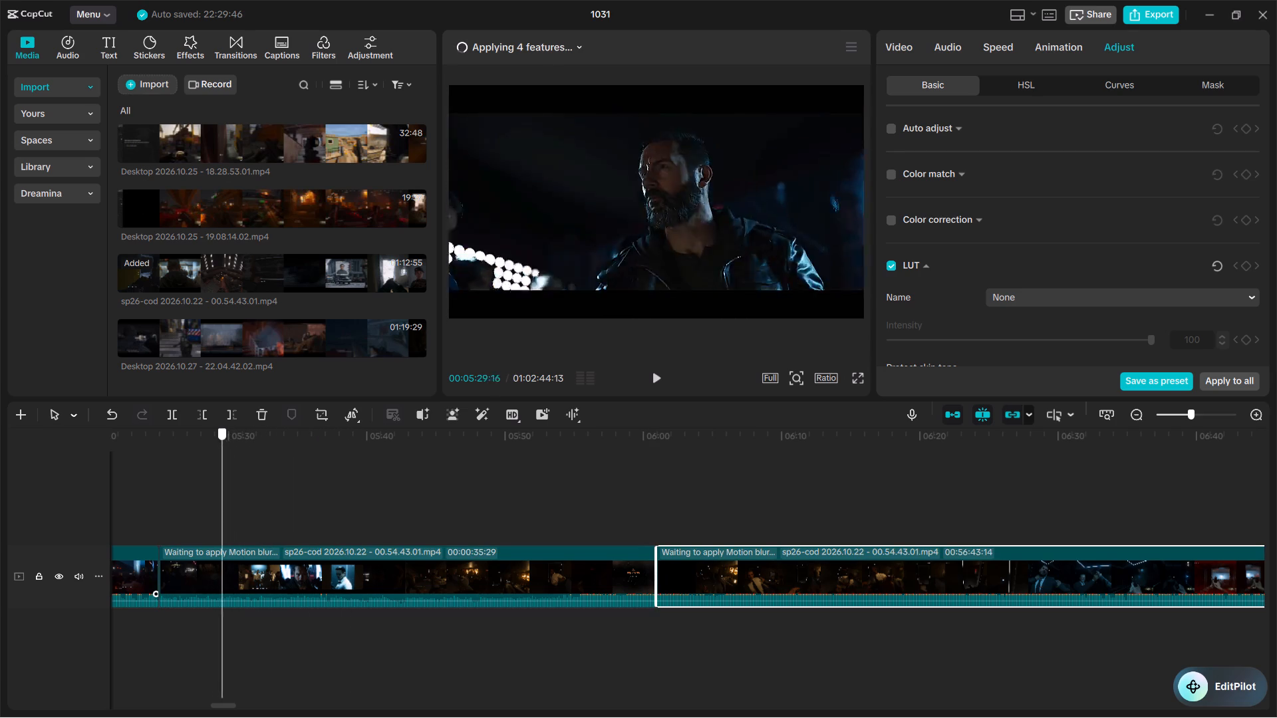
left_click_drag(225, 441, 365, 441)
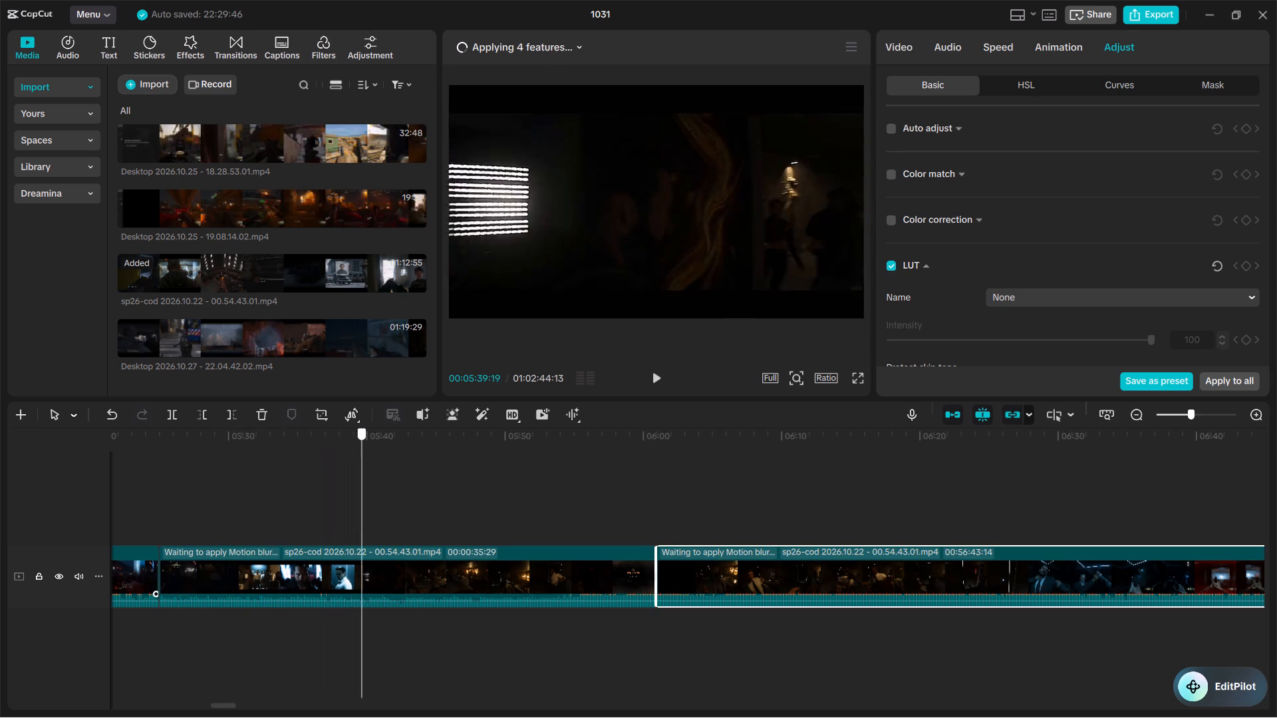
left_click_drag(365, 441, 382, 444)
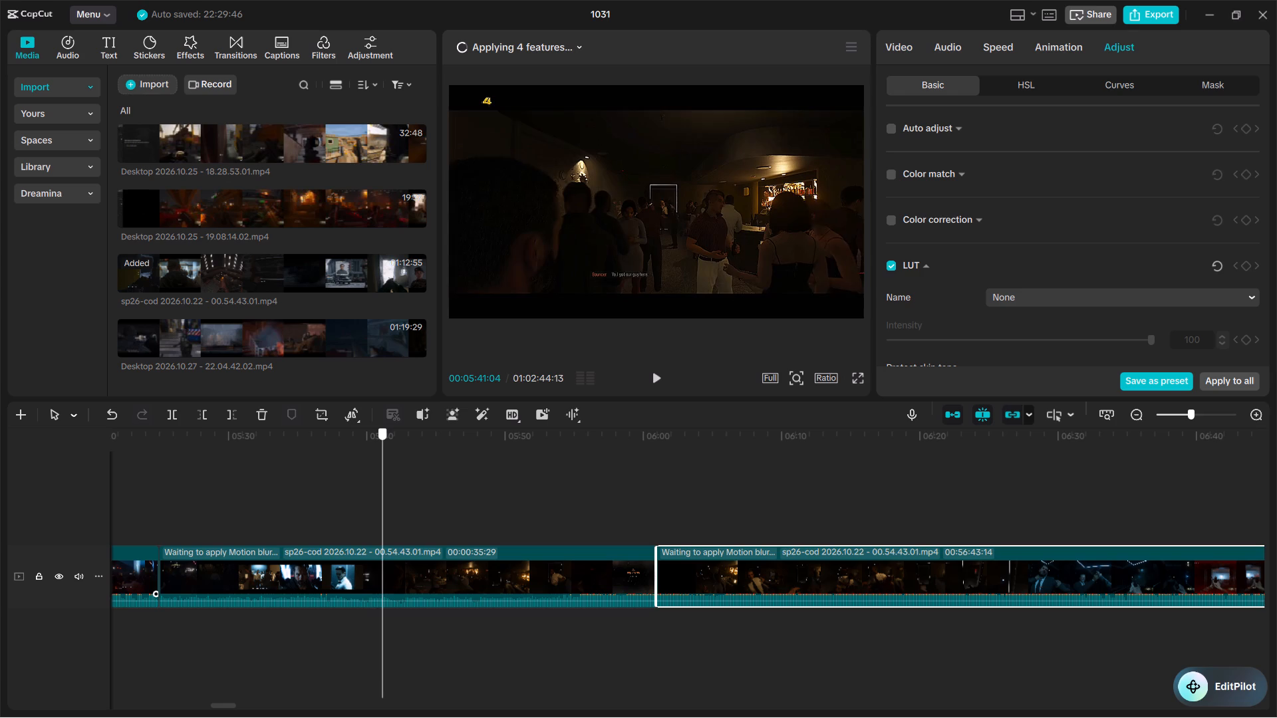
left_click_drag(382, 444, 384, 445)
left_click_drag(384, 445, 377, 447)
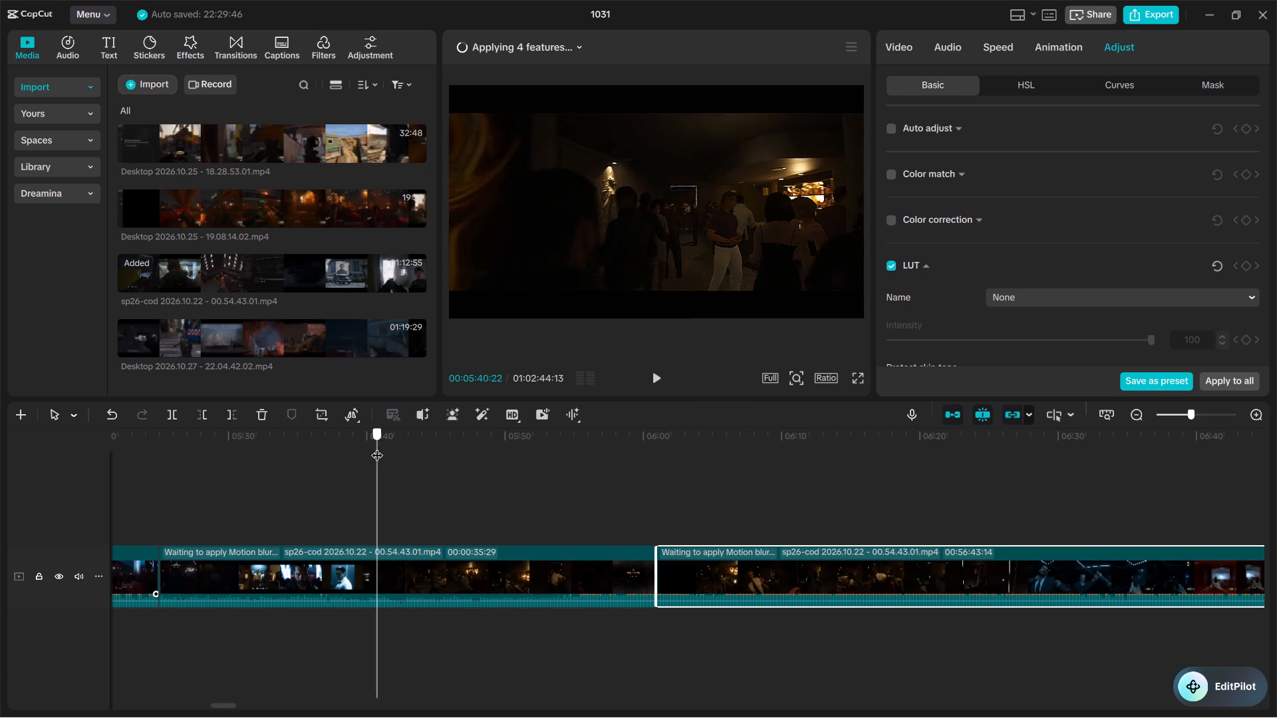
left_click_drag(377, 447, 375, 447)
key("b")
left_click(379, 557)
key("a")
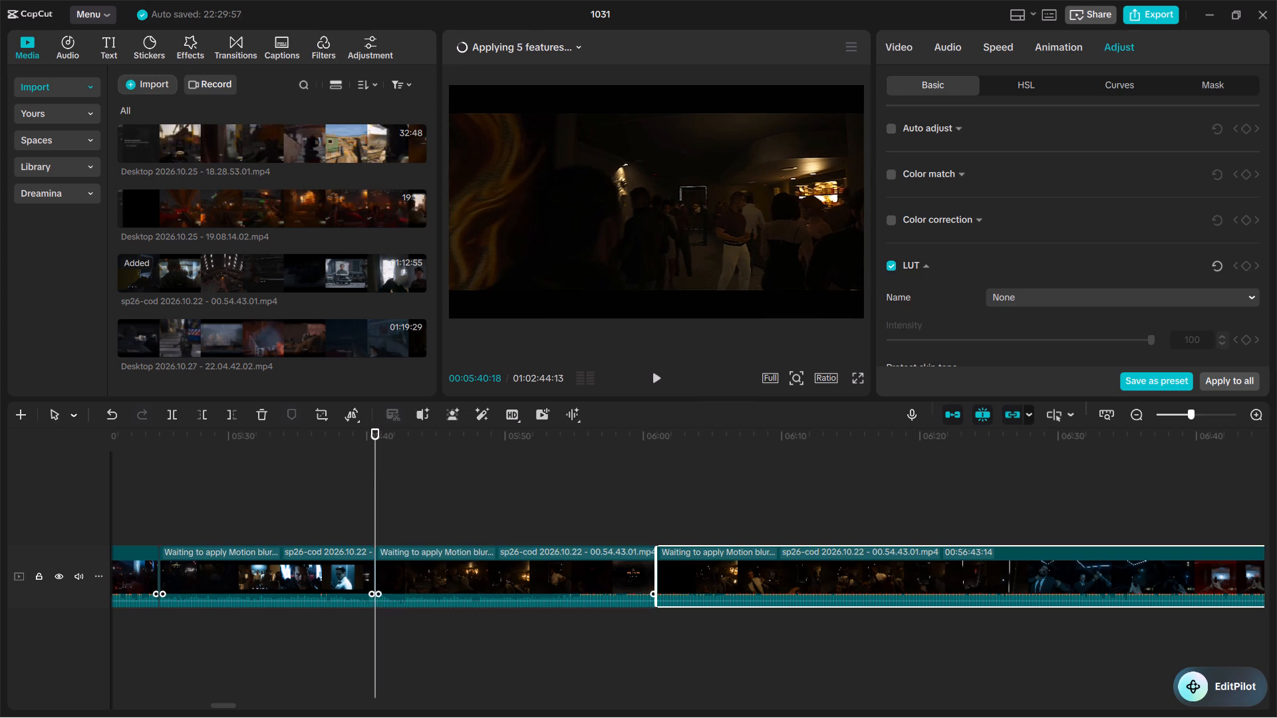
Move the clip with the resumed bar scene onto a track above, overlapping the failed attempt from about 00:05:43.
left_click(406, 562)
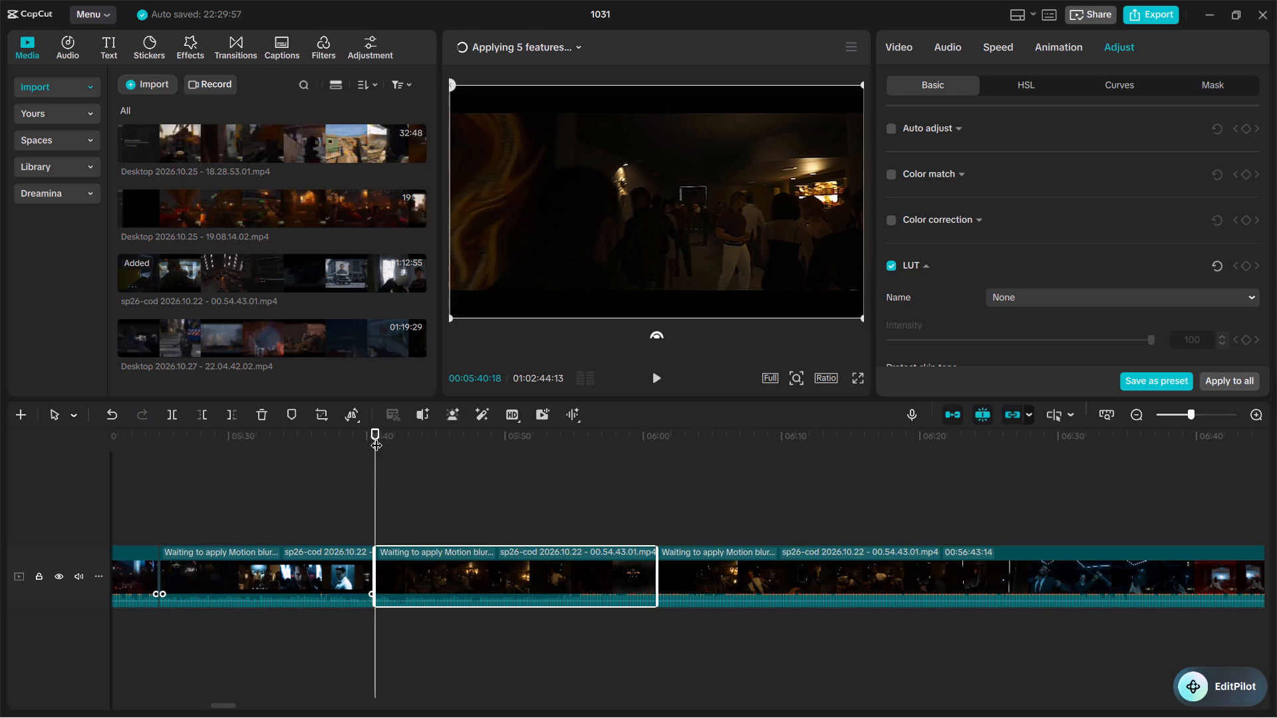
left_click_drag(376, 437, 419, 441)
left_click(715, 591)
left_click_drag(715, 574, 528, 507)
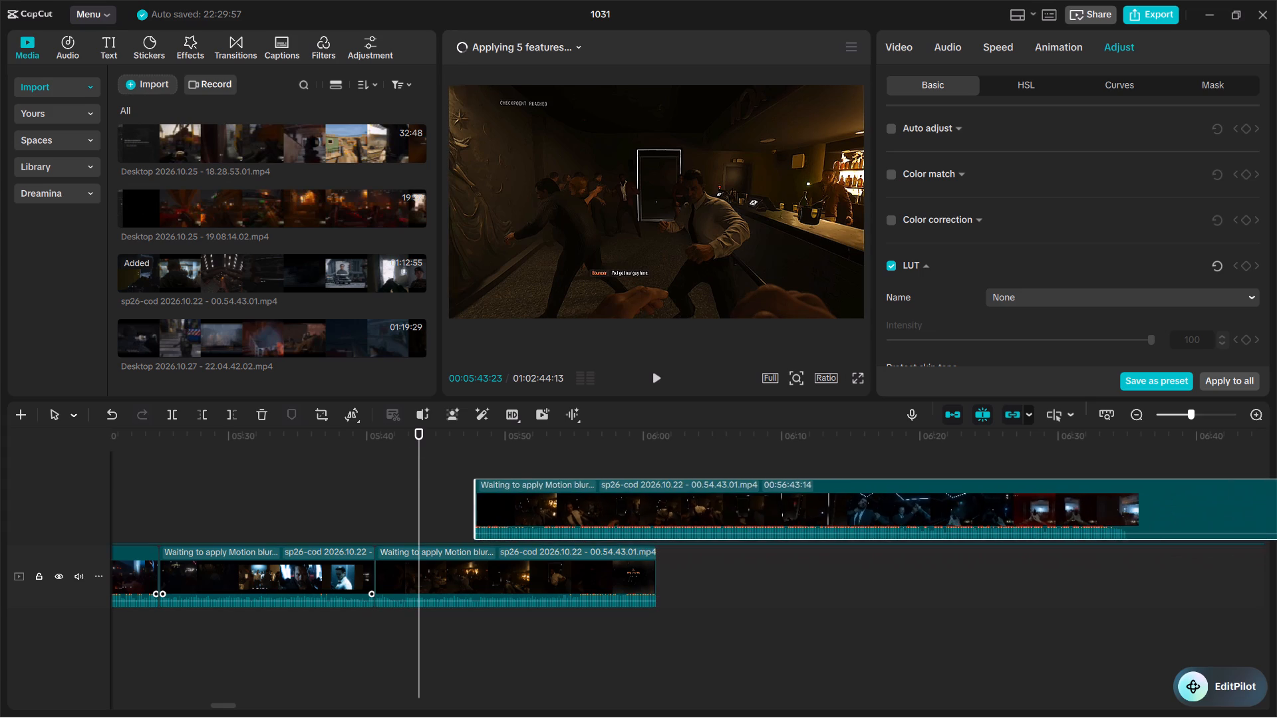
left_click_drag(528, 507, 466, 511)
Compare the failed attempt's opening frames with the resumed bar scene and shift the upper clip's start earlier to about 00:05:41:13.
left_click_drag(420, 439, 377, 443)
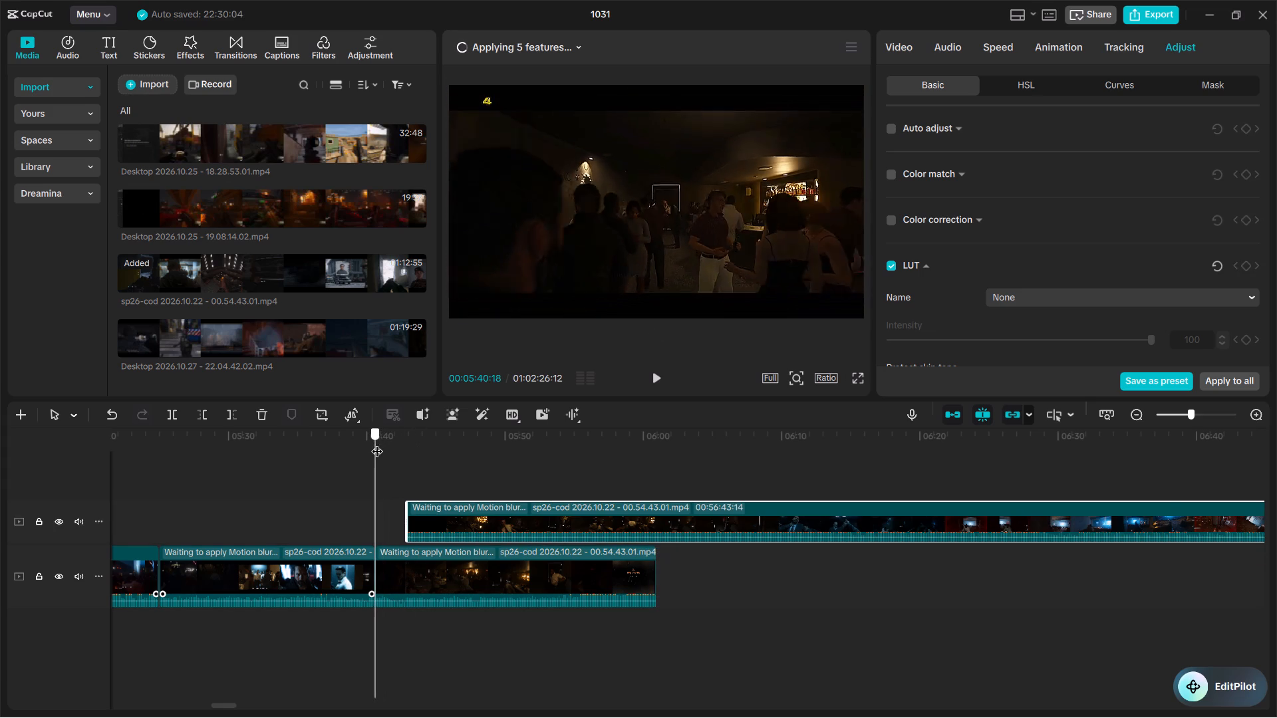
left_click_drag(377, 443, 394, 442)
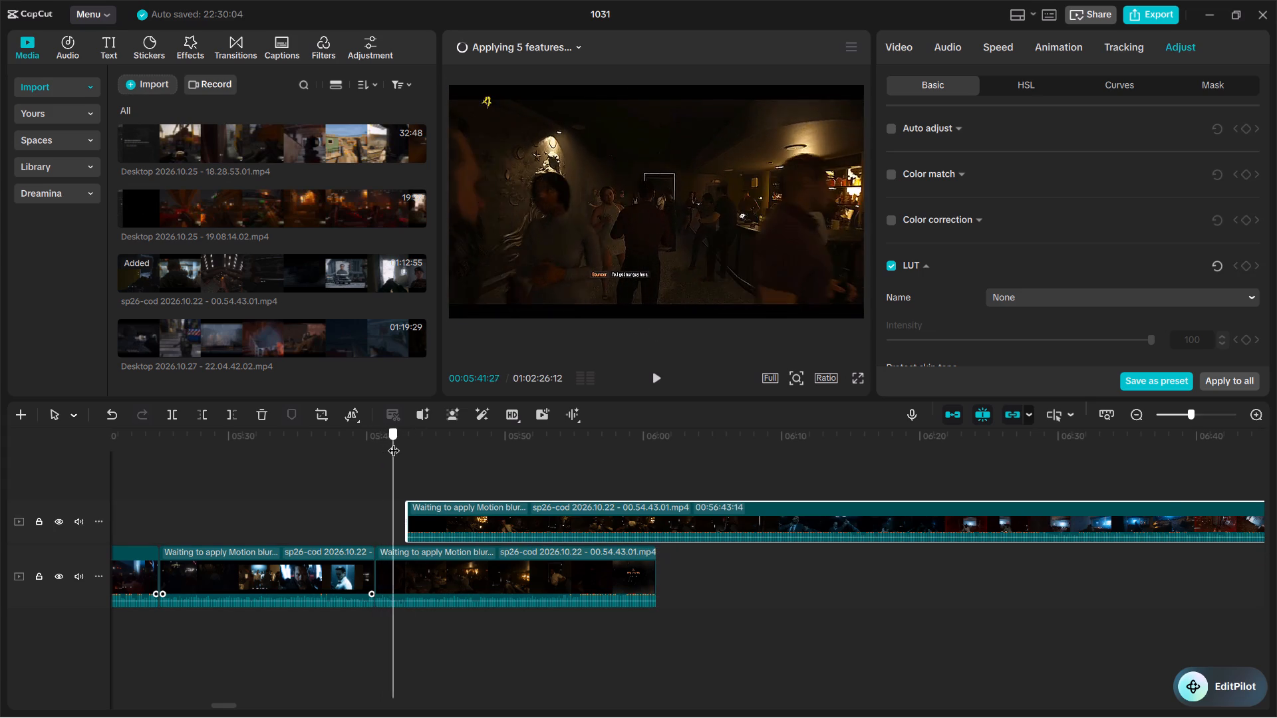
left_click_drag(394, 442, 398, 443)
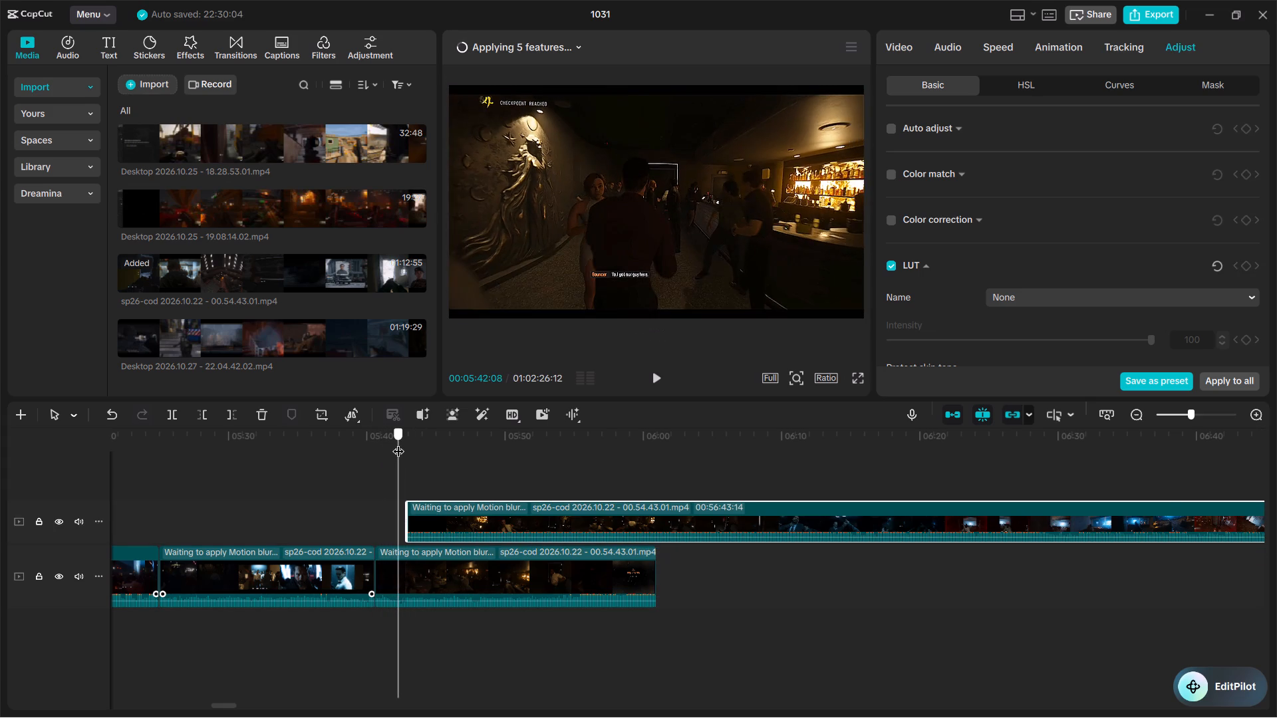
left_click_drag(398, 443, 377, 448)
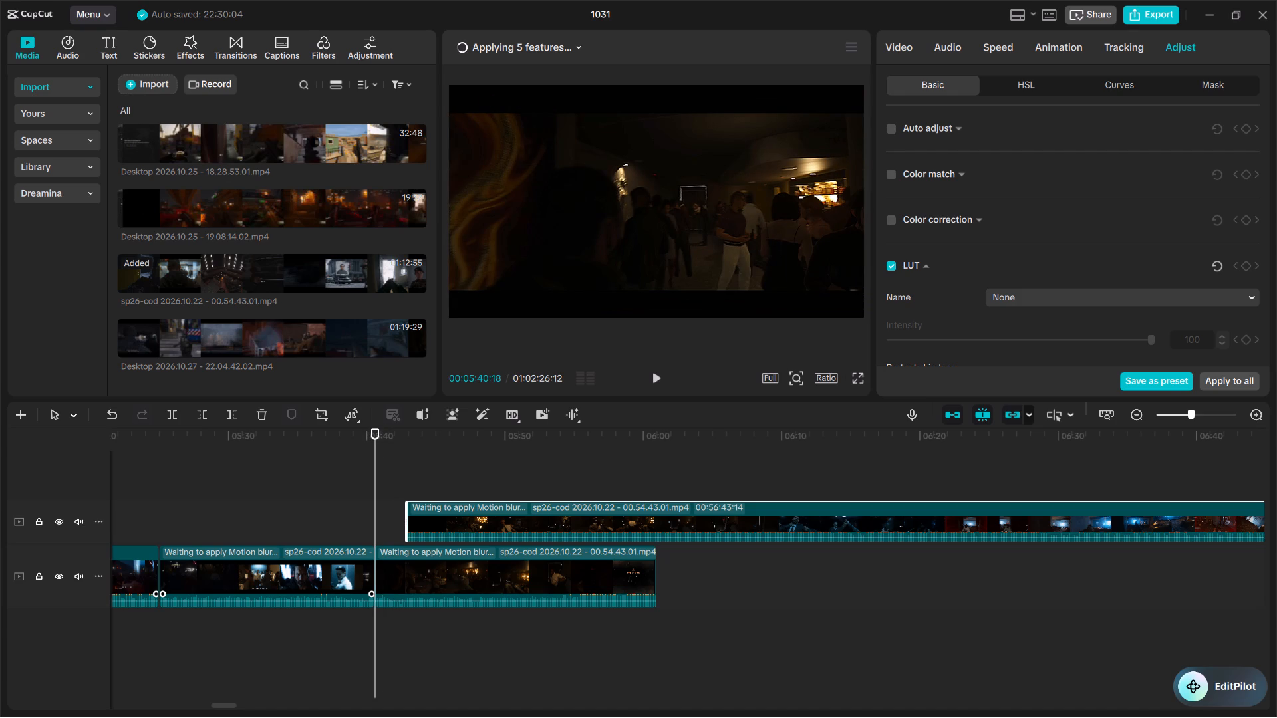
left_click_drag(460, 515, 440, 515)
Check the opening frame of the upper clip against the lower footage and shift the upper clip's start to about 00:05:46:00.
left_click_drag(373, 433, 386, 433)
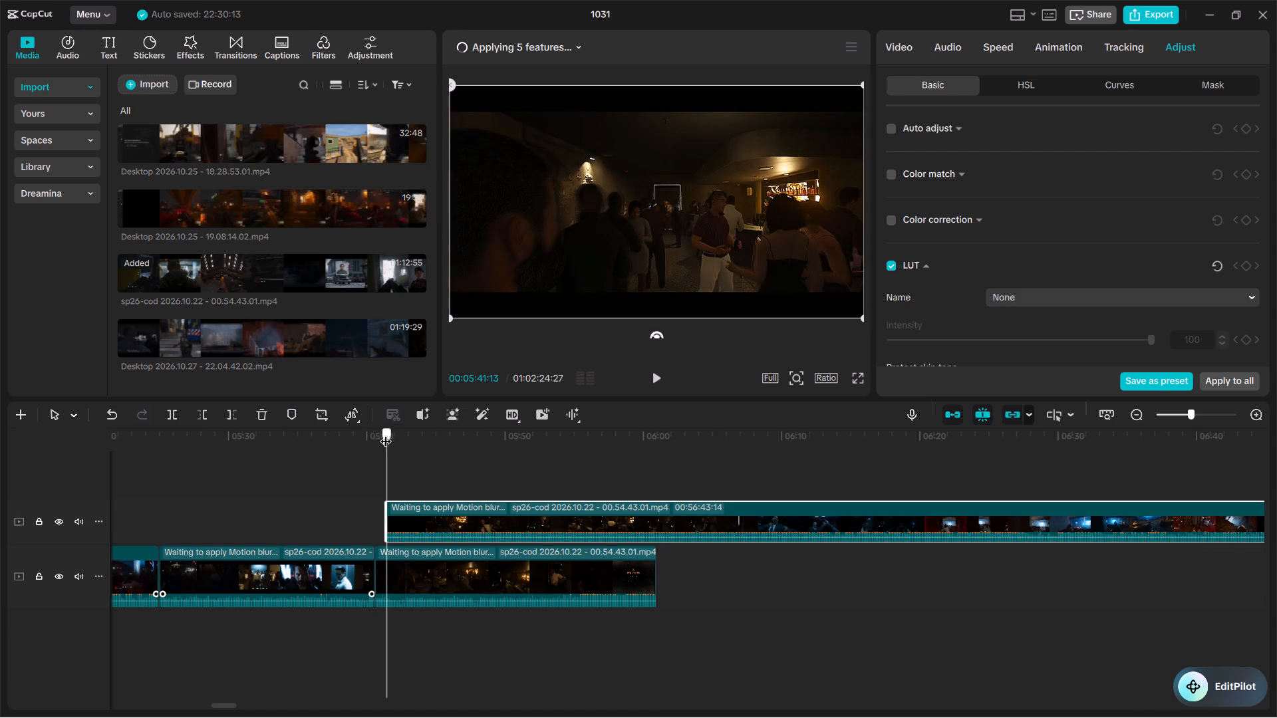
left_click_drag(386, 433, 382, 440)
left_click_drag(382, 440, 379, 442)
left_click_drag(430, 510, 490, 511)
left_click_drag(452, 511, 500, 510)
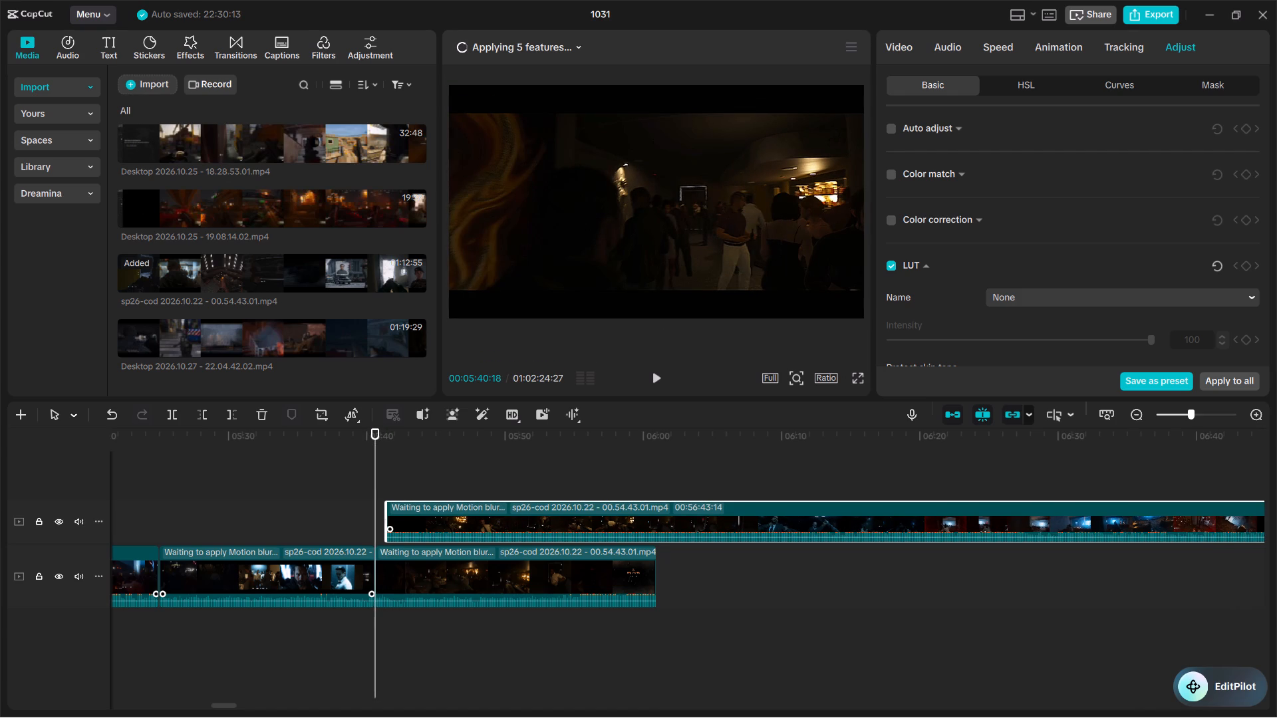
left_click_drag(458, 523, 521, 511)
Examine the uncovered bar-scene opening in the lower clip for the frame that matches the upper clip's start.
left_click_drag(379, 434, 385, 434)
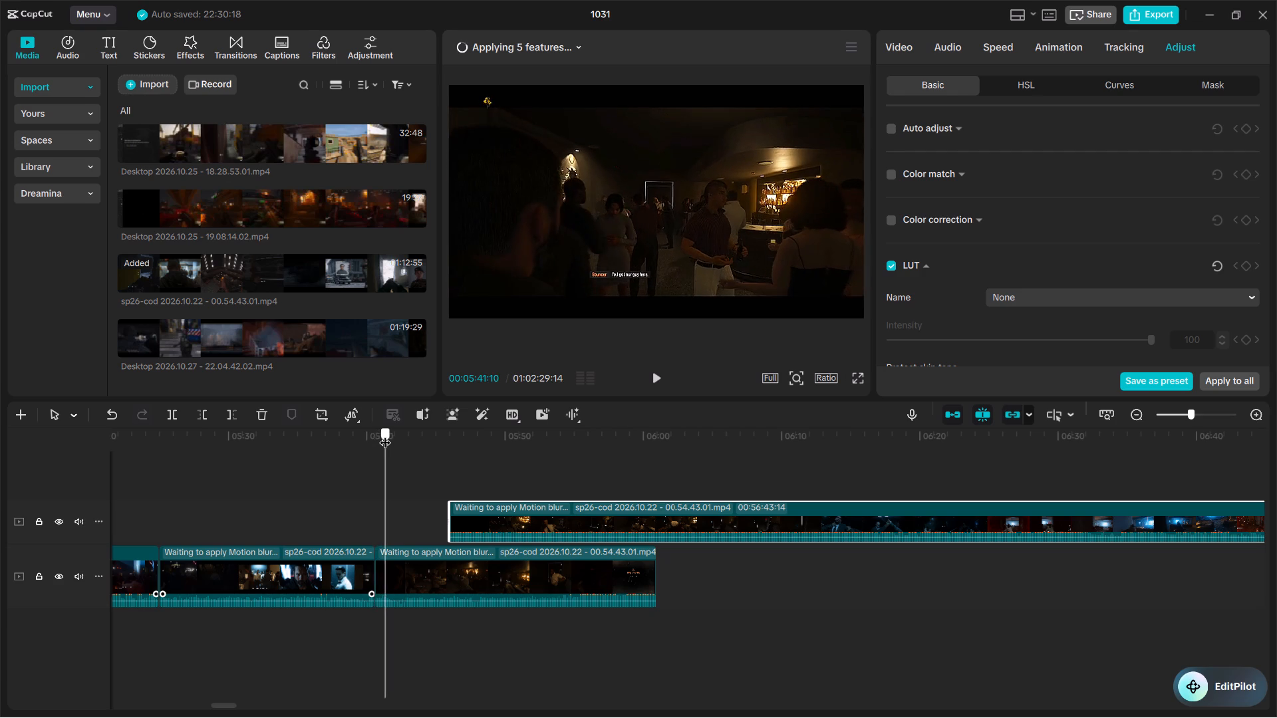
left_click_drag(385, 434, 390, 434)
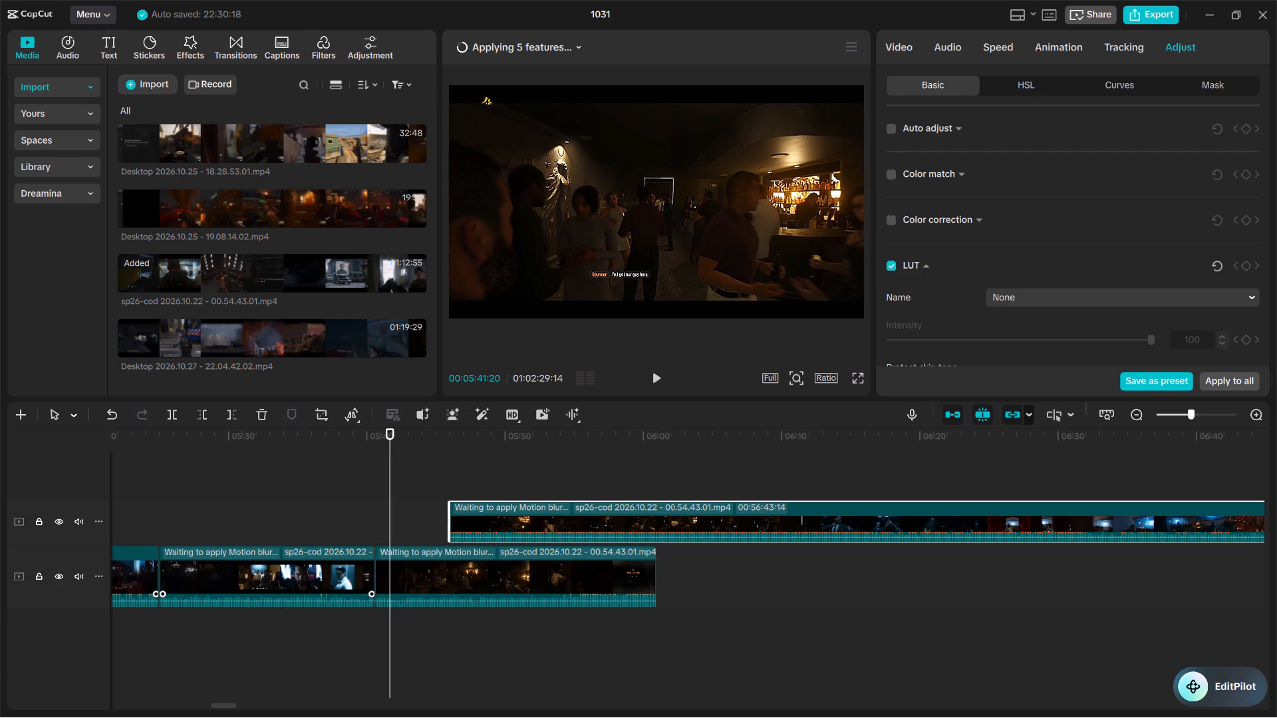
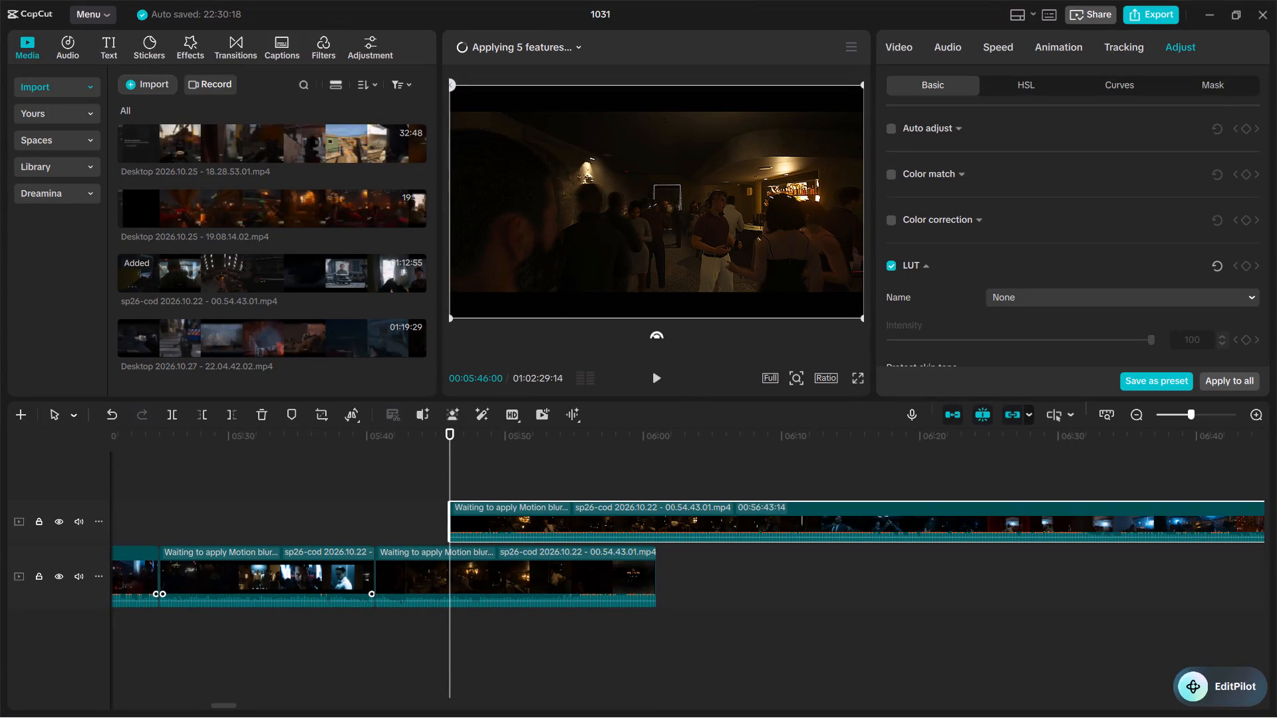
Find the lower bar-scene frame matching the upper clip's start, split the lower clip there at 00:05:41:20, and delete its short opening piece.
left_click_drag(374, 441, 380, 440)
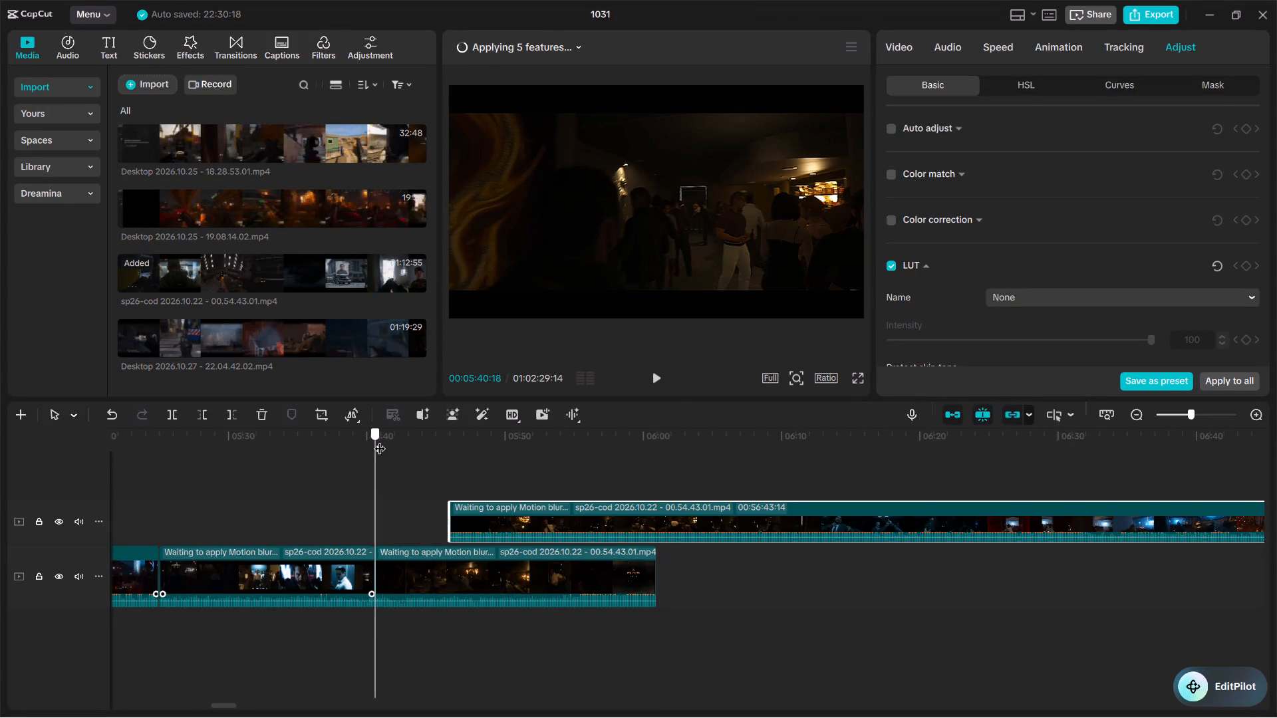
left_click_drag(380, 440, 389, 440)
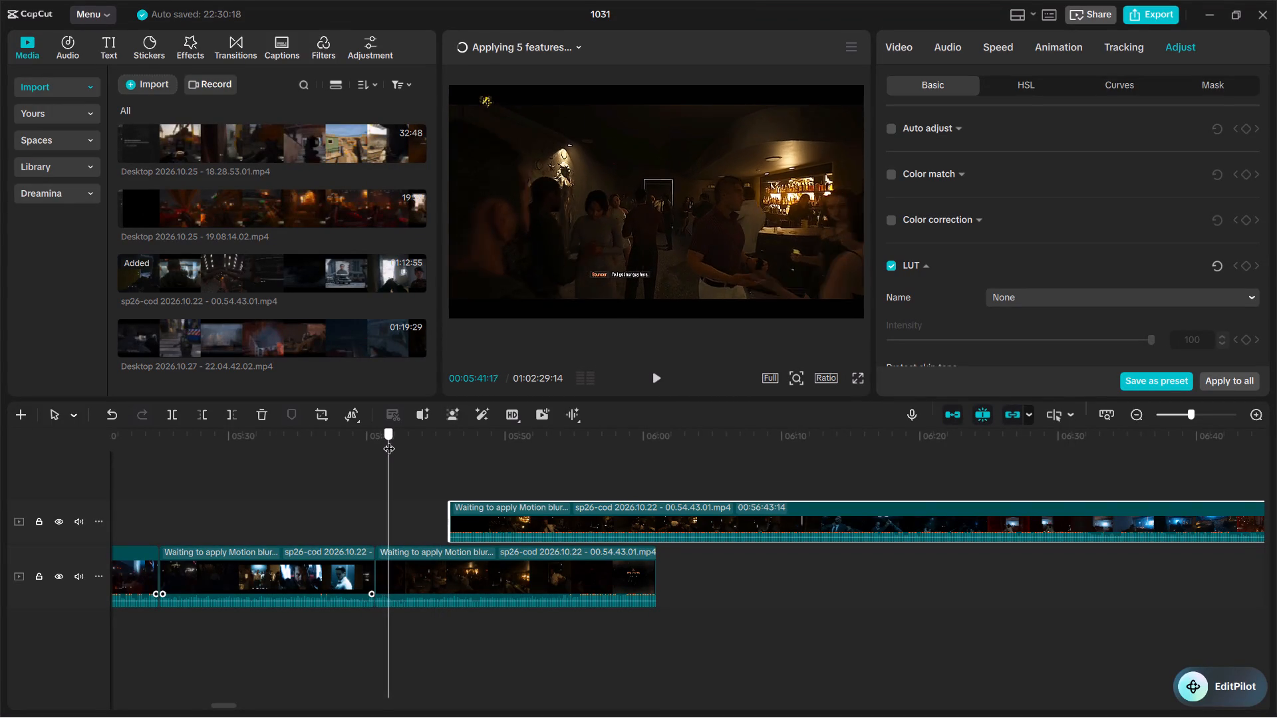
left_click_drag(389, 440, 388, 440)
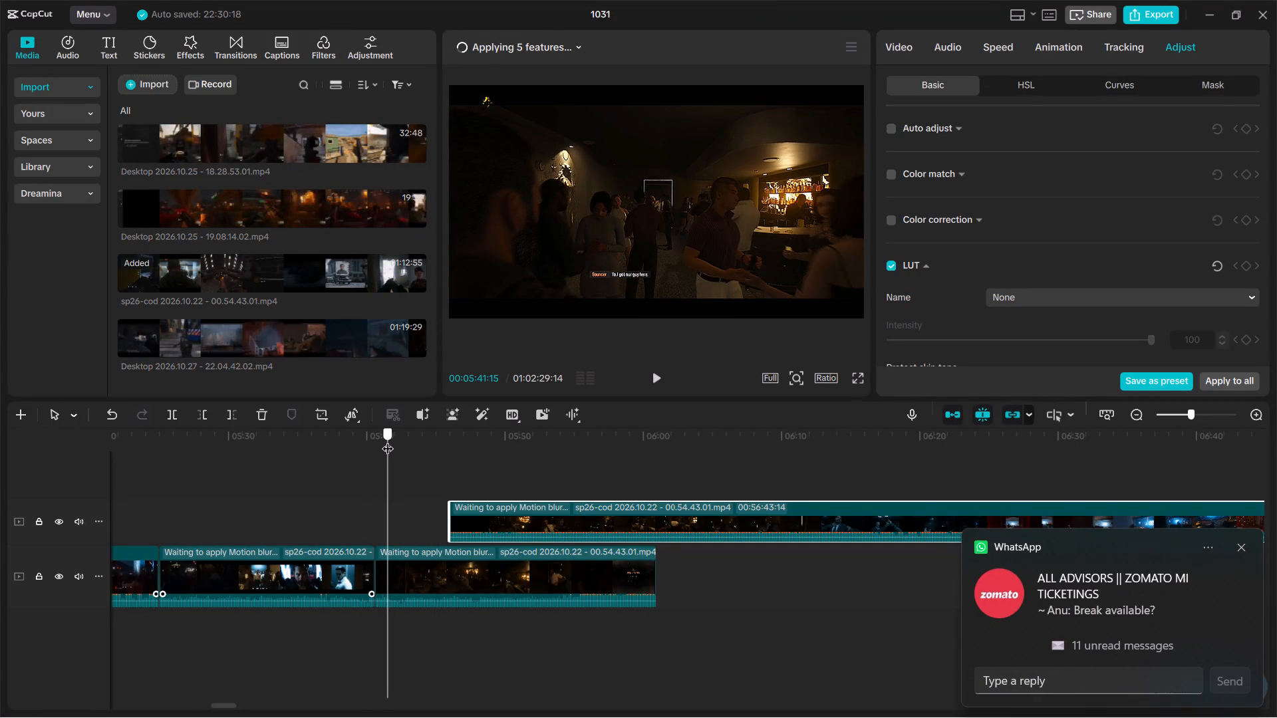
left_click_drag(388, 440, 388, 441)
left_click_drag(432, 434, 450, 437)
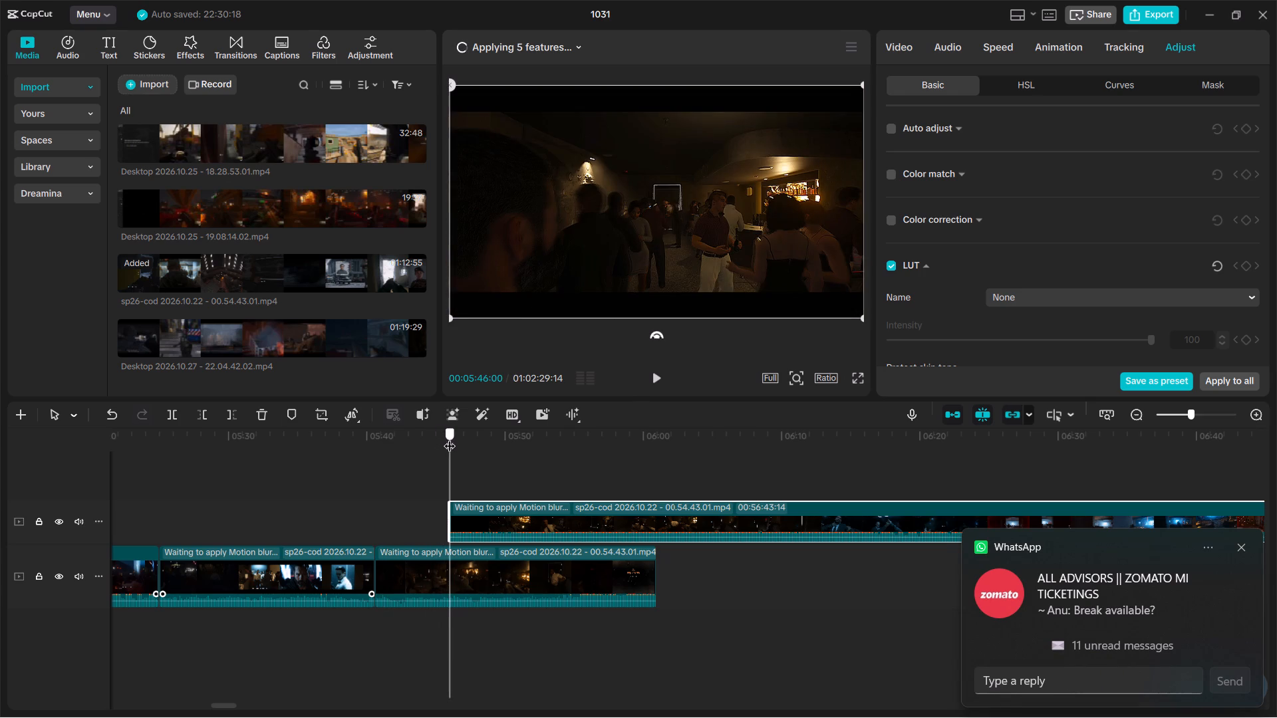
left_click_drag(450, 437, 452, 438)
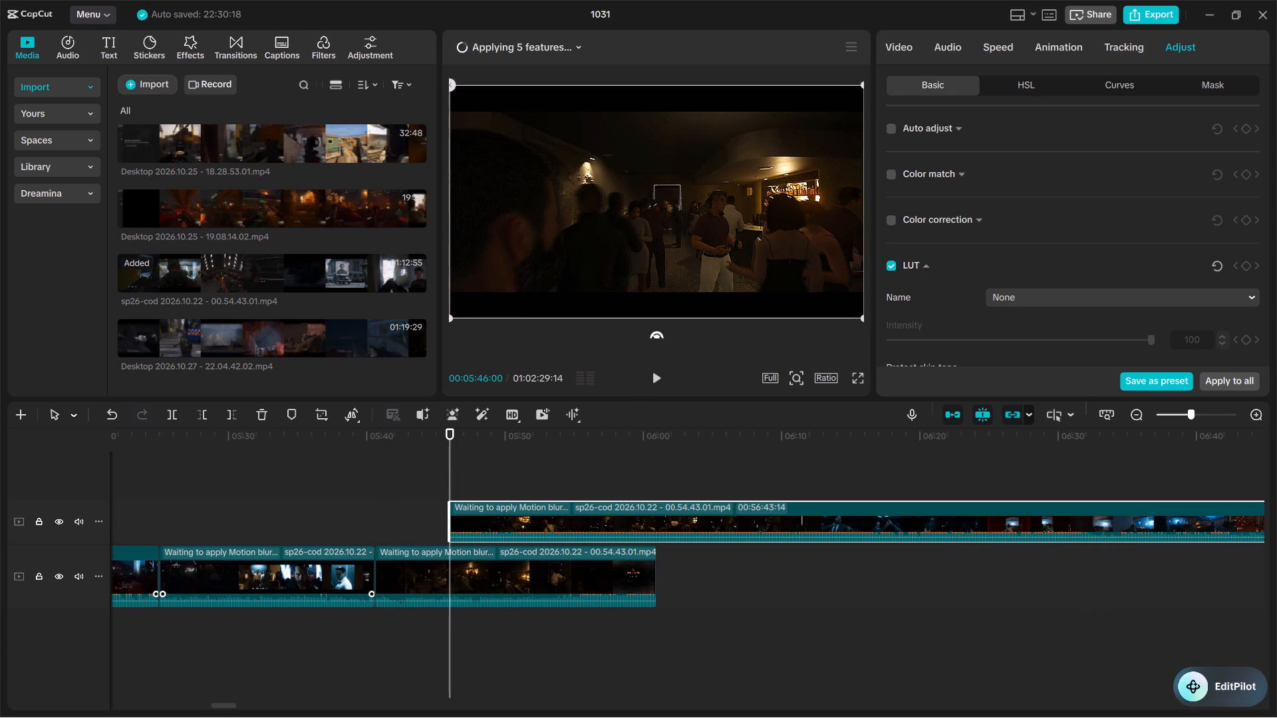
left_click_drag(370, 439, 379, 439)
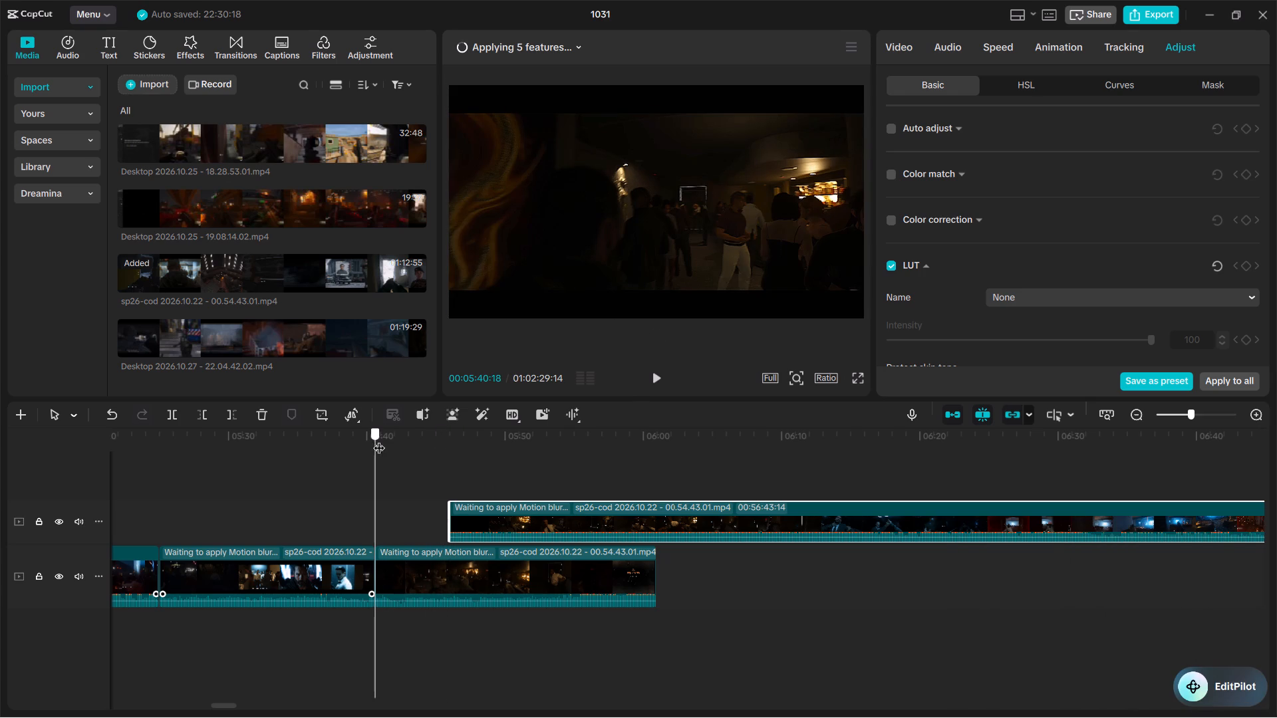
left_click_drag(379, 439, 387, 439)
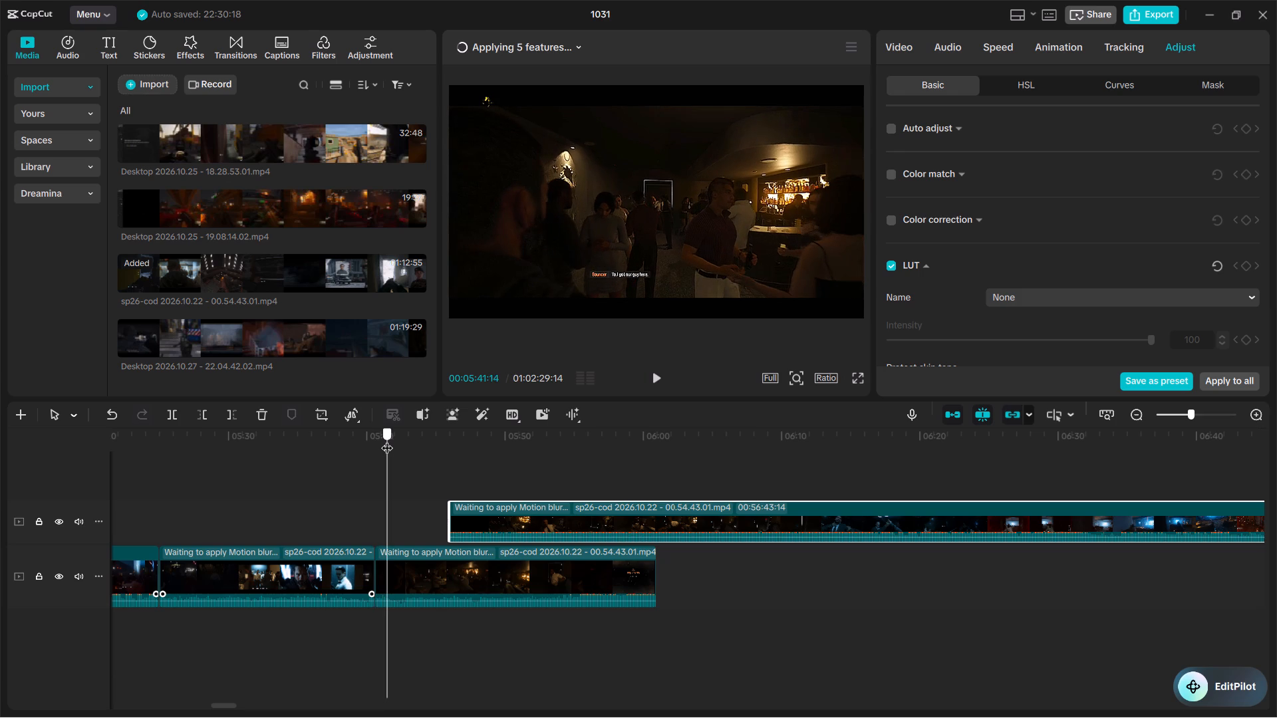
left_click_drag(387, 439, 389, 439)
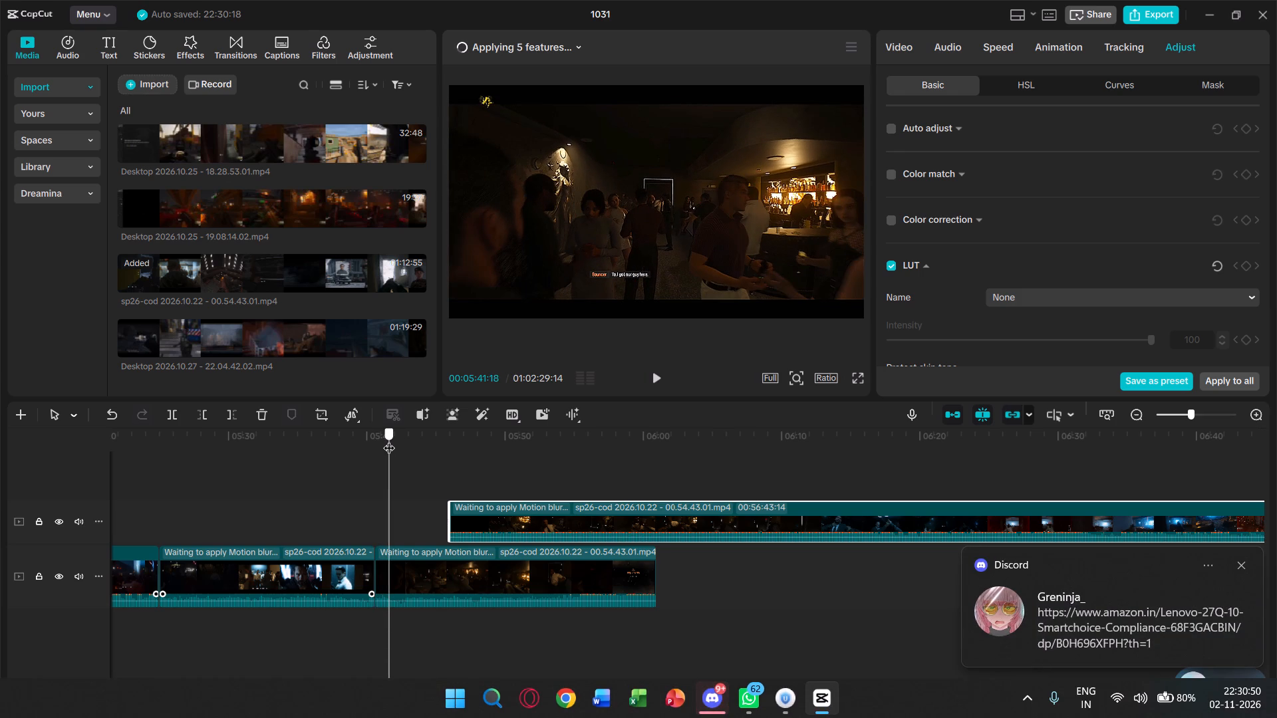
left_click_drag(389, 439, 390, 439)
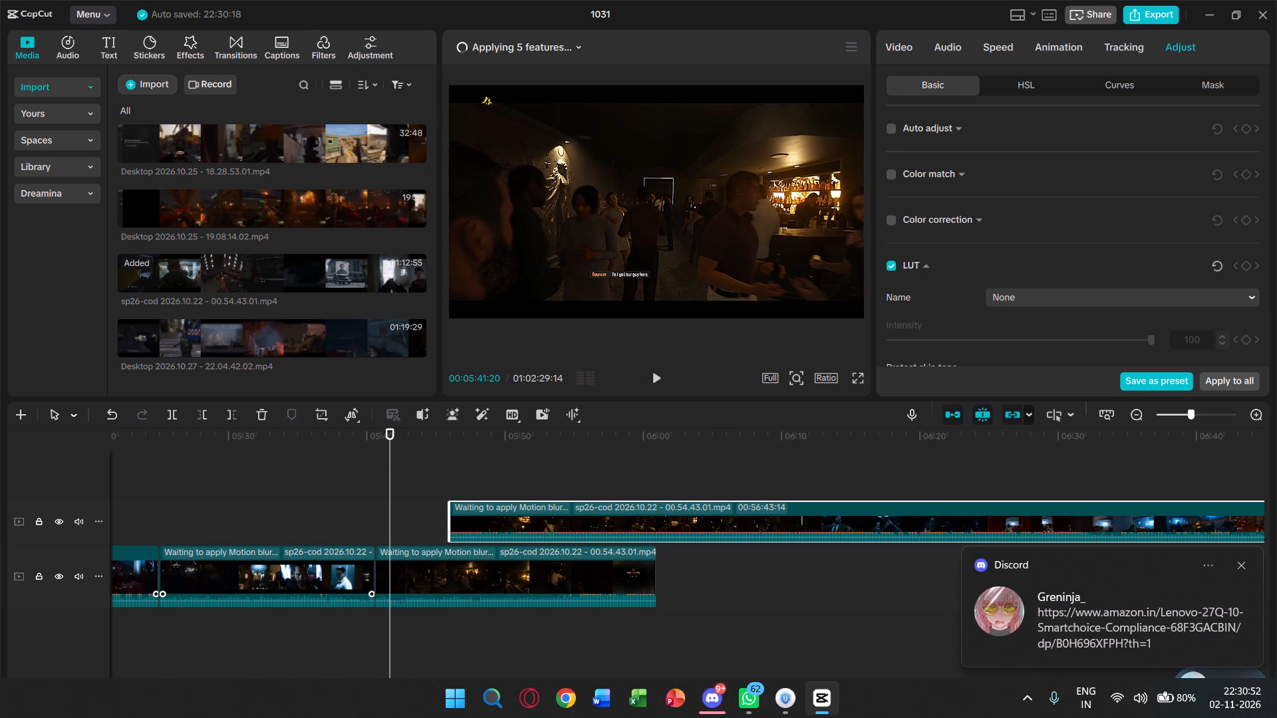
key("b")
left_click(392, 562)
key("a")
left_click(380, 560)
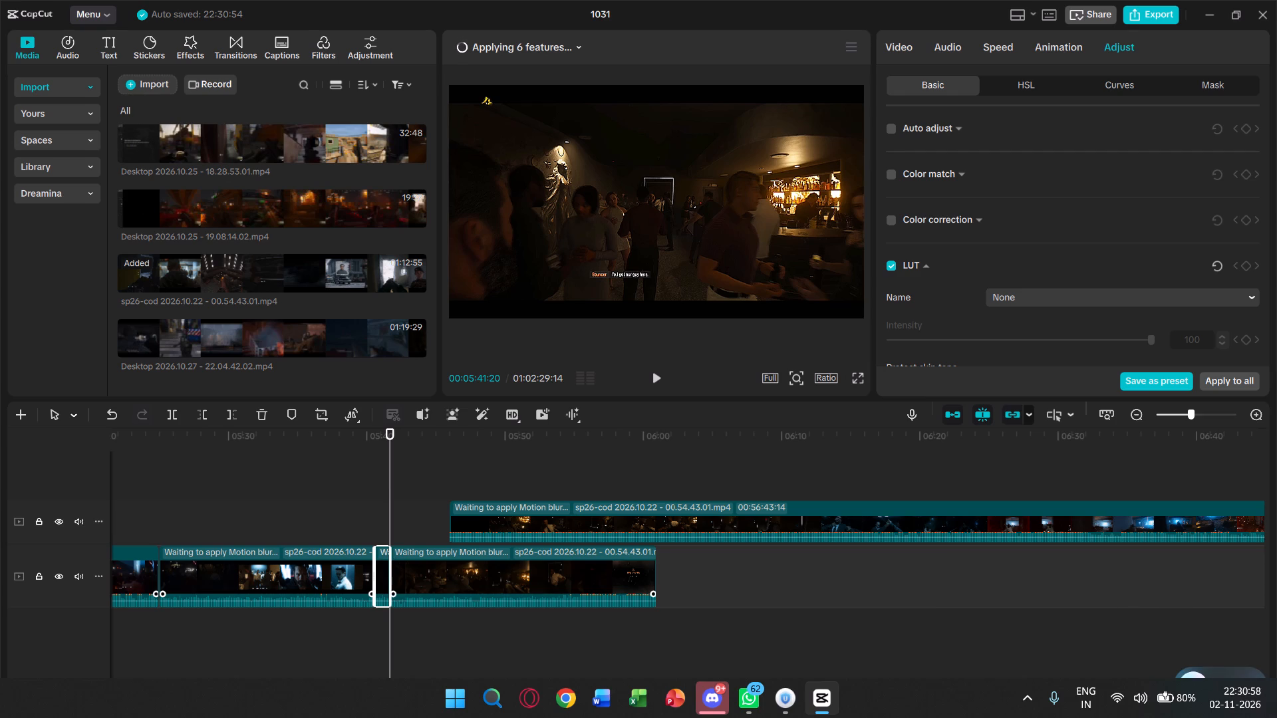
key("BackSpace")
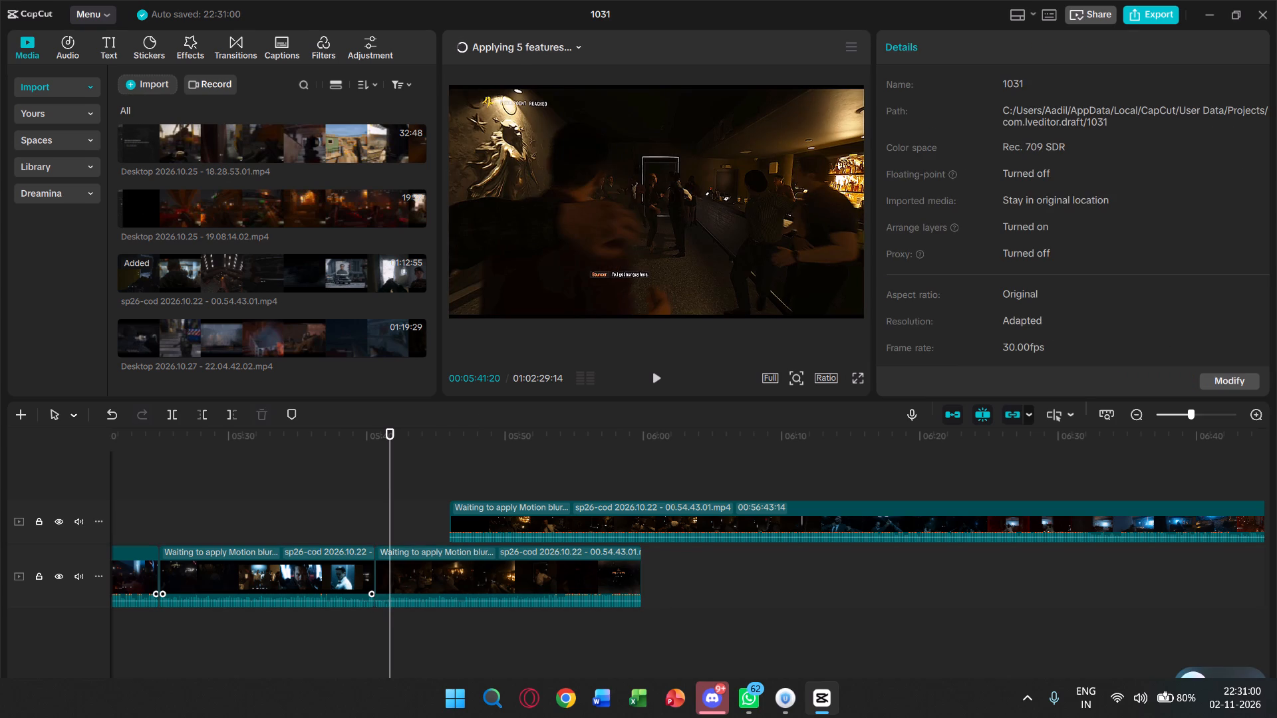
Find the matching bar-scene frame in the upper clip, split it at 00:05:46:20, and delete the short piece before the cut.
left_click_drag(452, 431, 456, 431)
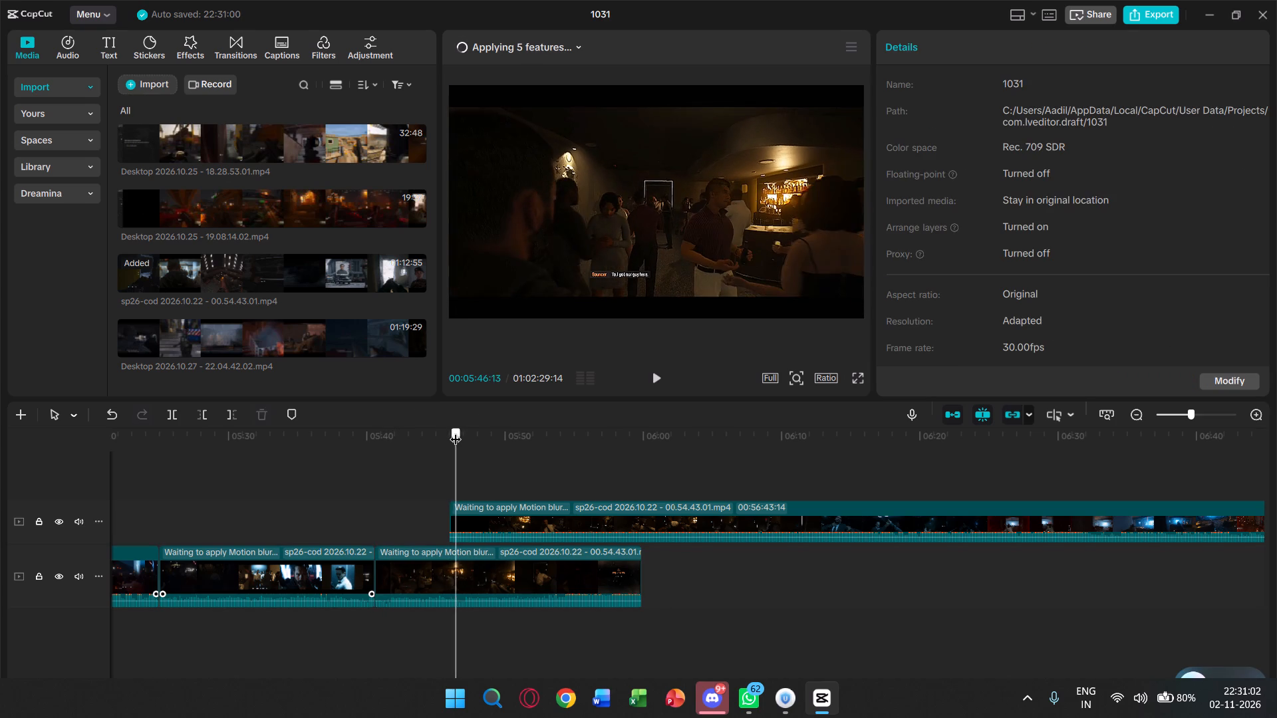
left_click_drag(456, 431, 459, 431)
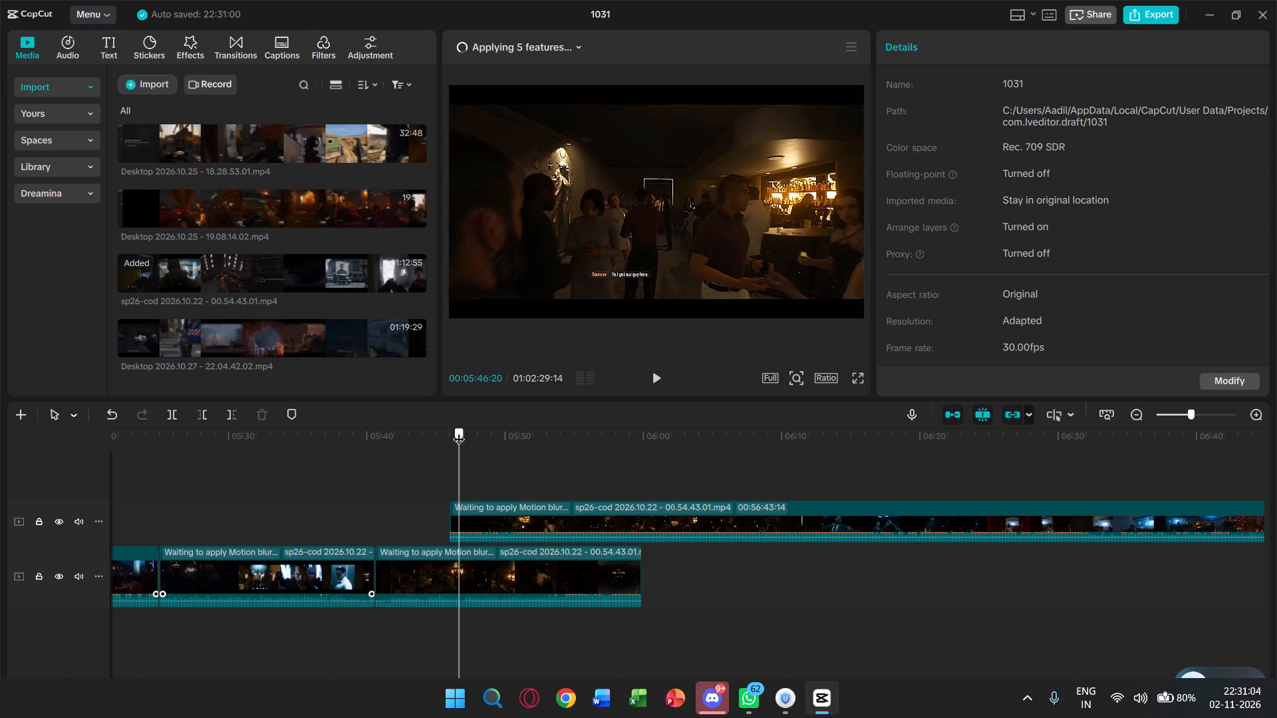
left_click_drag(459, 431, 458, 431)
key("Right")
key("Right")
key("Right")
key("Right")
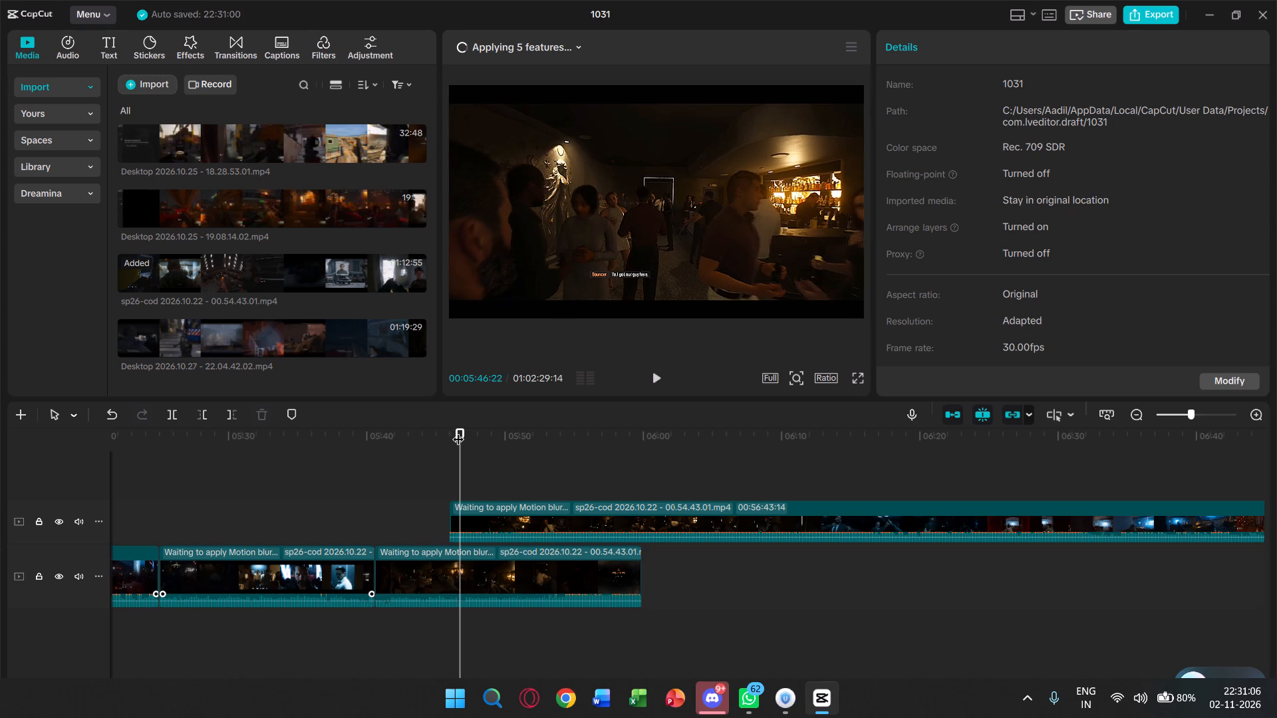
key("Left")
key("Left")
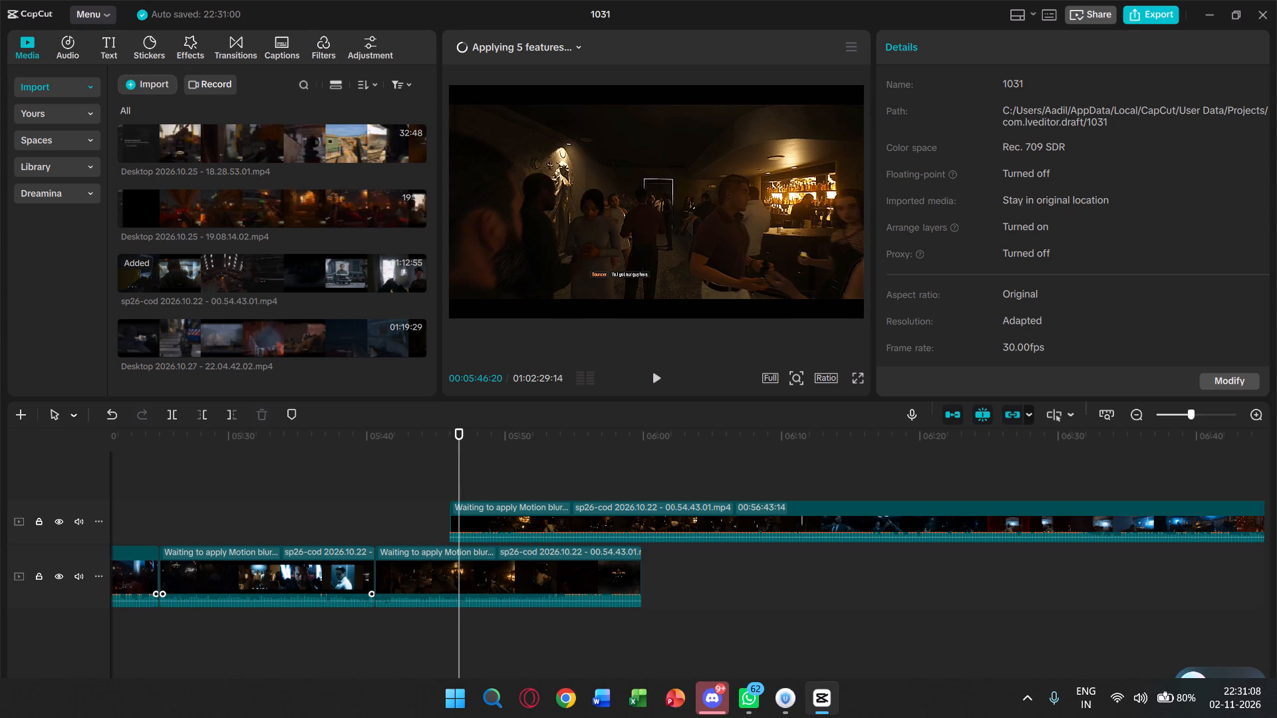
key("b")
left_click(461, 516)
key("a")
left_click(454, 515)
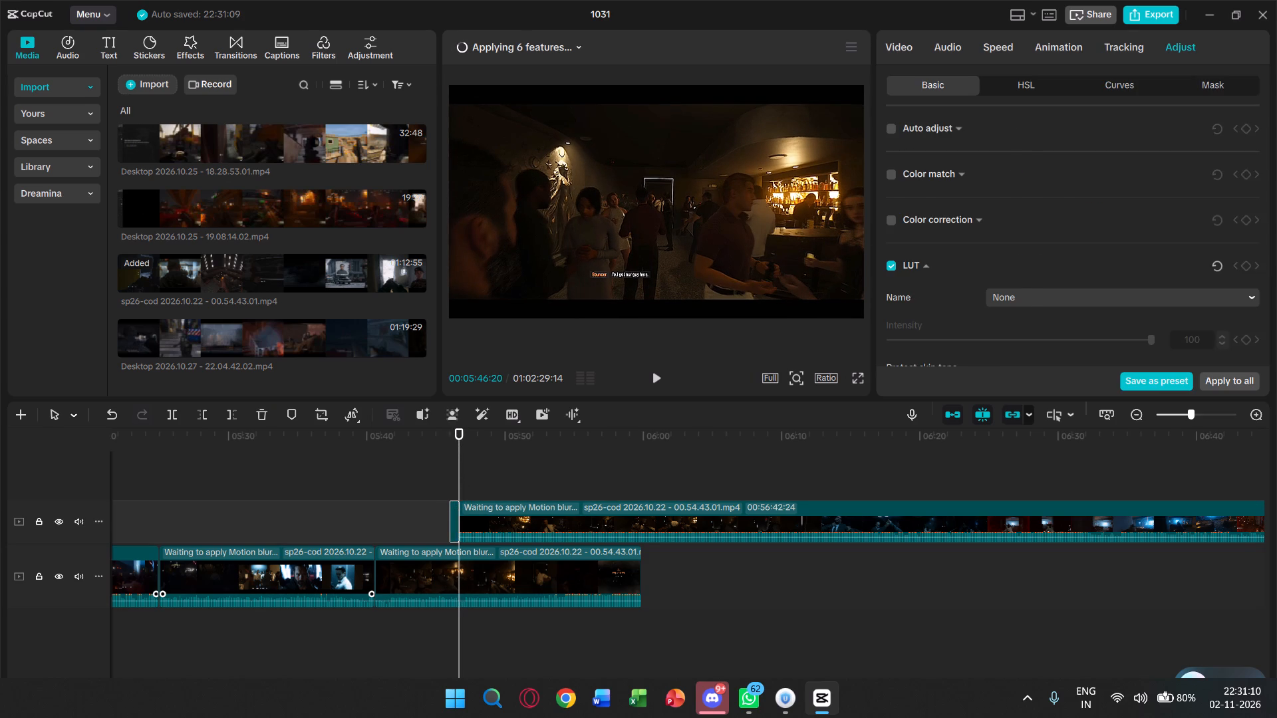
key("BackSpace")
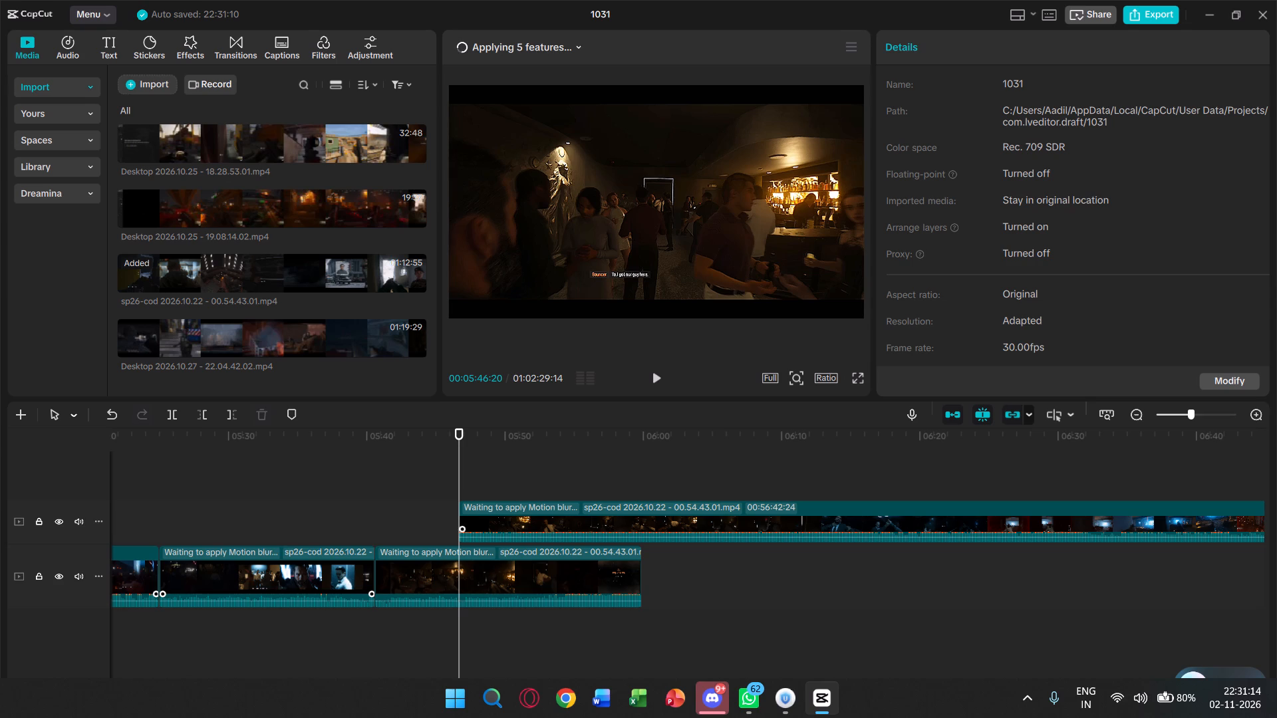
Delete the remaining failed-attempt clip beneath the upper clip.
left_click(422, 583)
key("BackSpace")
Move the upper clip down onto the main track directly after the preceding clip, and play across the join.
left_click_drag(505, 514, 503, 516)
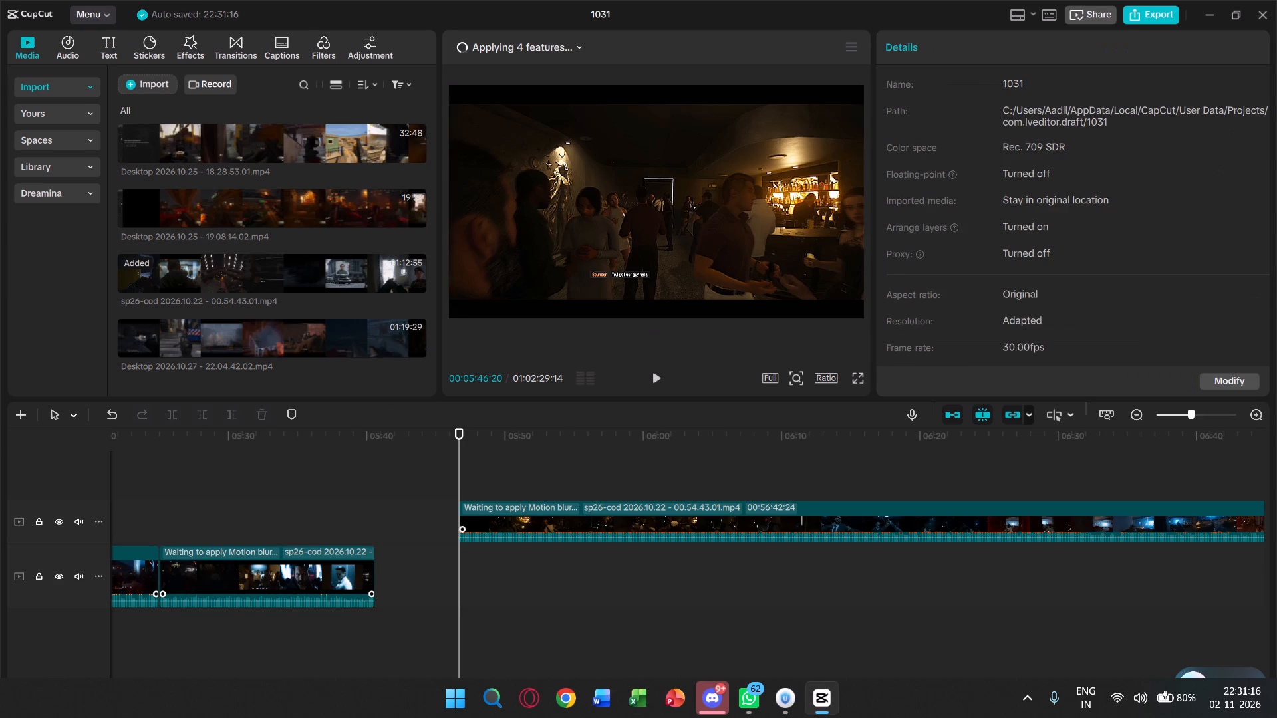
left_click_drag(503, 516, 438, 570)
left_click(365, 439)
key("space")
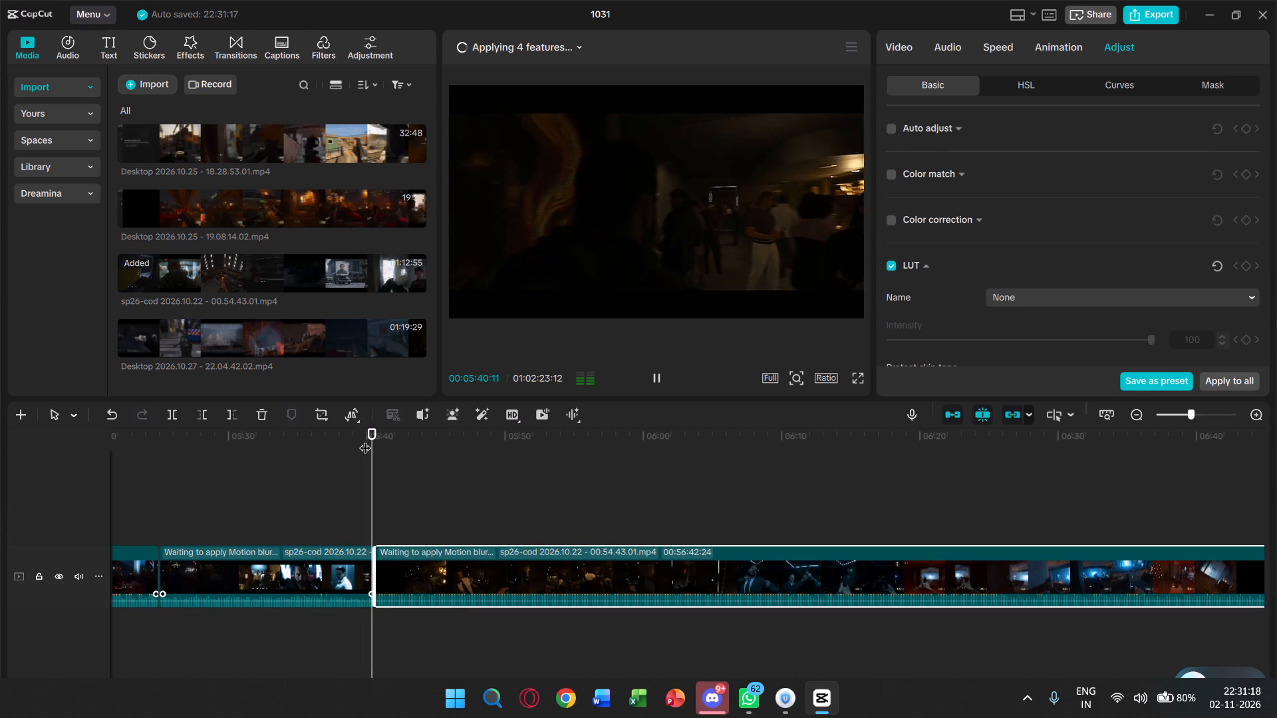
key("space")
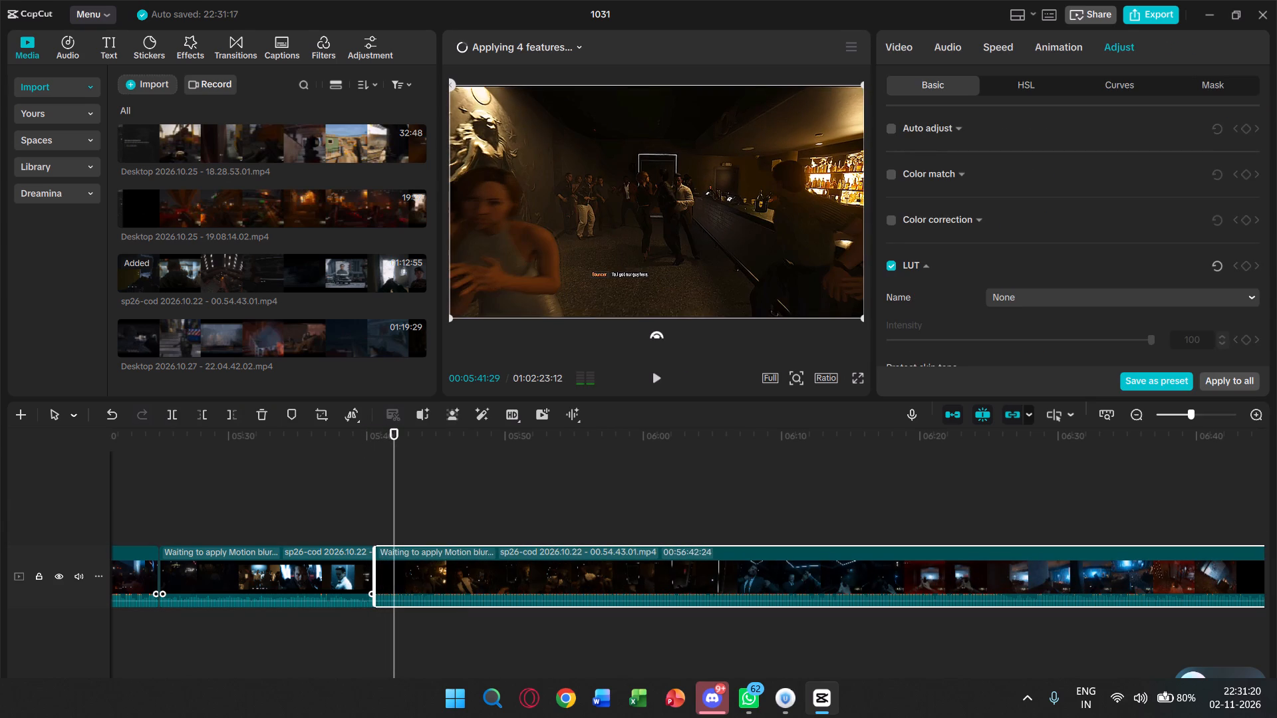
Extend the end of the clip before the join by about one second to restore the bar scene's opening.
left_click_drag(418, 569, 481, 568)
left_click(347, 563)
left_click_drag(375, 564, 392, 566)
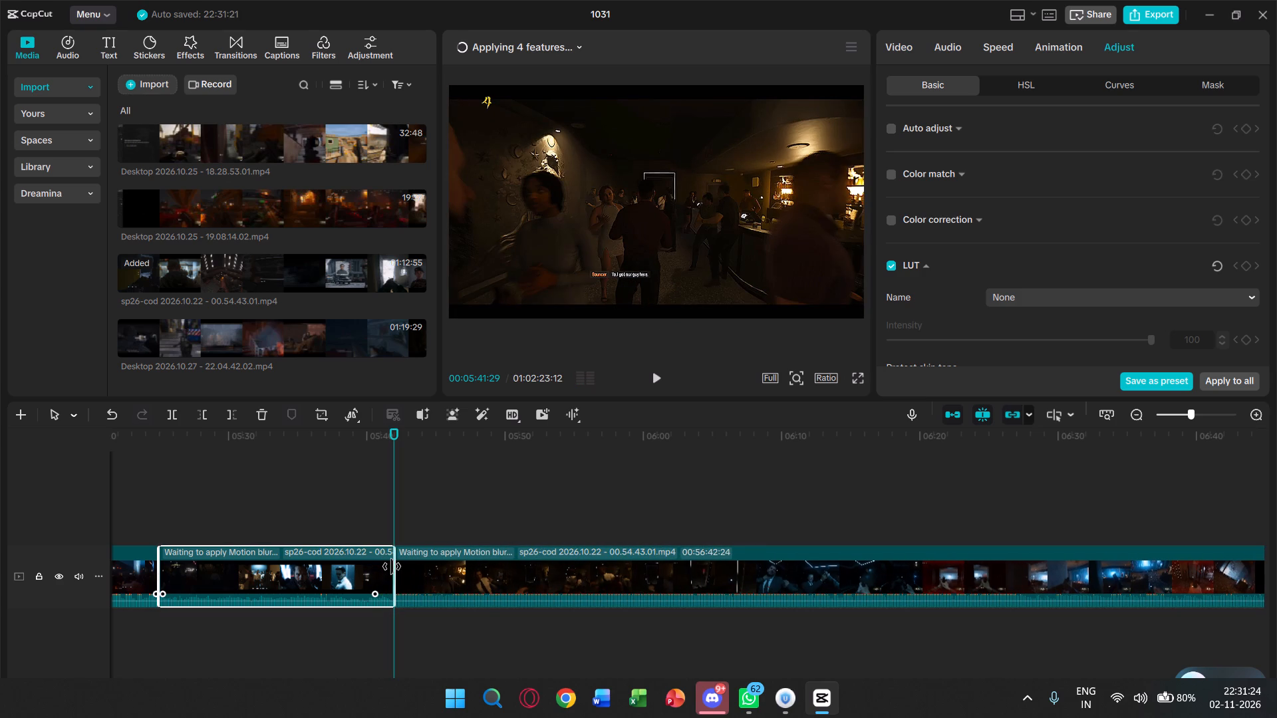
left_click_drag(392, 566, 384, 567)
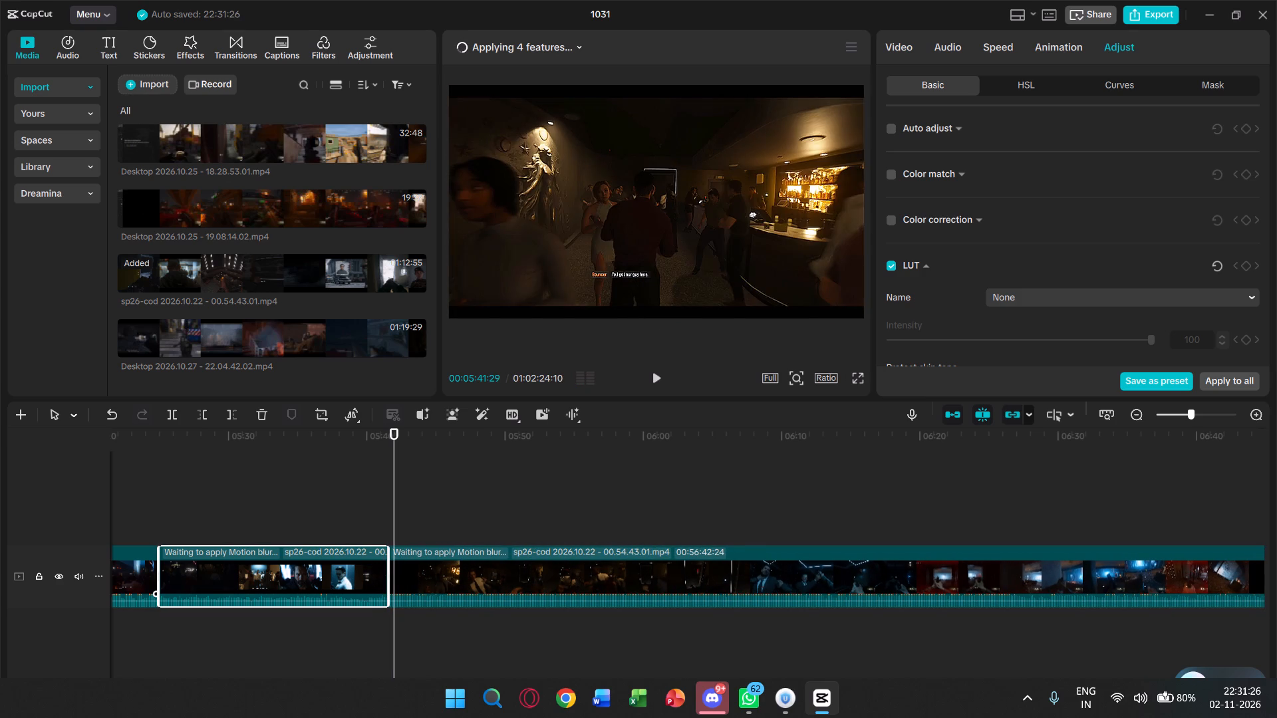
Play across the extended bar-scene join and examine the following gameplay up to about 00:06:00.
left_click(371, 449)
key("space")
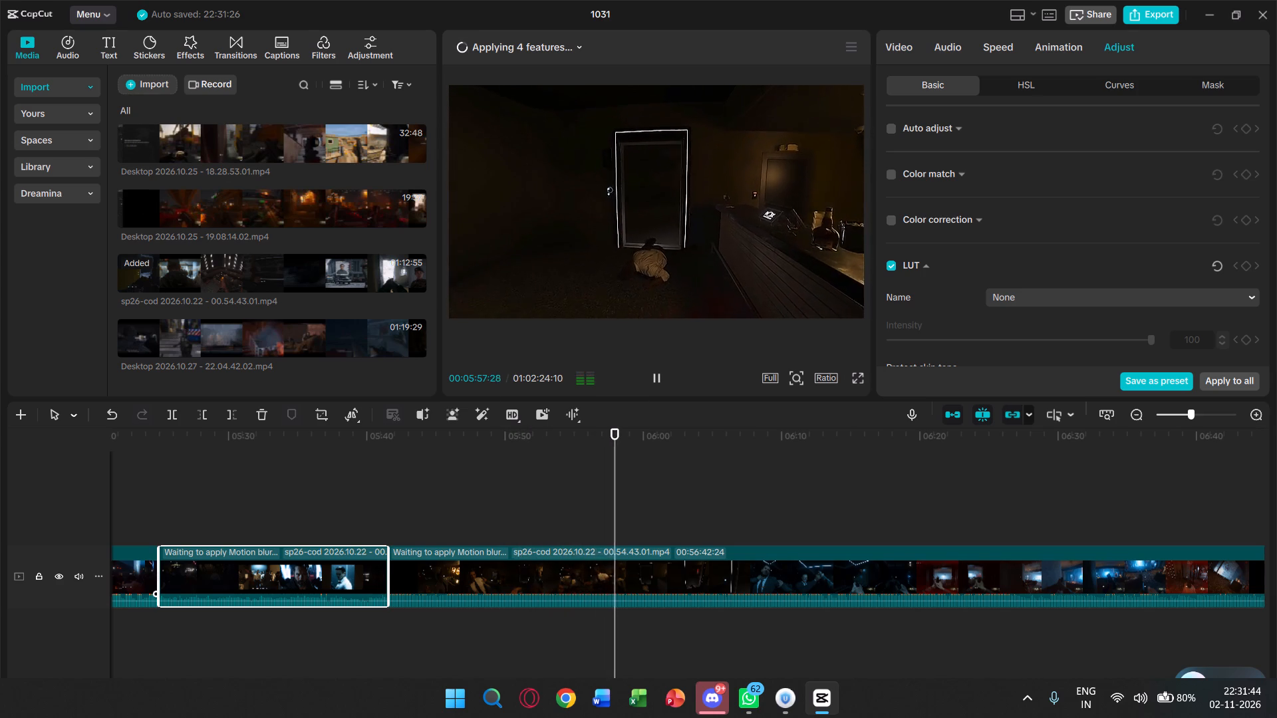
key("space")
left_click(648, 444)
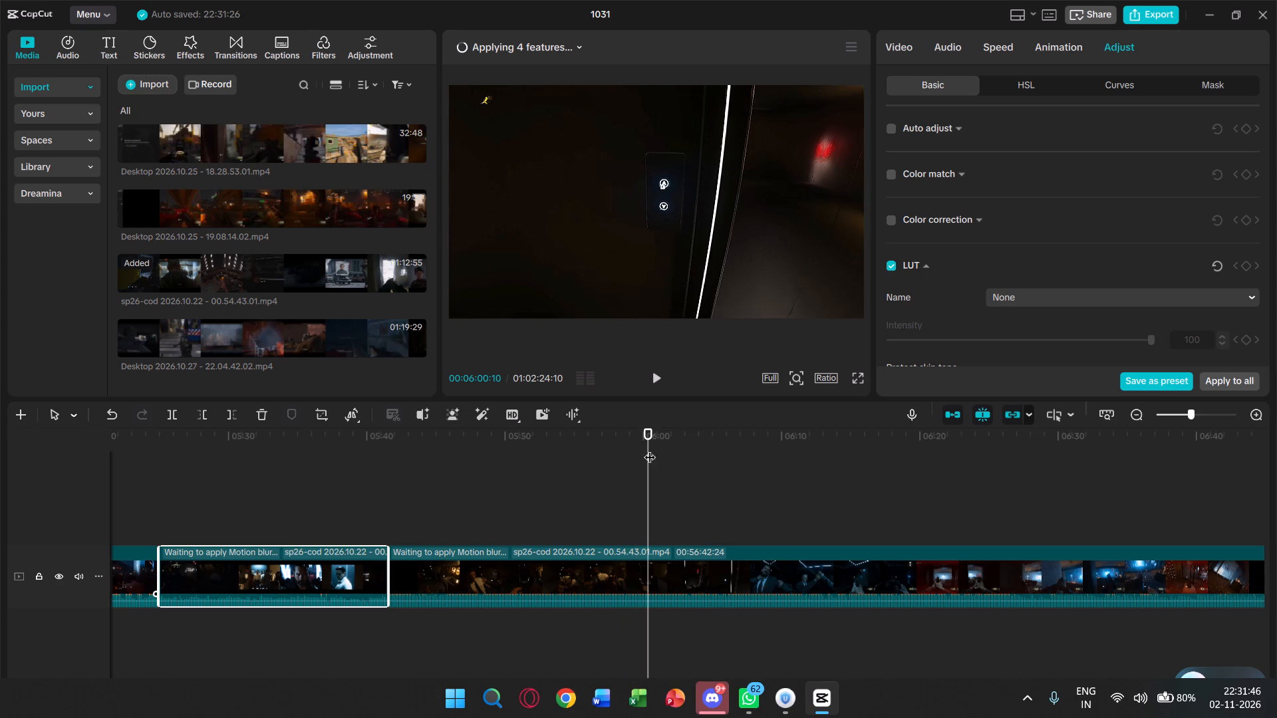
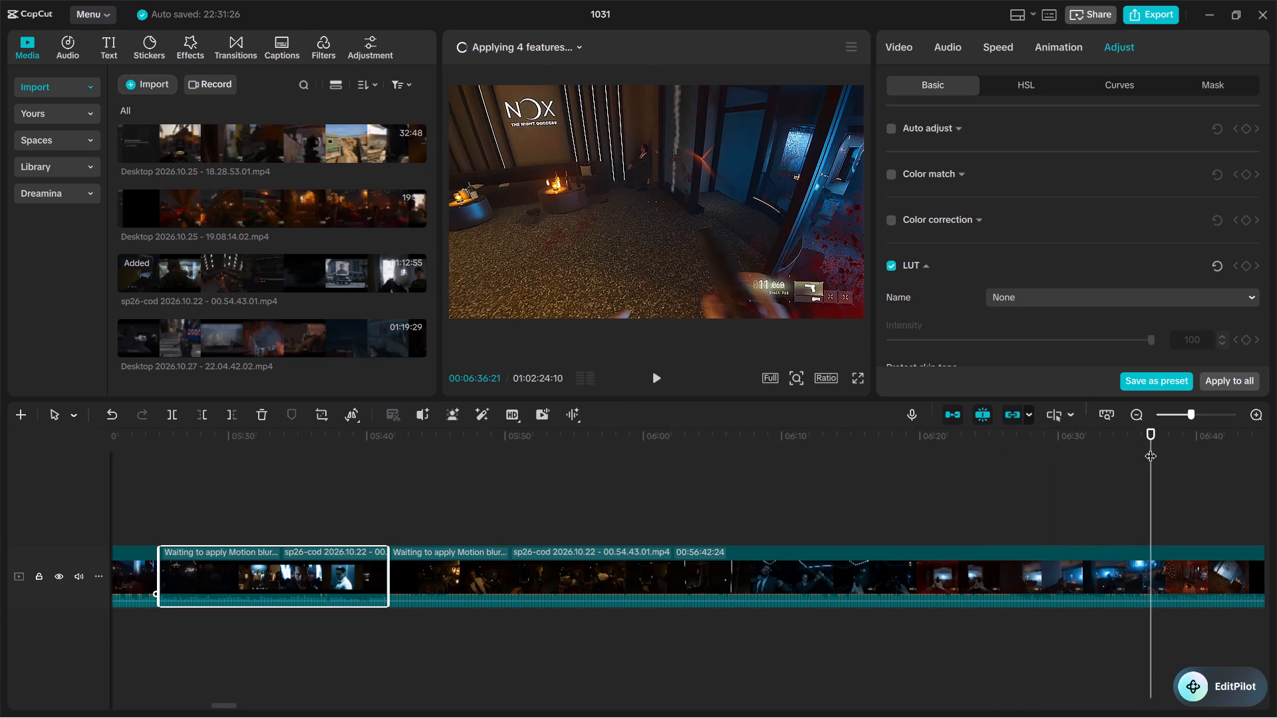
Split the main clip at 00:06:46:01, where gameplay restarts after the Try Again screen and black frames.
scroll(1057, 487, "left", 3)
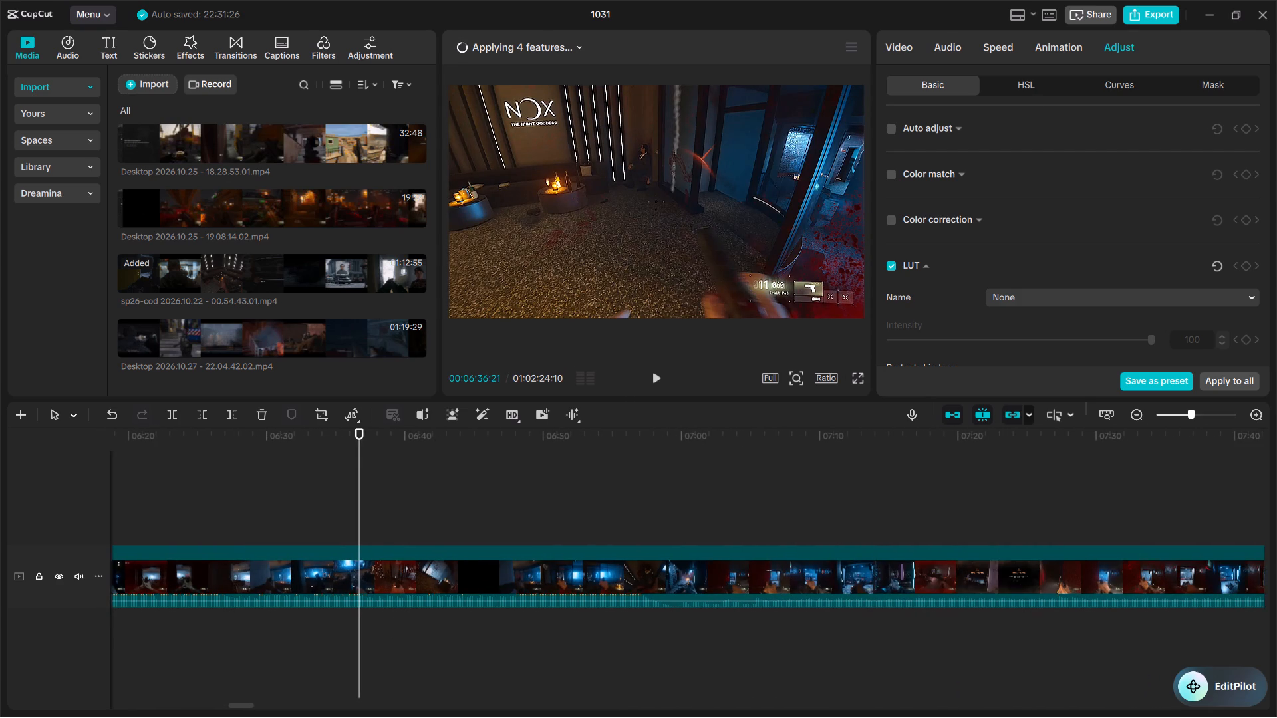
left_click_drag(360, 434, 362, 433)
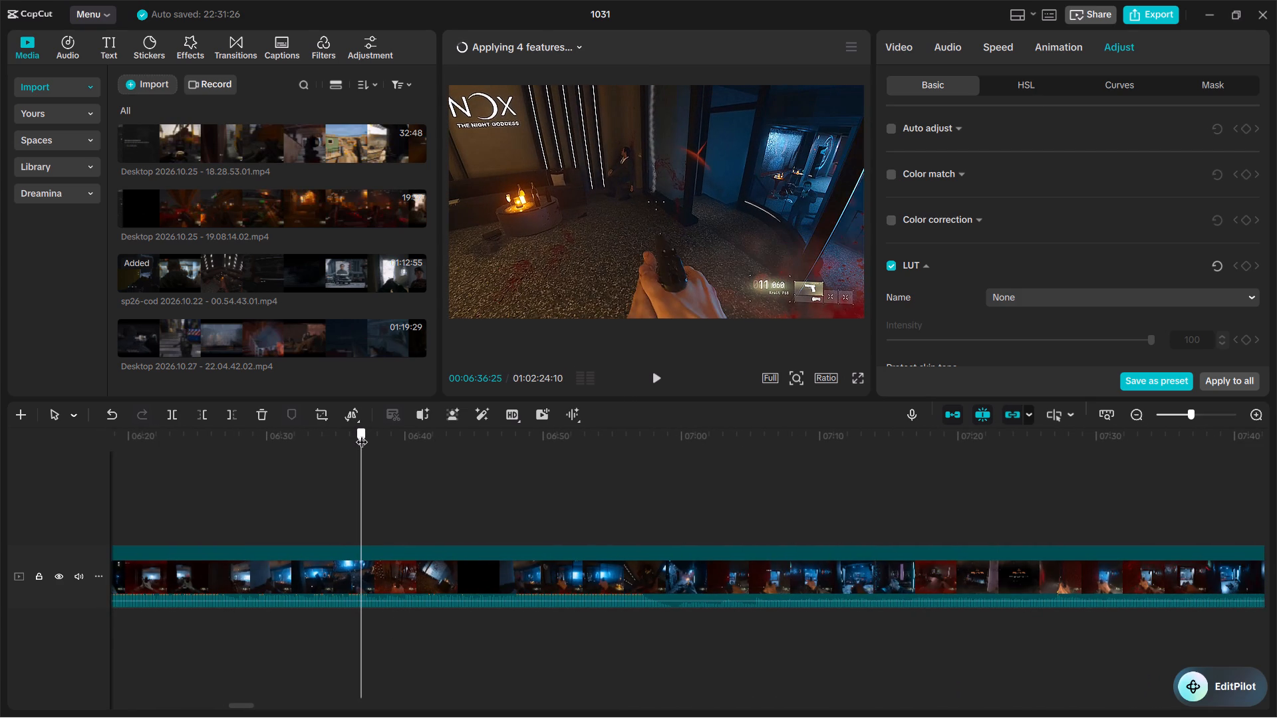
left_click_drag(362, 433, 371, 433)
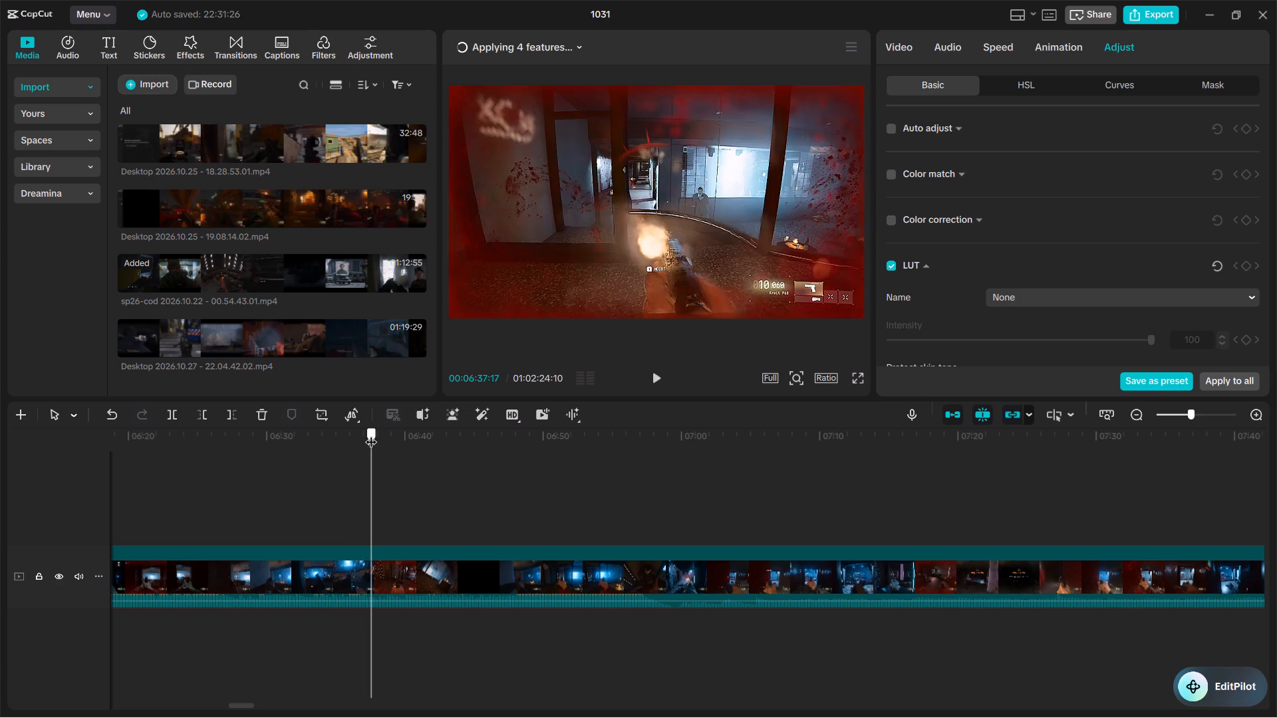
left_click_drag(371, 433, 388, 434)
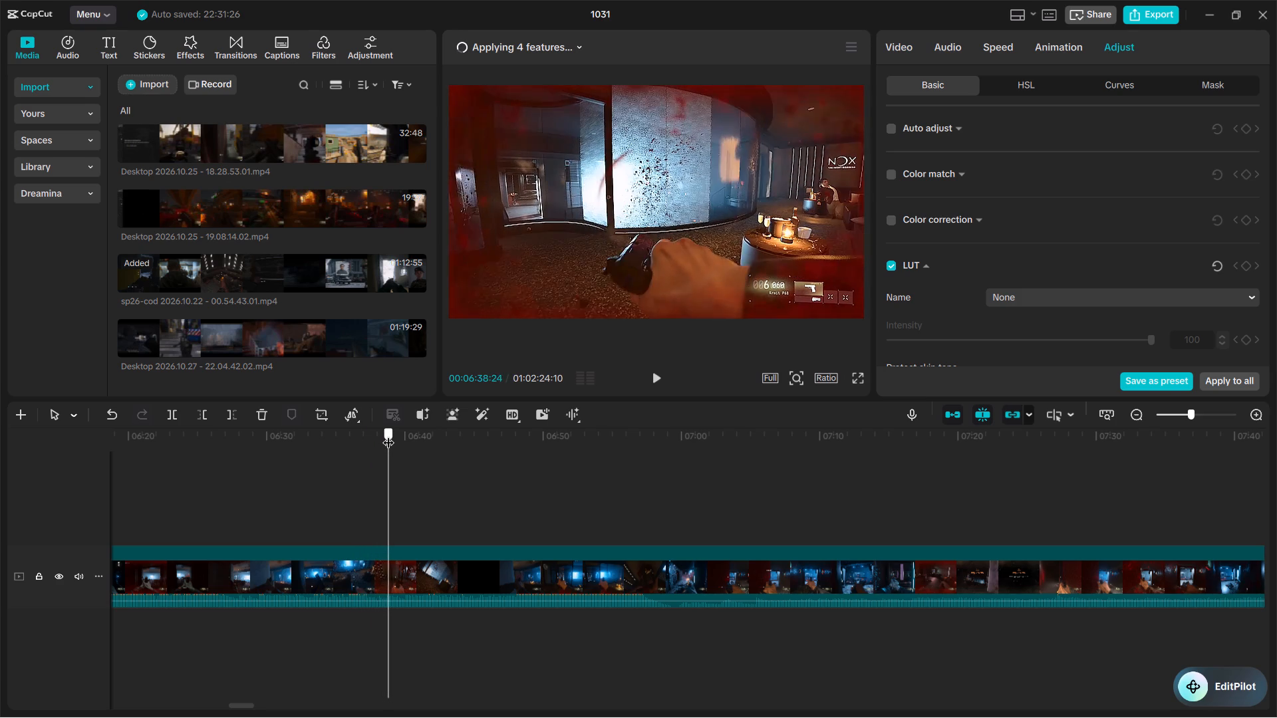
left_click_drag(388, 434, 390, 434)
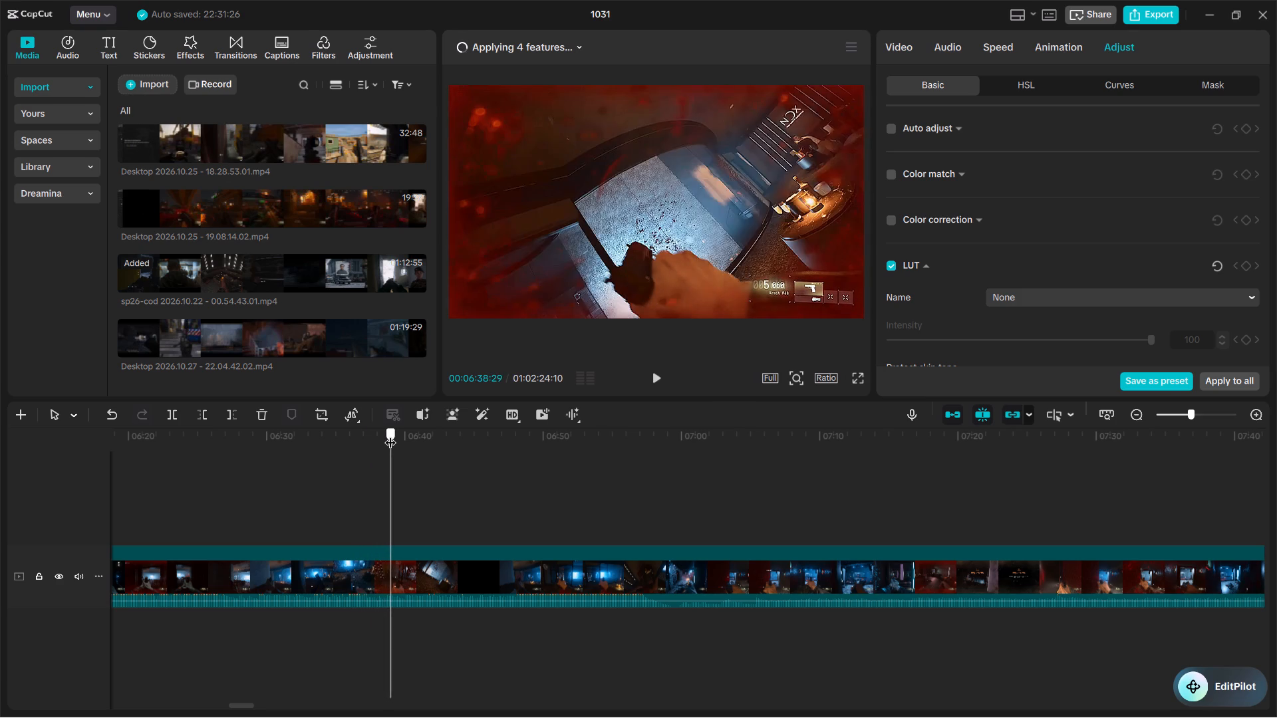
left_click_drag(390, 434, 426, 436)
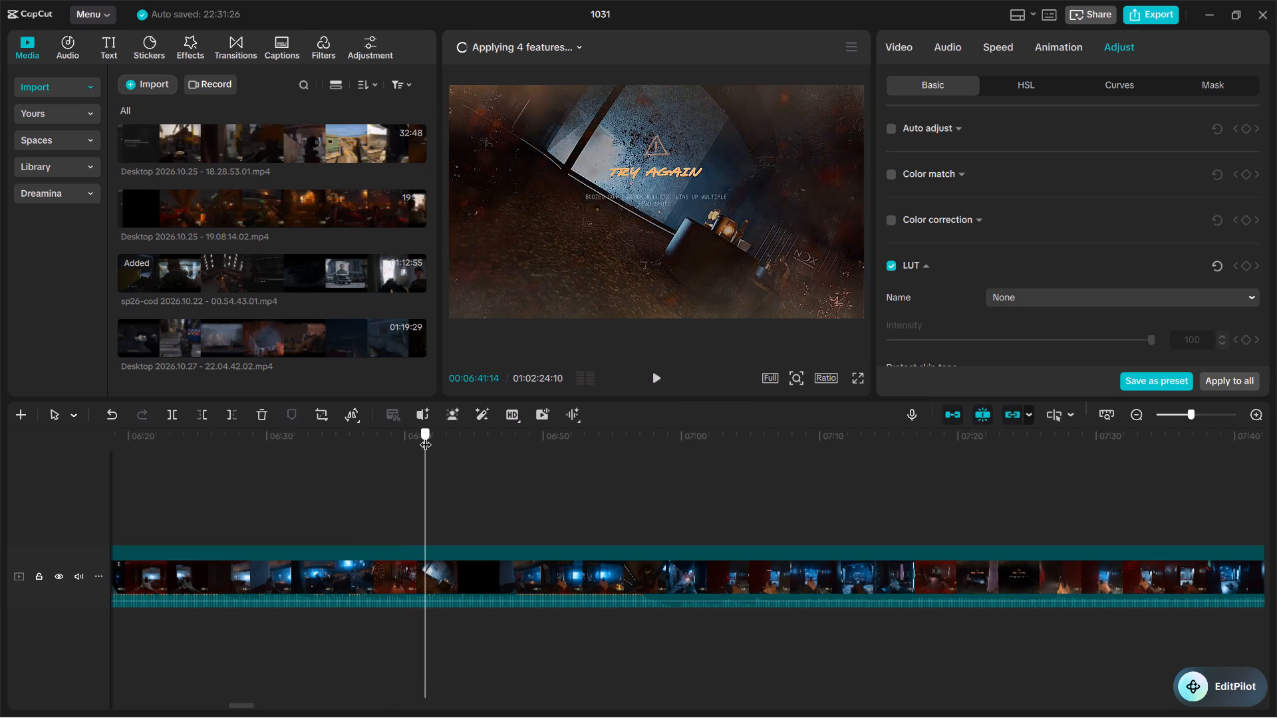
left_click_drag(426, 436, 490, 438)
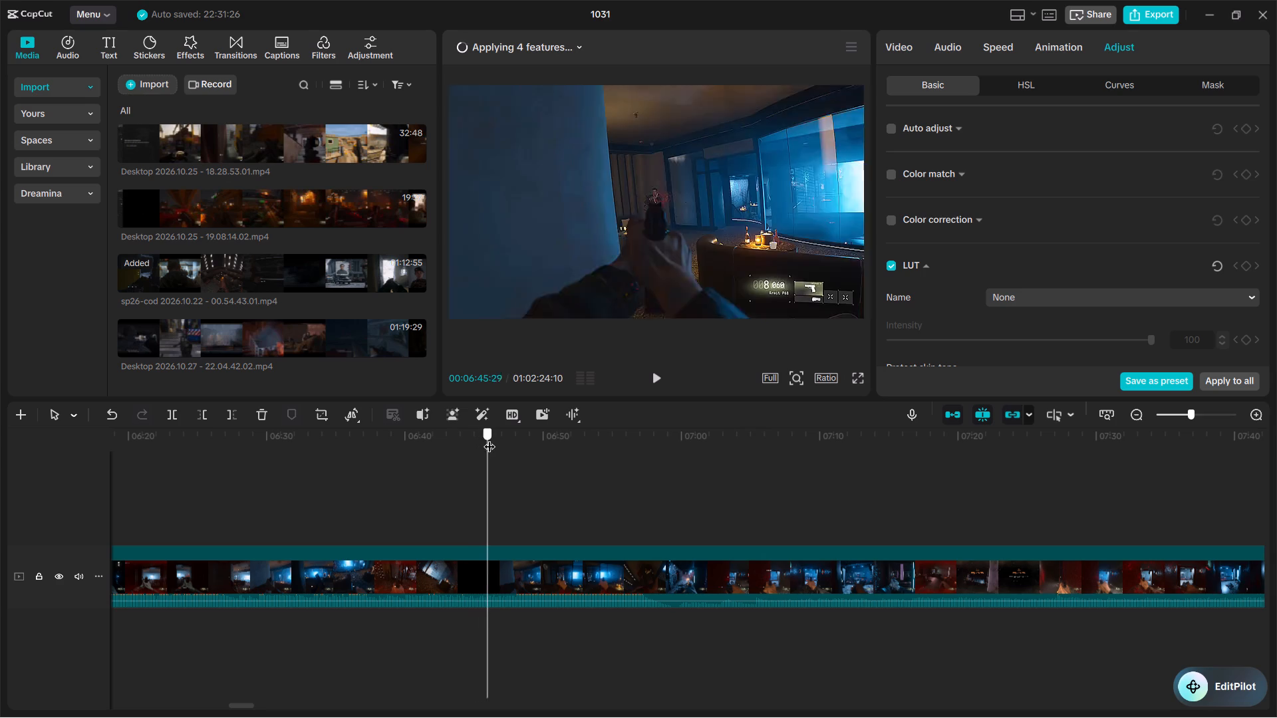
left_click_drag(490, 438, 486, 441)
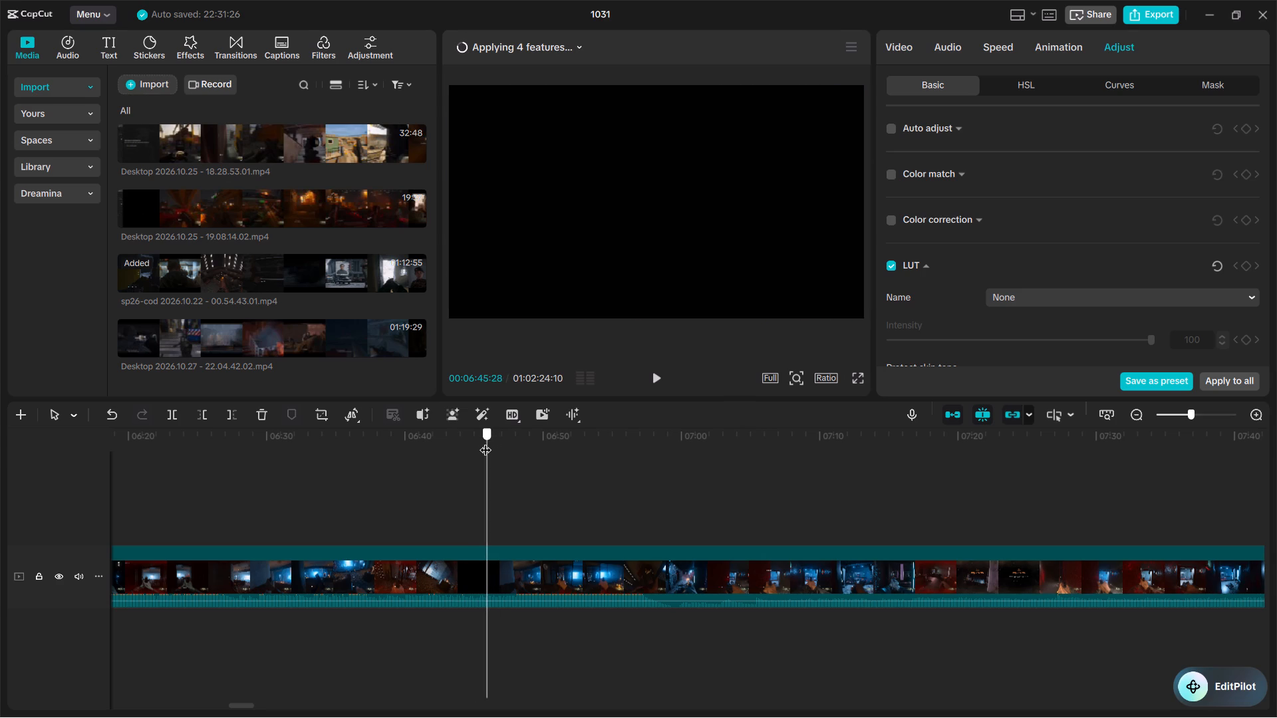
left_click_drag(486, 441, 488, 441)
key("b")
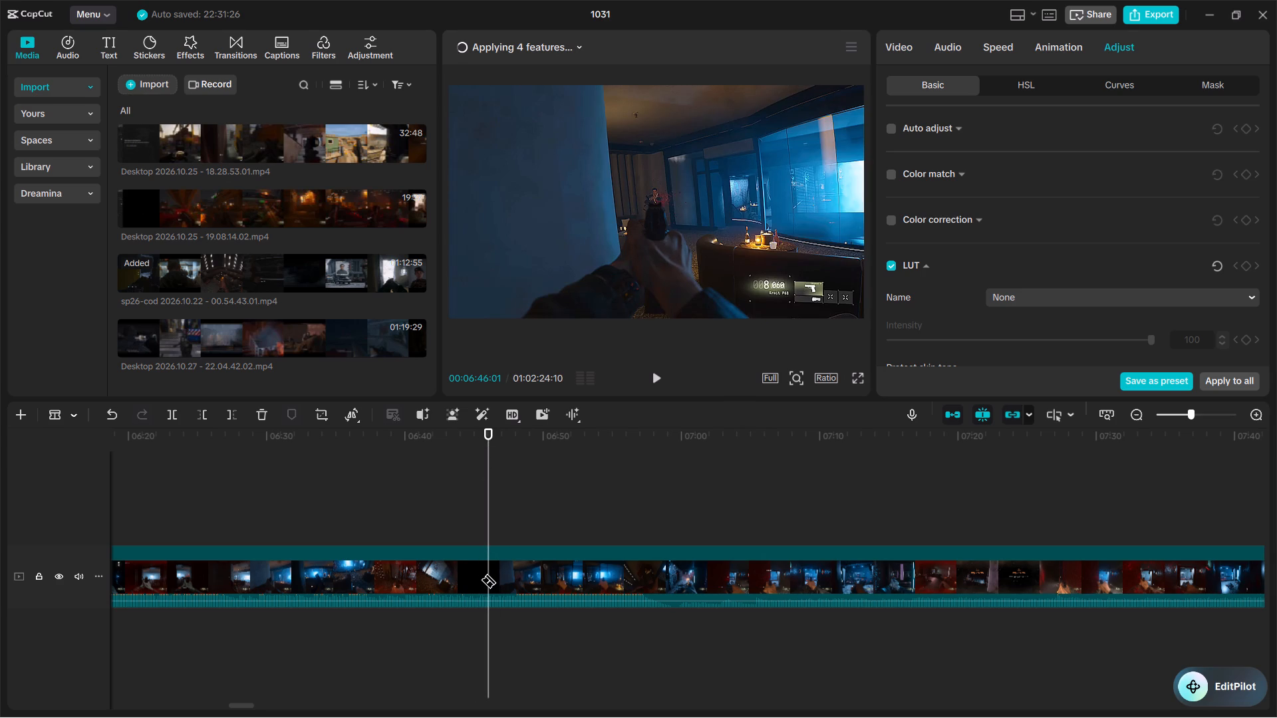
left_click(489, 574)
key("a")
Find the matching moment in the failed attempt and split the earlier clip at 00:06:28:07, as the pistol is aimed past the pillar.
left_click_drag(255, 436, 192, 436)
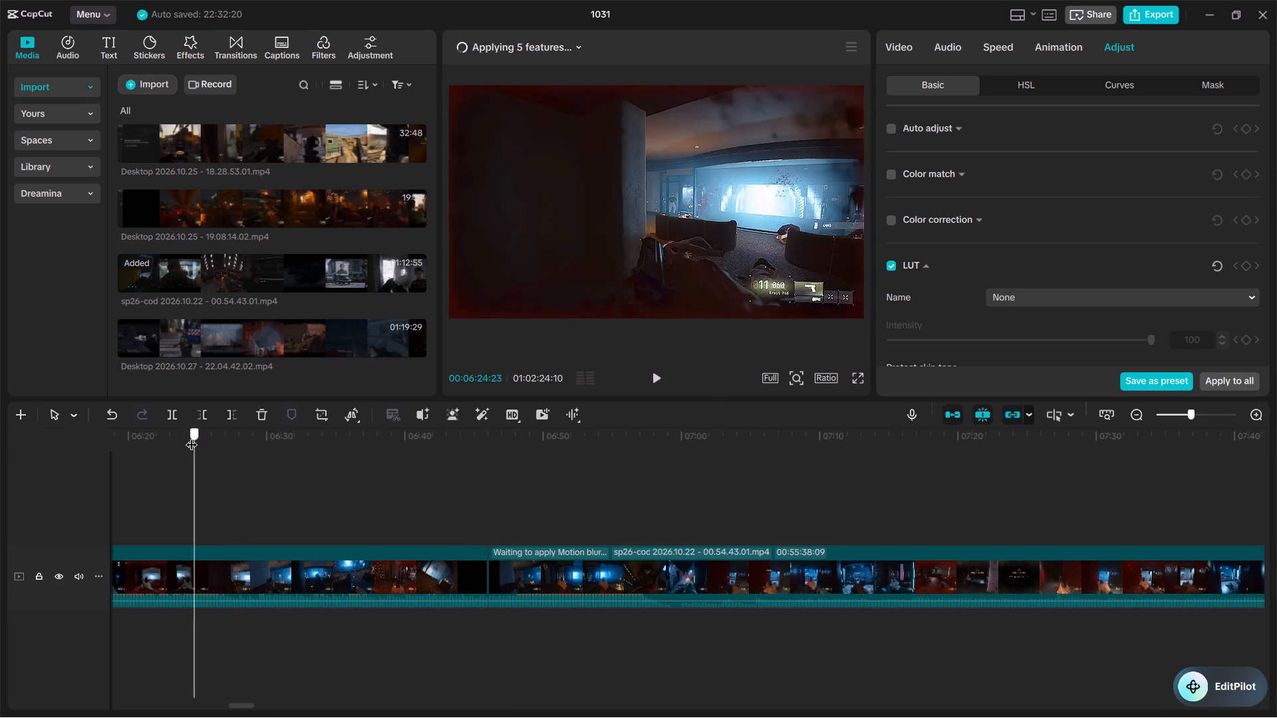
left_click_drag(192, 436, 748, 434)
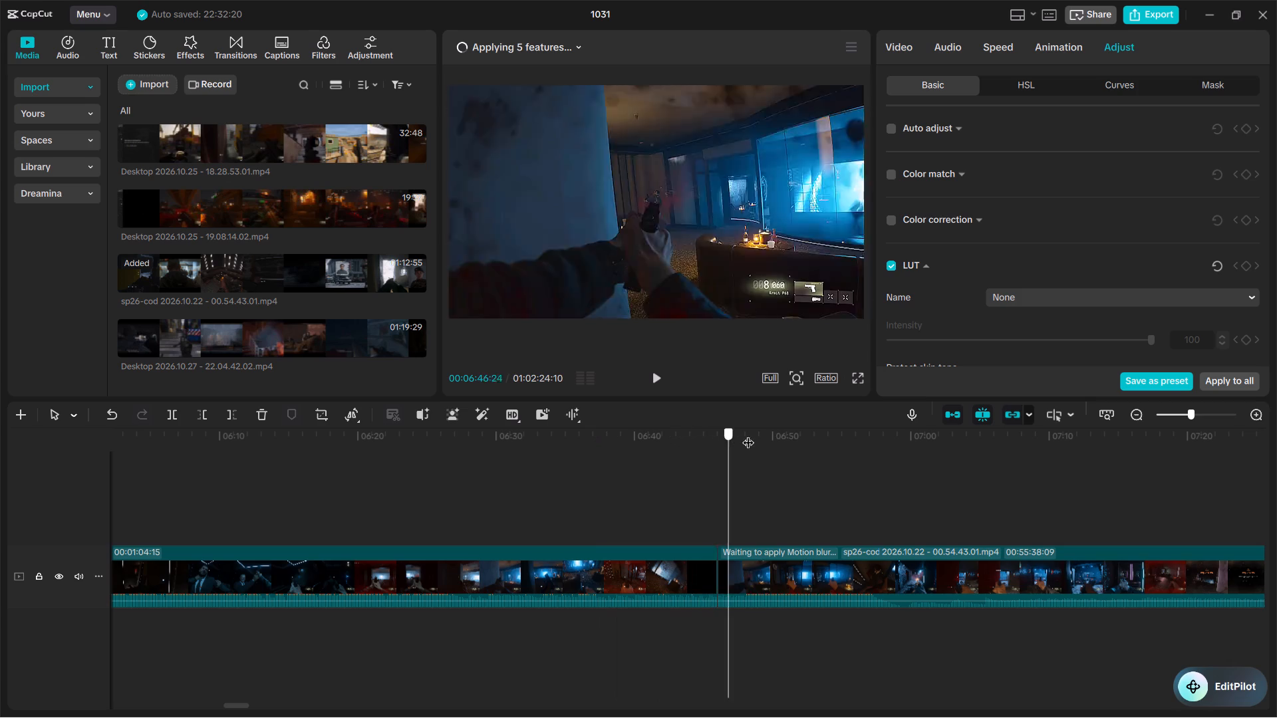
left_click_drag(748, 434, 296, 439)
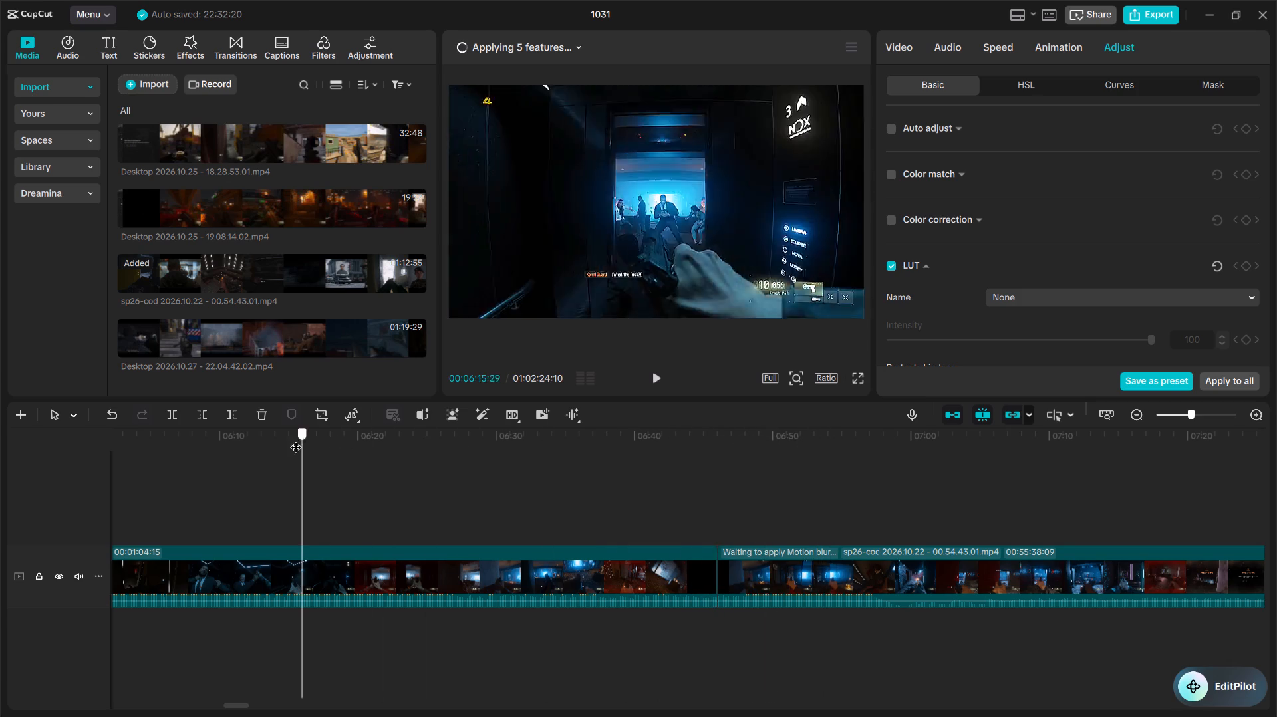
left_click_drag(296, 439, 287, 441)
left_click_drag(287, 441, 247, 446)
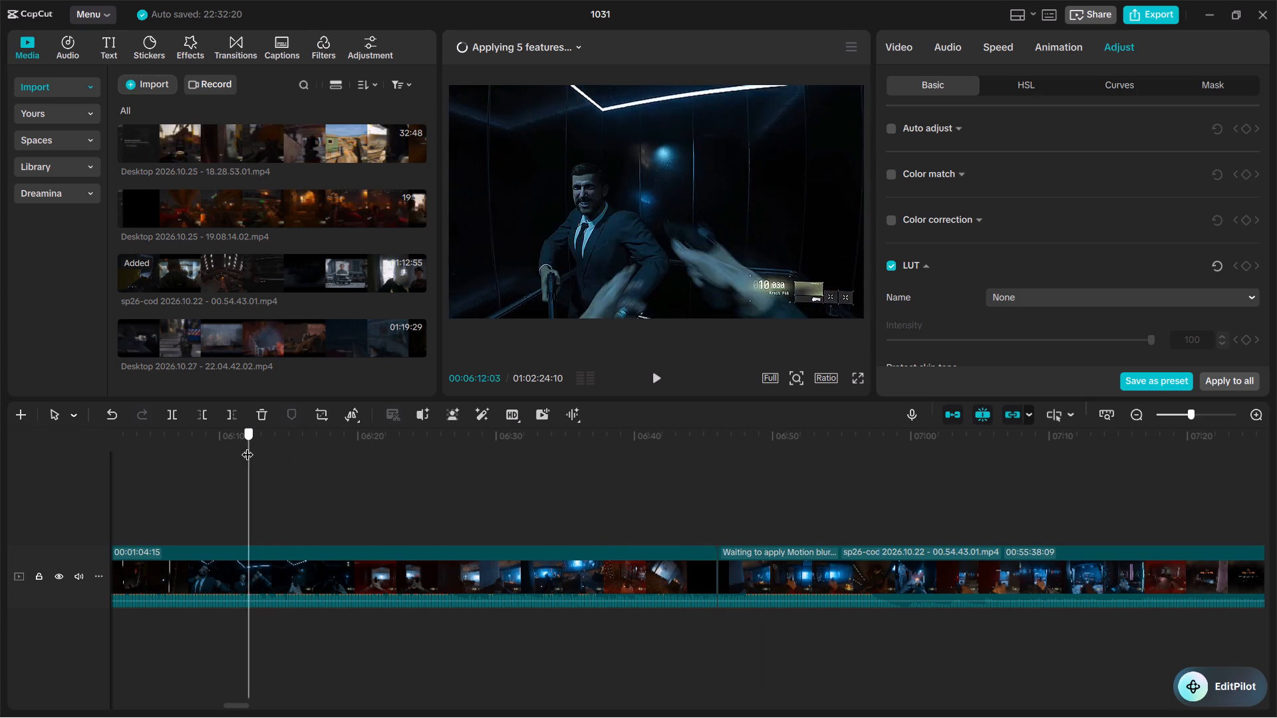
left_click_drag(247, 446, 339, 447)
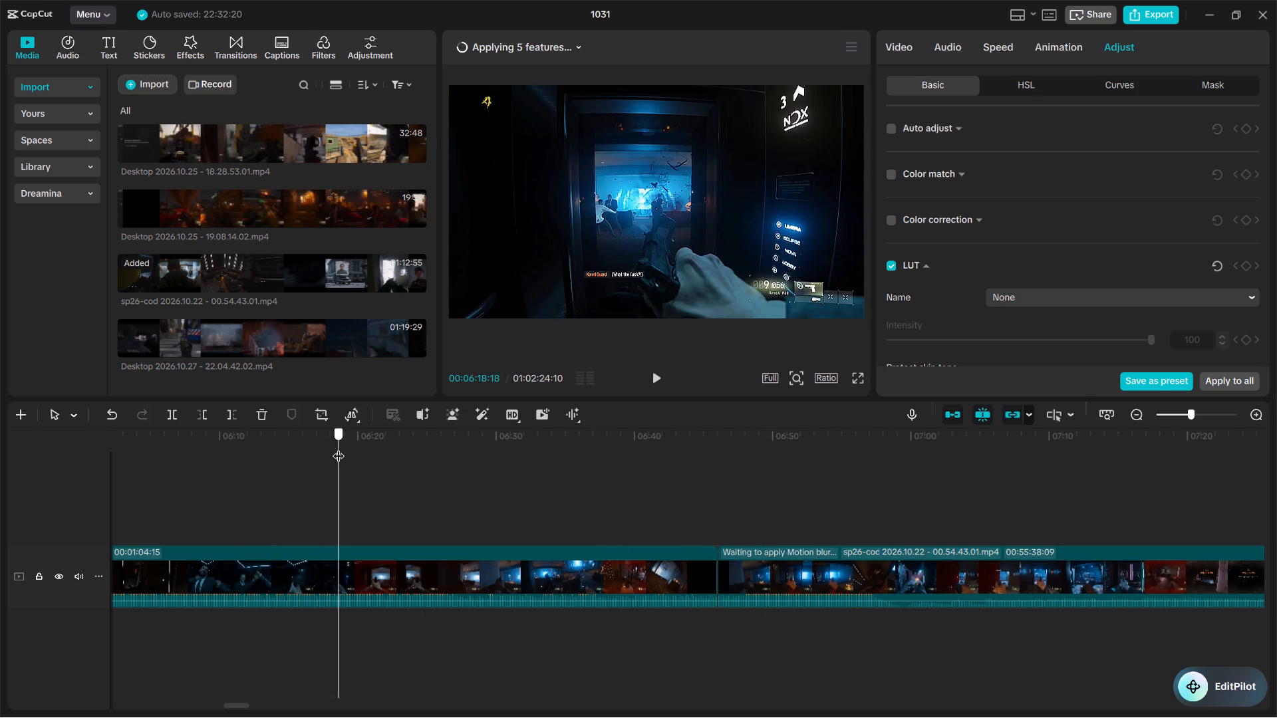
left_click_drag(339, 447, 416, 447)
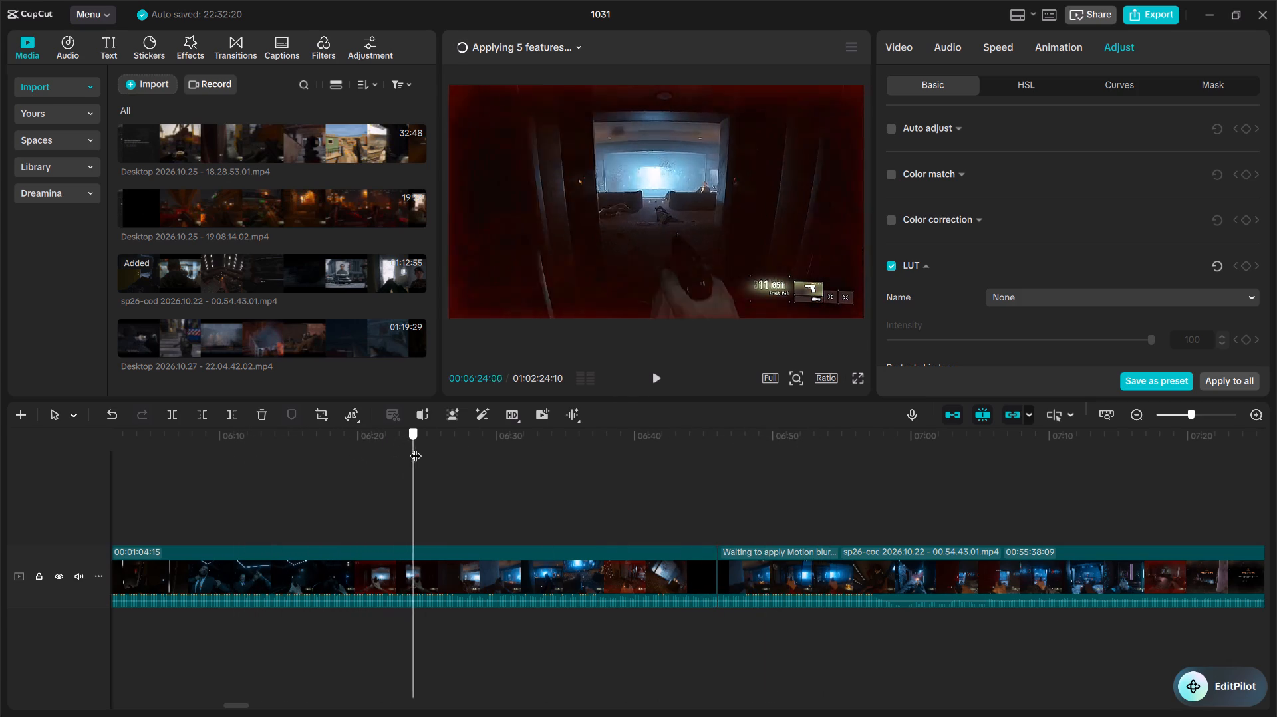
left_click_drag(416, 447, 479, 446)
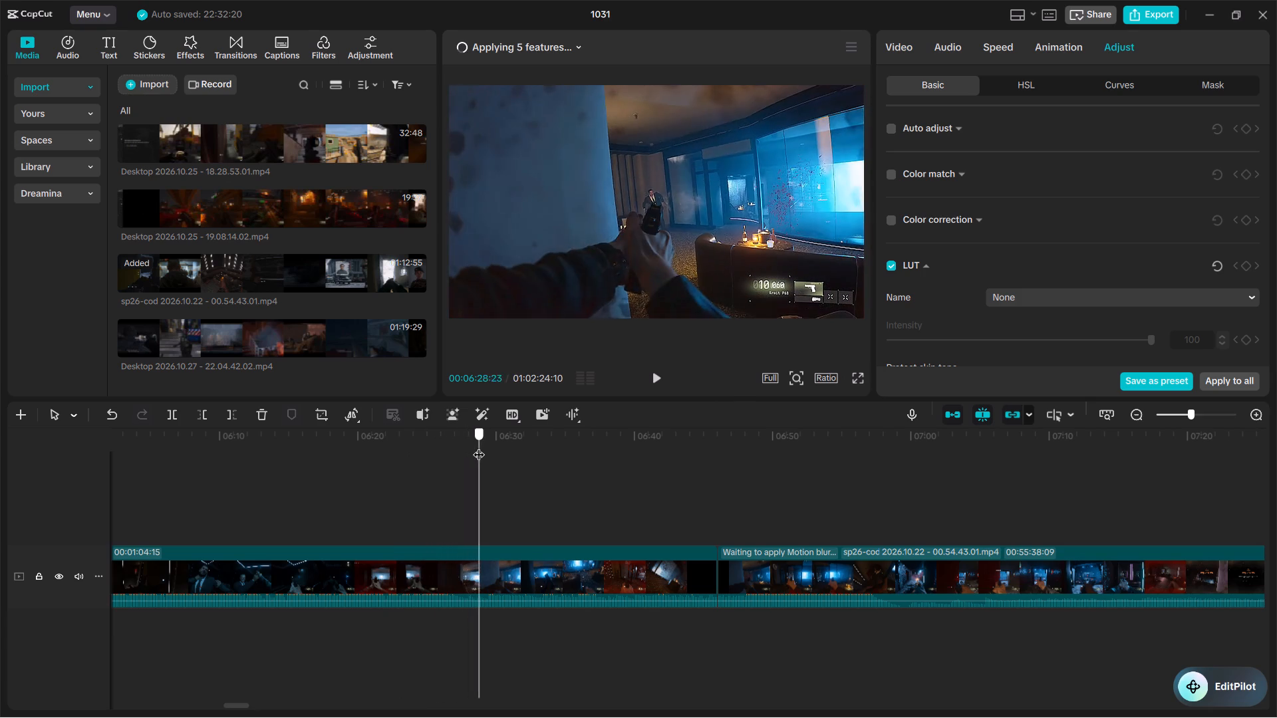
left_click_drag(479, 446, 509, 444)
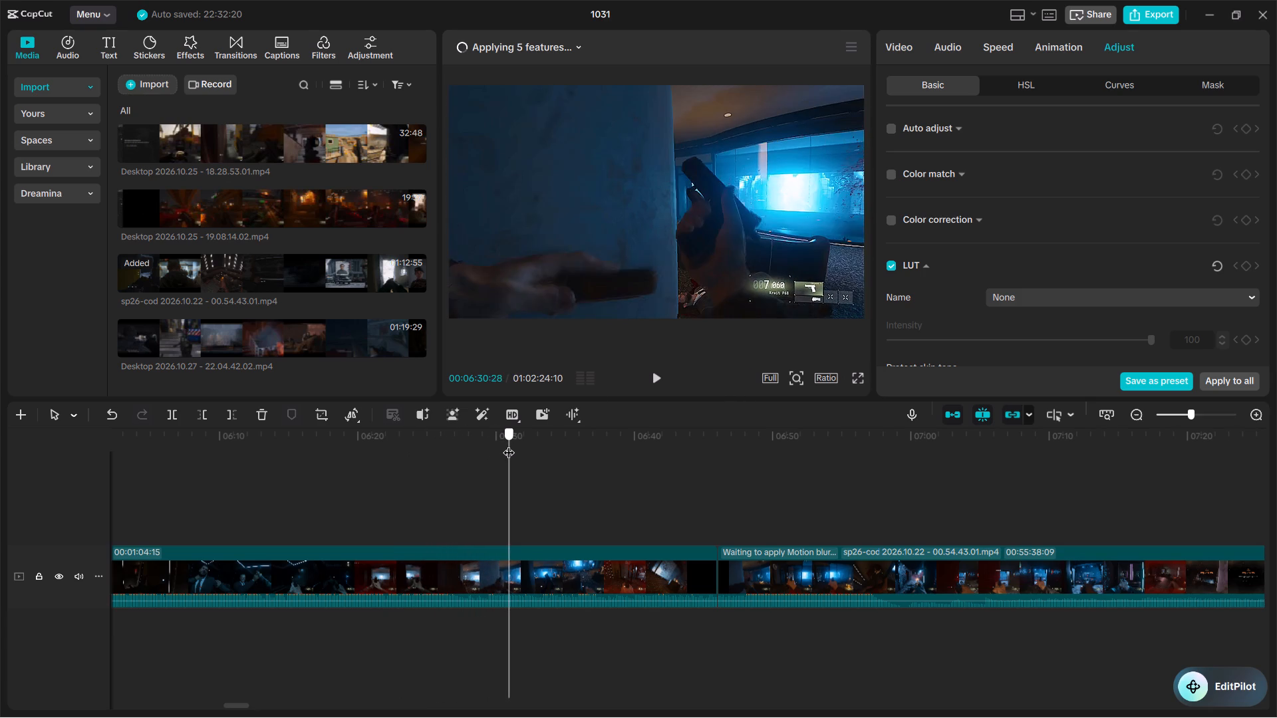
left_click_drag(509, 444, 492, 447)
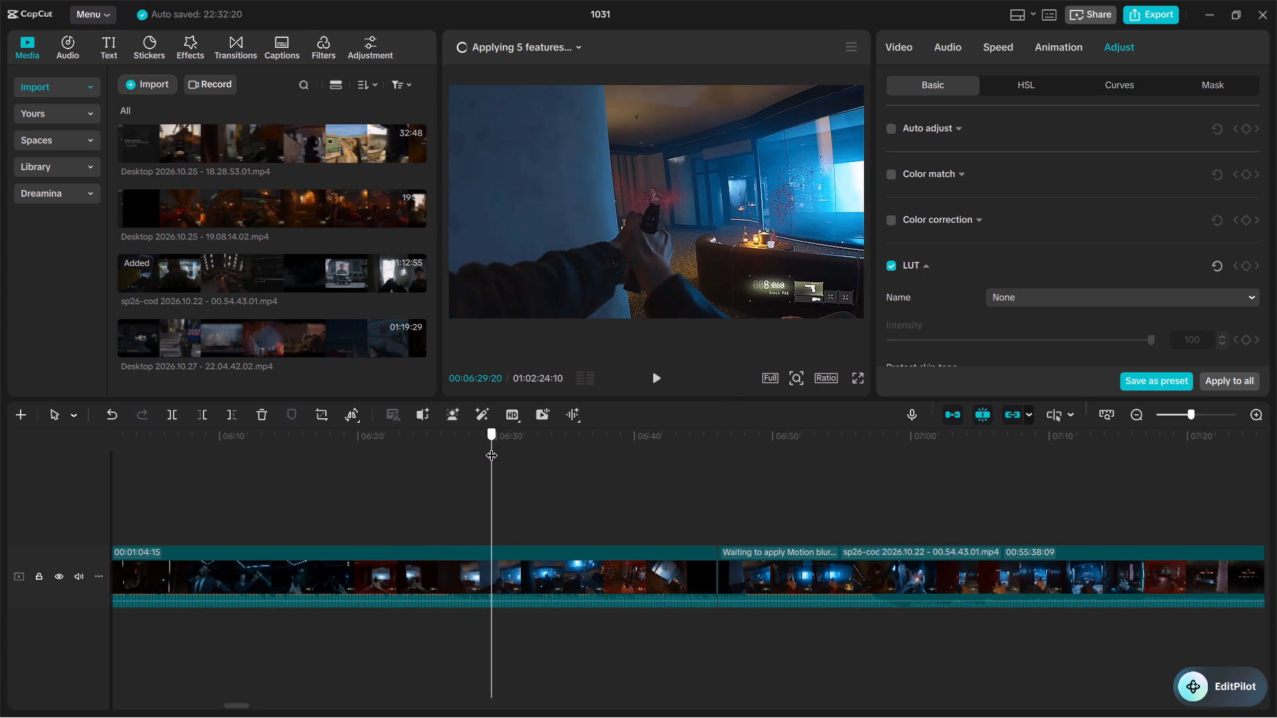
left_click_drag(492, 447, 472, 449)
key("b")
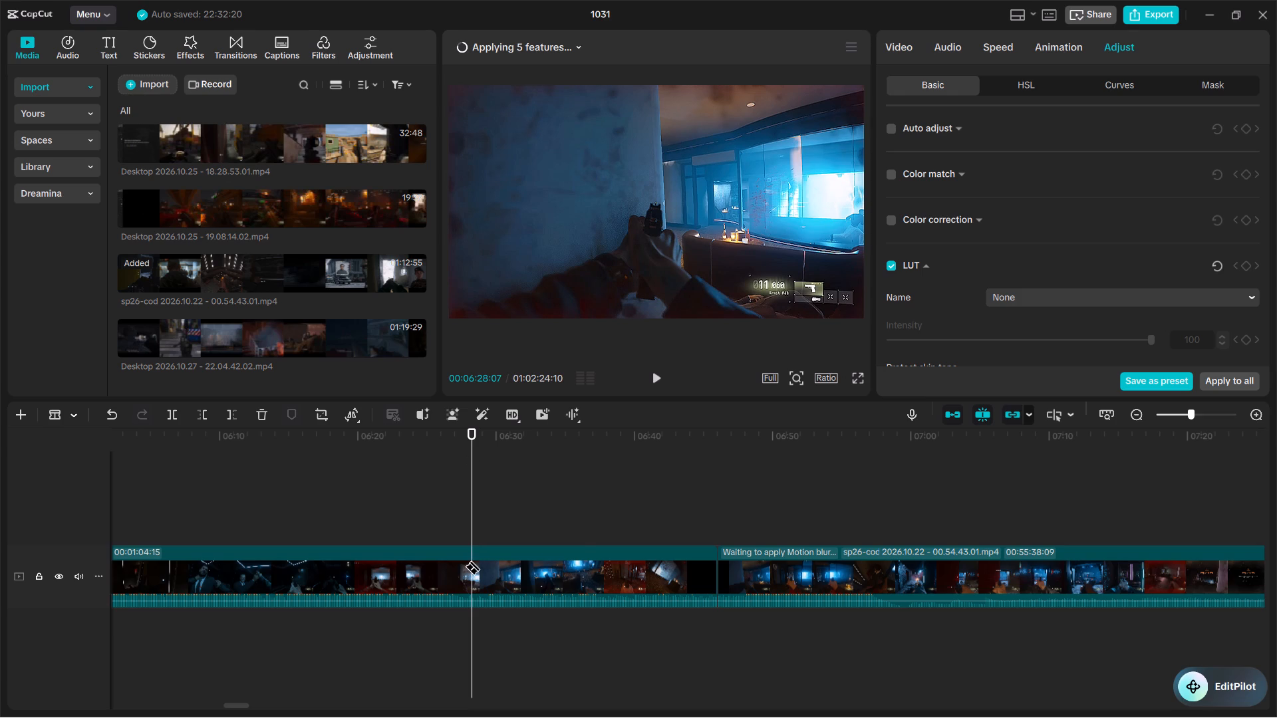
left_click(473, 560)
key("a")
Lift the restarted-gameplay clip onto an upper track over the failed attempt, starting at about 00:06:30:15.
left_click_drag(787, 577, 599, 519)
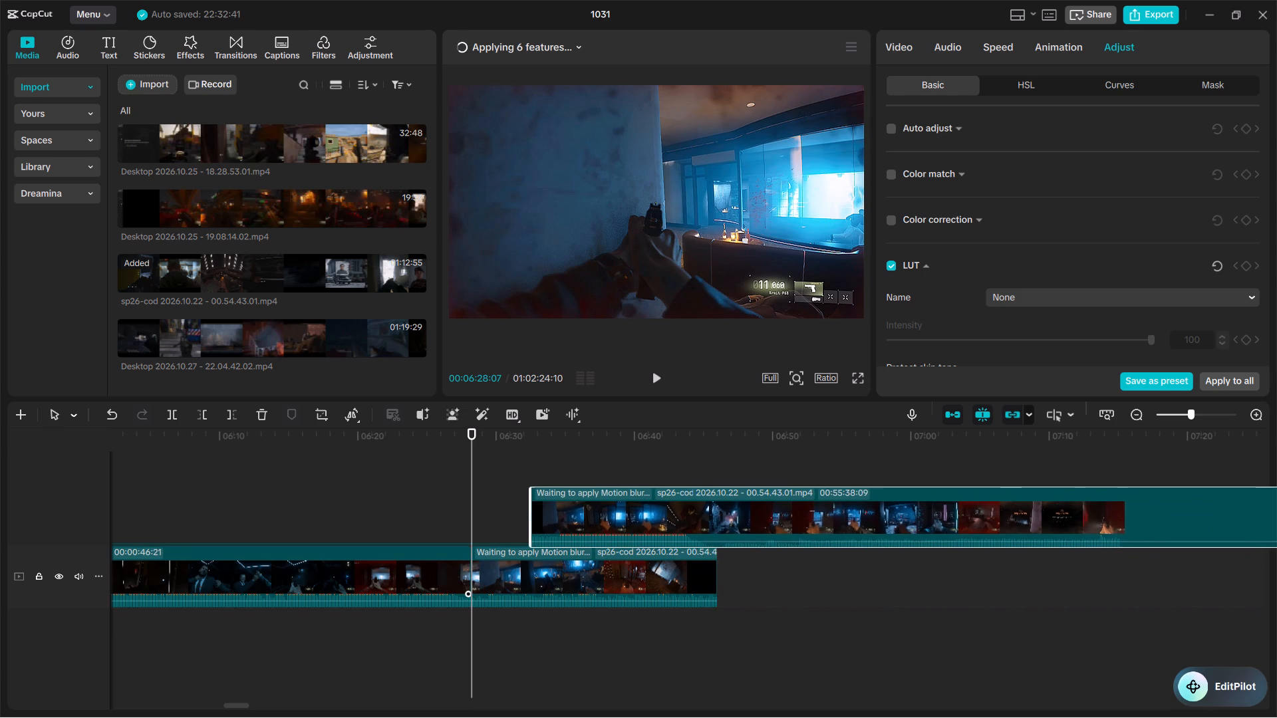
left_click_drag(599, 519, 573, 517)
Compare the failed-attempt footage with the overlapping upper clip and check the gameplay from about 00:06:26 to 00:06:42.
left_click_drag(463, 434, 486, 434)
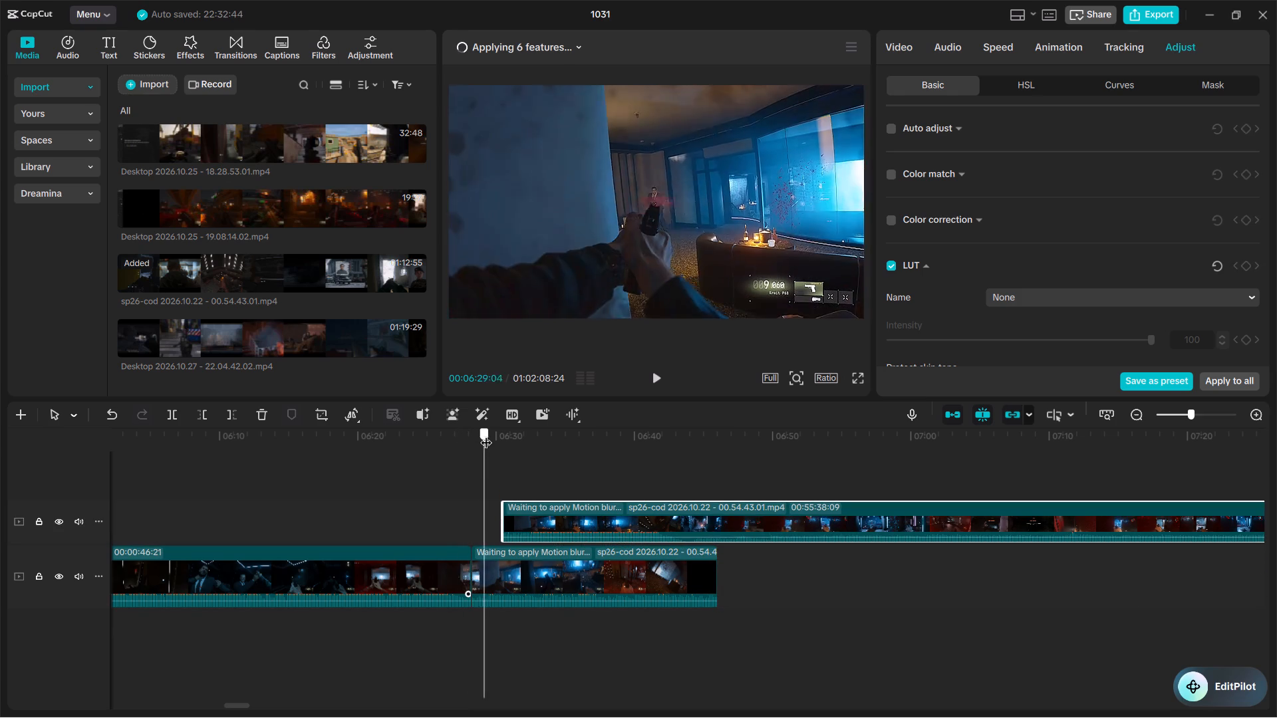
left_click_drag(486, 434, 521, 437)
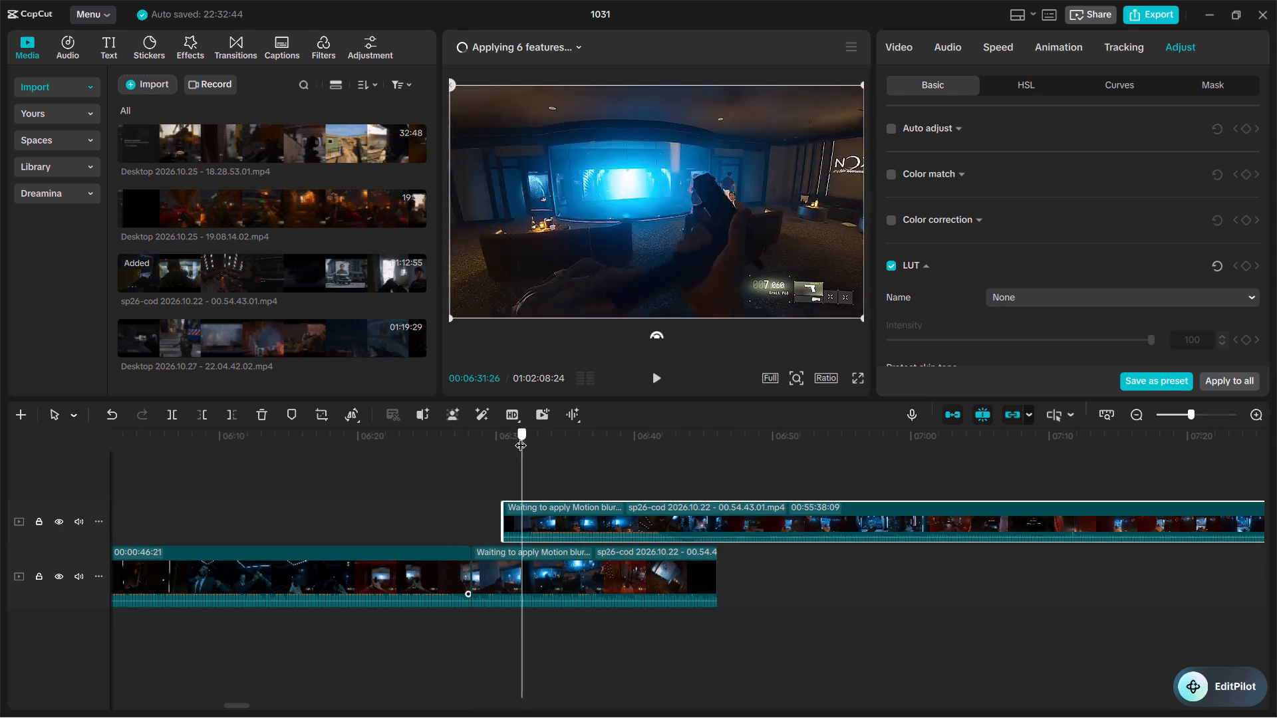
left_click_drag(521, 437, 549, 438)
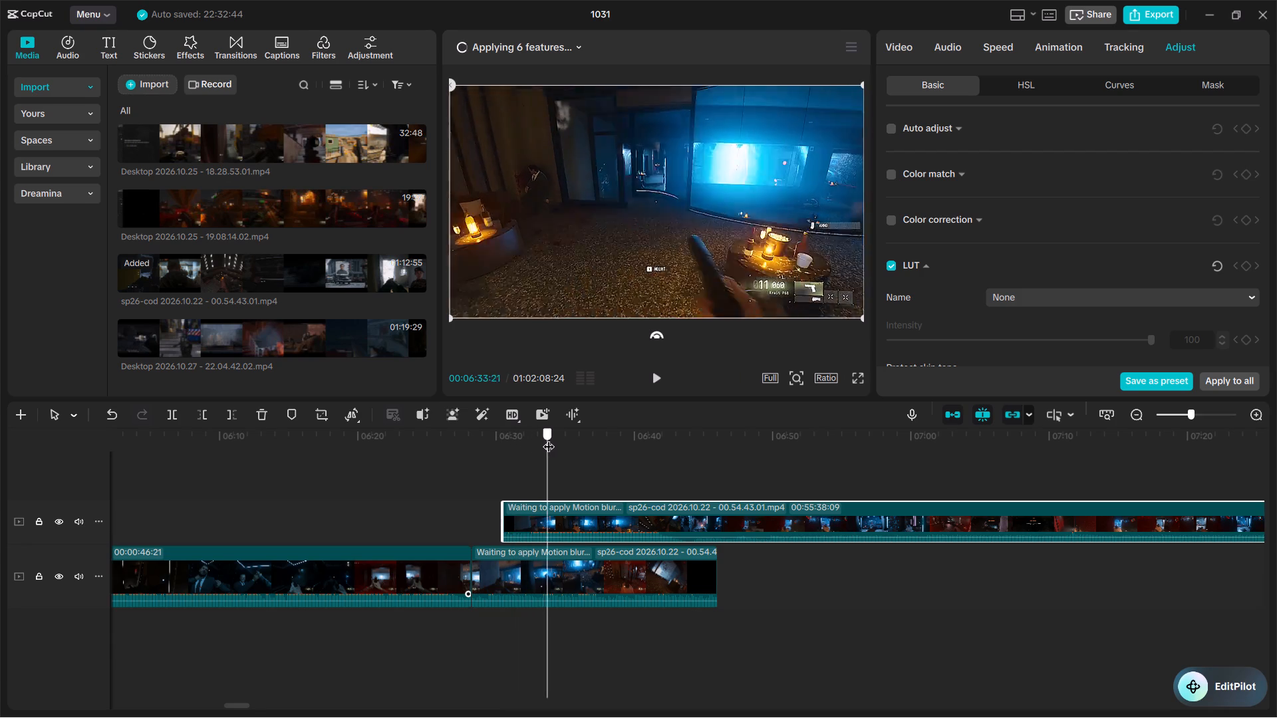
left_click_drag(549, 438, 441, 443)
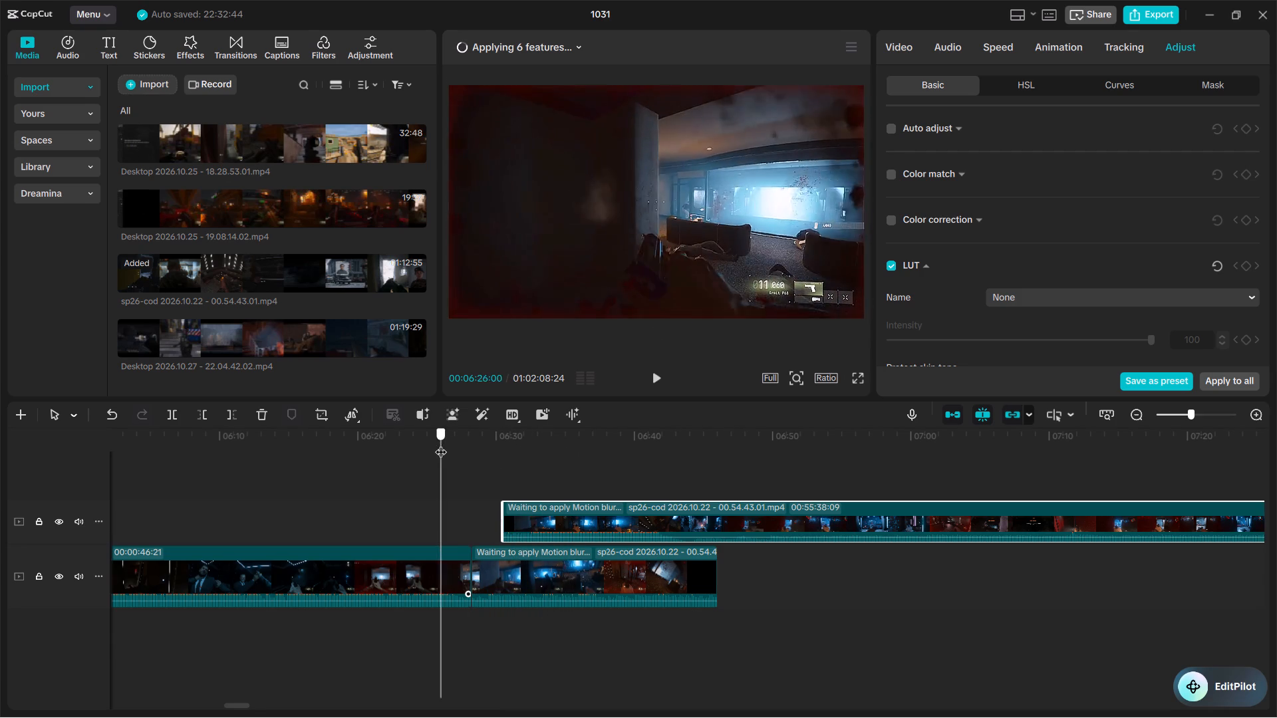
left_click_drag(441, 443, 519, 441)
left_click(463, 496)
left_click_drag(492, 433, 485, 438)
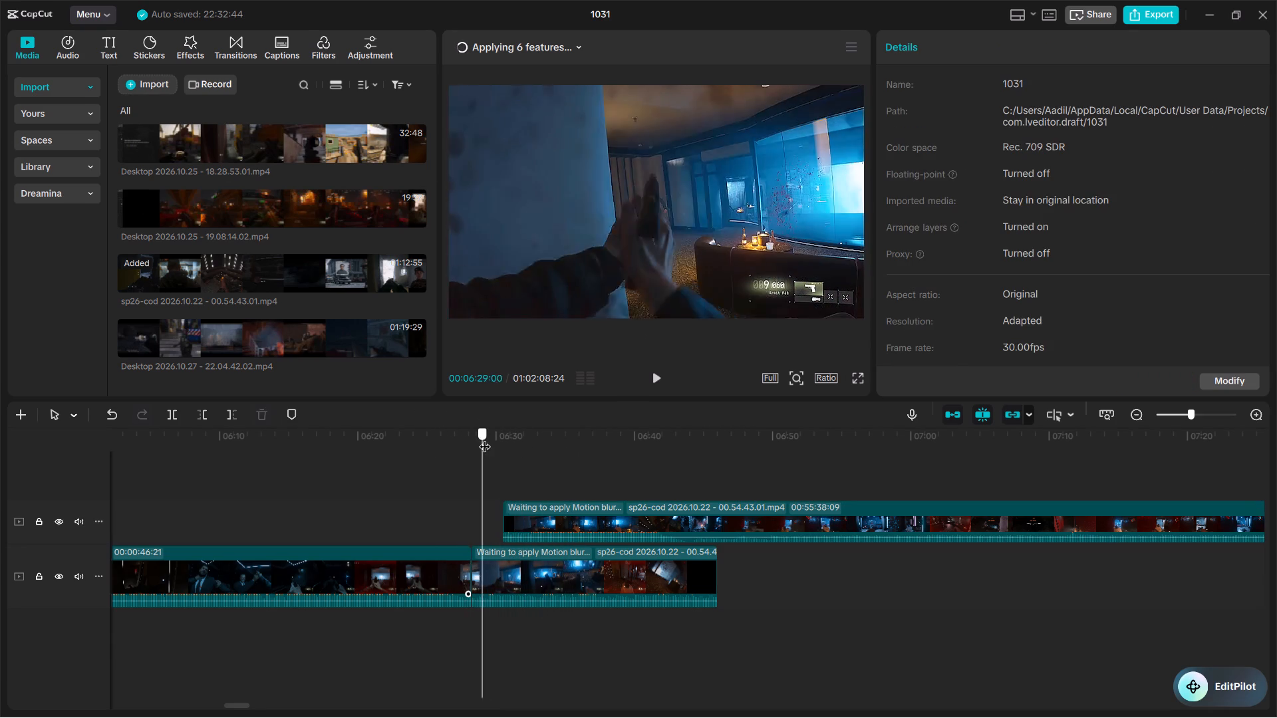
left_click_drag(485, 438, 573, 439)
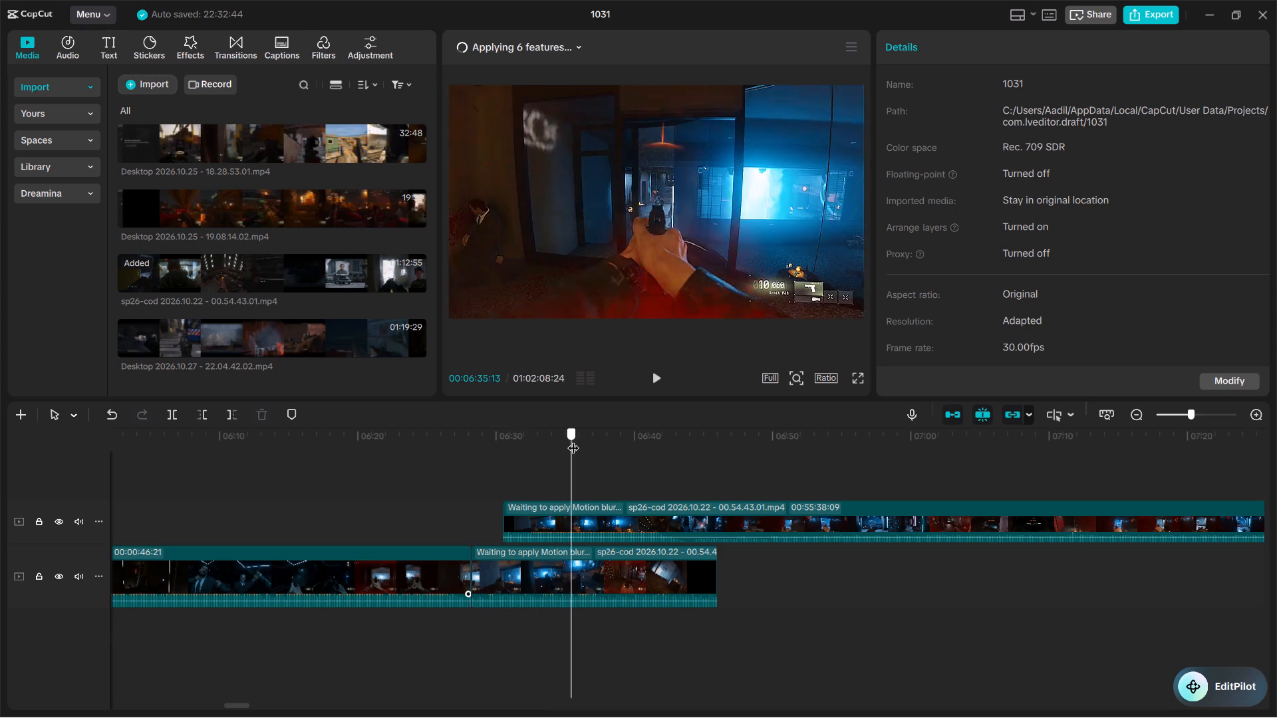
left_click_drag(573, 439, 662, 445)
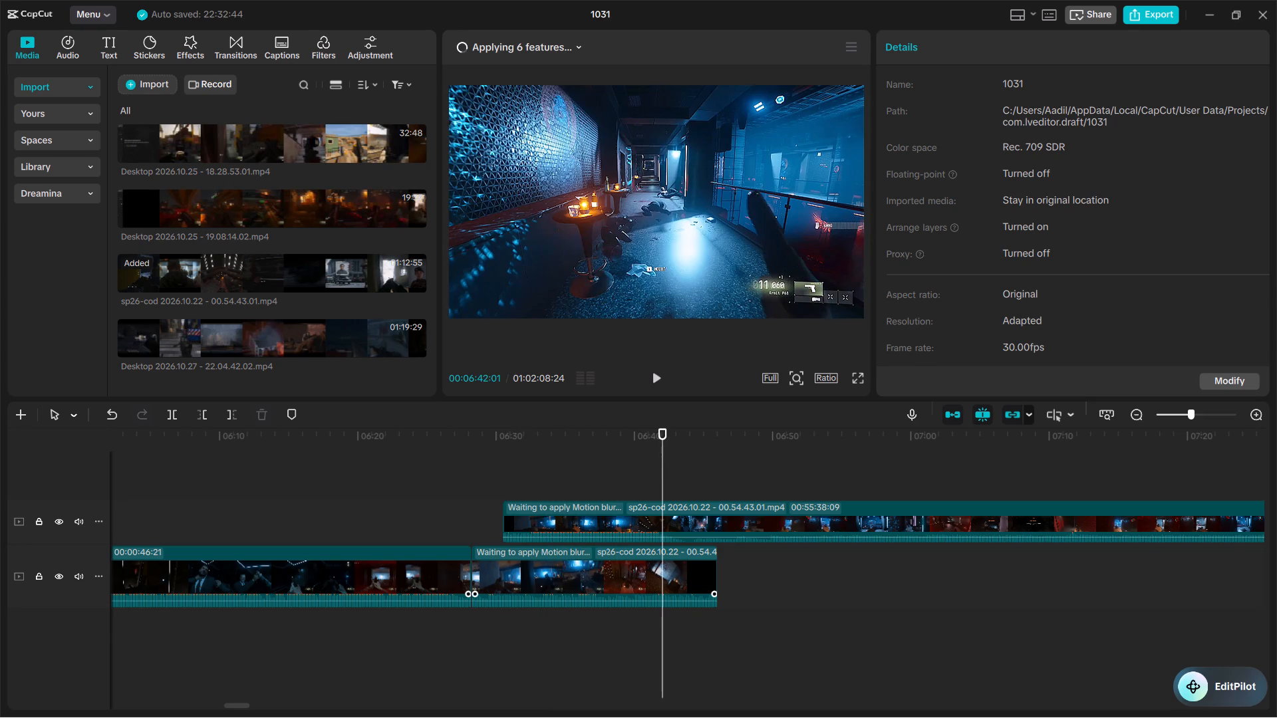
Split the lower clip at 00:06:30:15, where the upper clip starts, and delete the failed-attempt footage after the cut.
left_click(503, 569)
left_click(504, 433)
key("b")
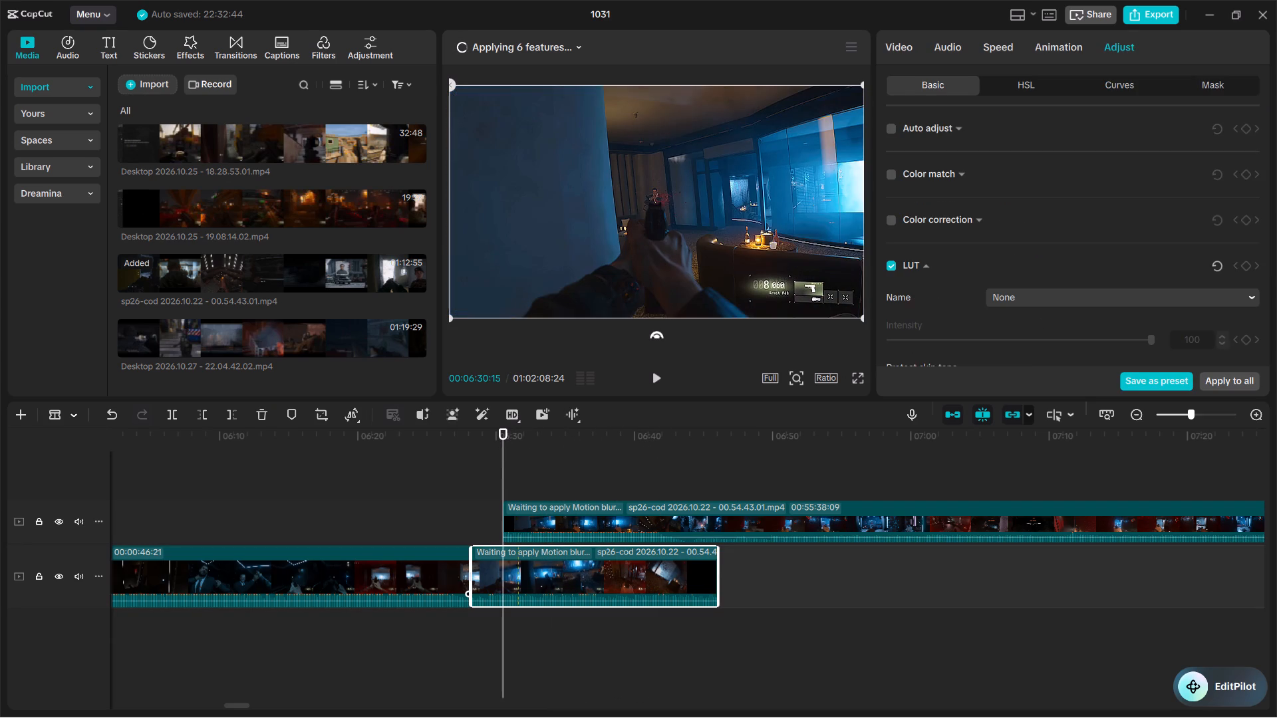
left_click(497, 566)
key("ctrl+z")
left_click(506, 568)
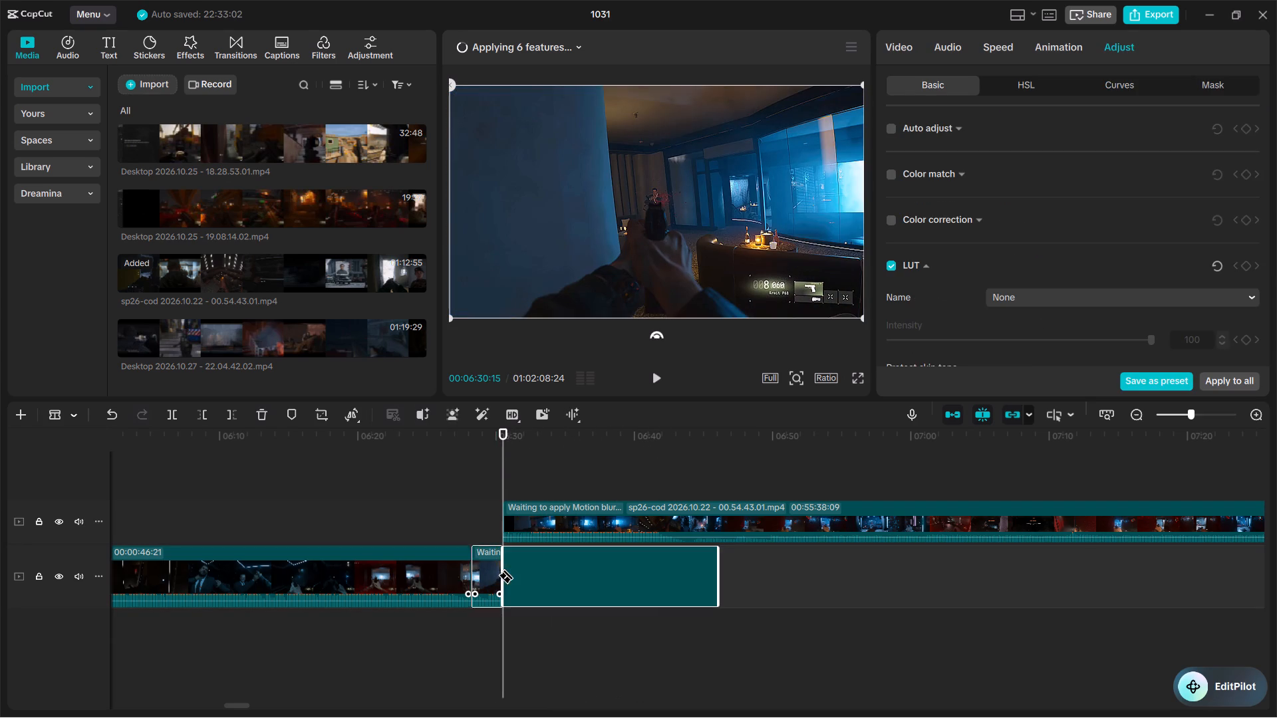
key("b")
key("a")
left_click(532, 568)
key("BackSpace")
Move the upper clip down onto the main track directly after the short remaining piece at 00:06:30:15.
left_click_drag(537, 517, 536, 537)
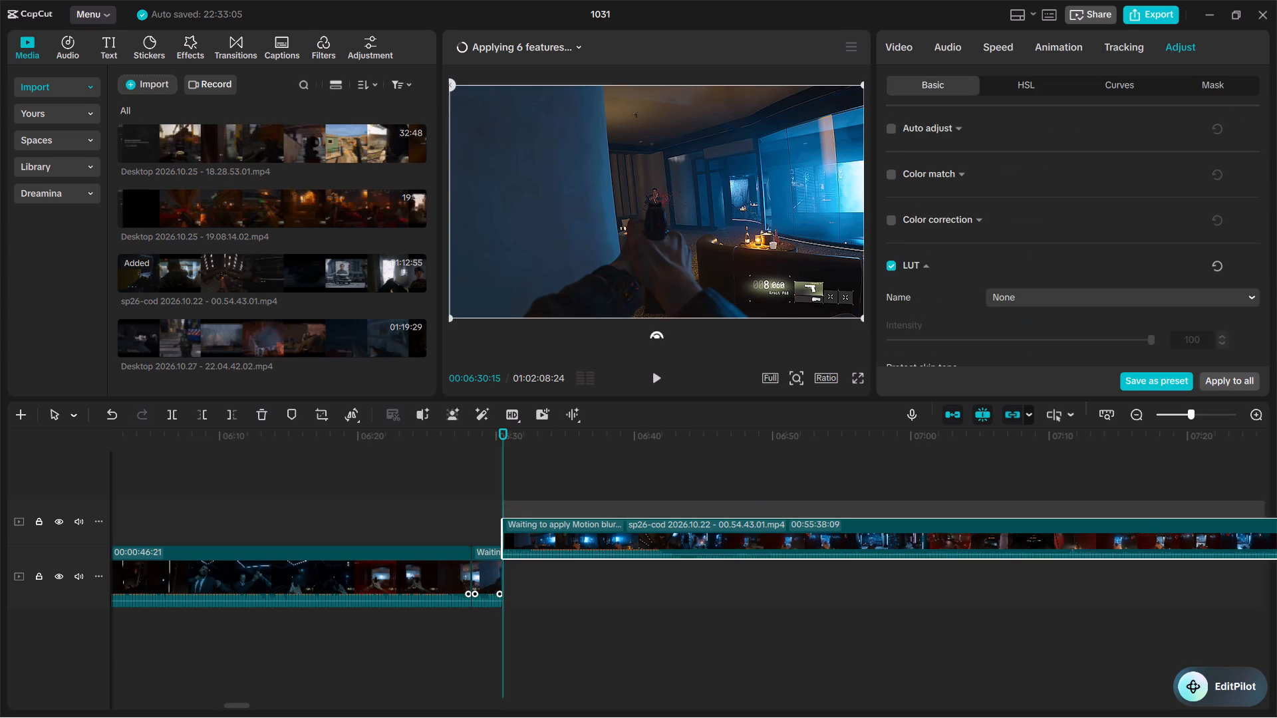
left_click_drag(536, 537, 536, 546)
left_click_drag(534, 530, 534, 568)
Review the joined main-track gameplay from about 00:06:31 to 00:07:14, checking for another failed attempt and restart.
left_click_drag(500, 437, 519, 439)
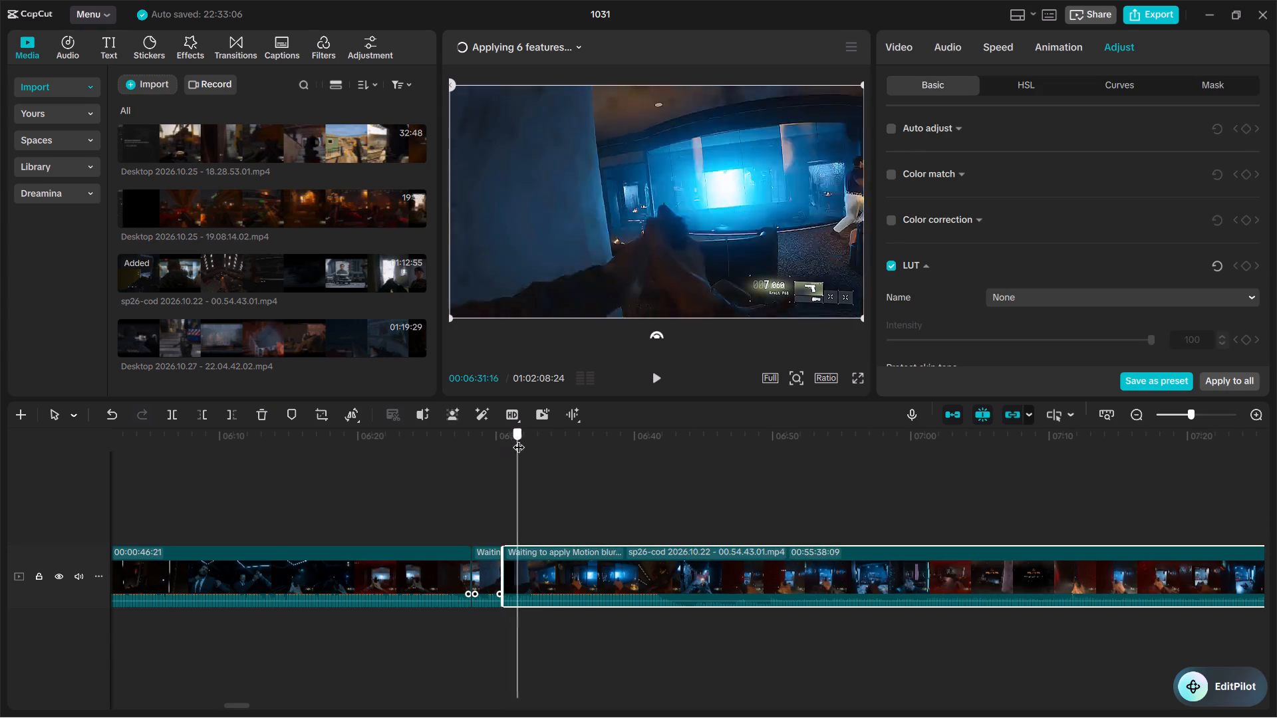
left_click_drag(519, 439, 632, 443)
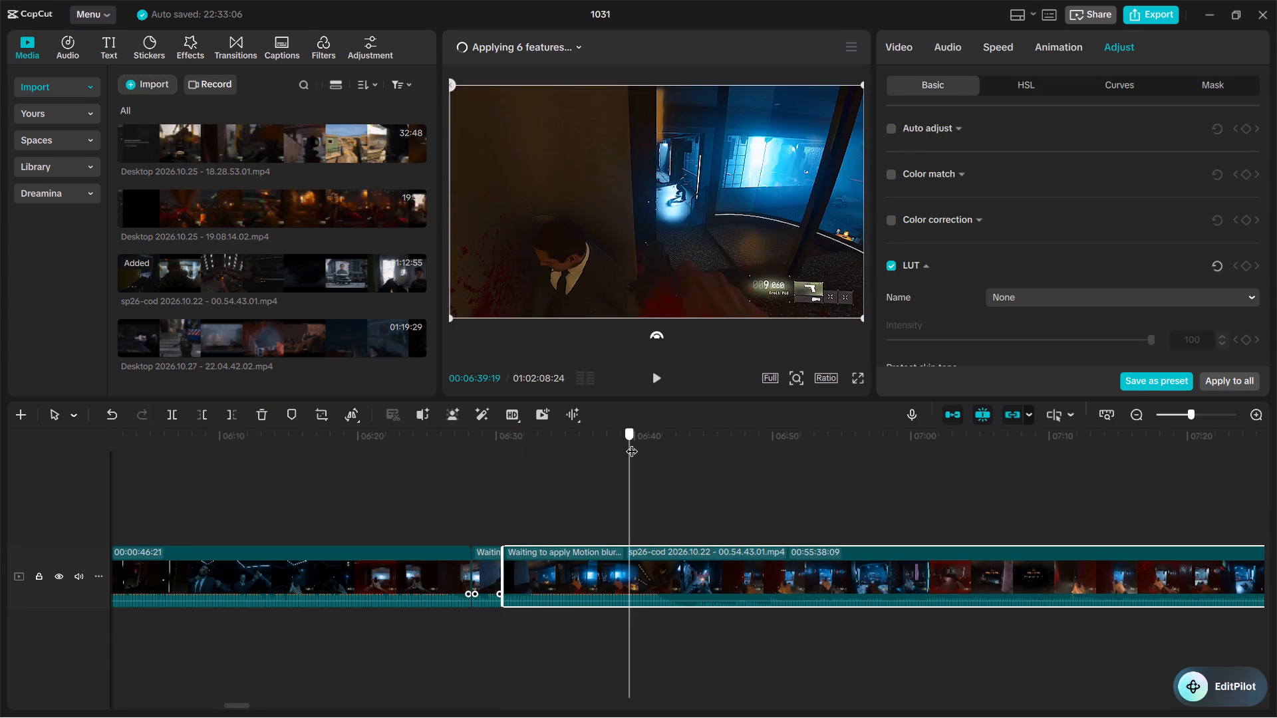
left_click_drag(632, 443, 701, 445)
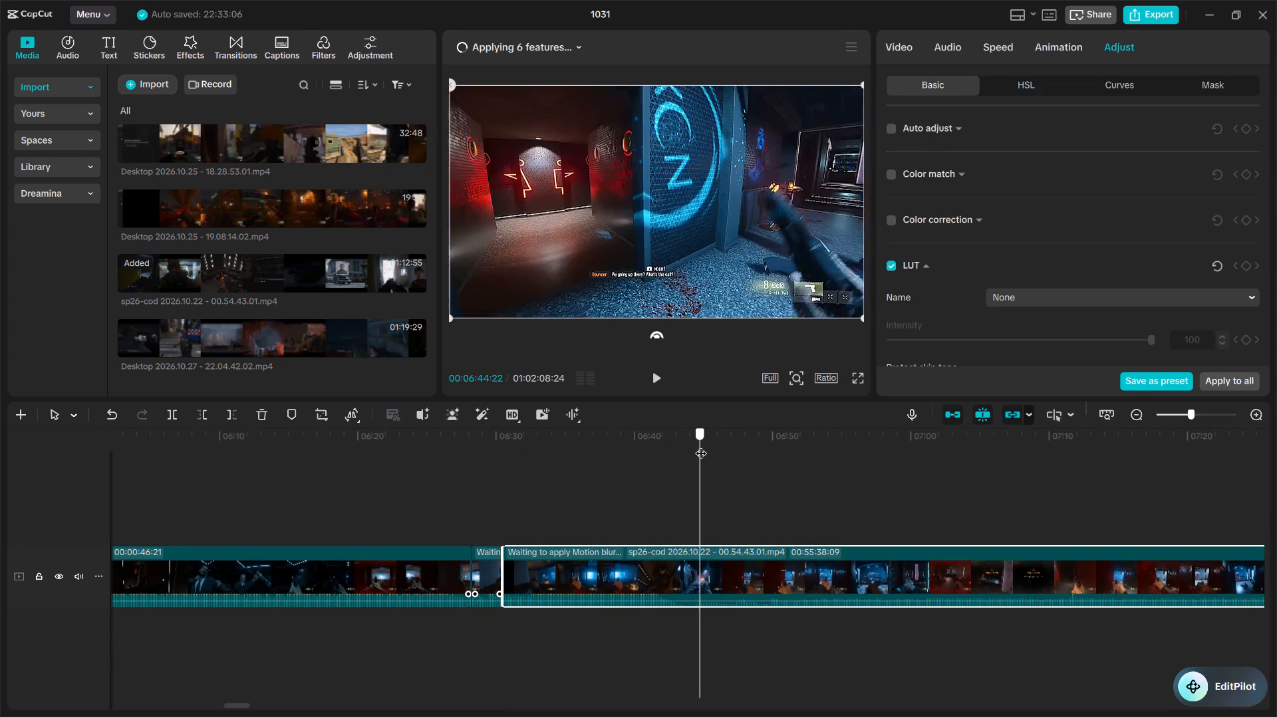
left_click_drag(701, 445, 775, 443)
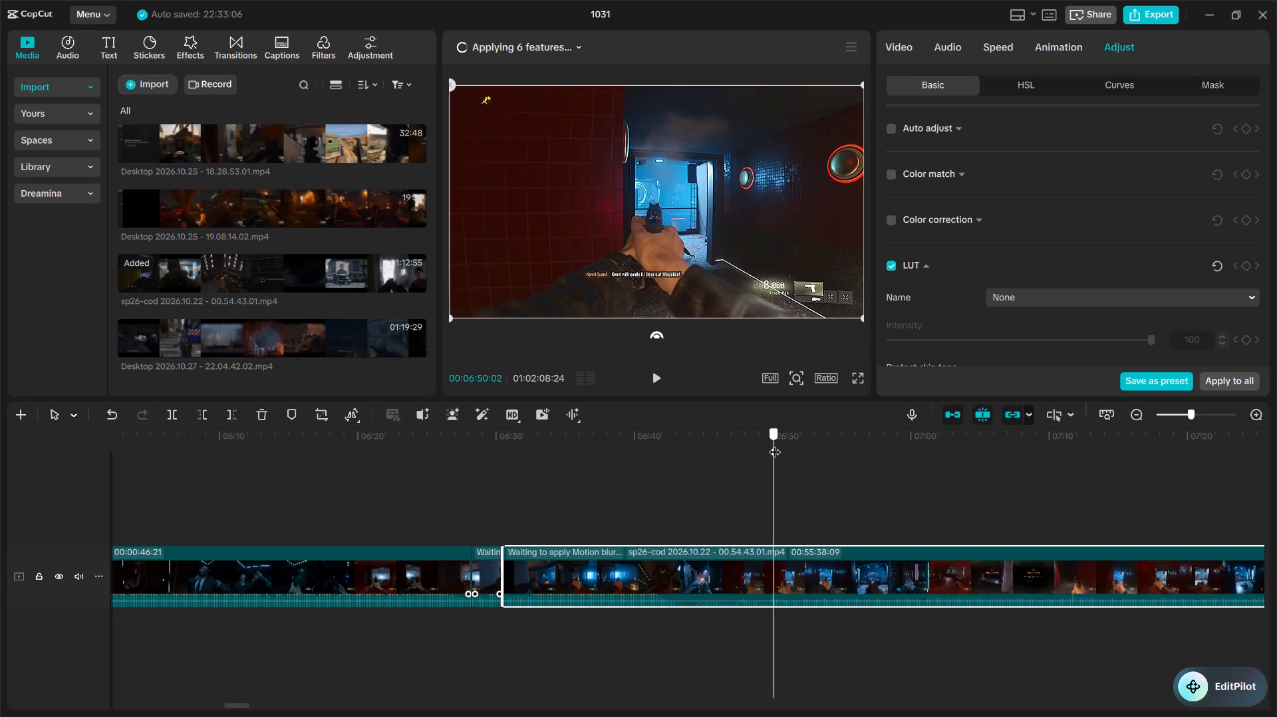
left_click_drag(775, 443, 853, 447)
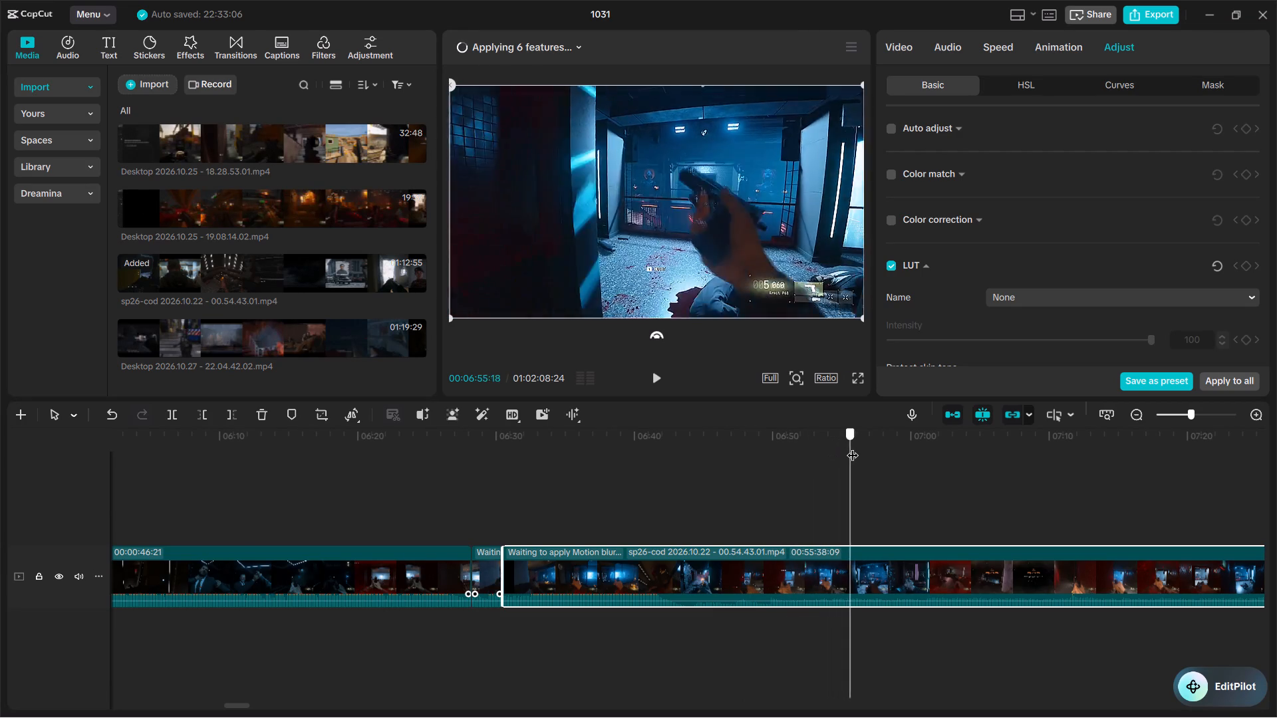
left_click_drag(853, 447, 942, 447)
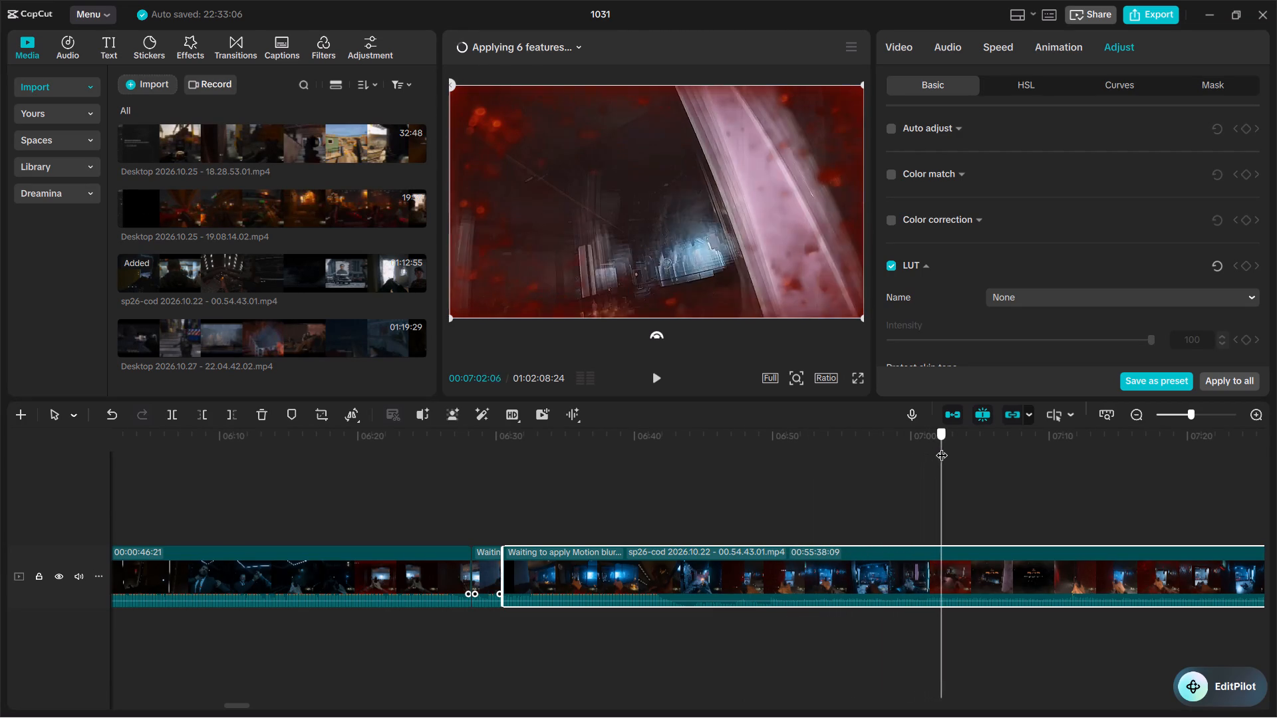
left_click_drag(942, 447, 1001, 451)
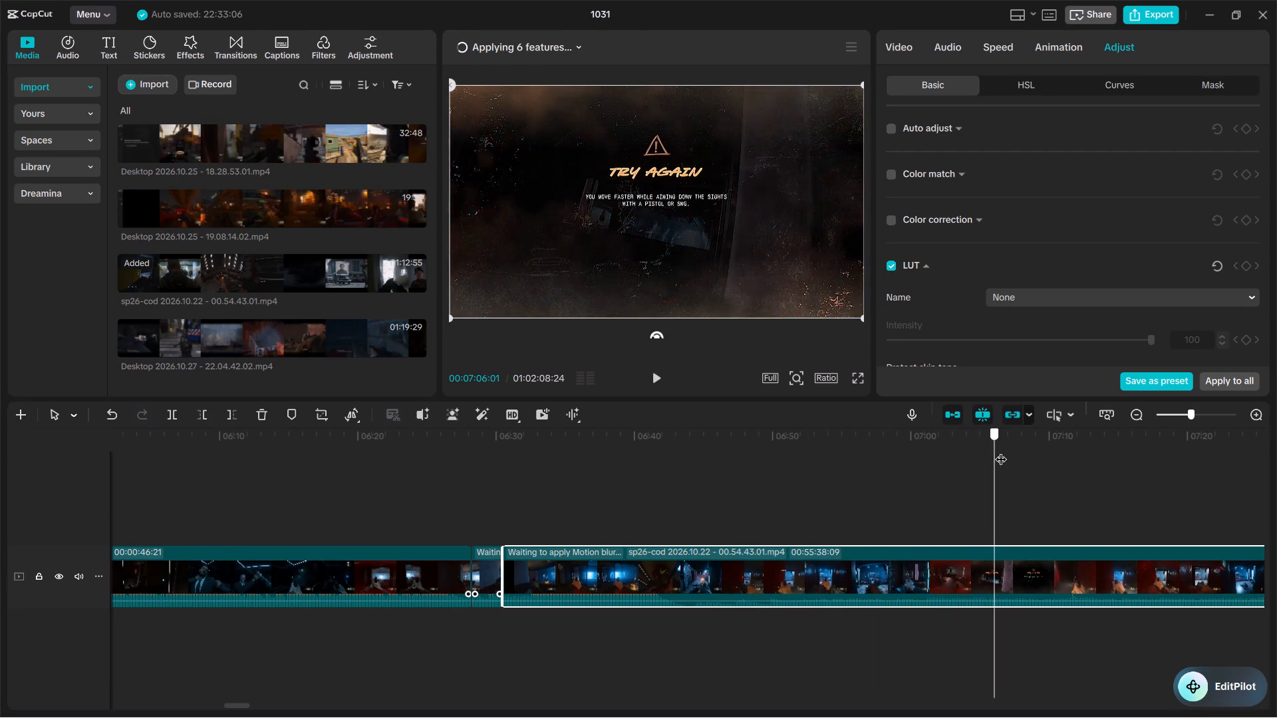
left_click_drag(1001, 451, 1053, 449)
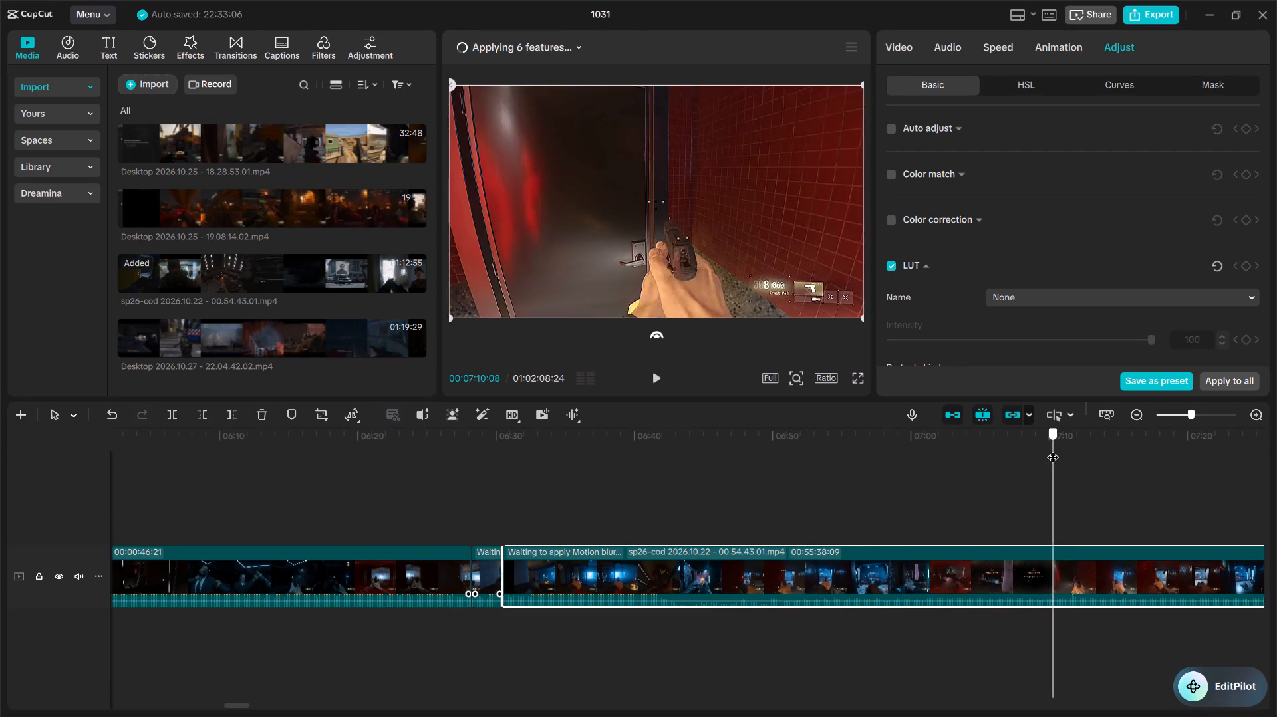
left_click_drag(1053, 449, 1083, 448)
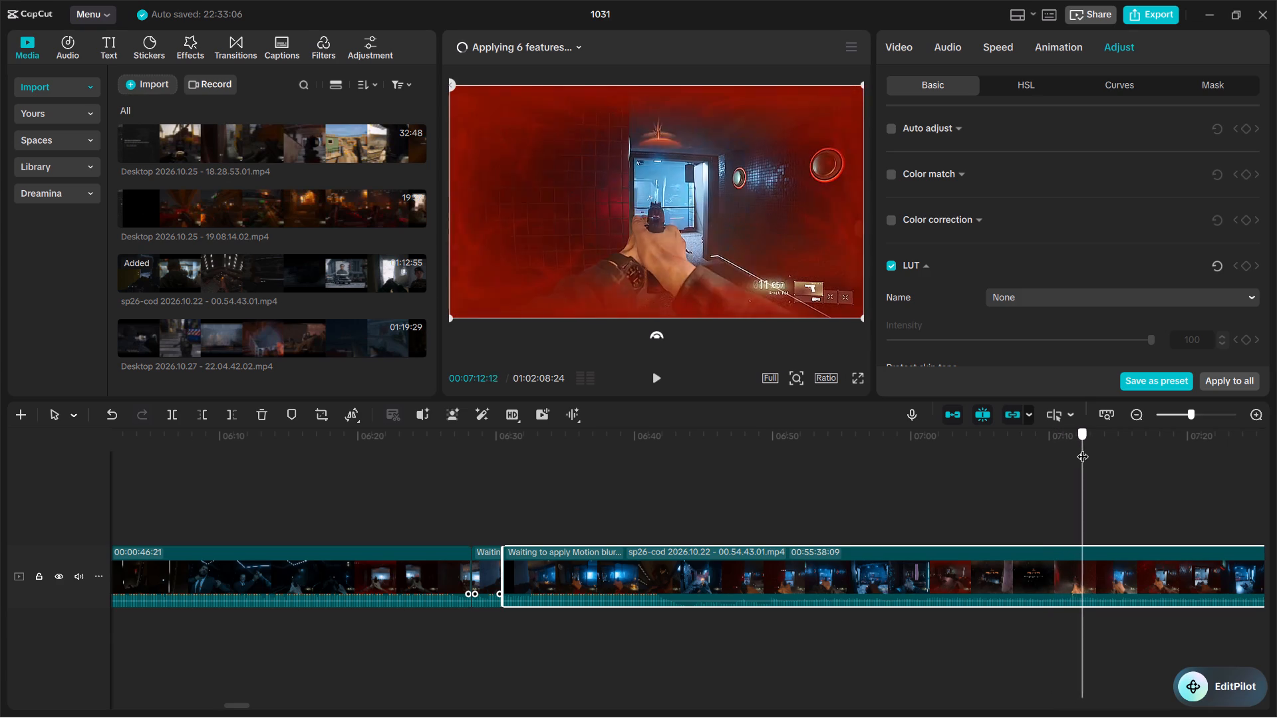
left_click_drag(1083, 448, 1103, 448)
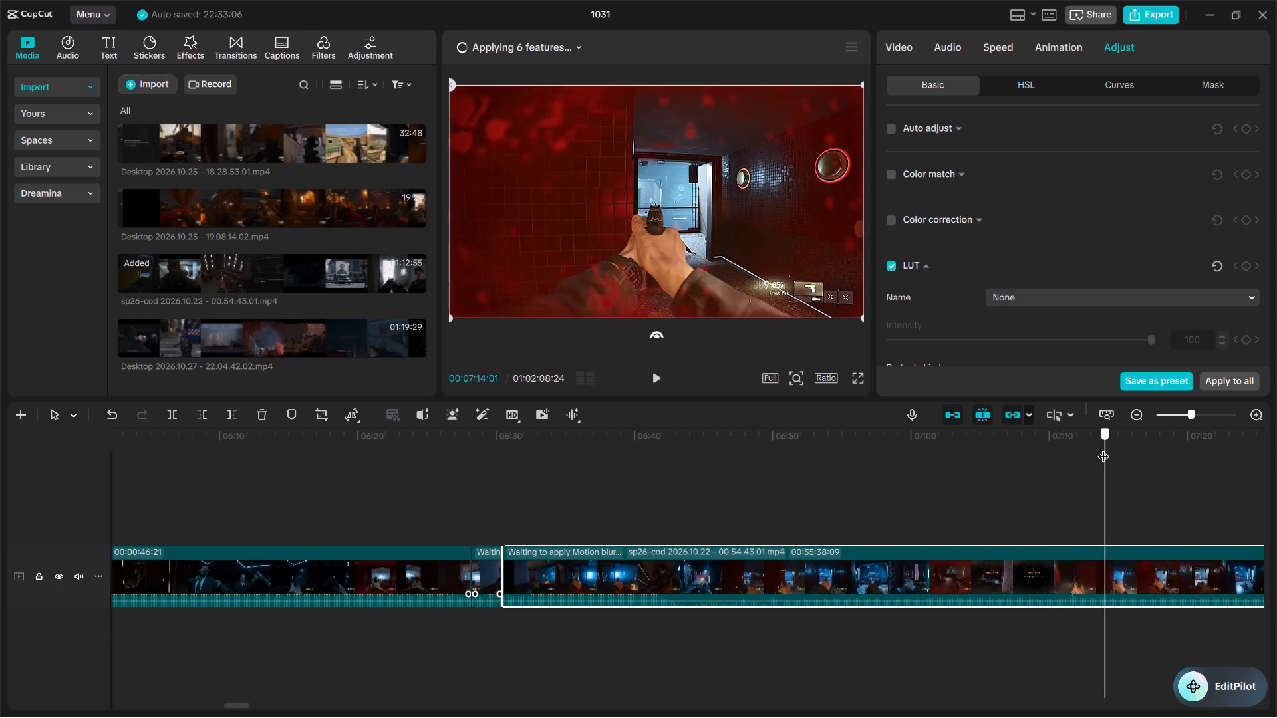
Split the main-track clip at 00:06:48:11, shortly before the checkpoint in the red-tiled corridor.
left_click_drag(1103, 448, 617, 451)
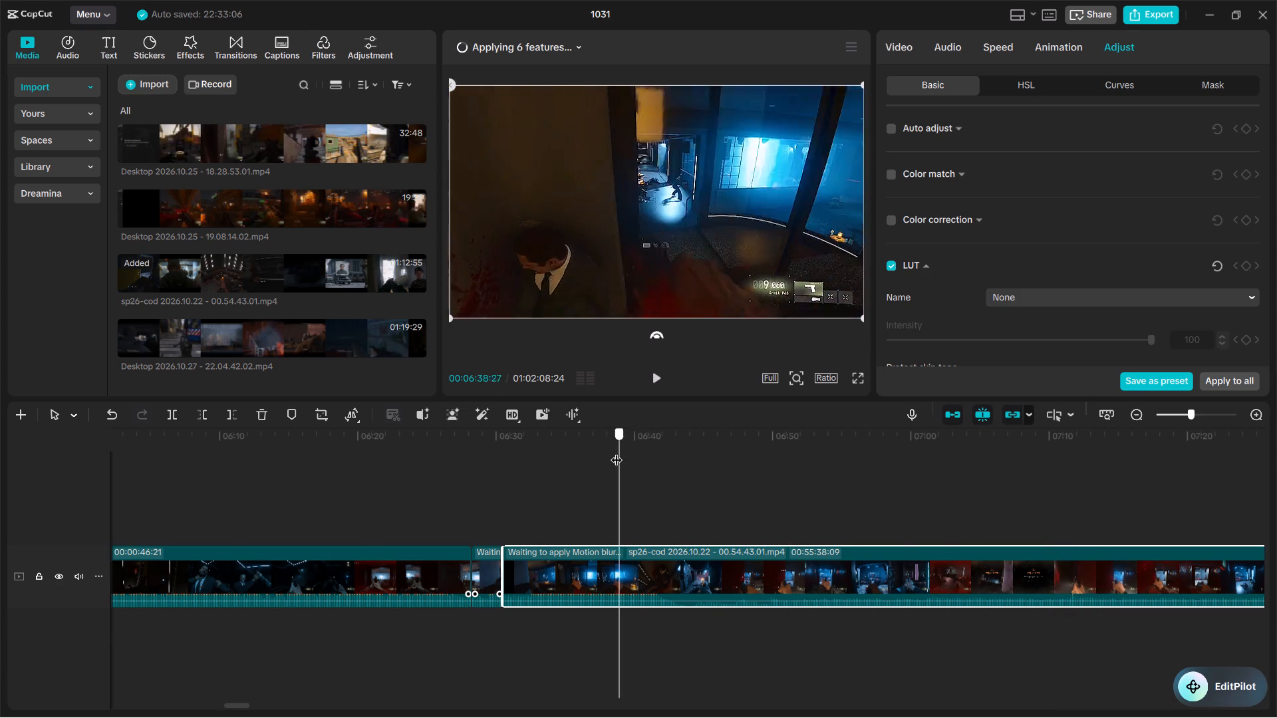
left_click_drag(617, 451, 548, 453)
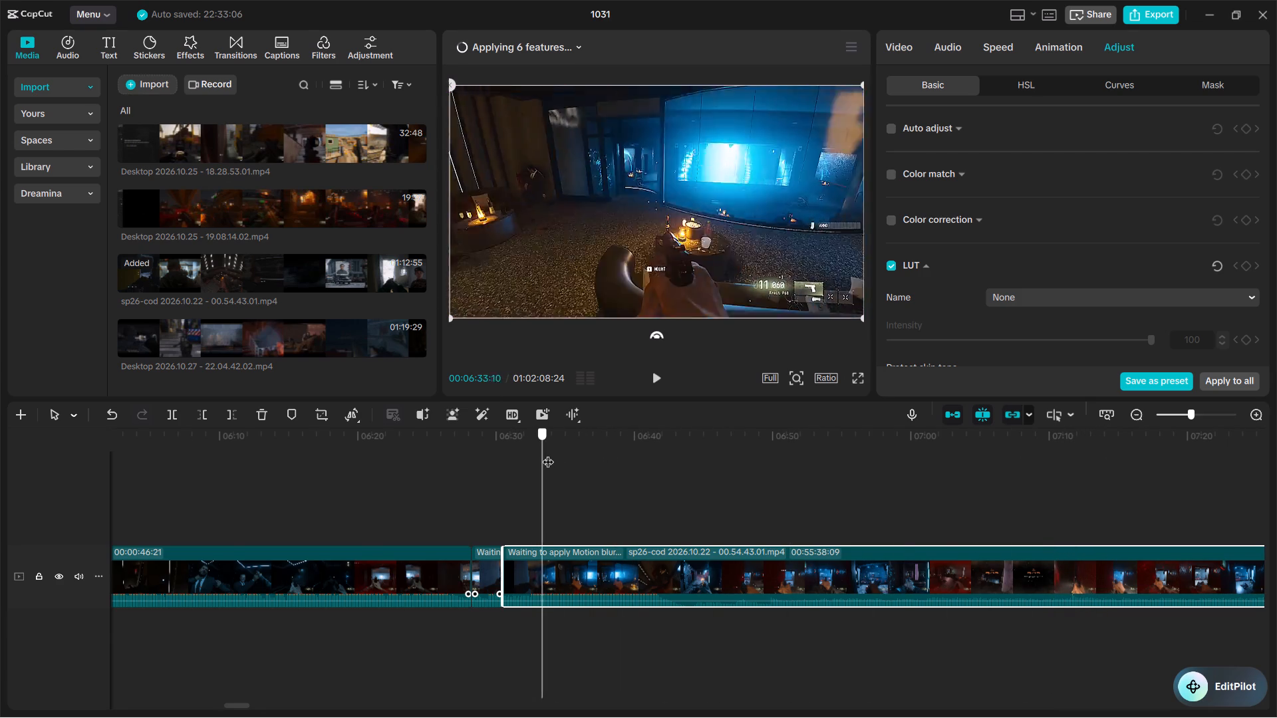
left_click_drag(548, 453, 728, 449)
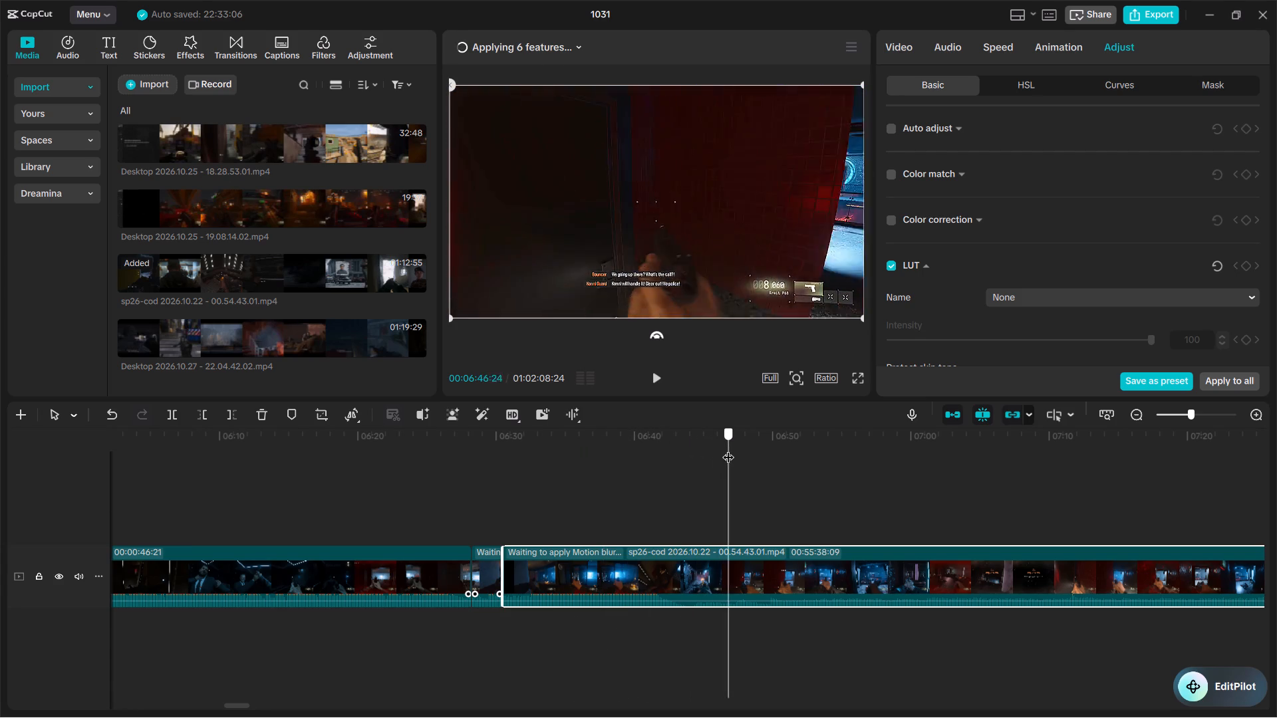
left_click_drag(728, 449, 764, 449)
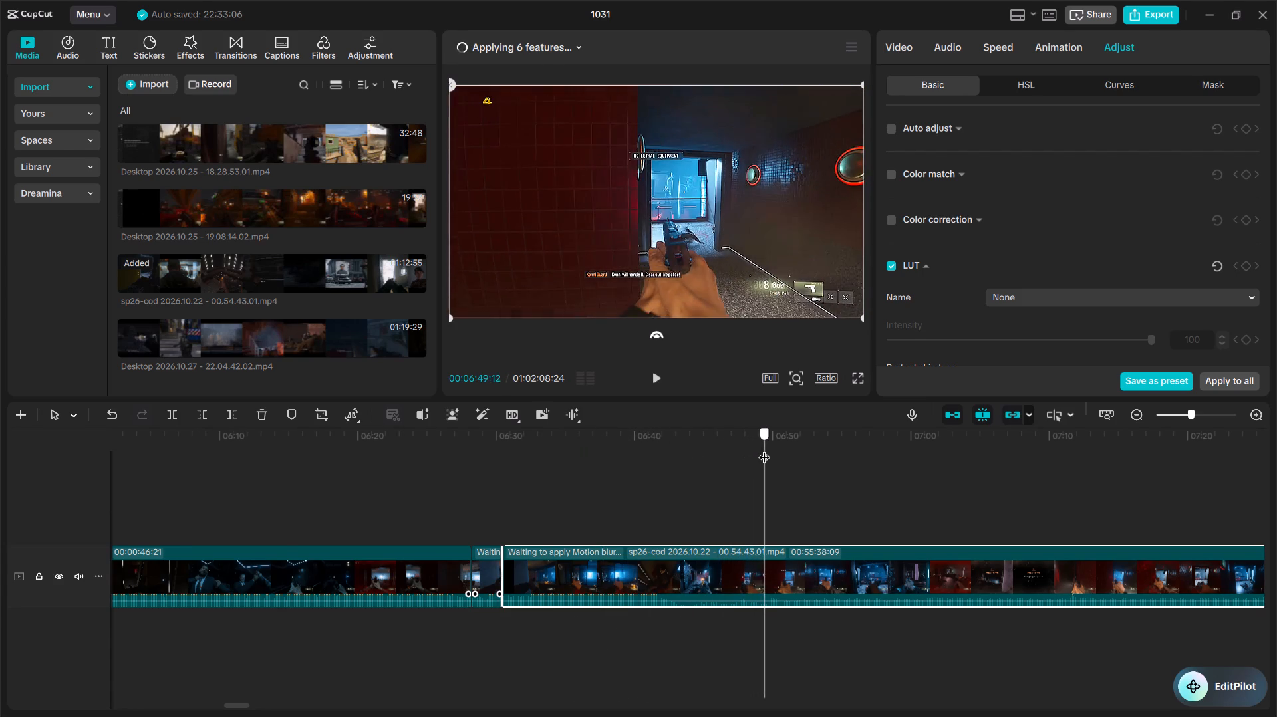
left_click_drag(764, 449, 791, 449)
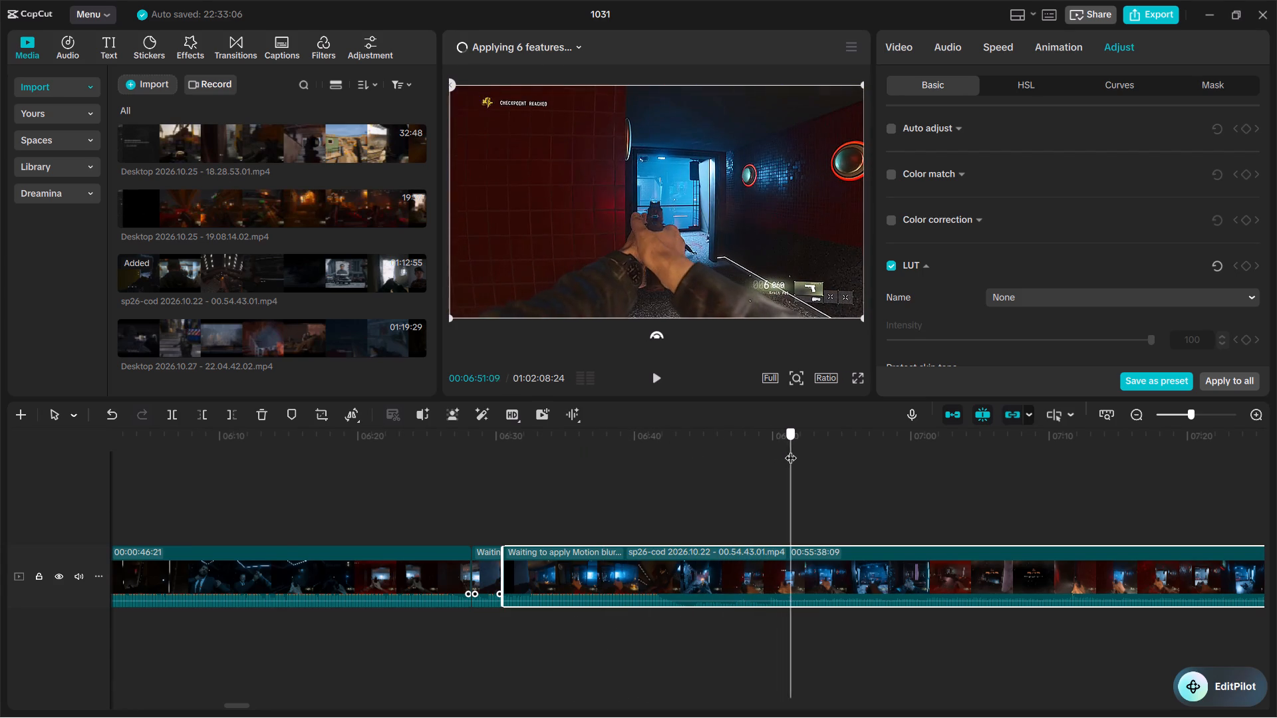
left_click_drag(791, 449, 790, 453)
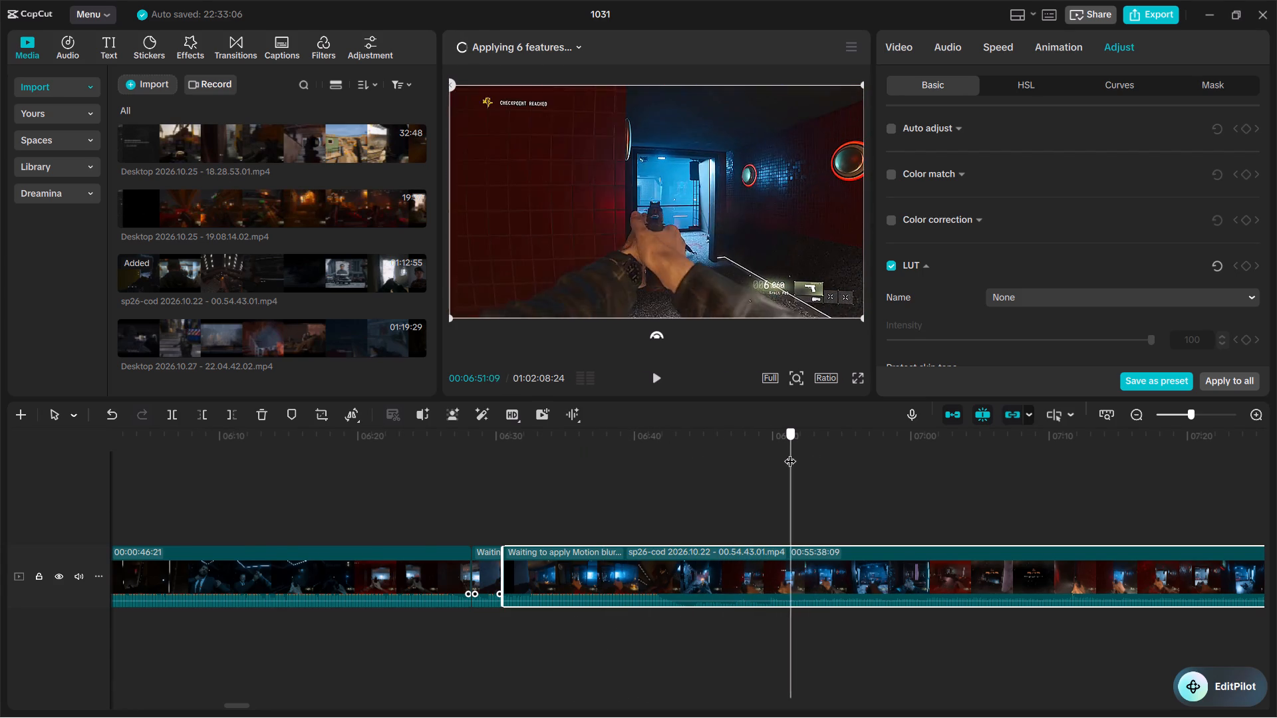
left_click_drag(790, 453, 750, 457)
key("b")
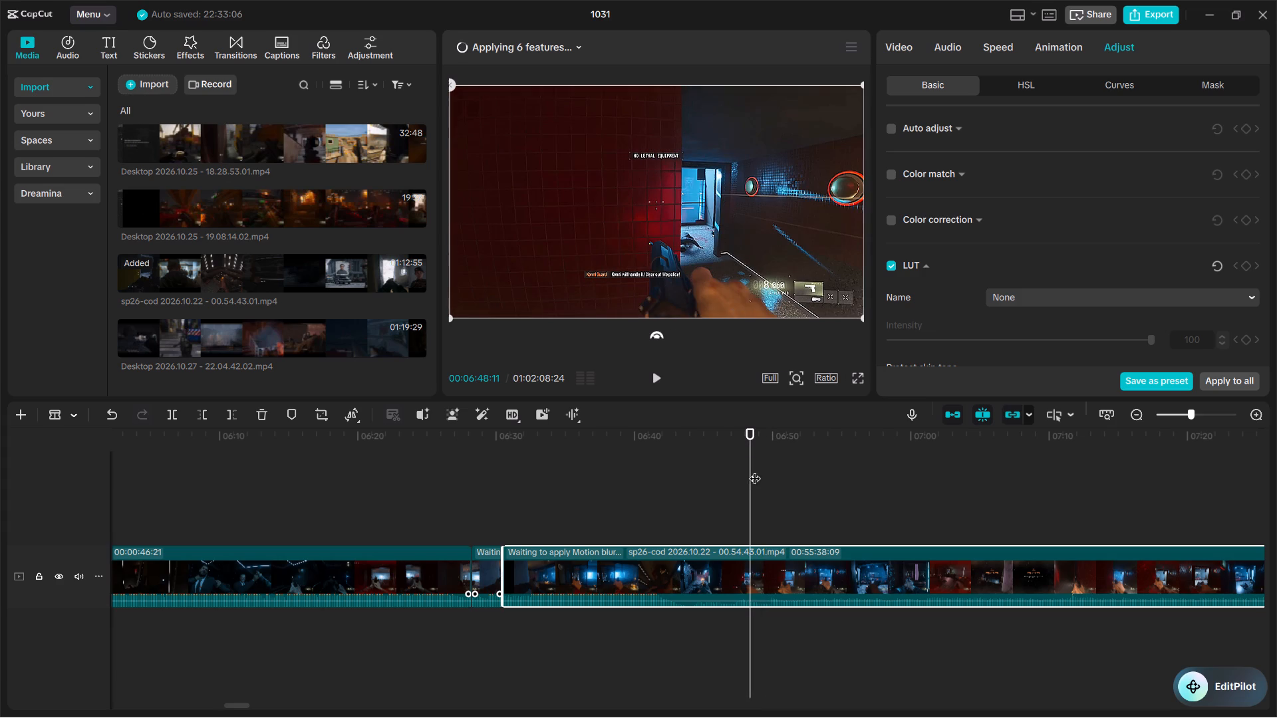
left_click(754, 560)
key("a")
left_click(690, 556)
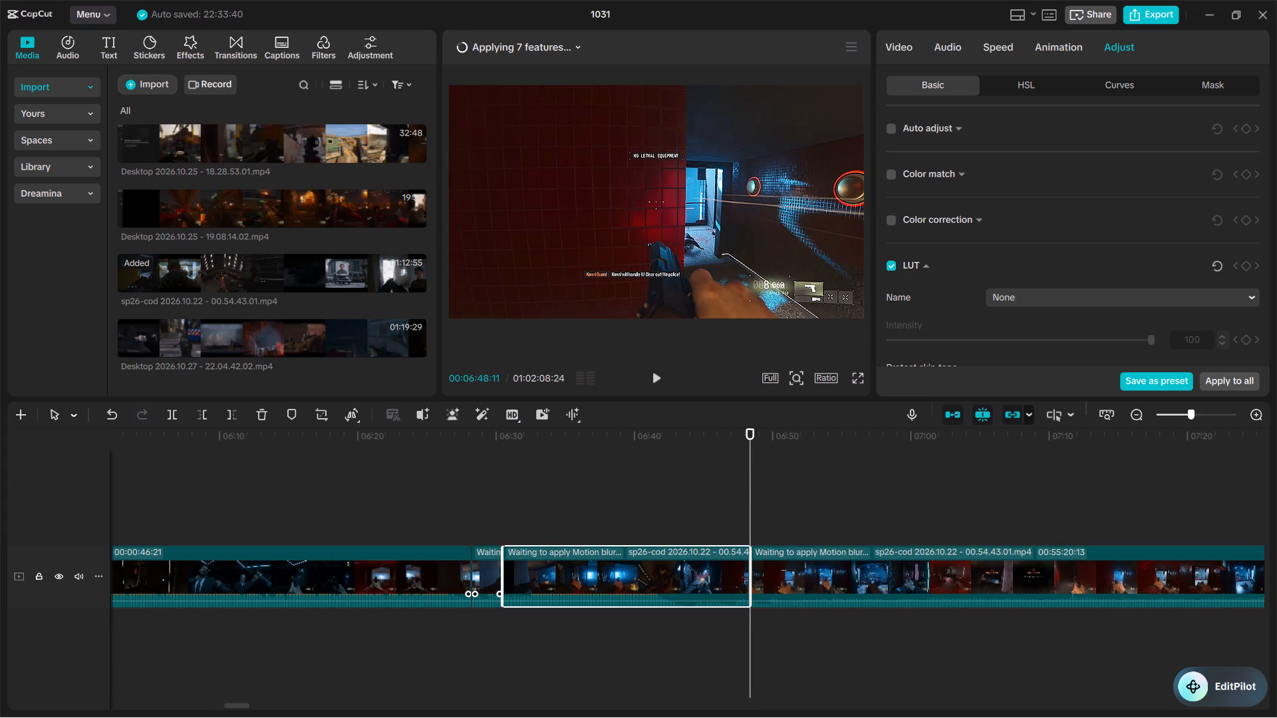
Examine the footage after the cut, comparing the failed attempt and Try Again screen with the restarted gameplay up to about 00:07:12.
left_click_drag(582, 438, 689, 455)
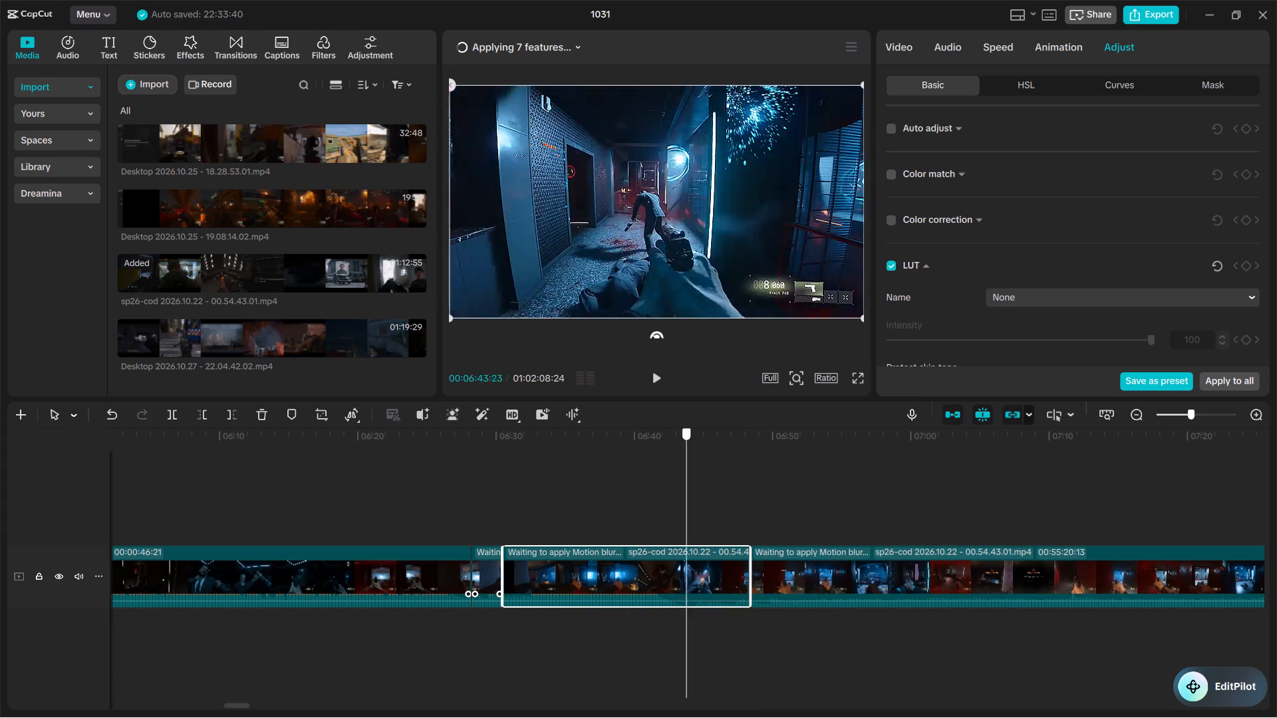
left_click_drag(689, 455, 941, 465)
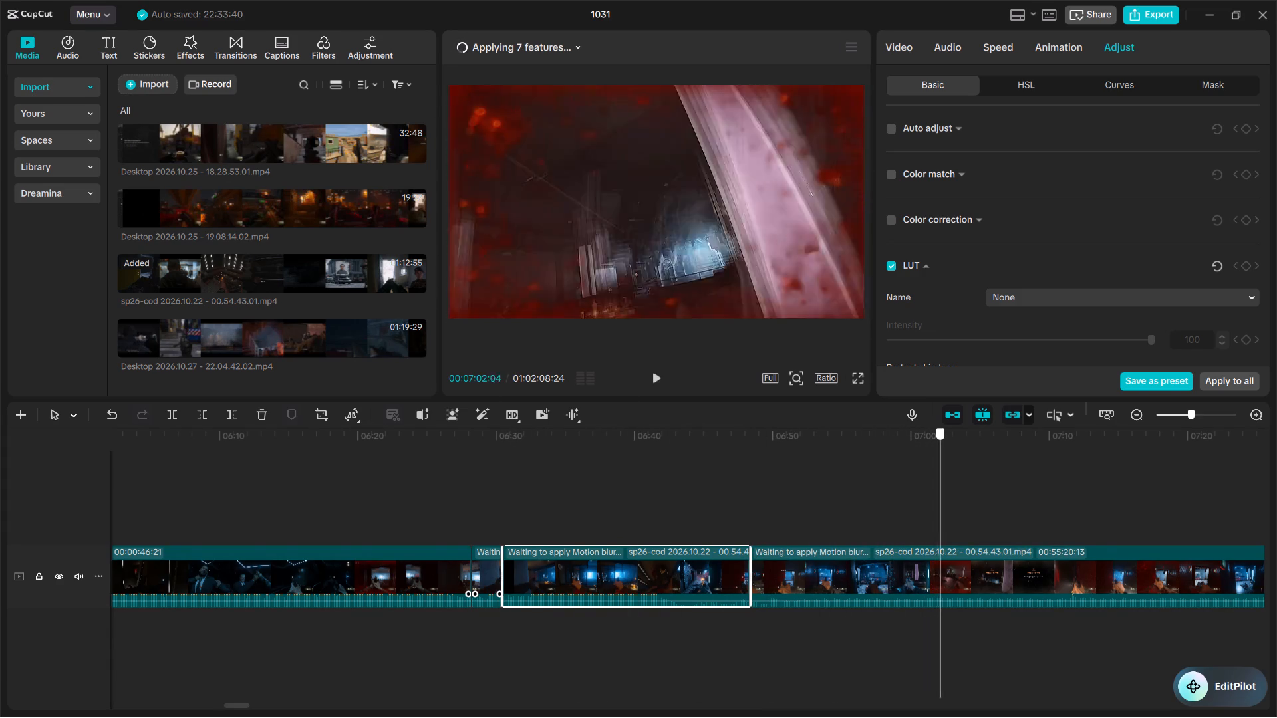
left_click_drag(941, 465, 1081, 473)
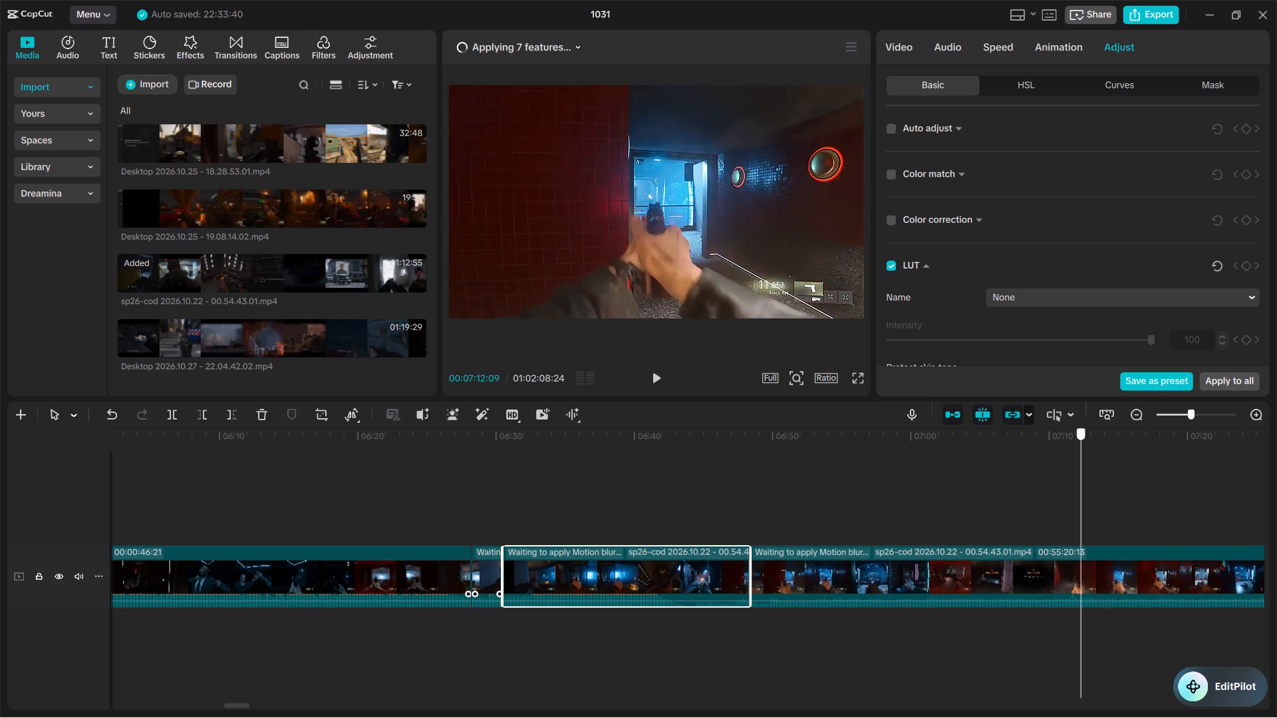
left_click_drag(1081, 473, 928, 480)
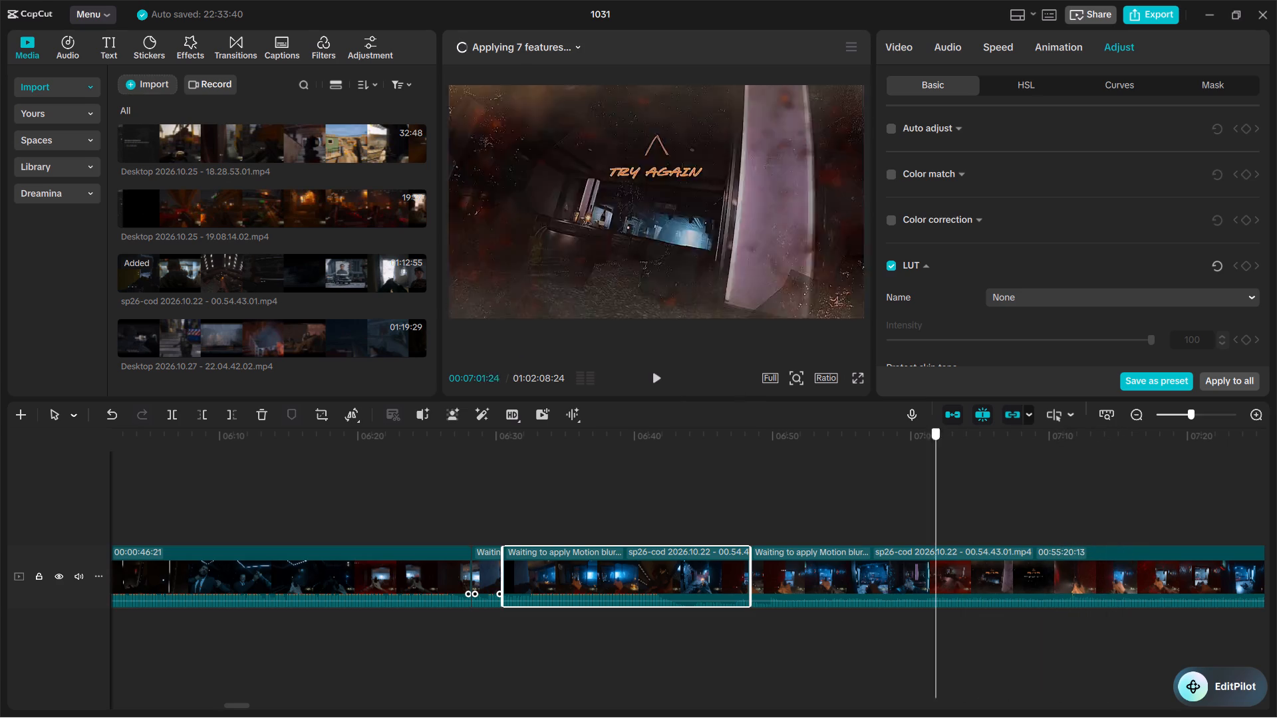
left_click_drag(928, 480, 942, 481)
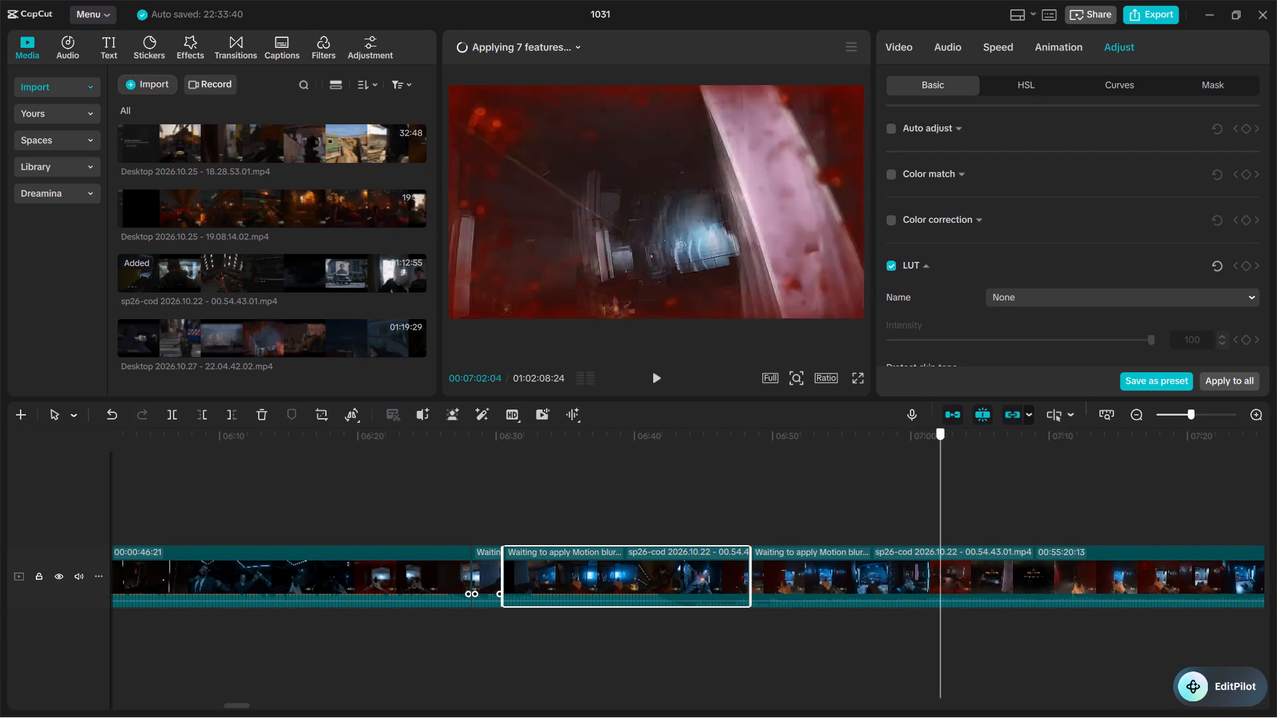
left_click_drag(942, 481, 766, 484)
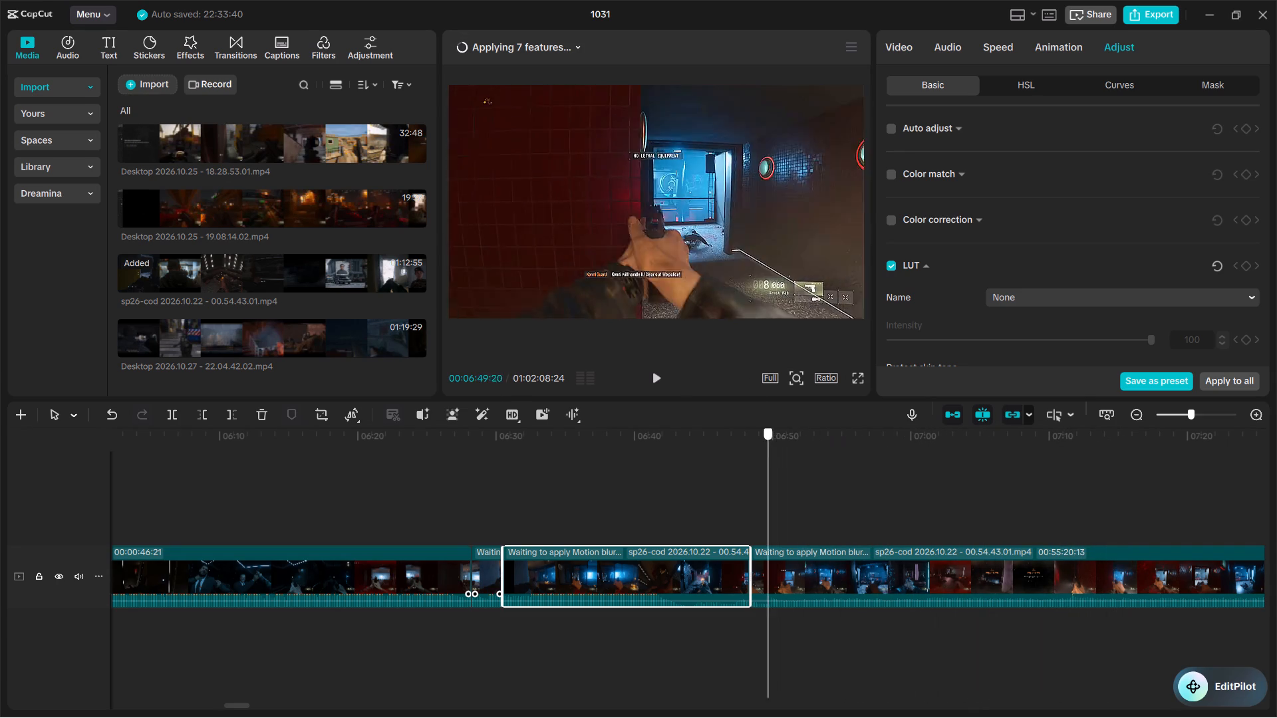
left_click_drag(766, 484, 882, 485)
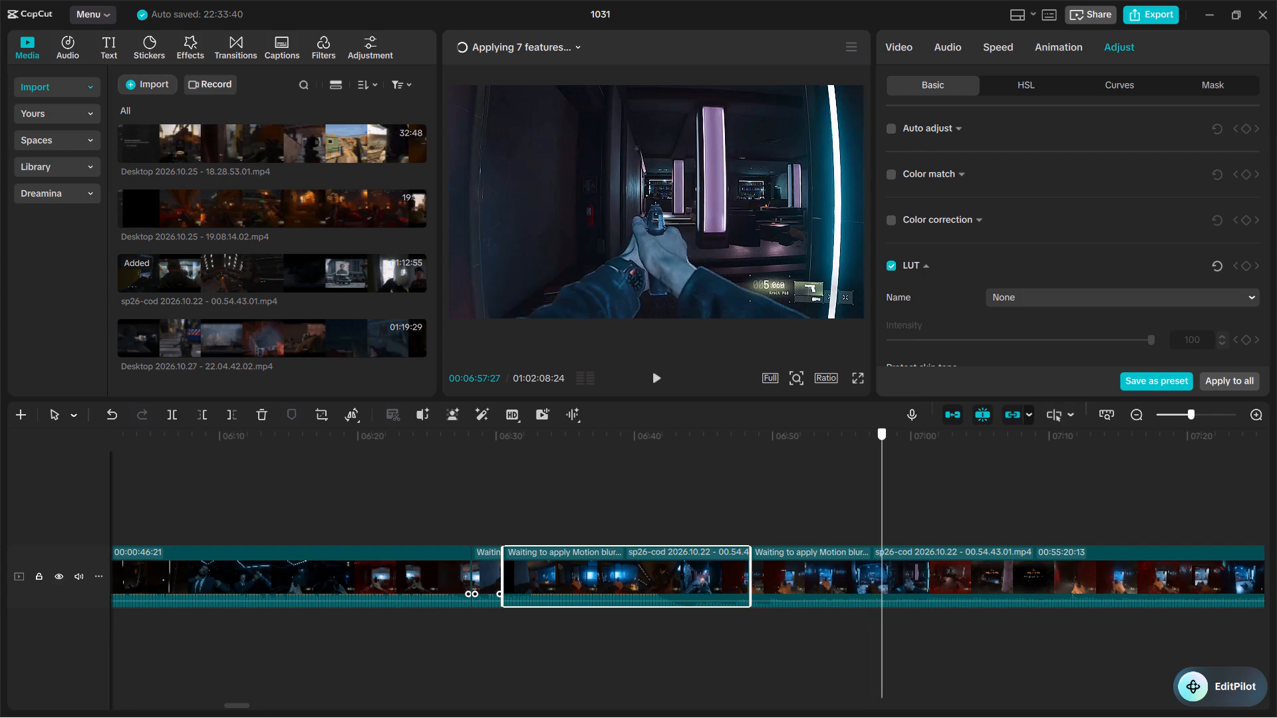
left_click_drag(882, 485, 970, 486)
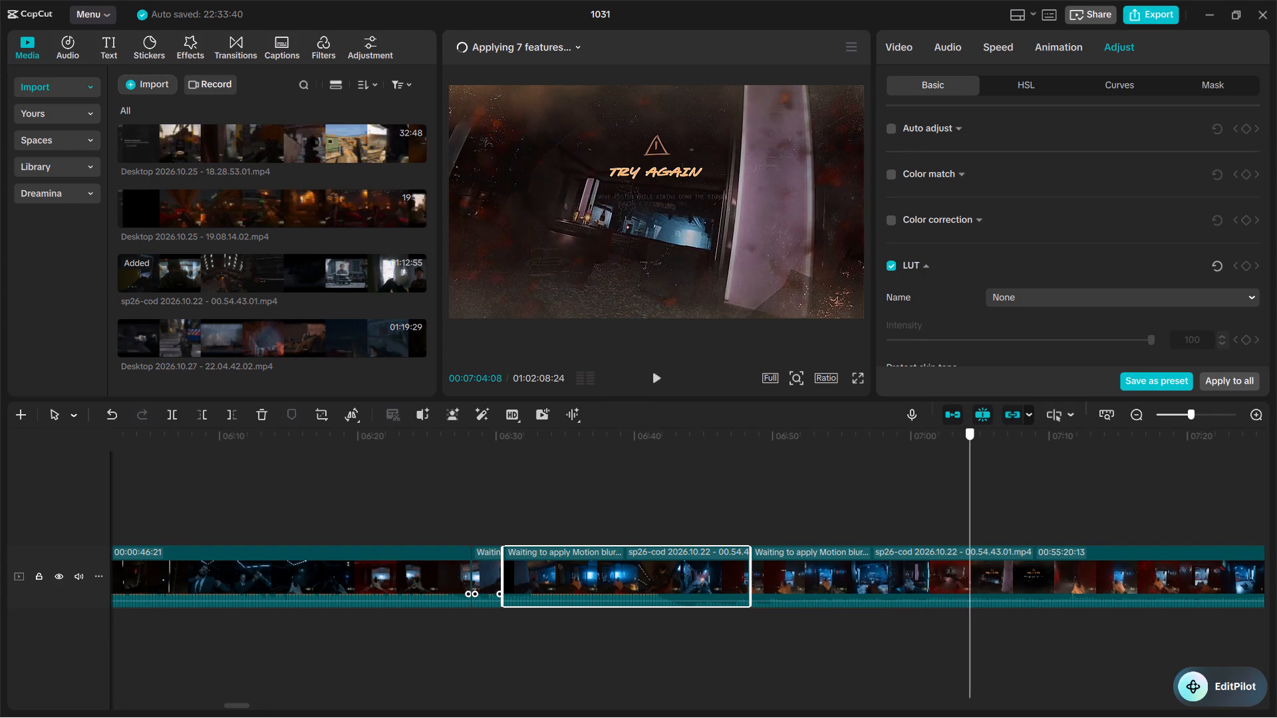
left_click_drag(970, 486, 991, 487)
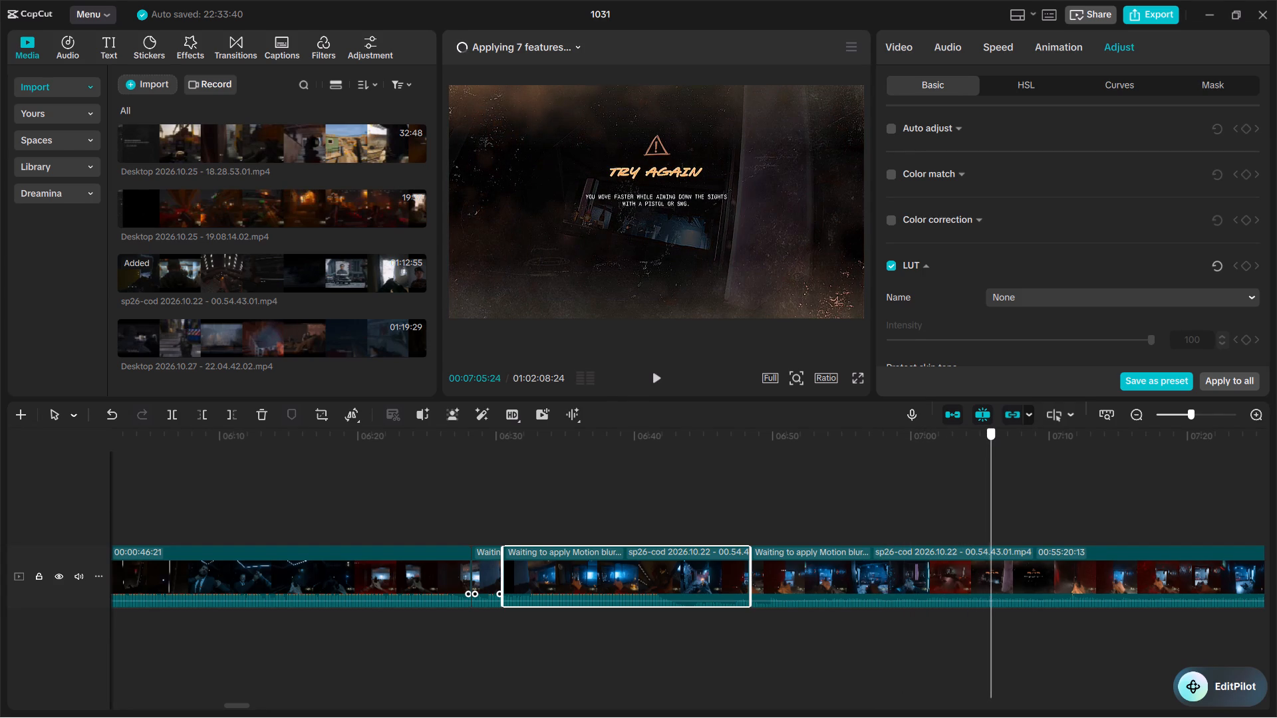
left_click_drag(991, 487, 1022, 488)
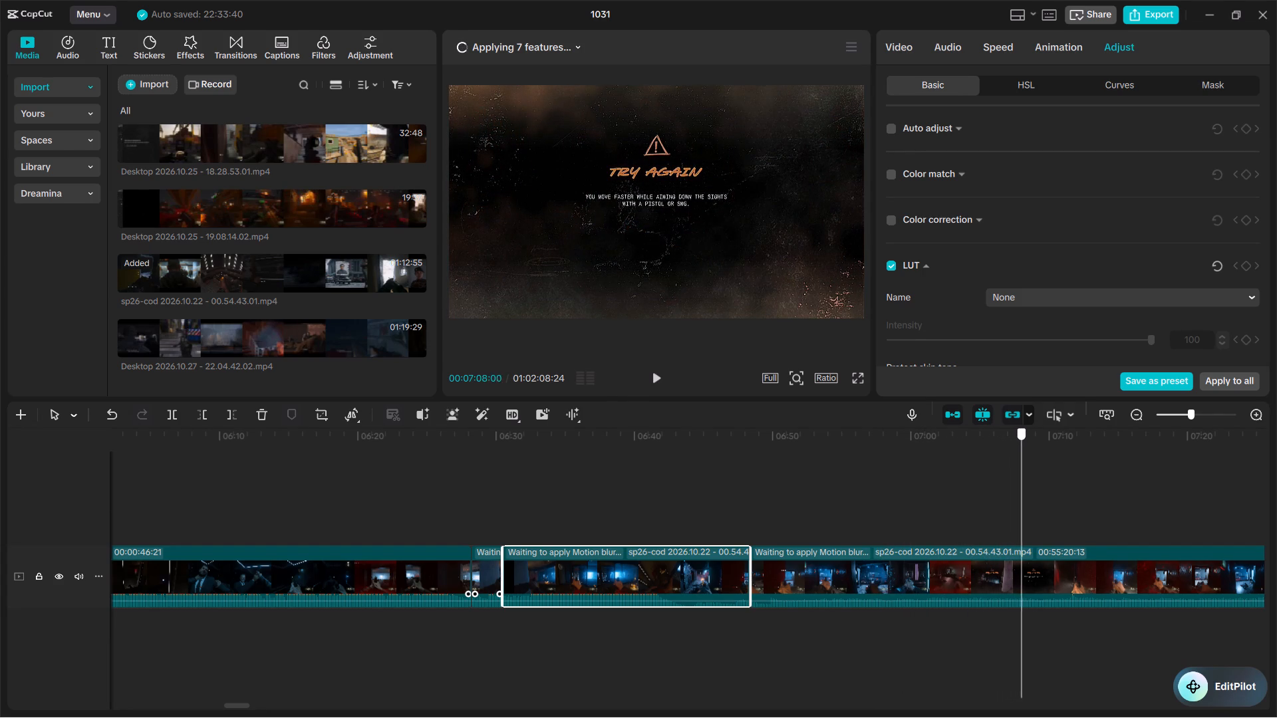
left_click_drag(1022, 488, 977, 493)
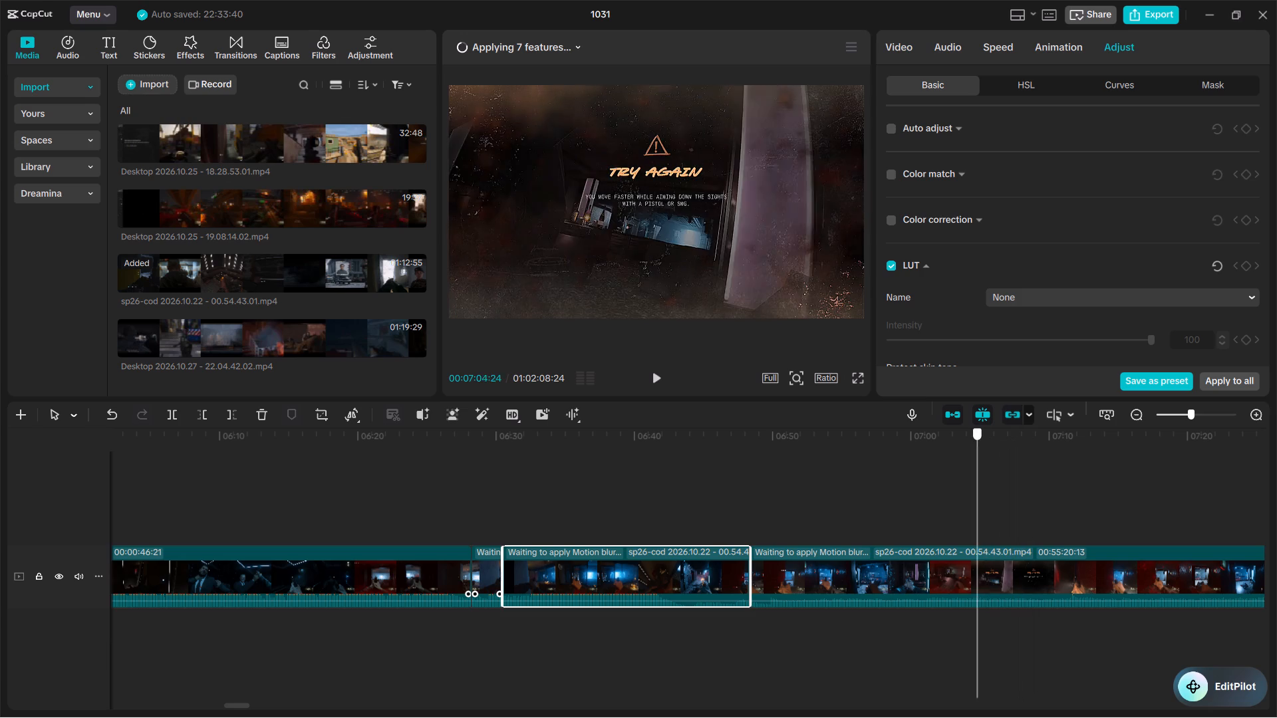
Split the main-track clip at the restart point 00:07:10:20 and delete the failed attempt between 00:06:48:11 and that cut.
left_click_drag(977, 493, 1055, 493)
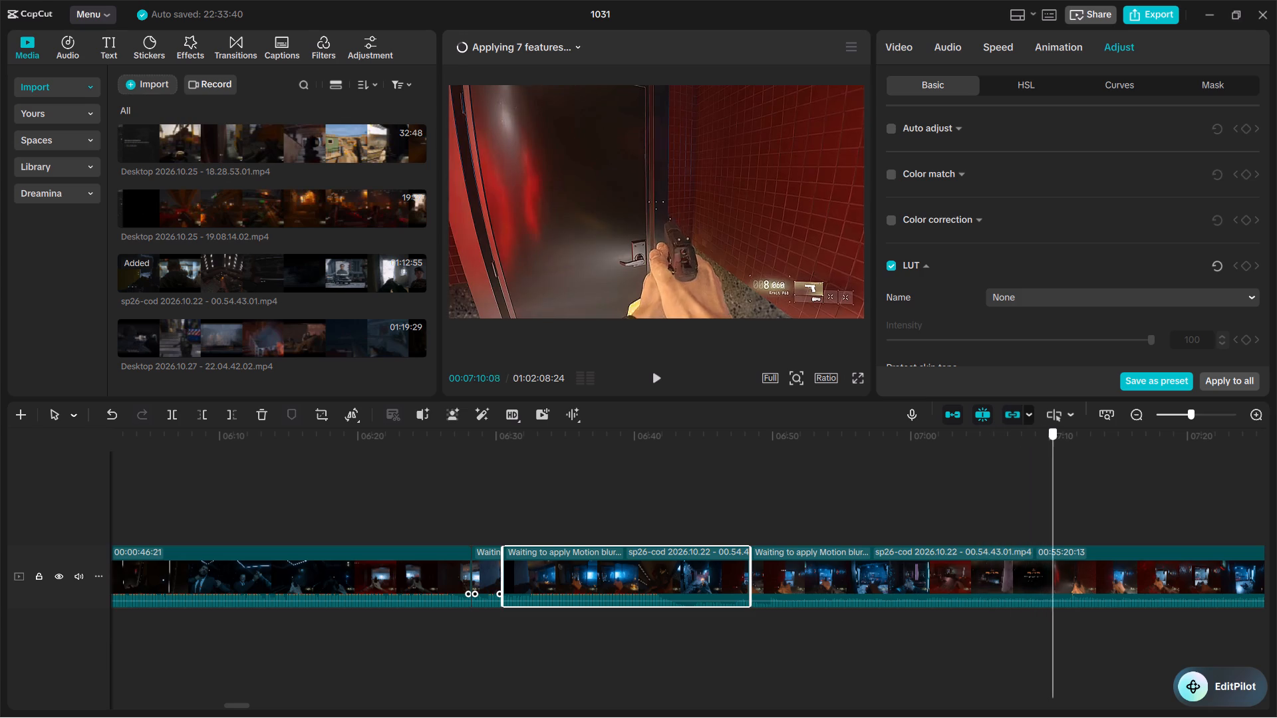
left_click_drag(1055, 493, 1077, 491)
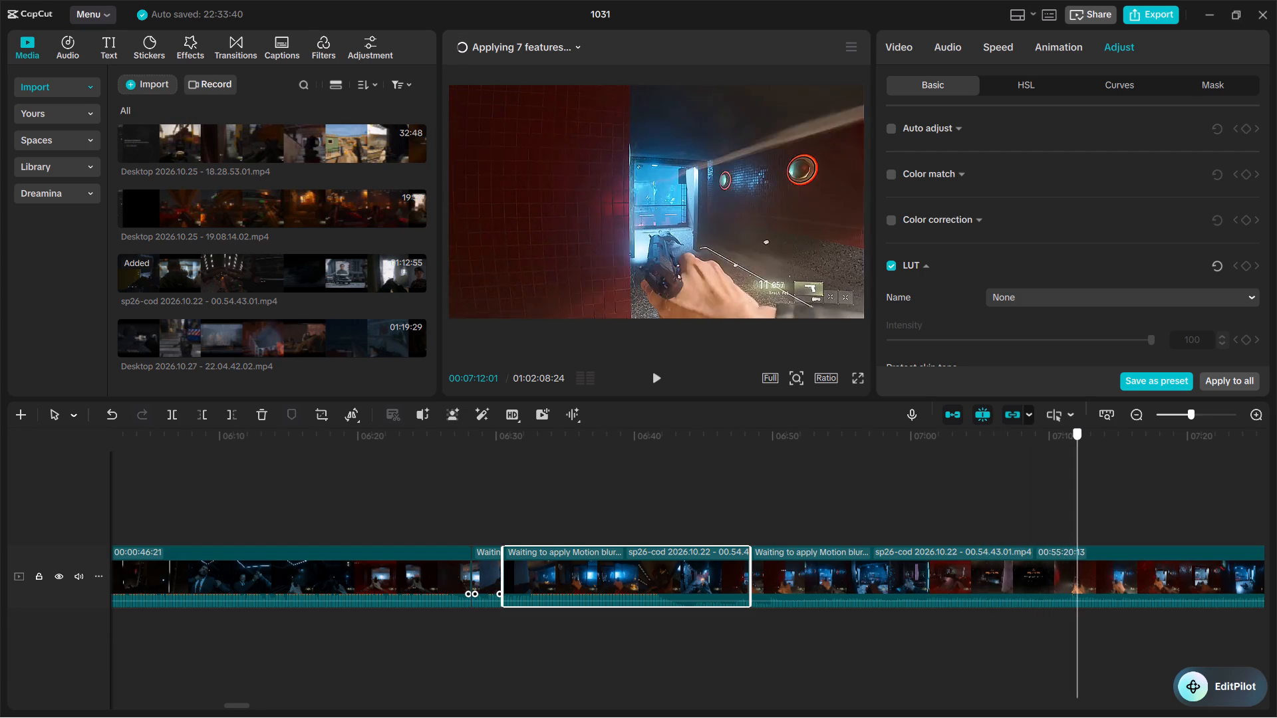
left_click_drag(1077, 491, 1066, 491)
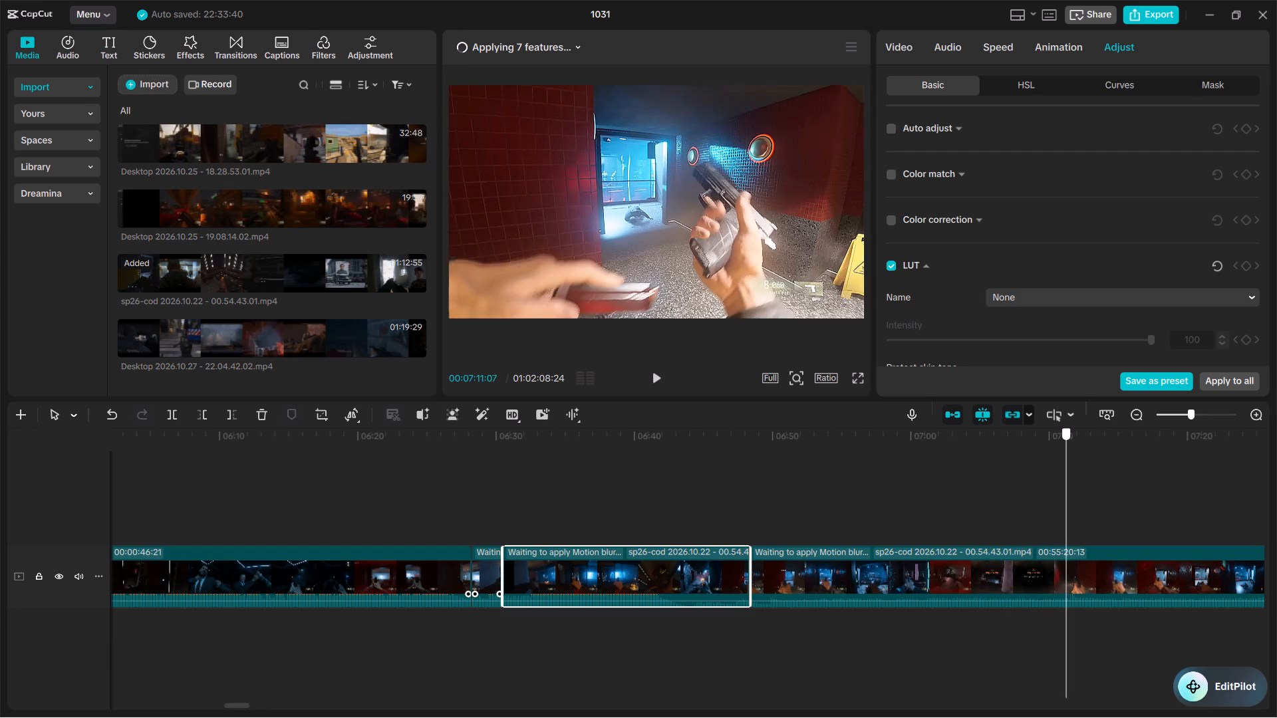
left_click_drag(1066, 491, 1060, 491)
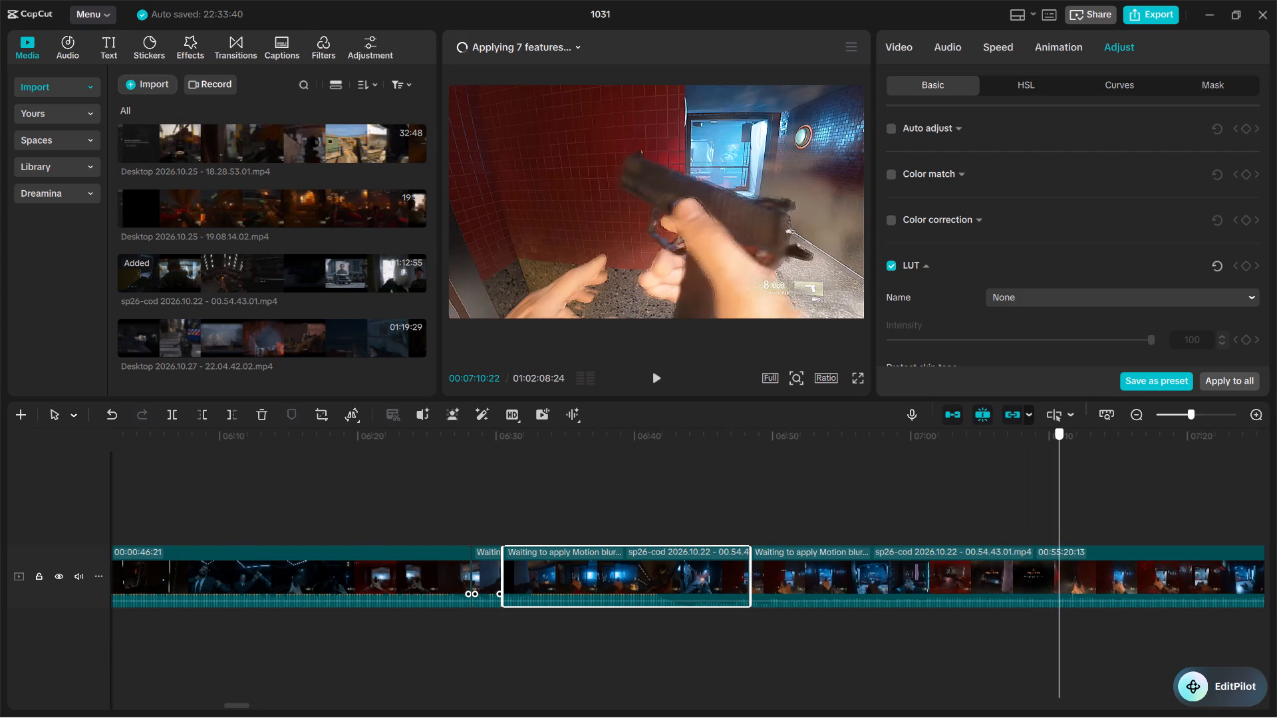
left_click_drag(1060, 491, 1058, 492)
key("b")
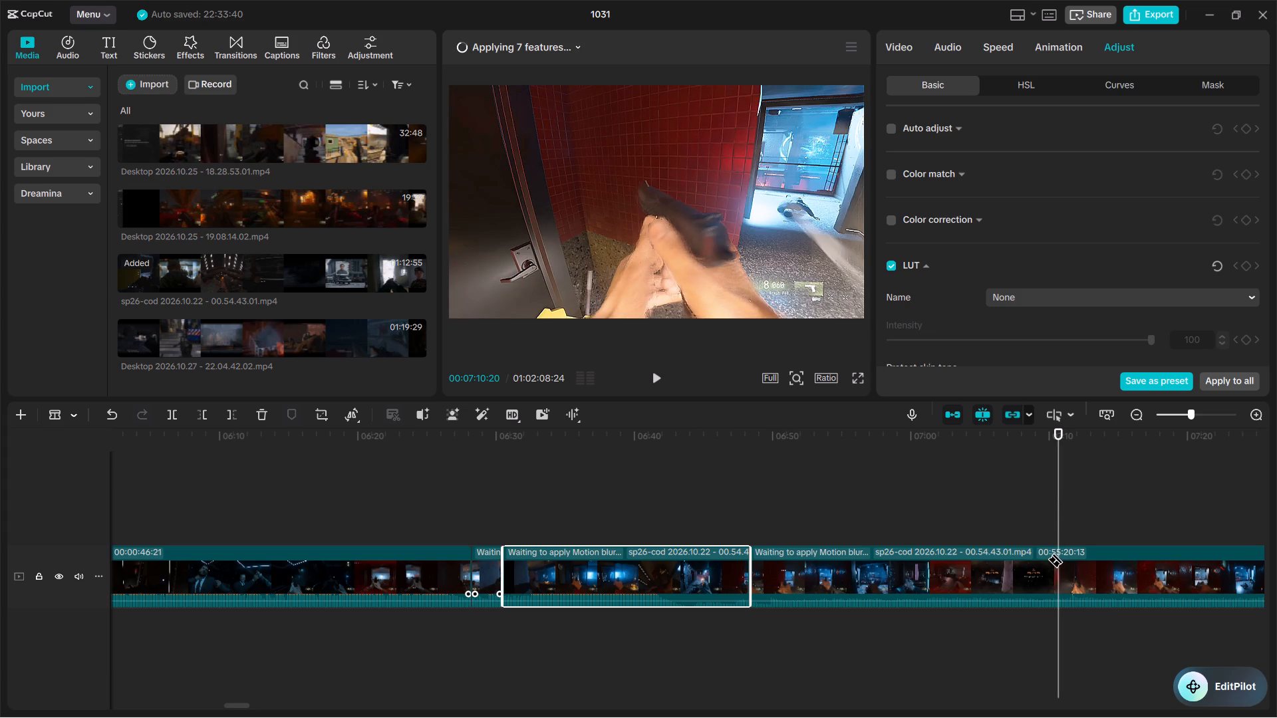
left_click(1058, 556)
key("a")
left_click(944, 559)
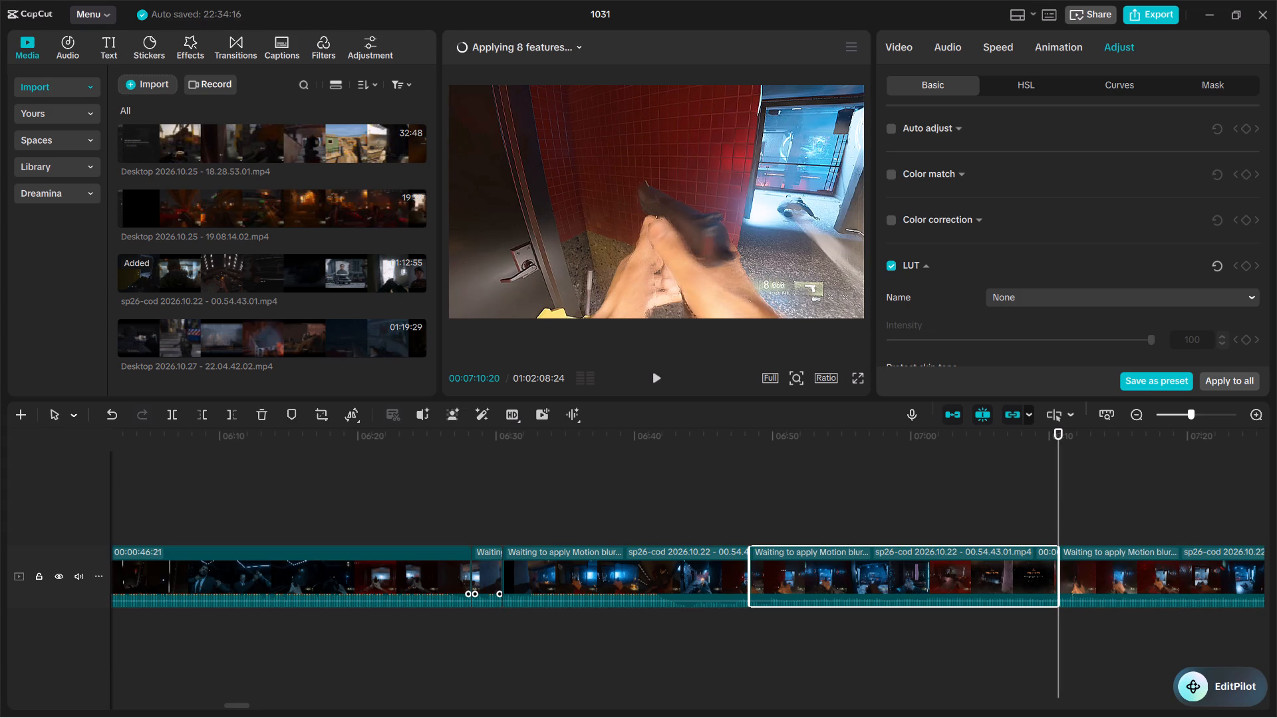
key("BackSpace")
Trim the start of the clip after the 00:06:48:11 join to 00:06:49:01, cutting about 20 frames of repeated corridor footage.
left_click_drag(768, 441, 711, 444)
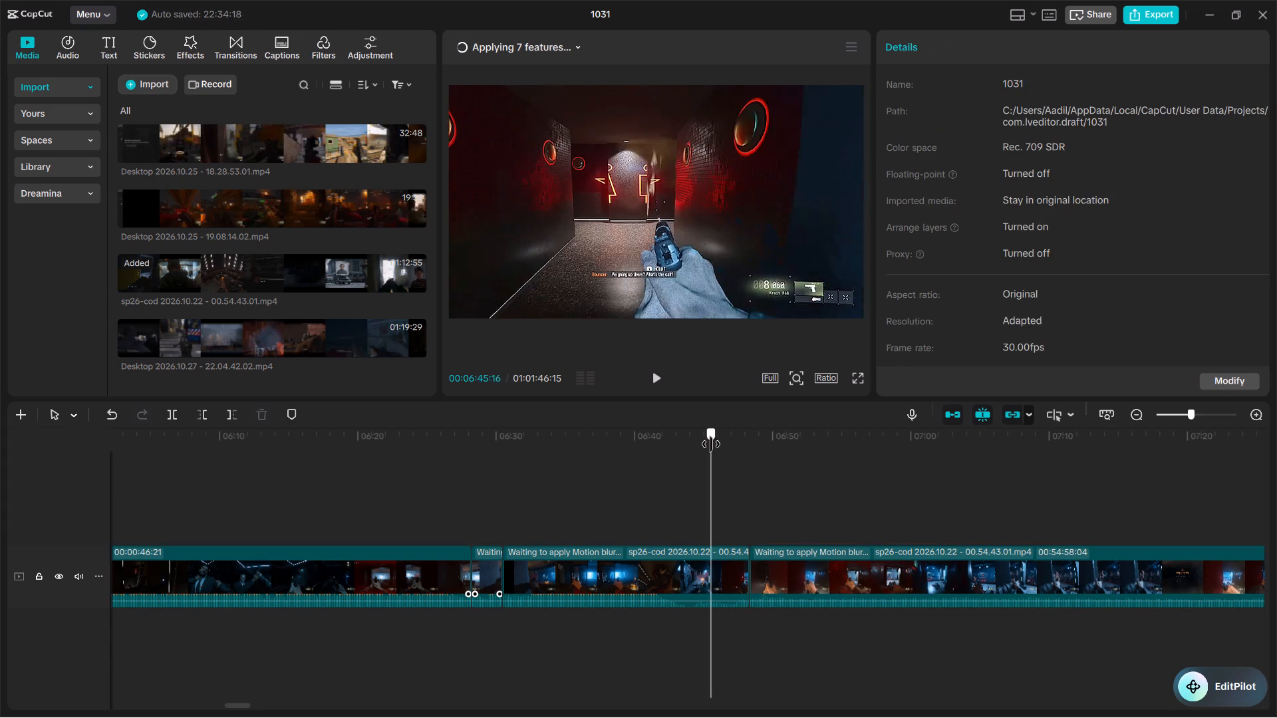
left_click_drag(711, 444, 756, 444)
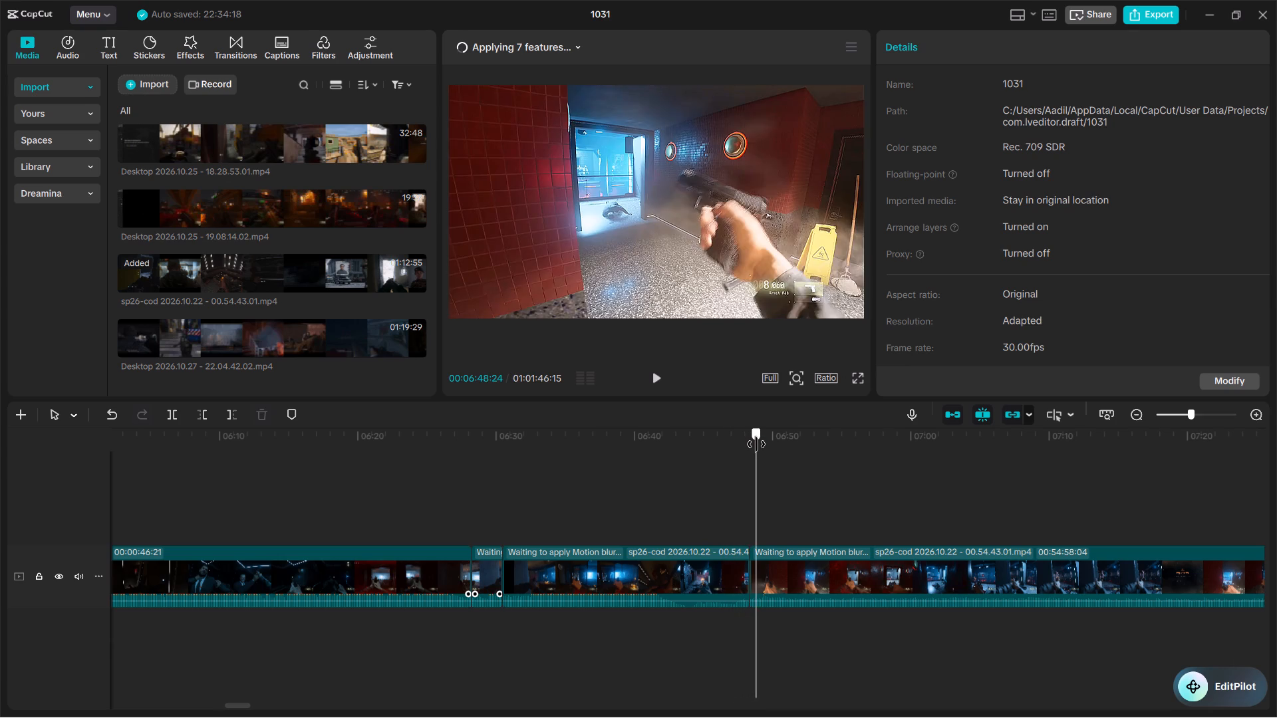
left_click_drag(756, 444, 754, 445)
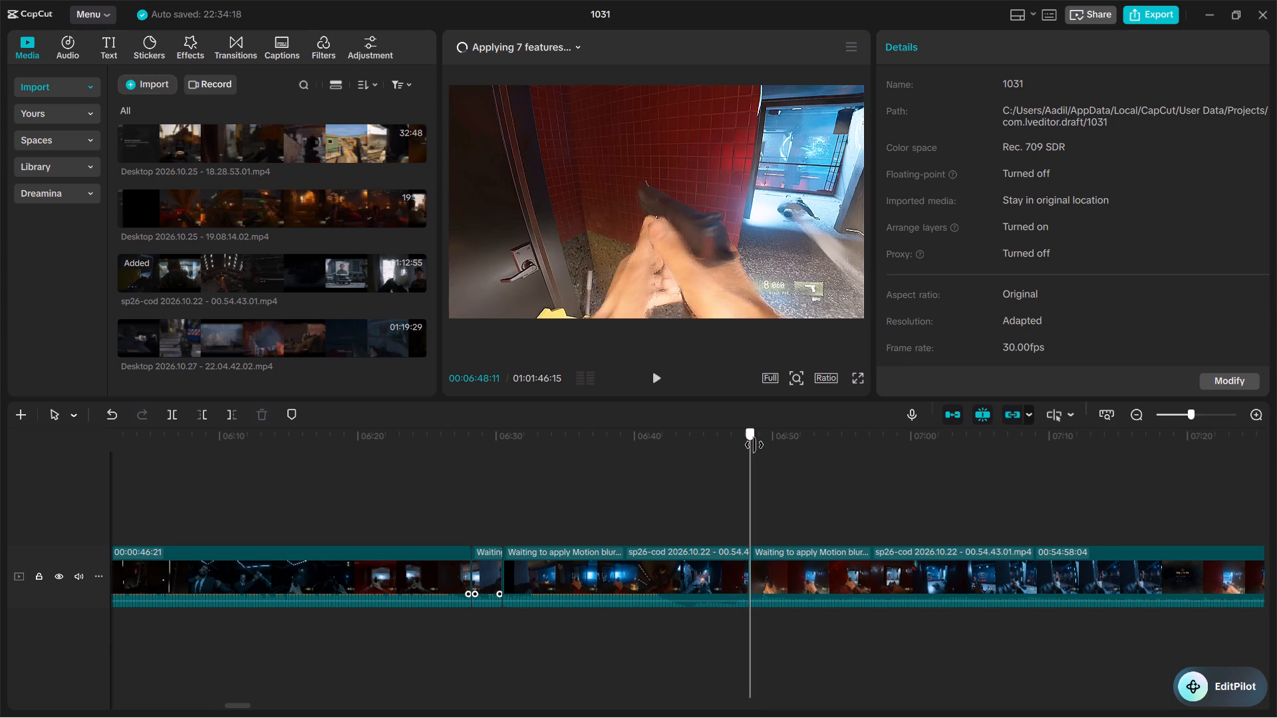
left_click_drag(754, 445, 756, 445)
key("Left")
key("Left")
key("Left")
key("Left")
key("Right")
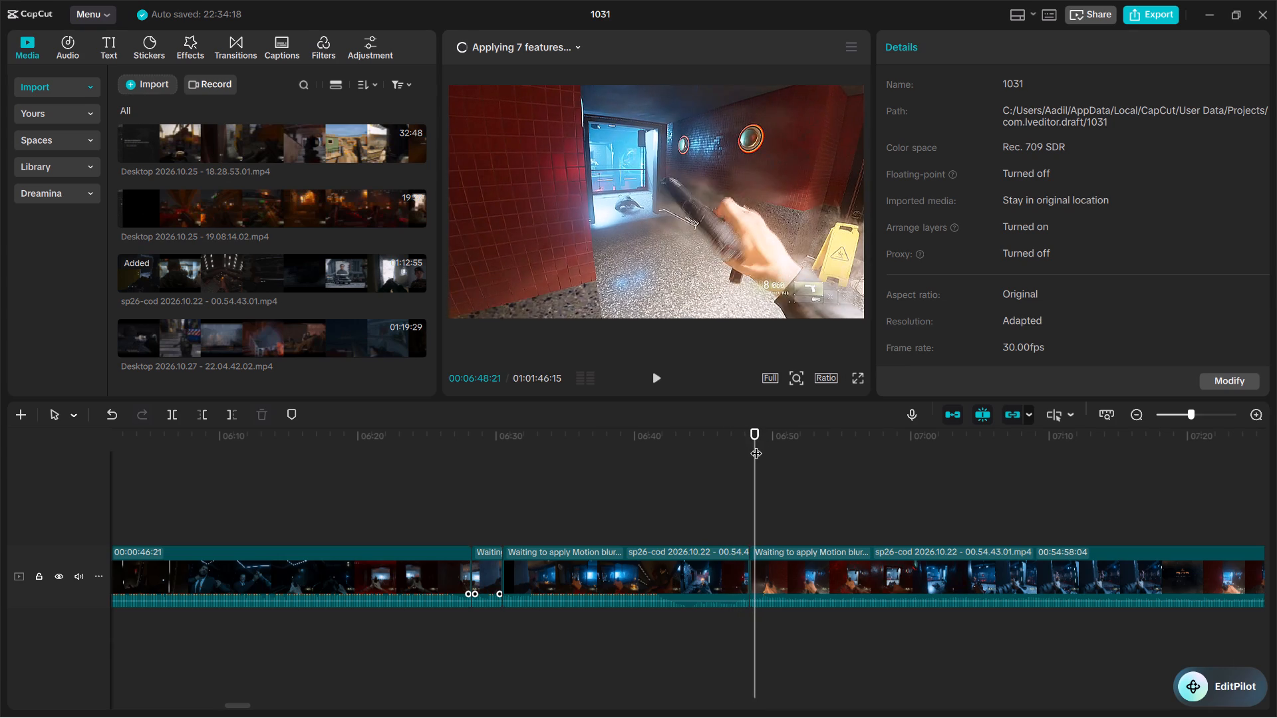
key("Right")
key("Right")
key("Right")
key("Right")
key("Right")
key("Right")
key("Right")
key("Right")
key("Right")
key("Right")
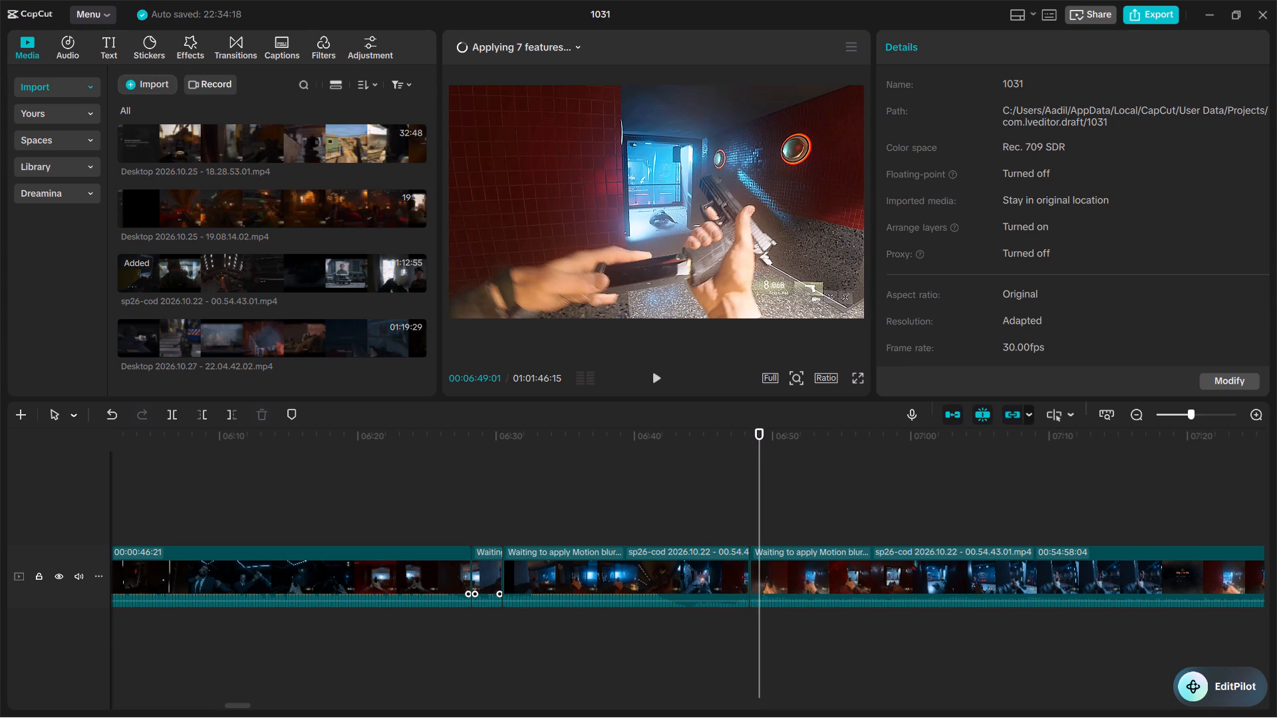
left_click(756, 560)
left_click_drag(753, 560, 753, 561)
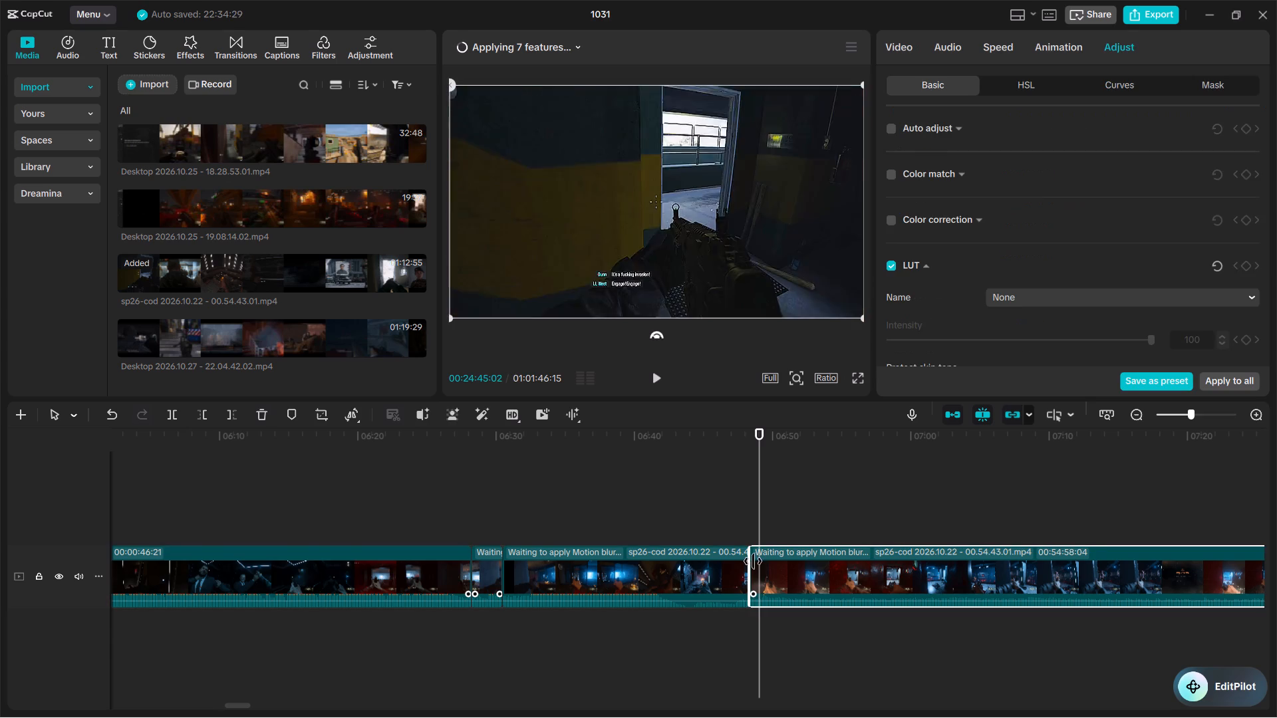
left_click_drag(753, 561, 760, 561)
Play across the trimmed join and review the gameplay up to about 00:07:20, checking for another failed attempt and restart.
left_click_drag(746, 440, 738, 441)
key("space")
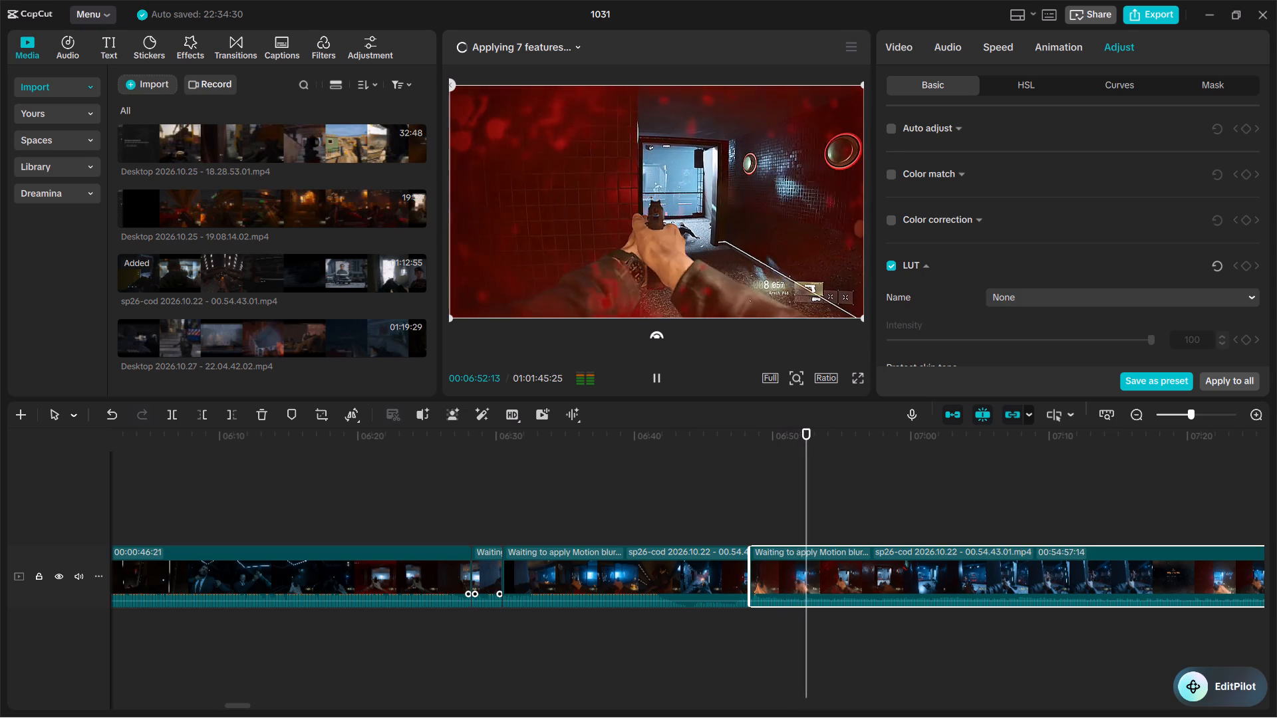
key("space")
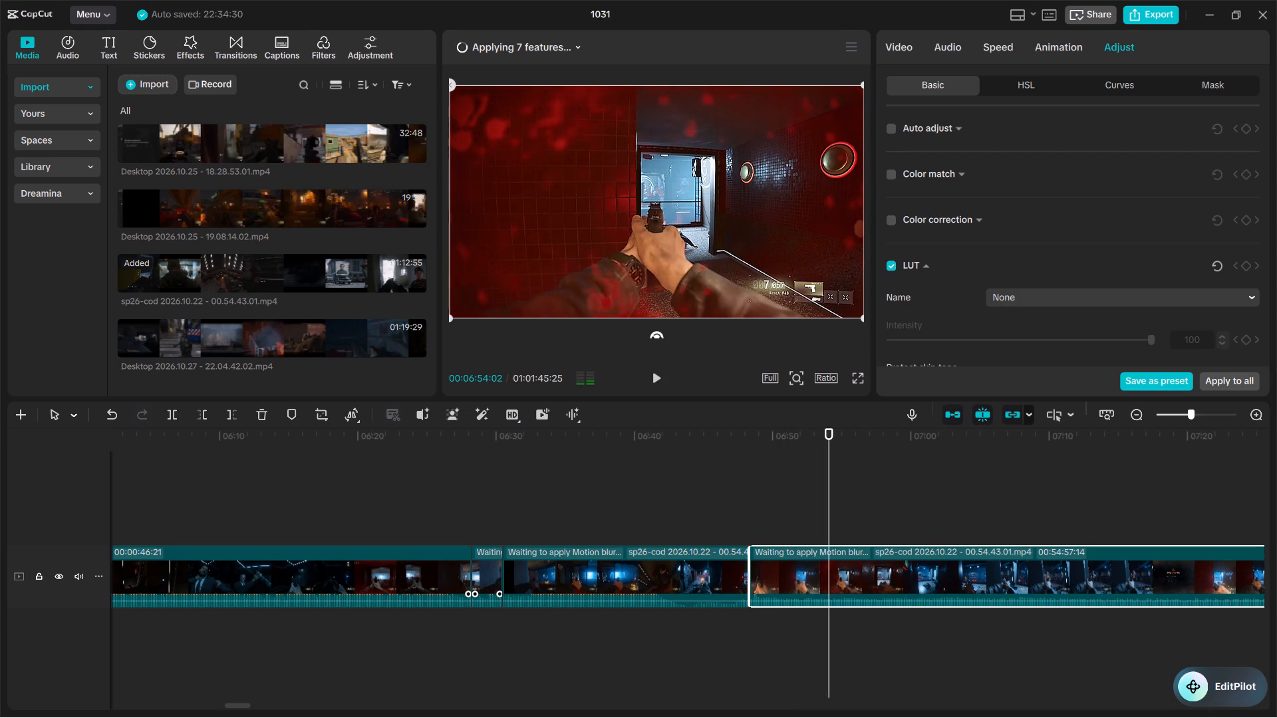
left_click_drag(825, 439, 928, 437)
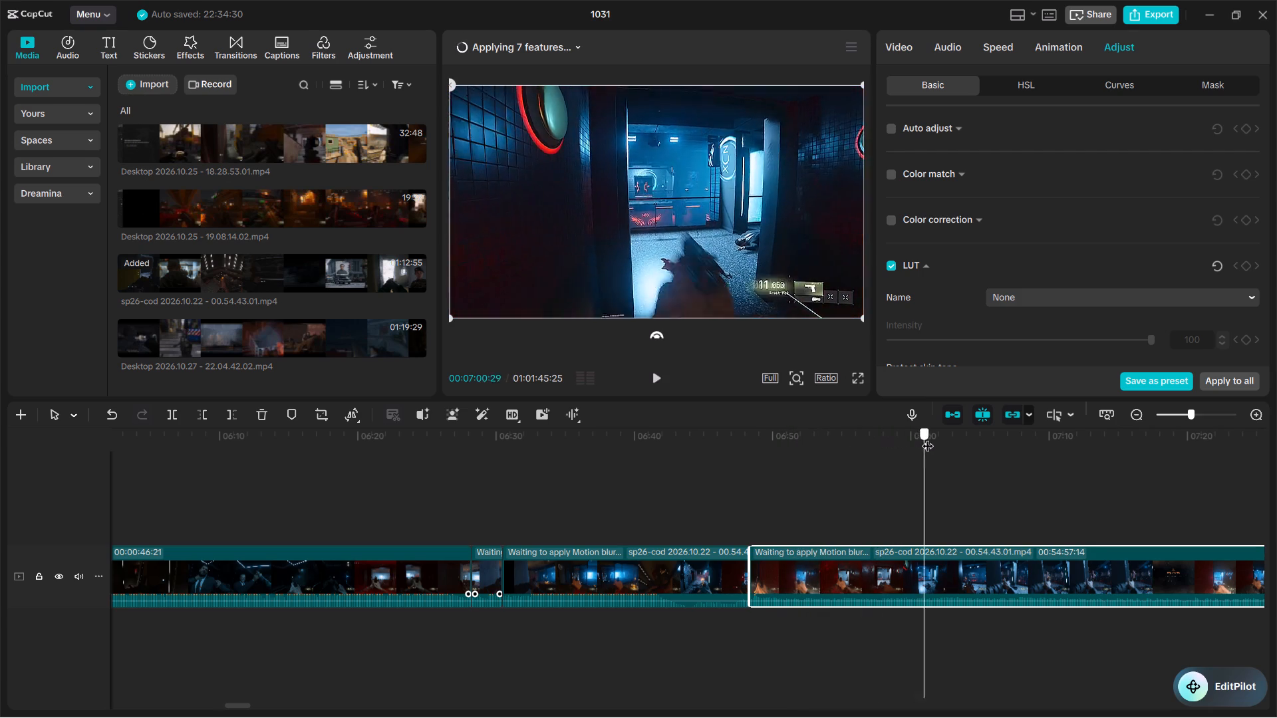
left_click_drag(928, 437, 1112, 435)
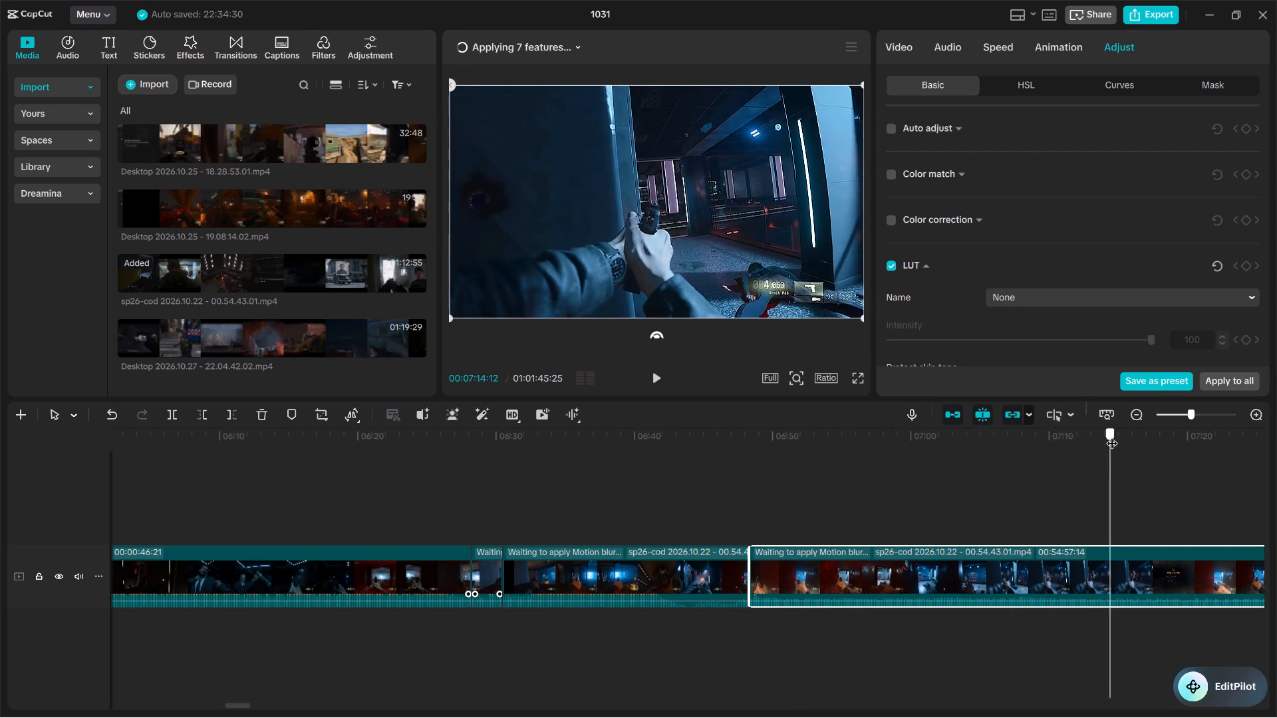
left_click_drag(1112, 435, 1115, 431)
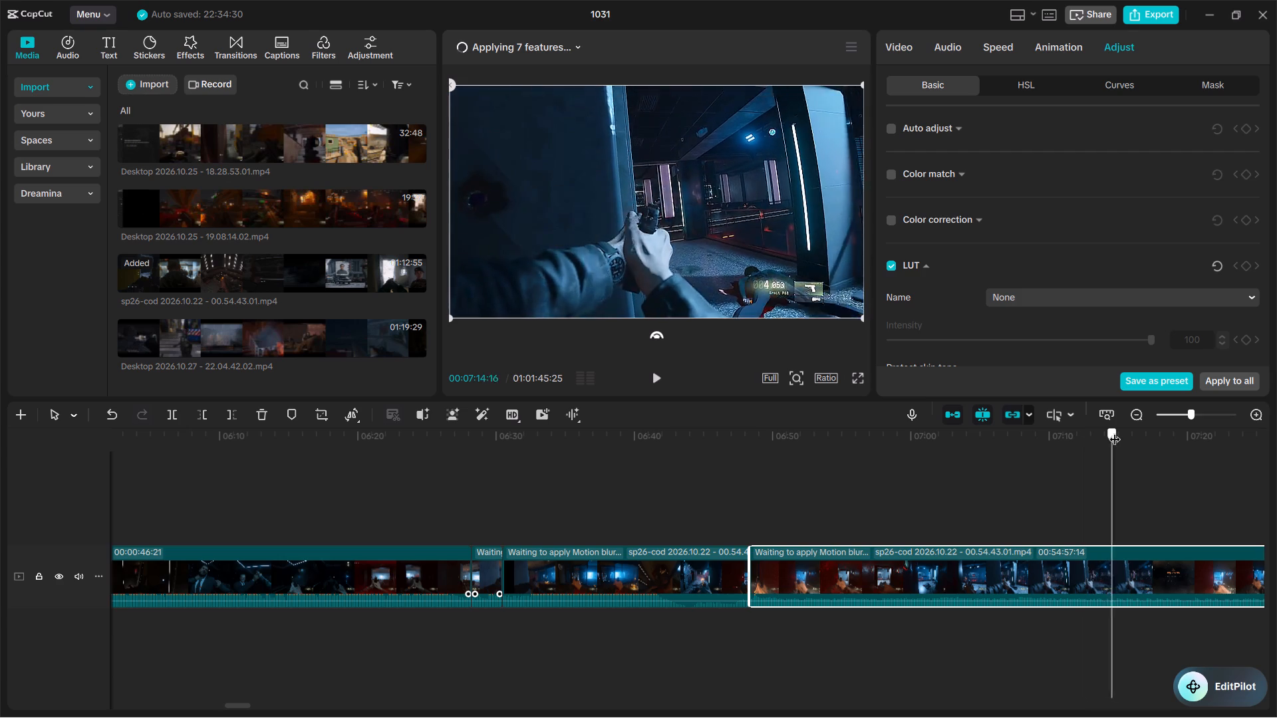
left_click_drag(1115, 431, 1194, 429)
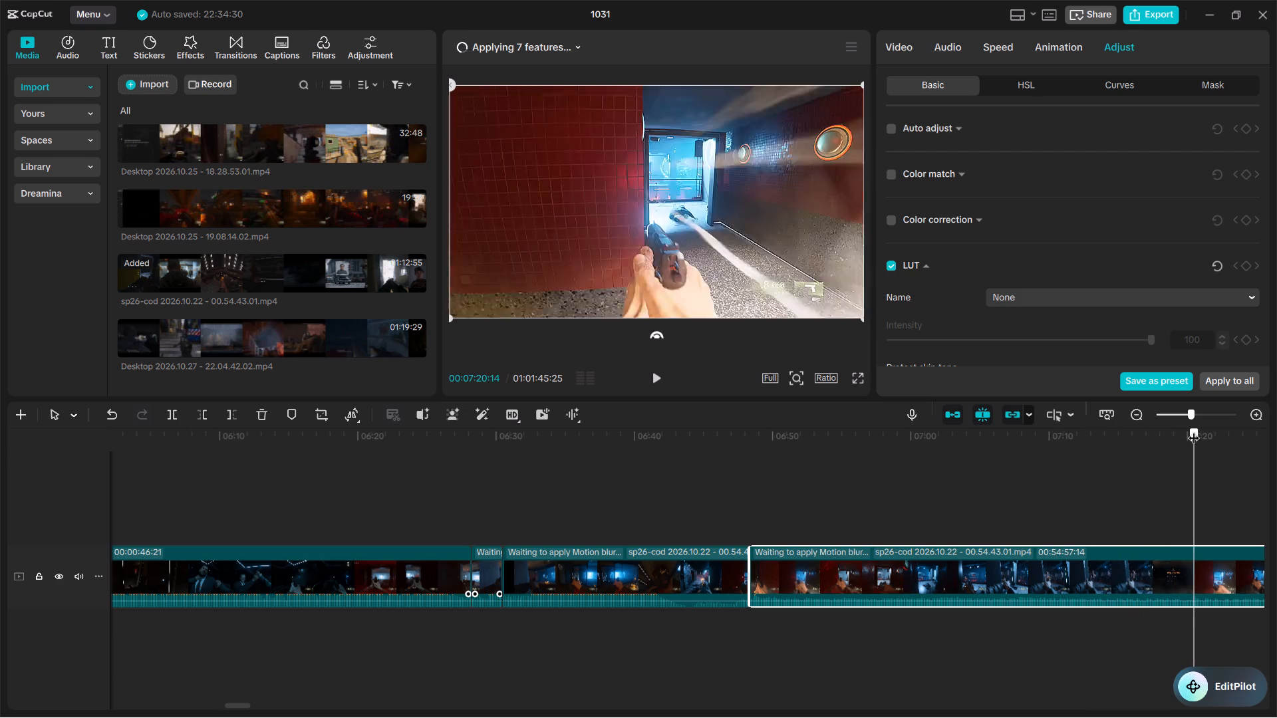
Split the main-track clip at 00:07:20:04, just after the restart in the red-tiled corridor, and delete the piece between 00:06:48:11 and that cut.
left_click_drag(1194, 429, 1191, 432)
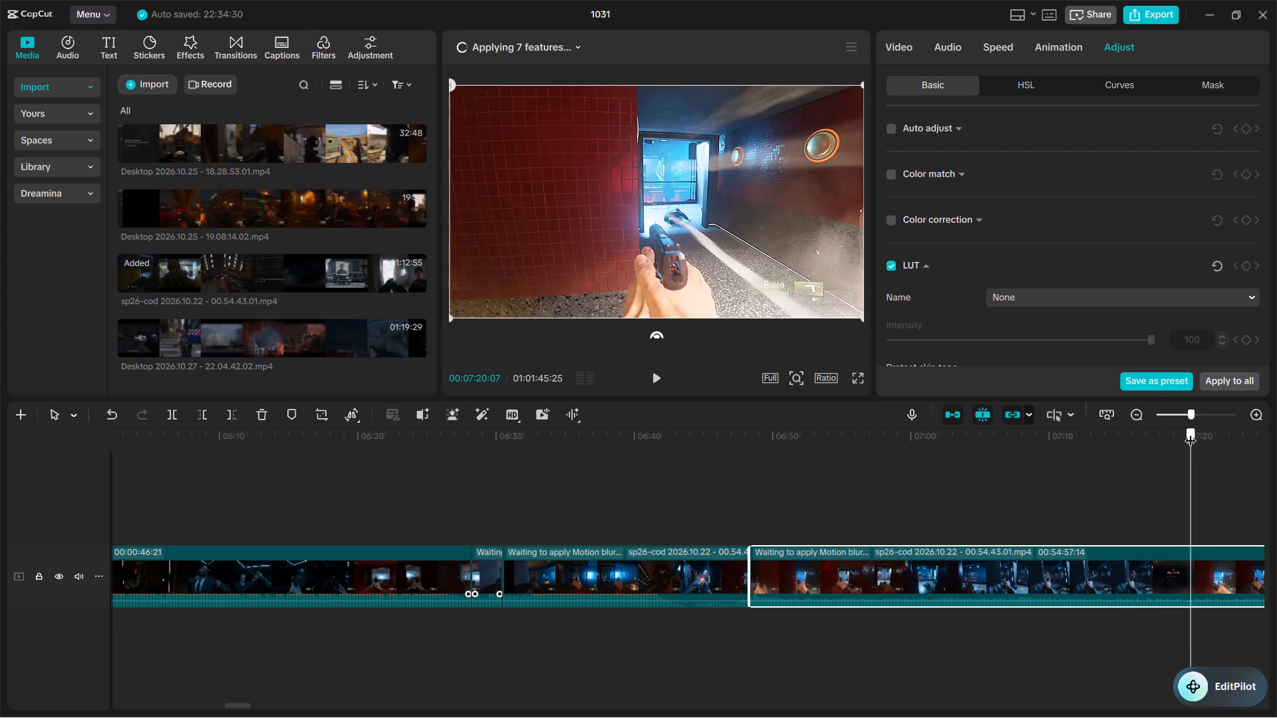
left_click_drag(1191, 432, 1191, 433)
key("Left")
key("Left")
key("Left")
key("Left")
key("Left")
key("Left")
key("Left")
key("Left")
key("Left")
key("Left")
key("Left")
key("Left")
key("Left")
key("Left")
key("Left")
key("Left")
key("Left")
key("Left")
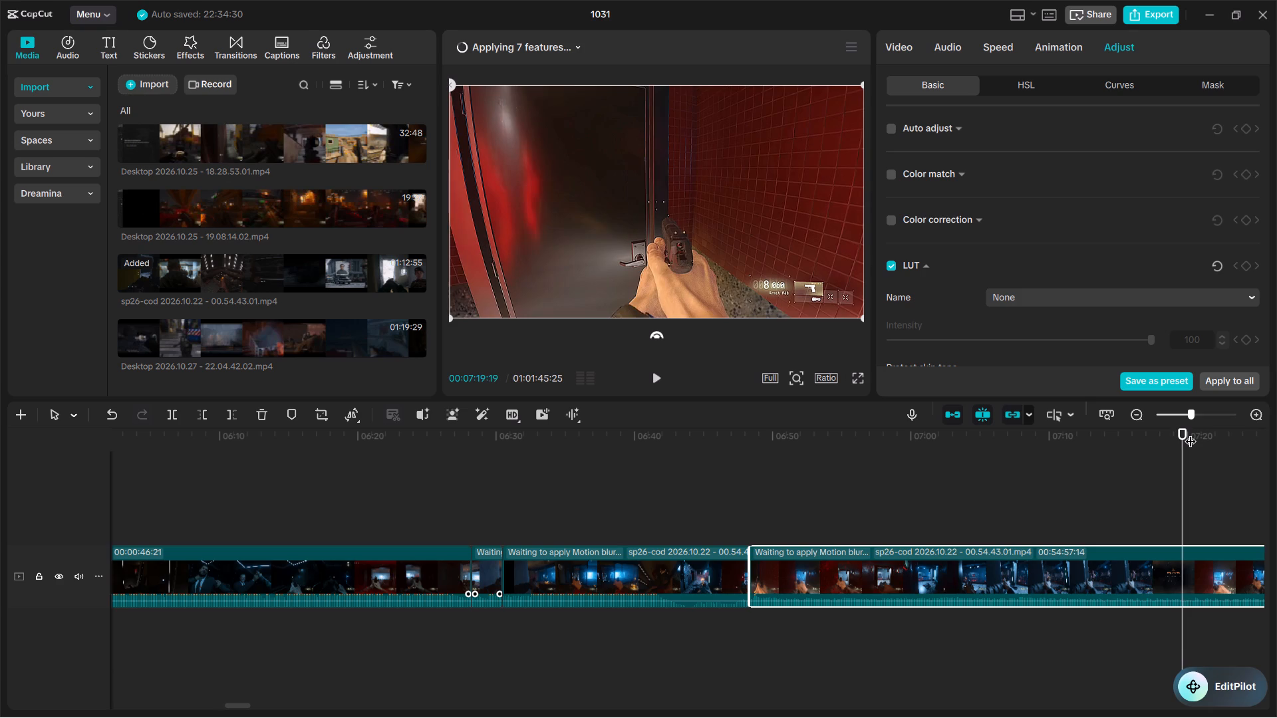
key("Right")
key("Right")
key("Right")
key("Right")
key("Right")
key("Right")
key("Right")
key("Right")
key("Right")
key("Right")
key("Right")
key("Right")
key("Right")
key("Right")
key("Right")
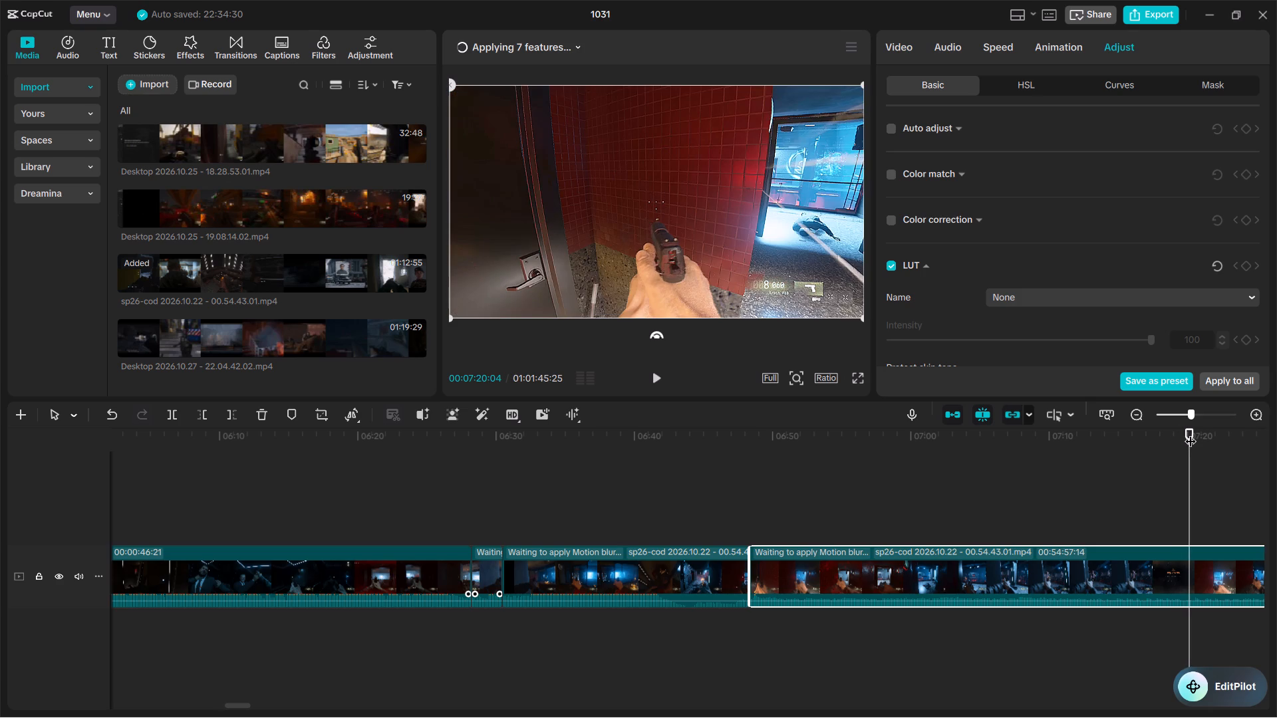
key("b")
left_click(1189, 547)
key("a")
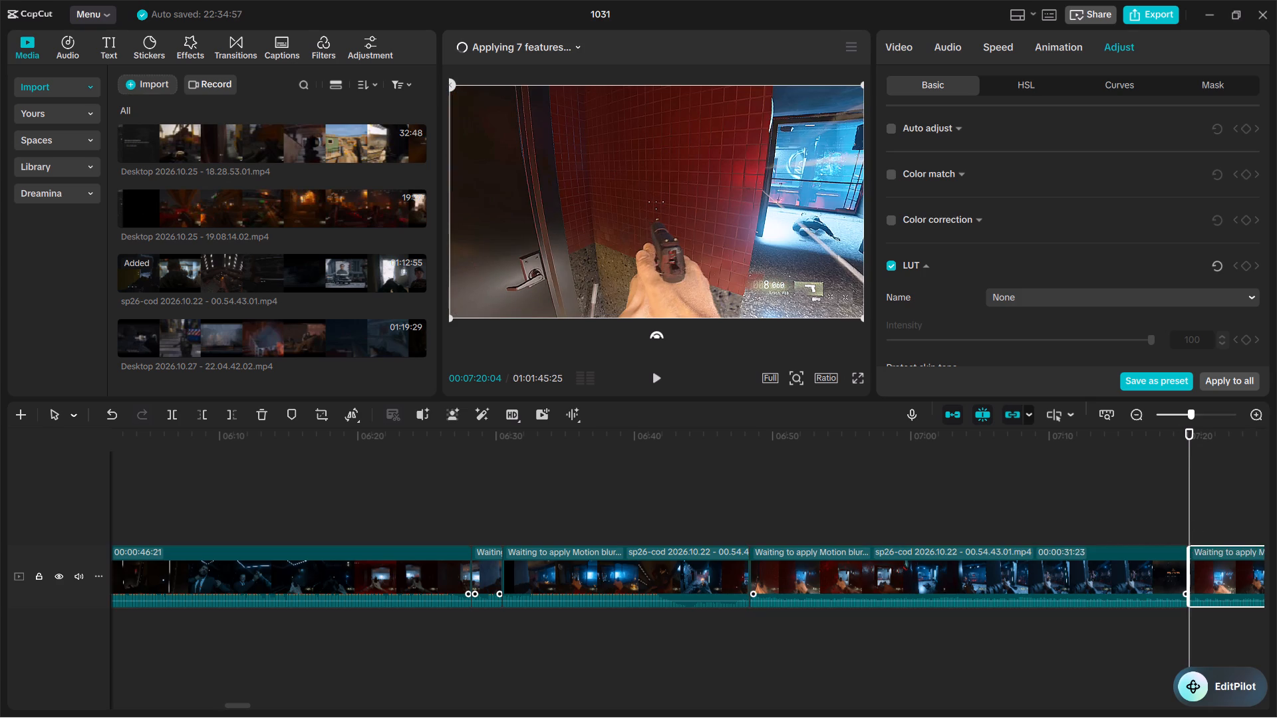
left_click(1119, 564)
key("BackSpace")
Play from 00:06:47:05 across the join at 00:06:48:11 to check that the corridor gameplay continues smoothly.
left_click_drag(758, 439, 738, 439)
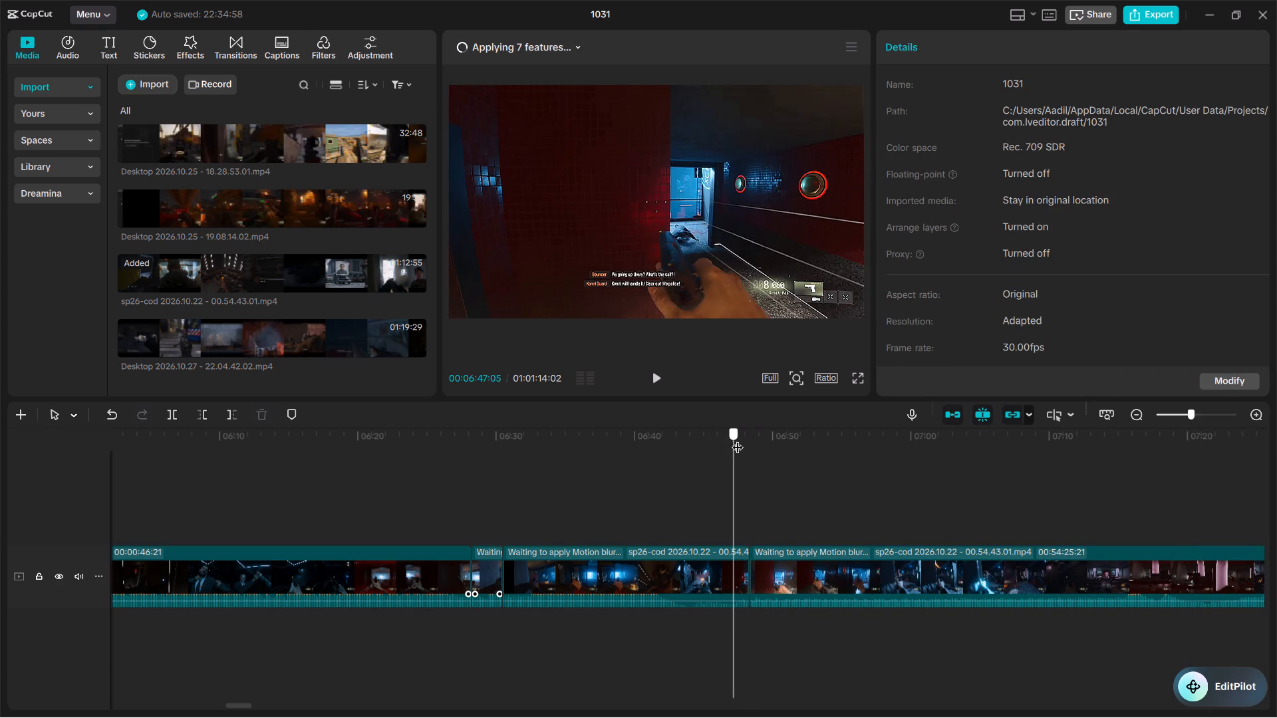
left_click_drag(738, 439, 735, 443)
key("space")
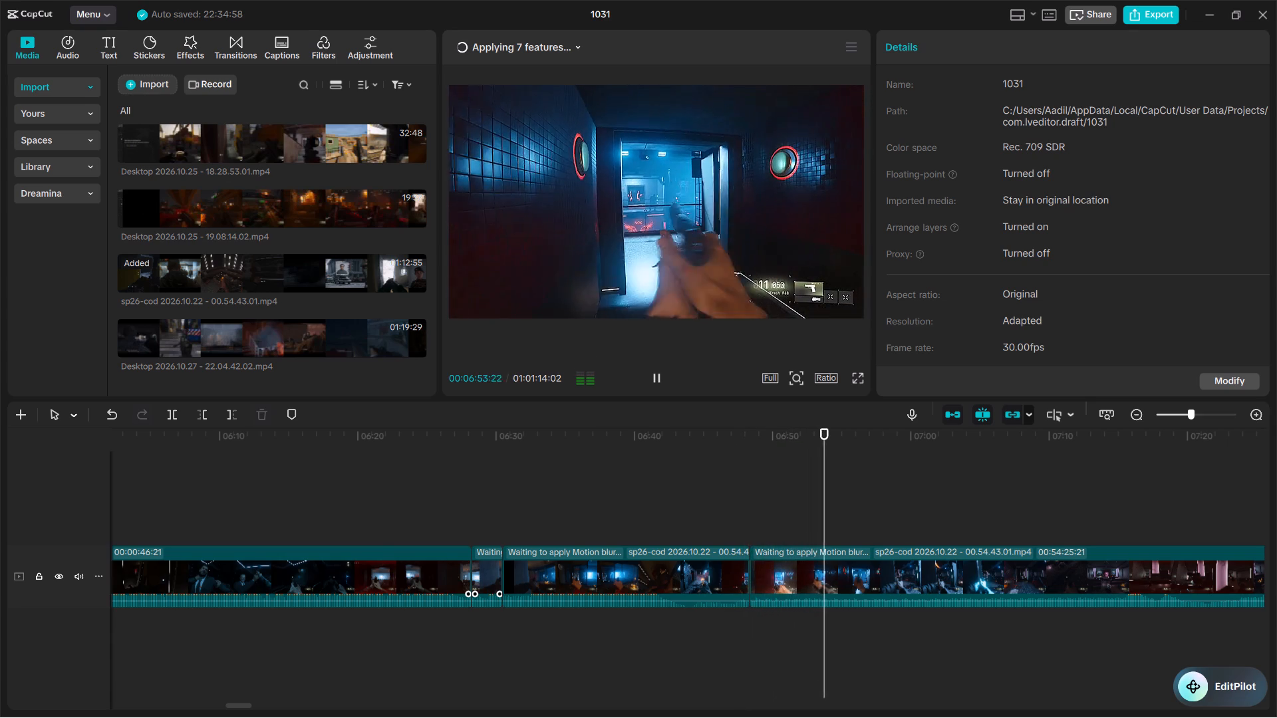
key("space")
Scrub through the gameplay from about 00:06:54 to 00:08:05, checking for another failed attempt or repeated footage.
left_click_drag(845, 436, 859, 437)
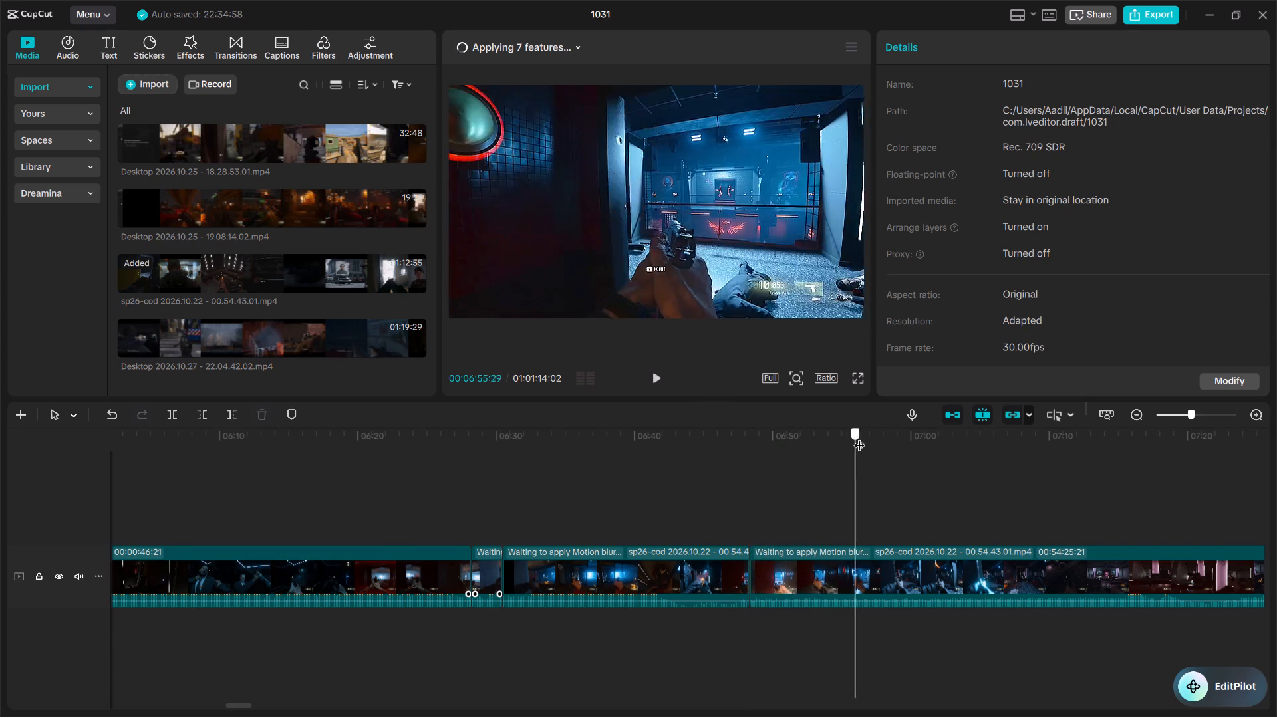
left_click_drag(859, 437, 956, 437)
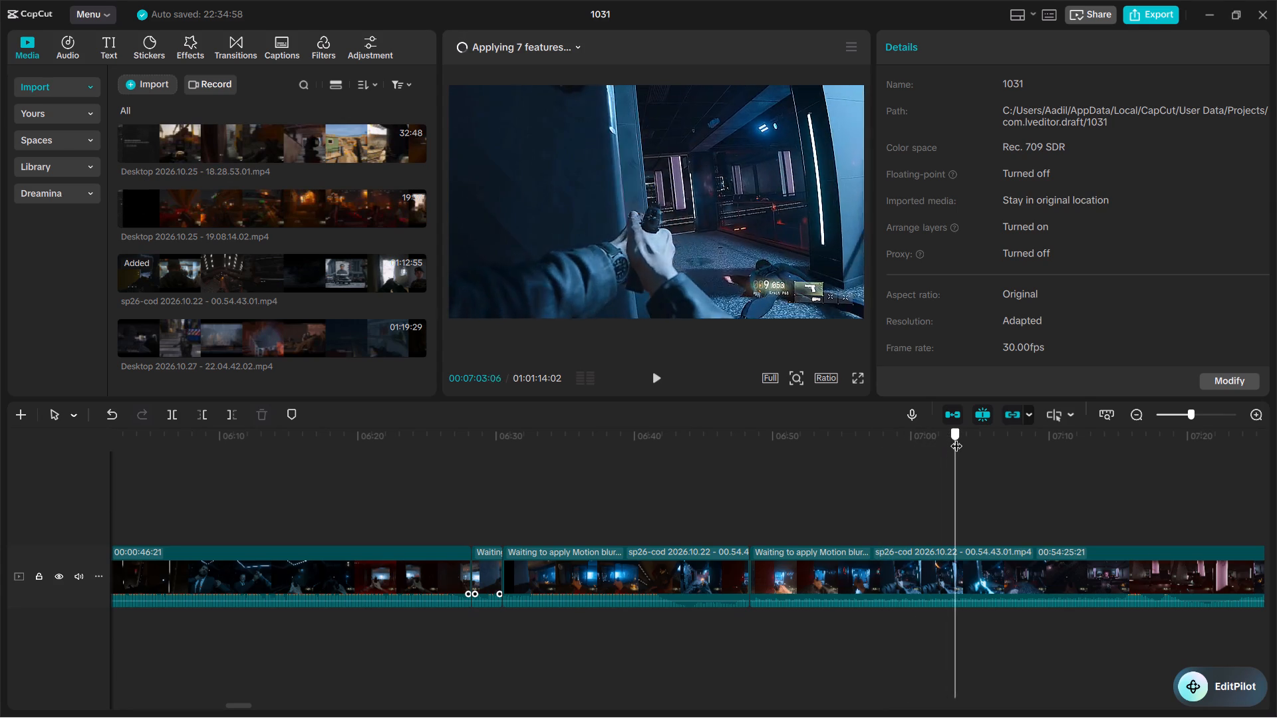
left_click_drag(956, 437, 1034, 438)
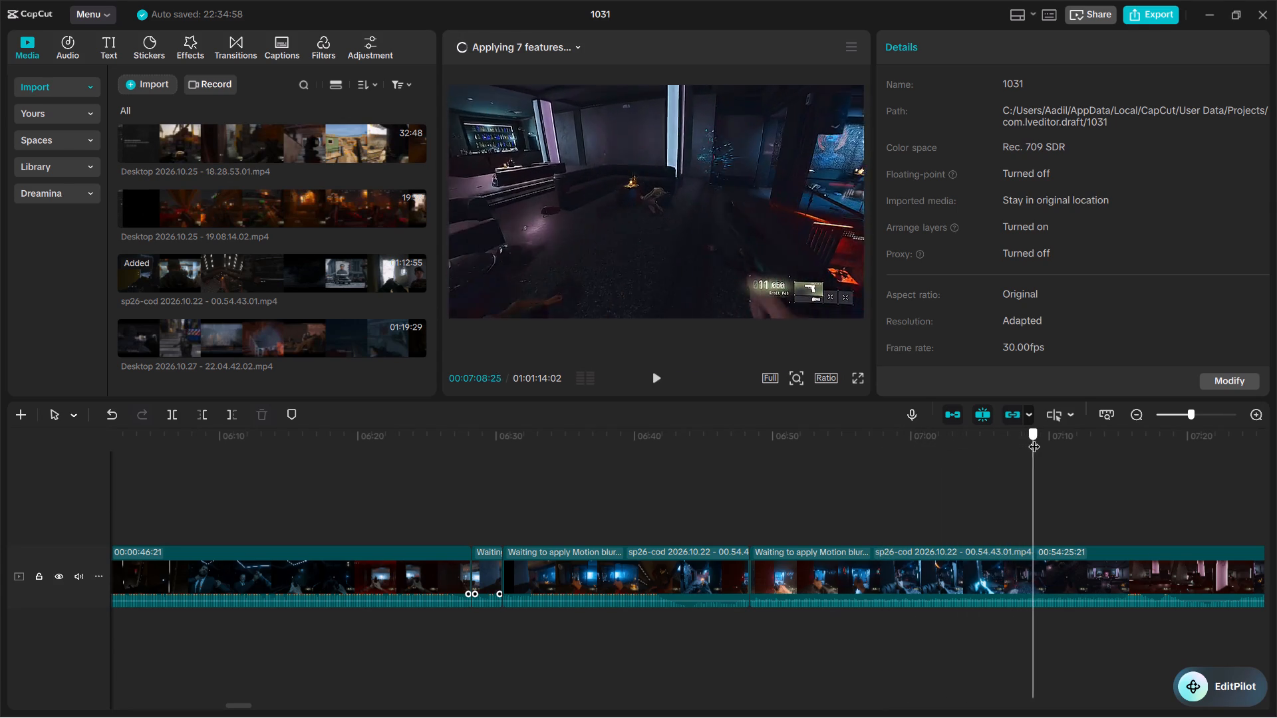
left_click_drag(1034, 438, 1093, 441)
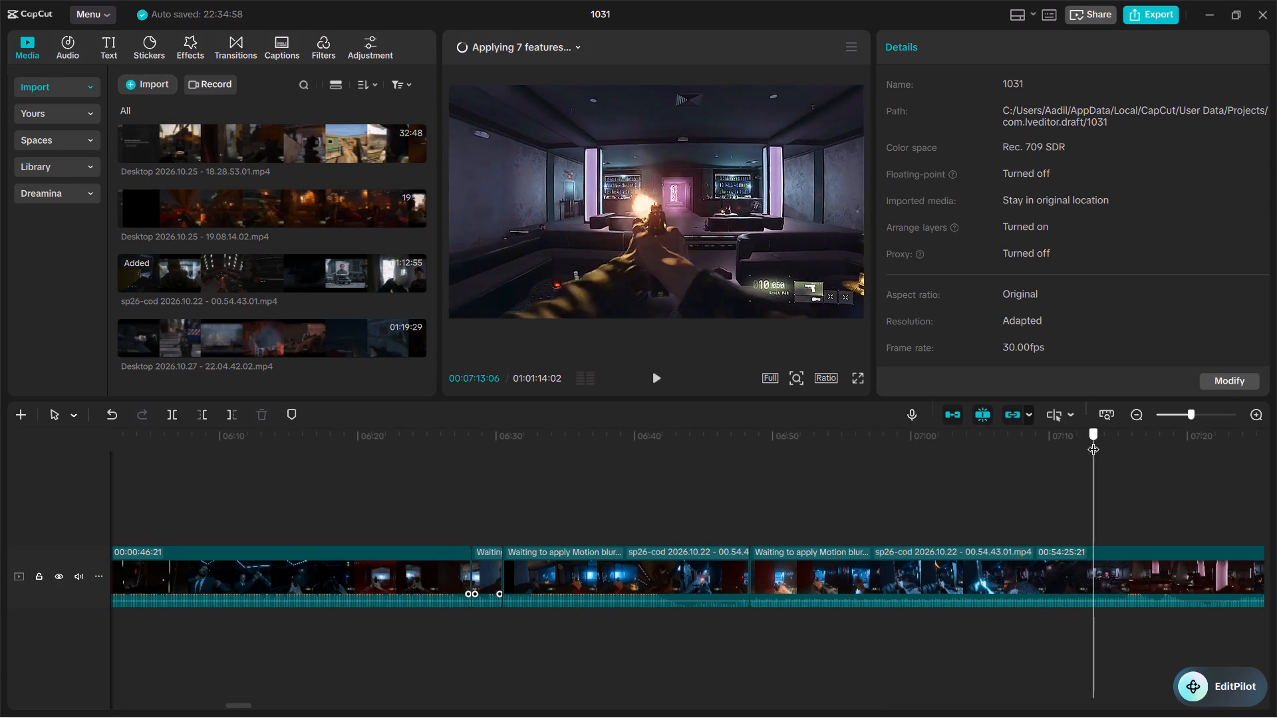
left_click_drag(1093, 441, 1139, 441)
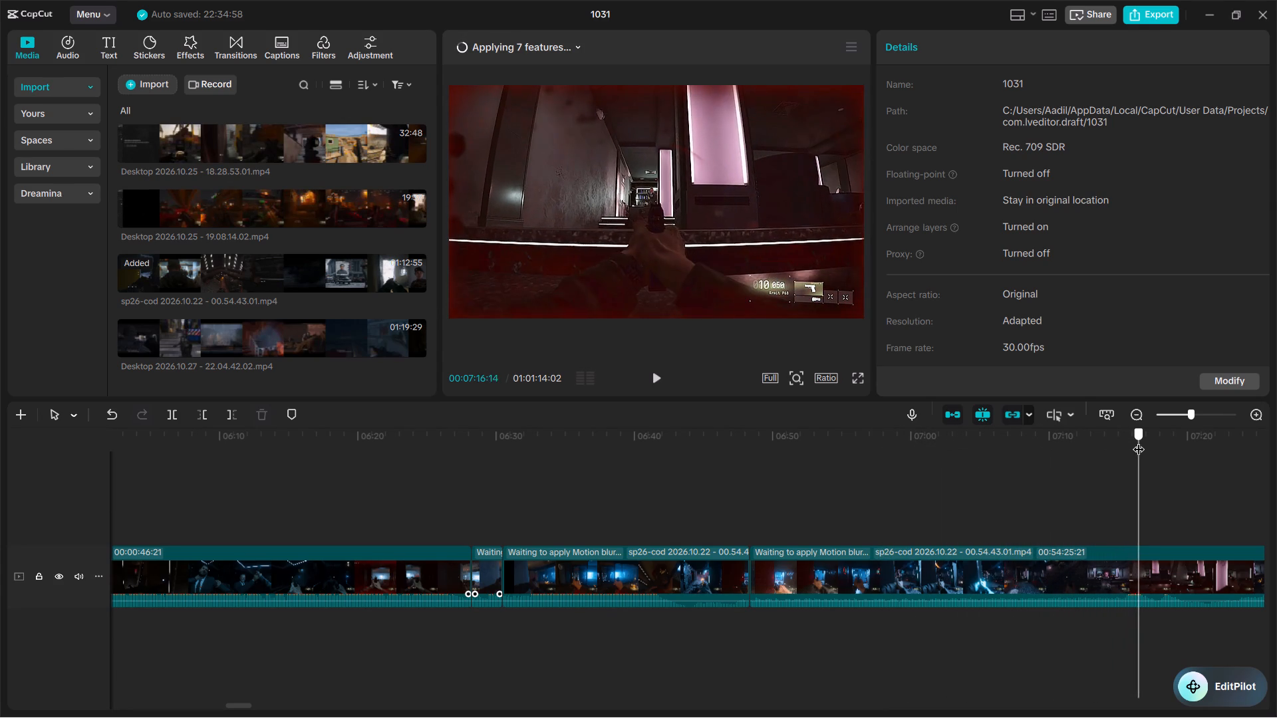
left_click_drag(1139, 441, 1190, 441)
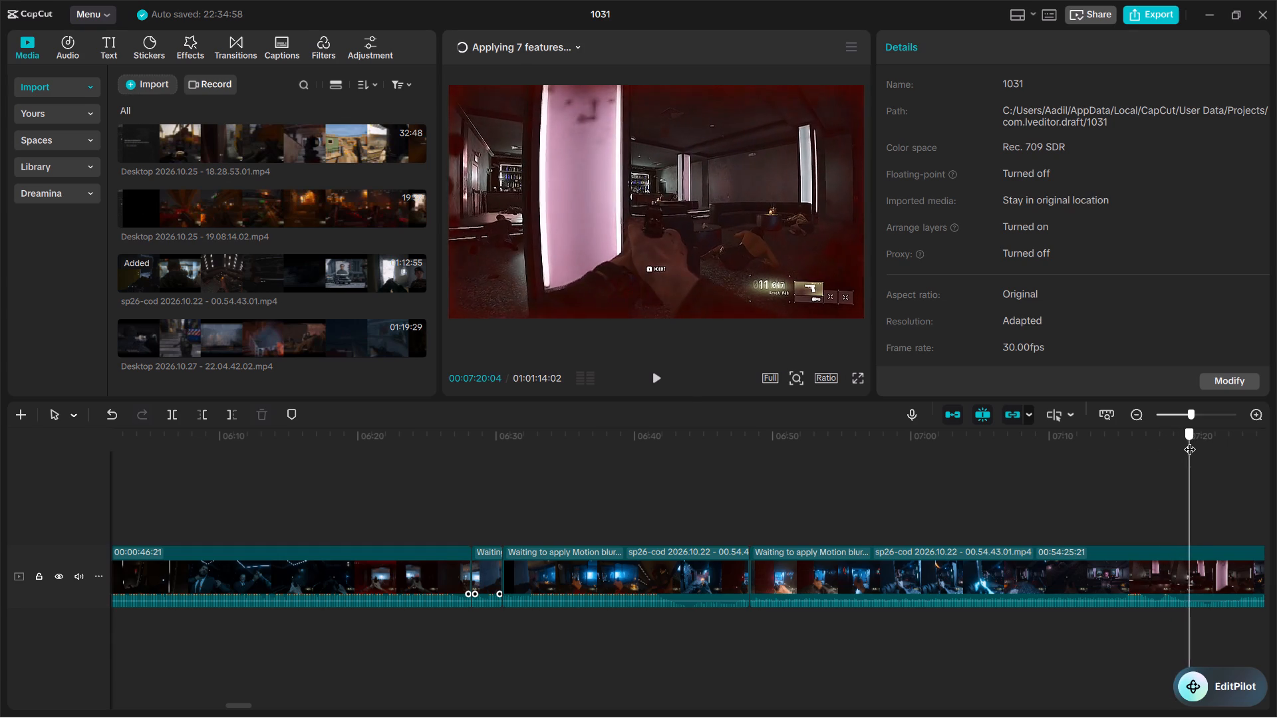
left_click_drag(1190, 441, 1228, 441)
scroll(1076, 522, "left", 1)
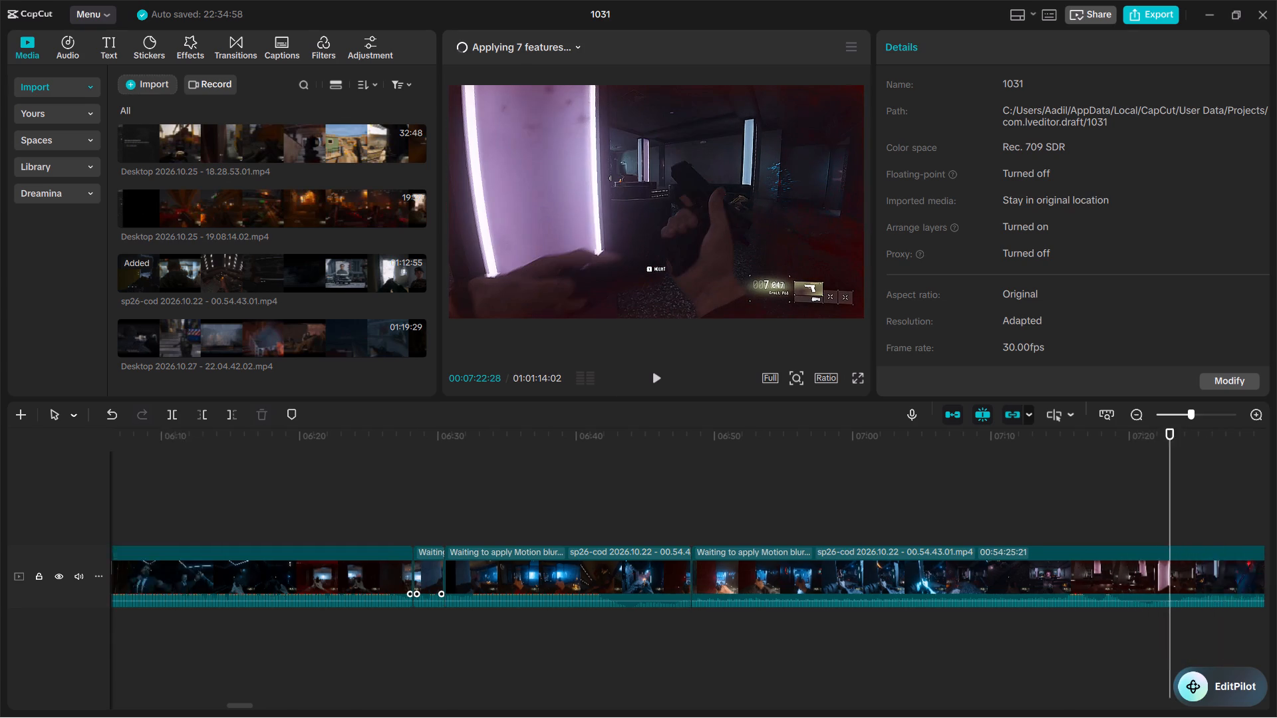
scroll(1066, 525, "left", 3)
left_click_drag(247, 431, 261, 431)
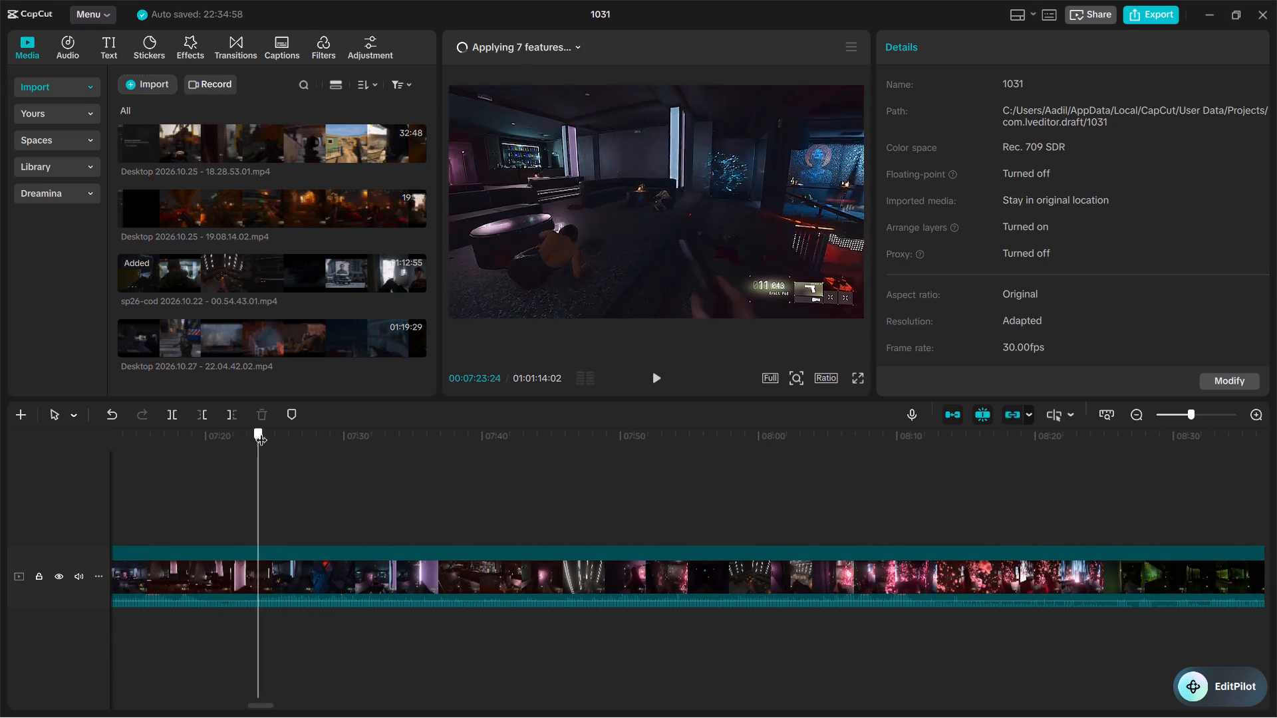
left_click_drag(261, 431, 407, 438)
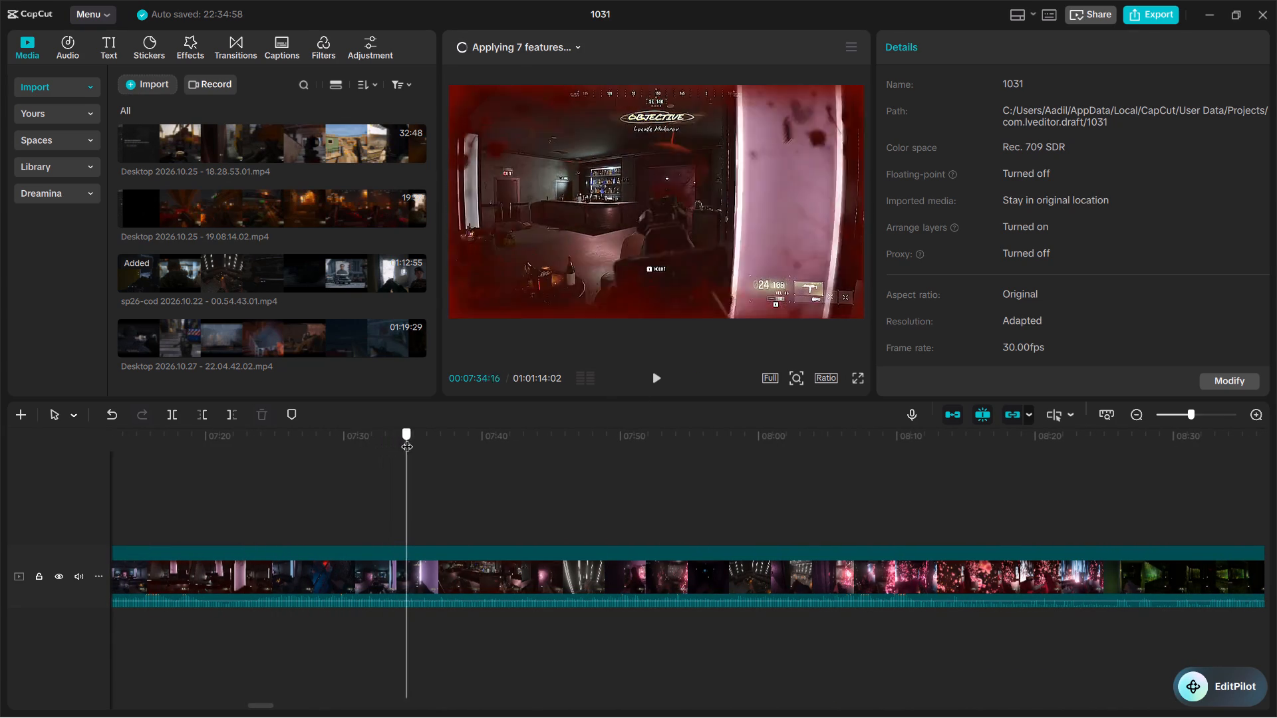
left_click_drag(407, 438, 532, 448)
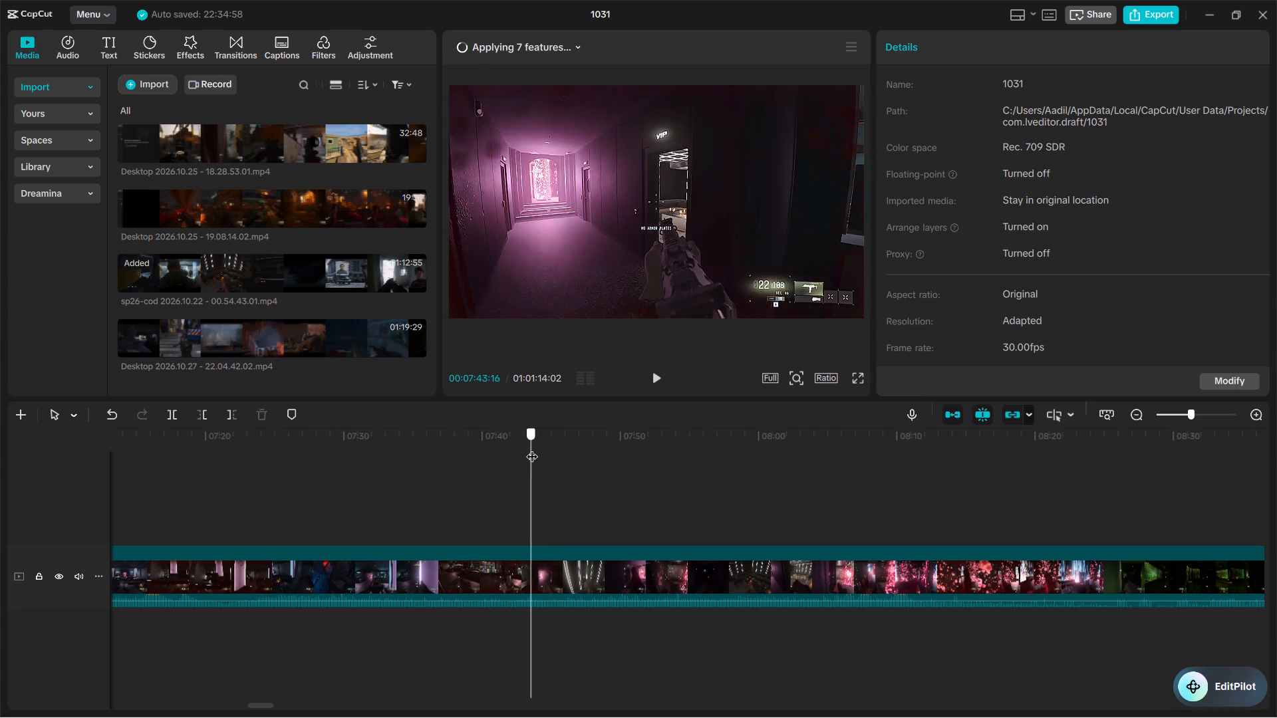
left_click_drag(532, 448, 694, 453)
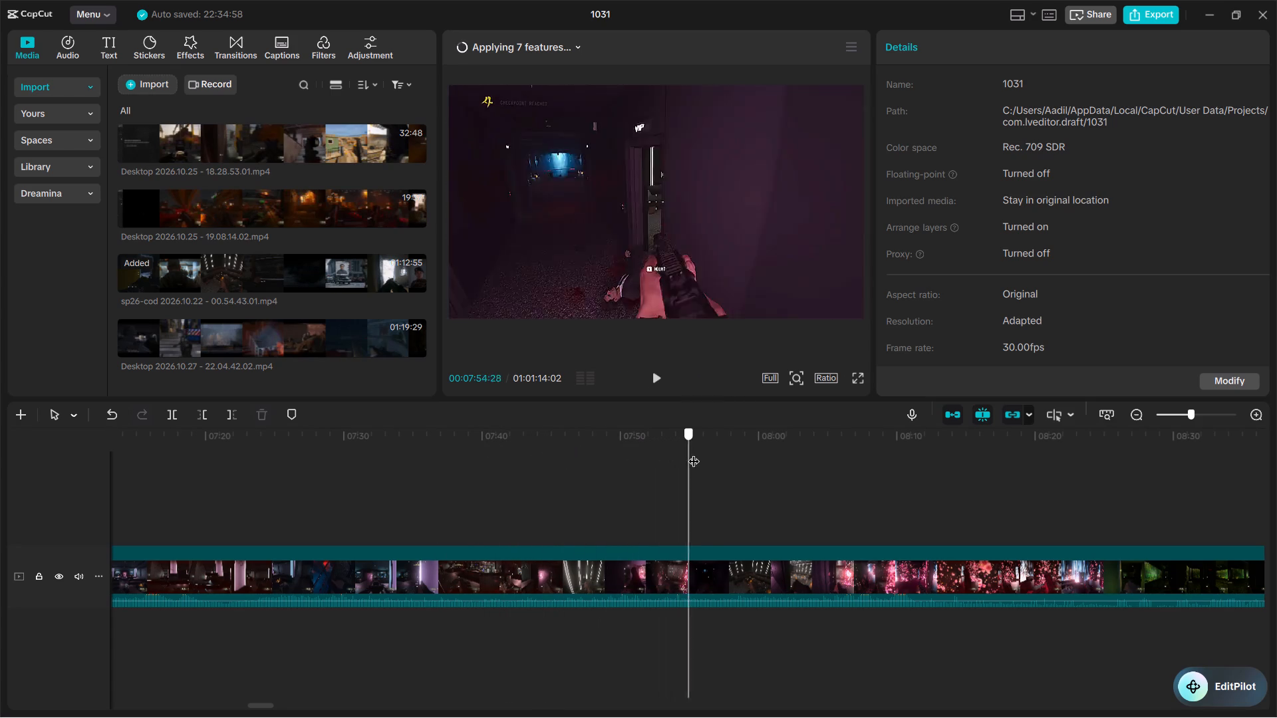
left_click_drag(694, 453, 819, 460)
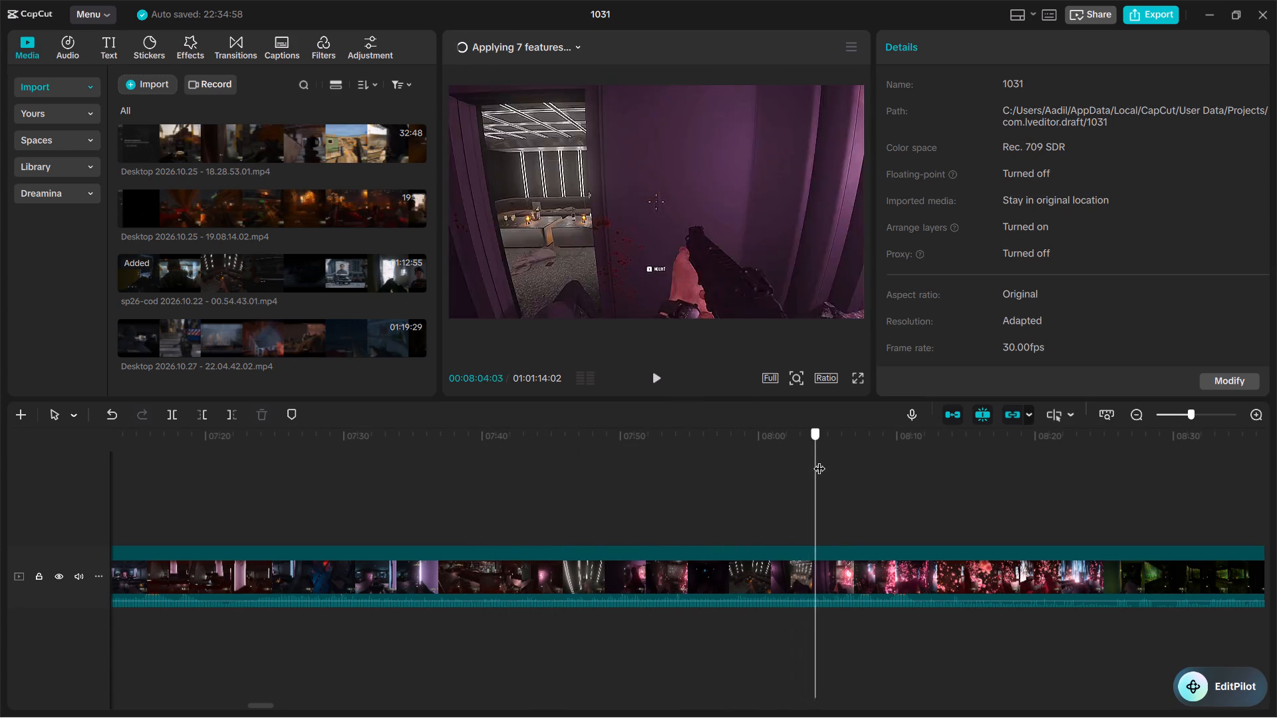
left_click_drag(819, 460, 833, 459)
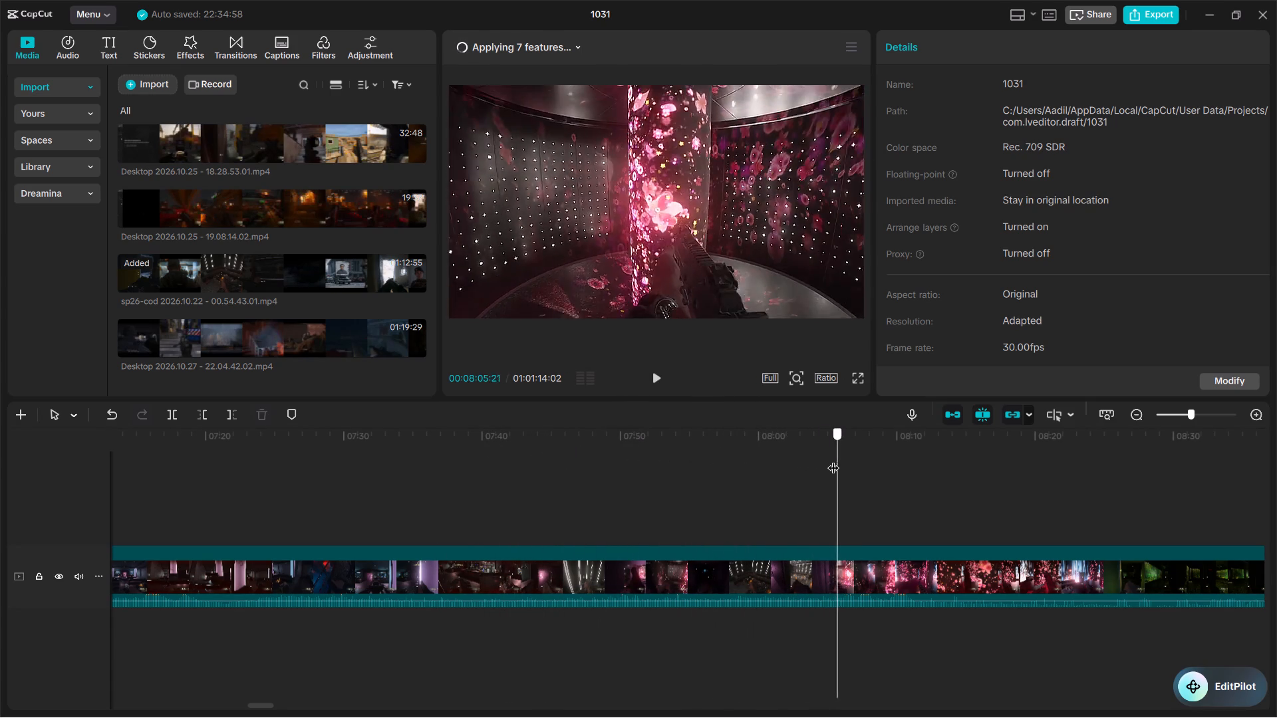
Split the main-track clip at about 00:07:52, just after the checkpoint in the pink flower-screen room.
left_click_drag(833, 459, 582, 461)
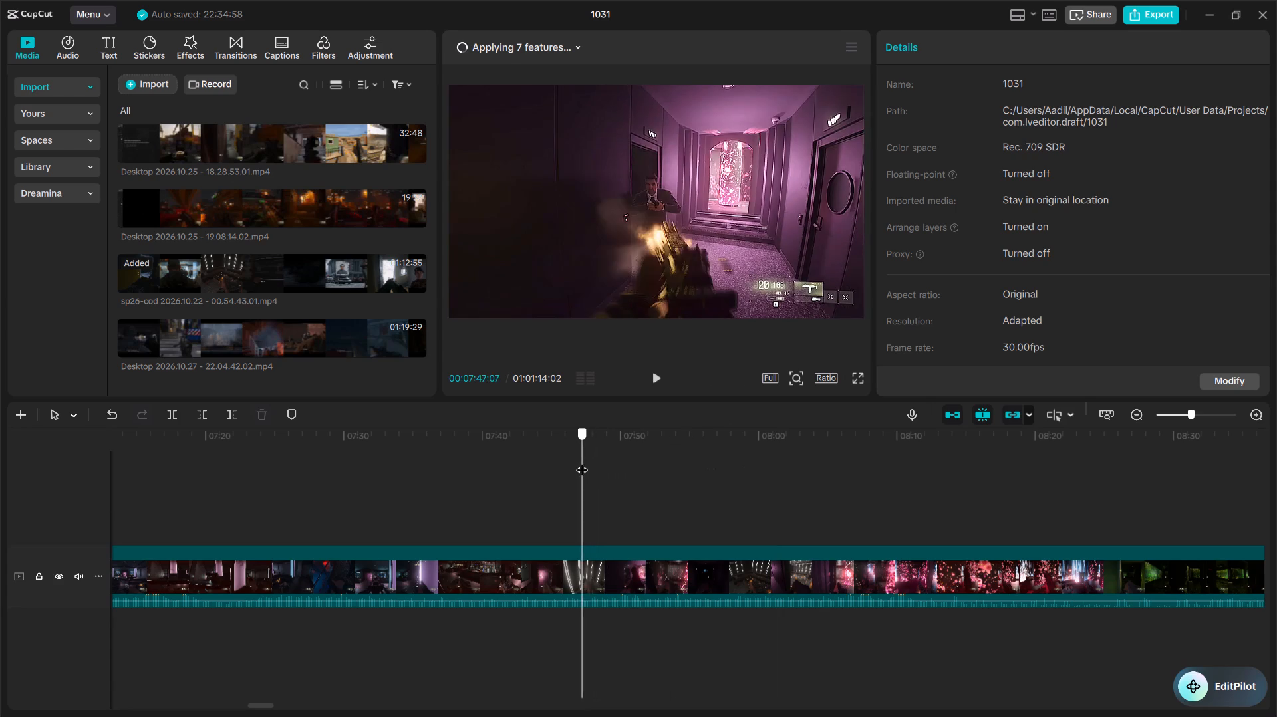
left_click_drag(582, 461, 665, 462)
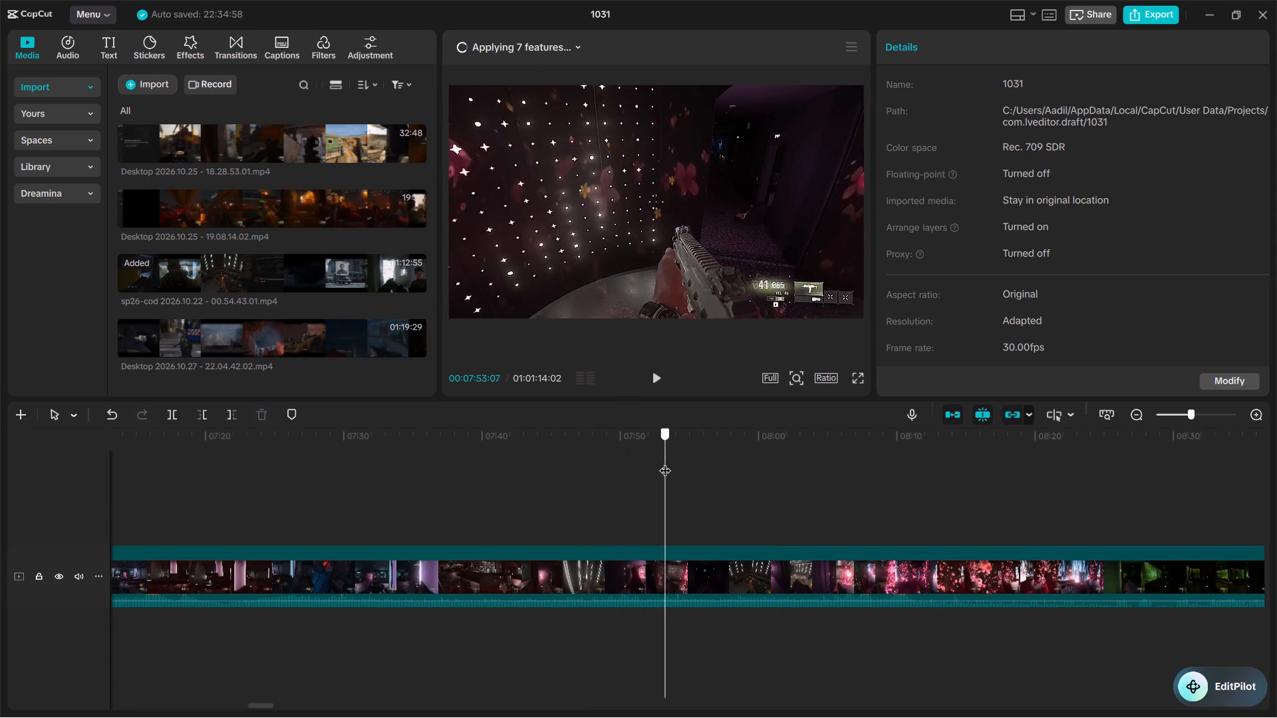
left_click_drag(665, 462, 689, 464)
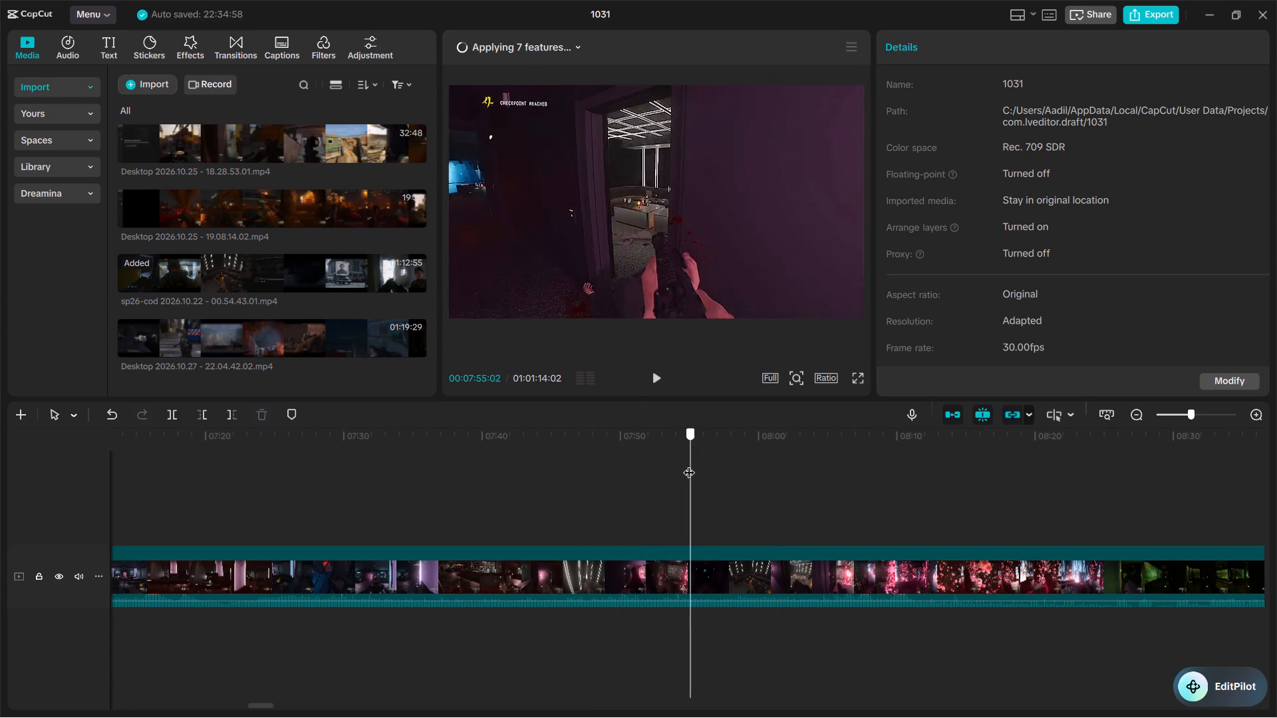
left_click_drag(689, 464, 668, 467)
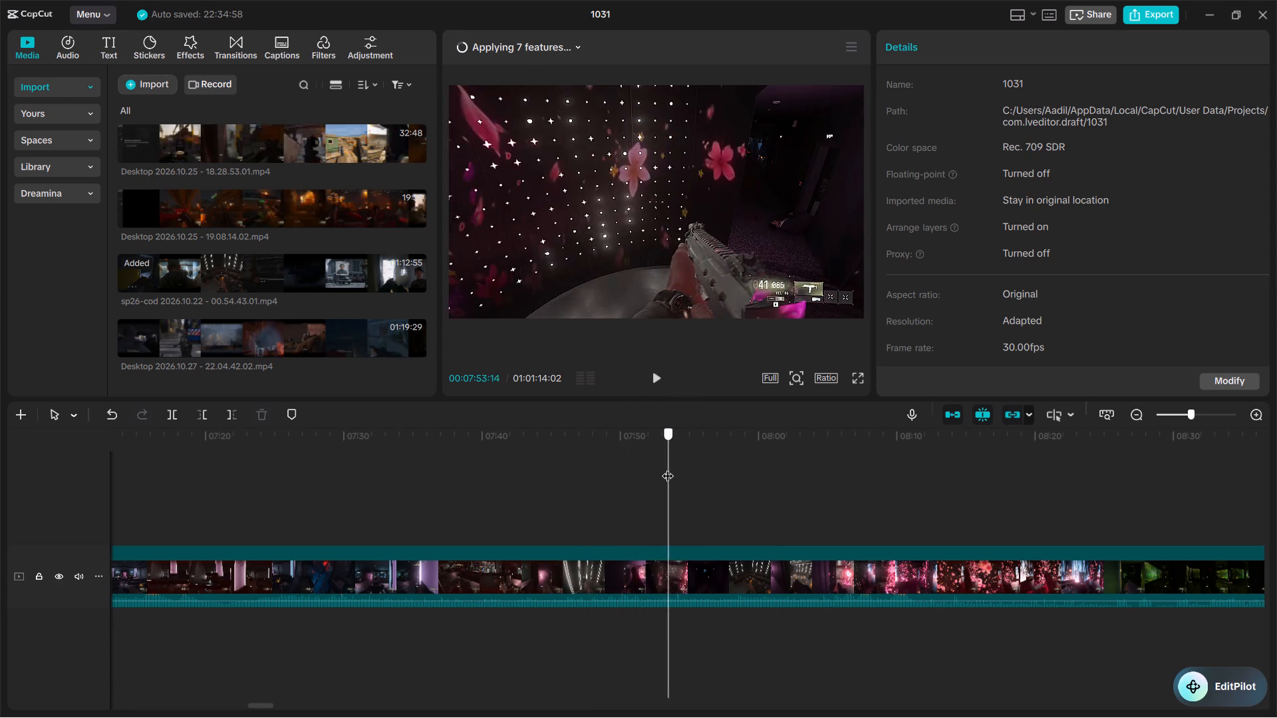
left_click_drag(668, 467, 642, 473)
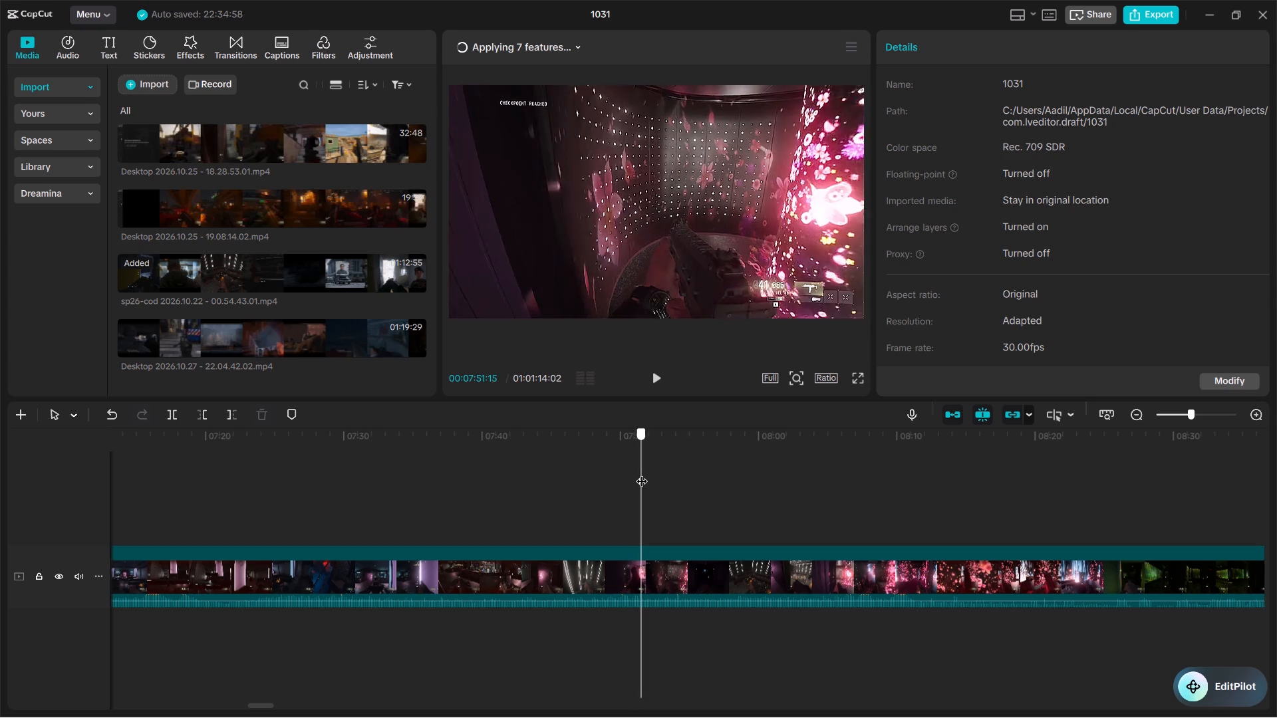
left_click_drag(642, 473, 648, 473)
key("b")
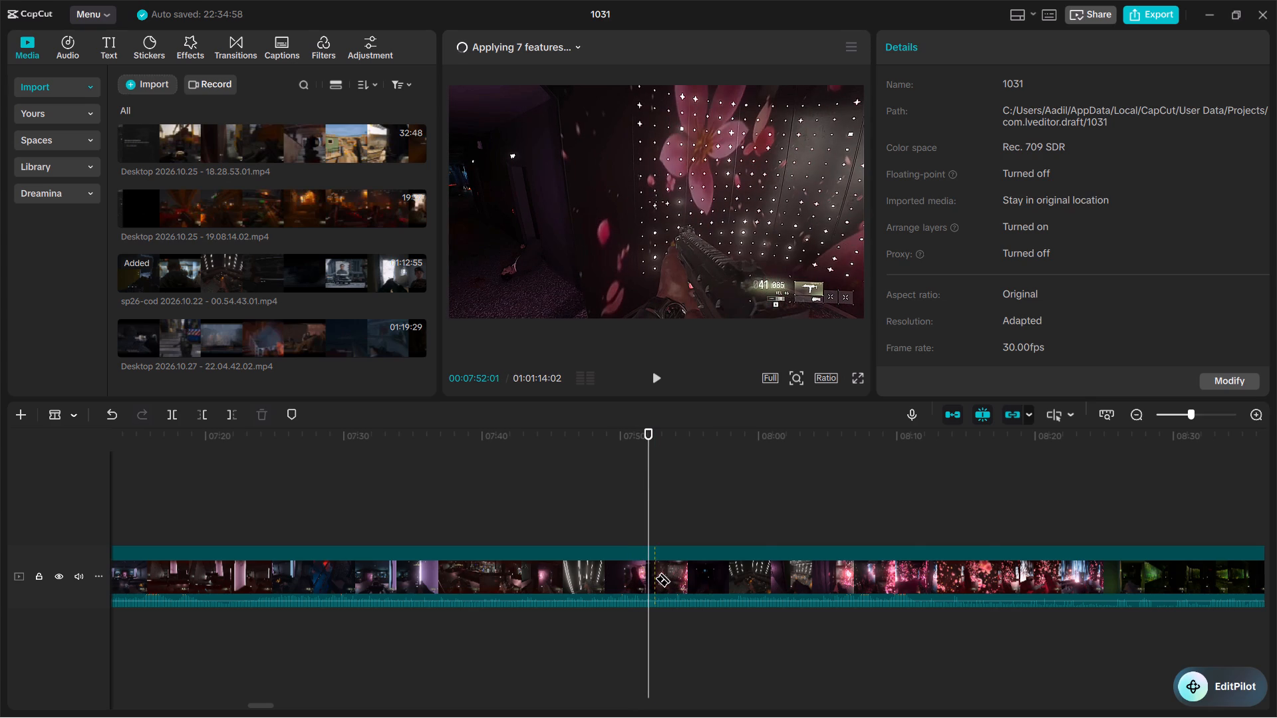
left_click(654, 578)
key("a")
Split the main-track clip at 00:07:51:14 in the flower-screen room and delete the one-second piece up to the following cut.
left_click_drag(646, 435, 748, 435)
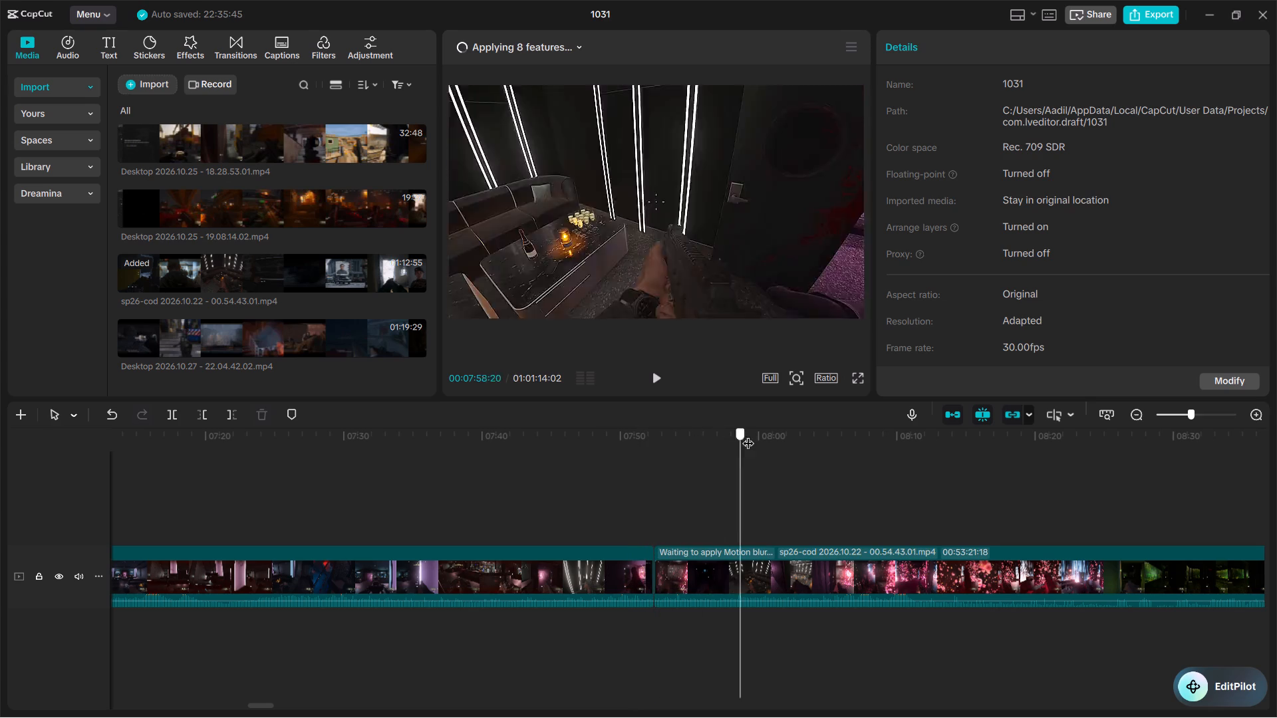
left_click_drag(748, 435, 841, 441)
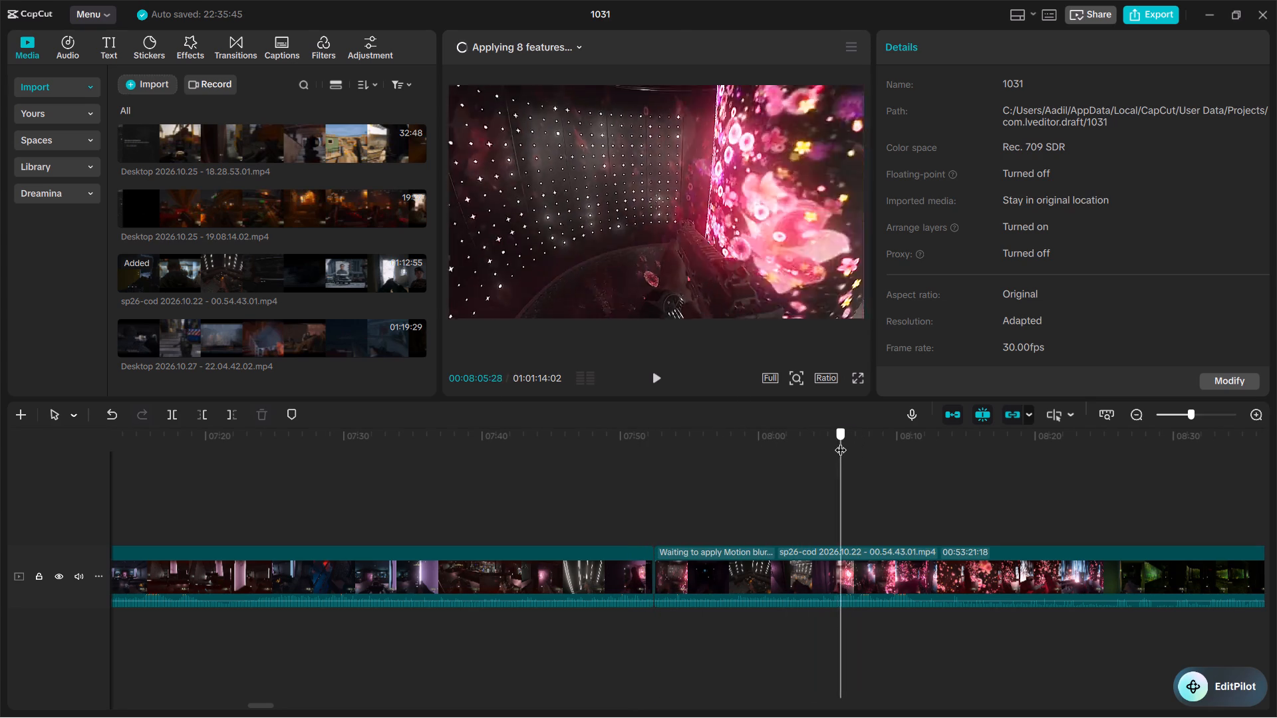
left_click_drag(841, 441, 525, 447)
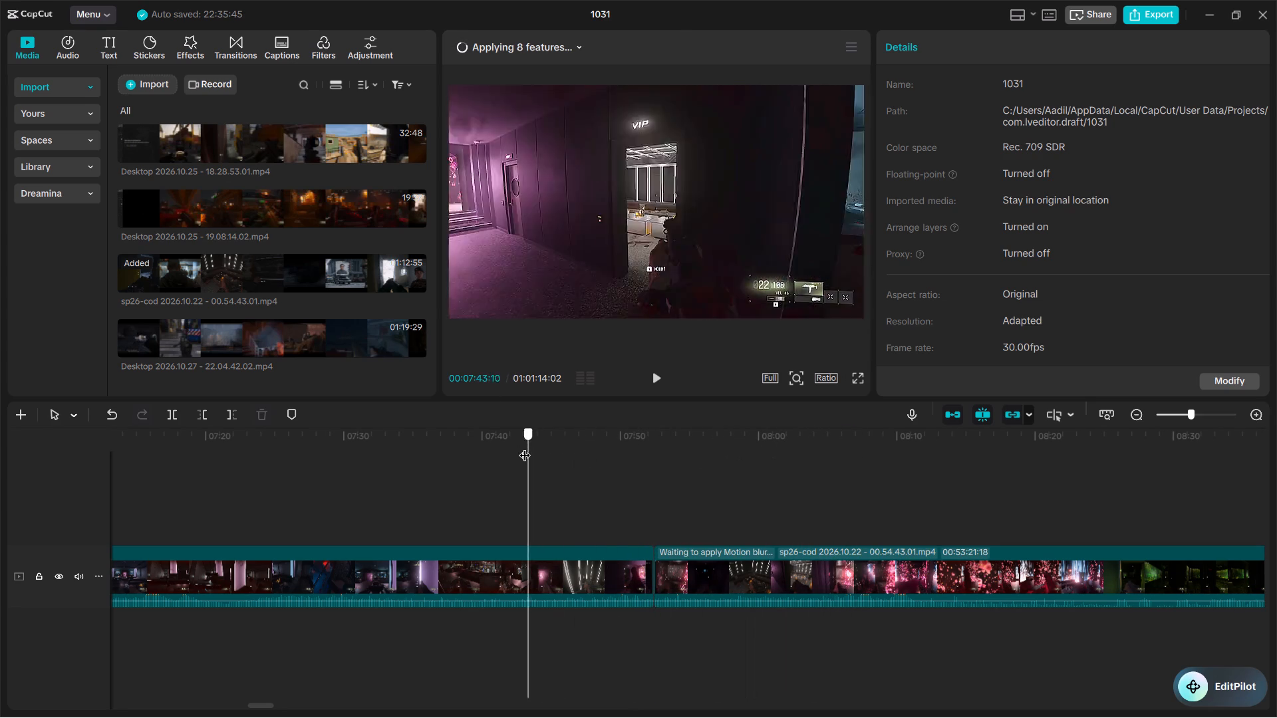
left_click_drag(525, 447, 581, 451)
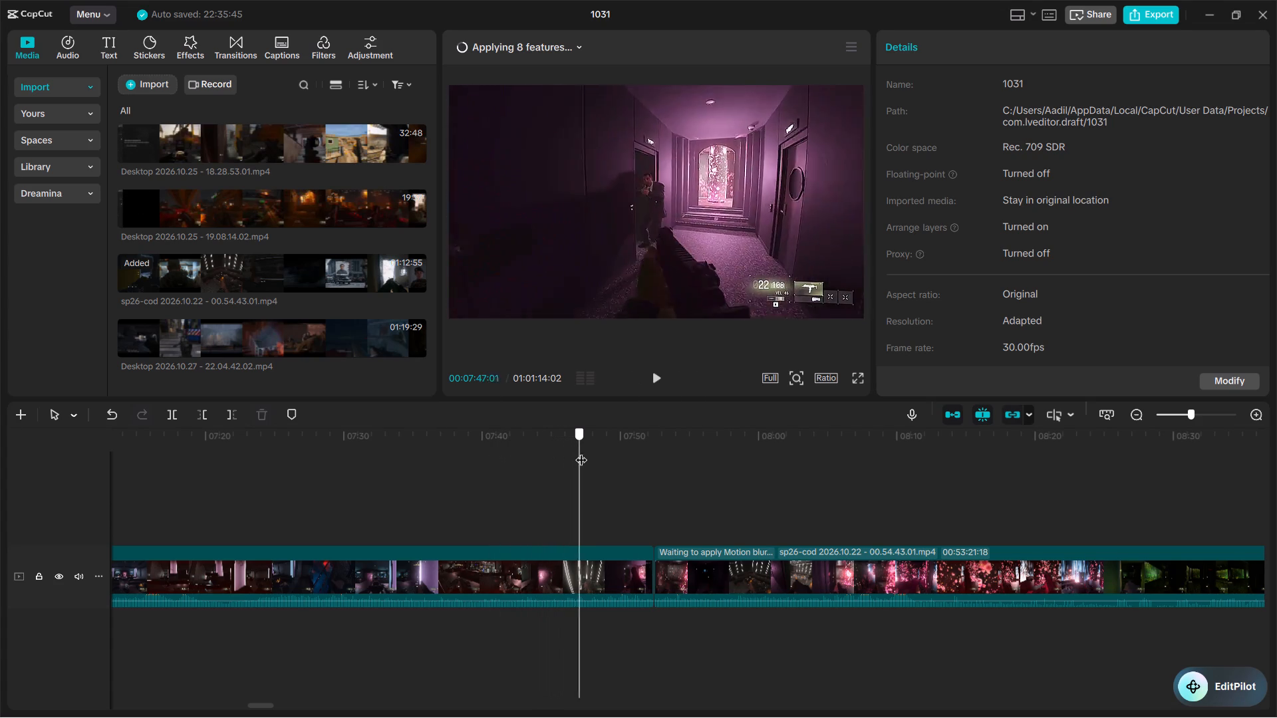
left_click_drag(581, 451, 635, 451)
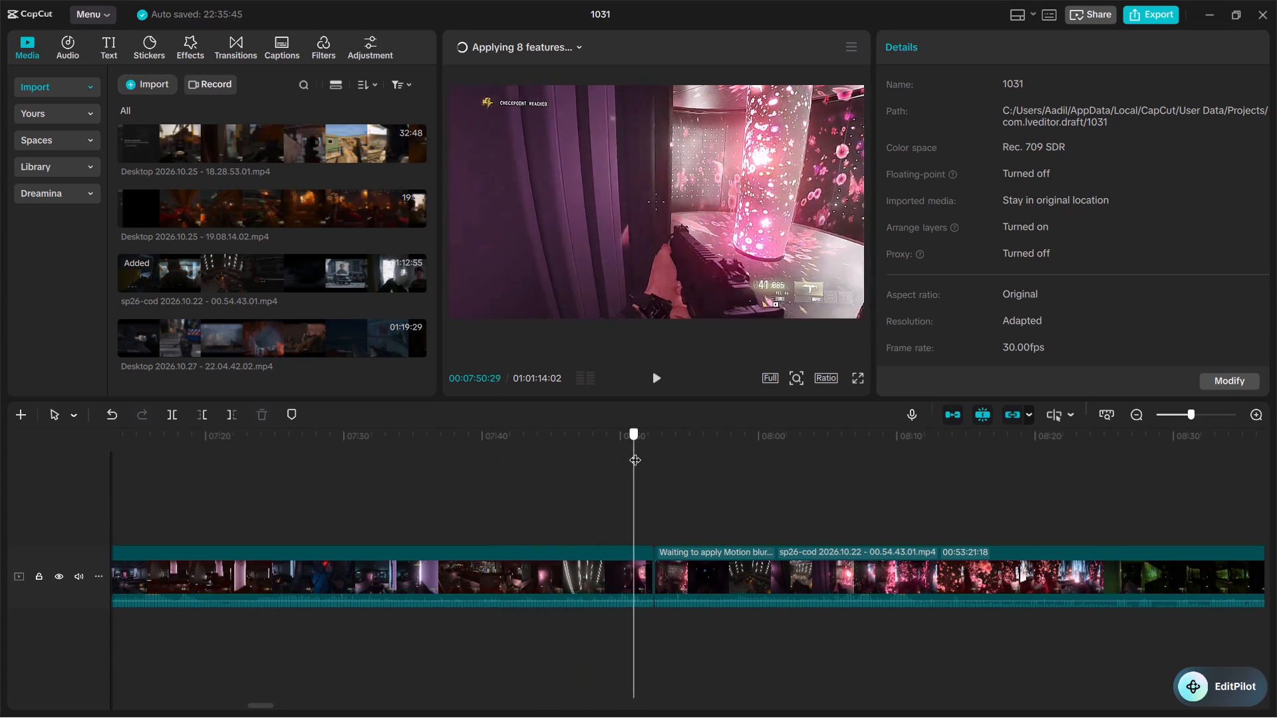
left_click_drag(635, 451, 617, 453)
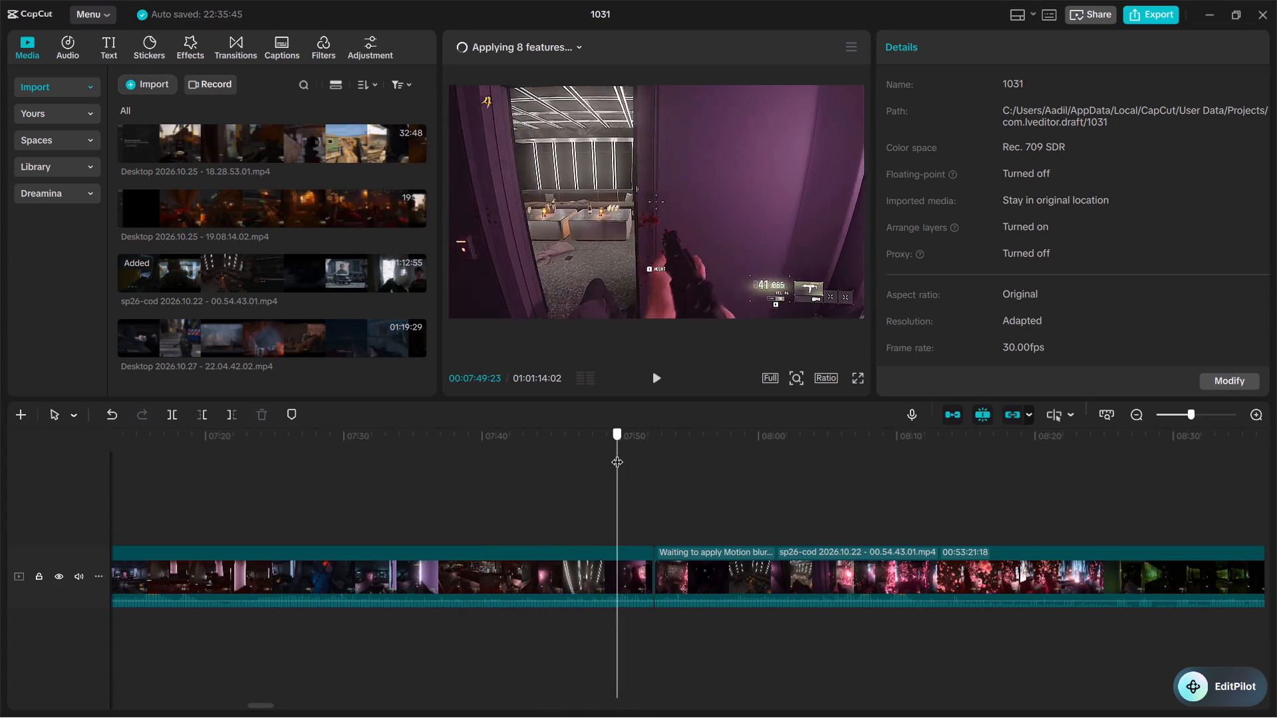
left_click_drag(617, 453, 640, 455)
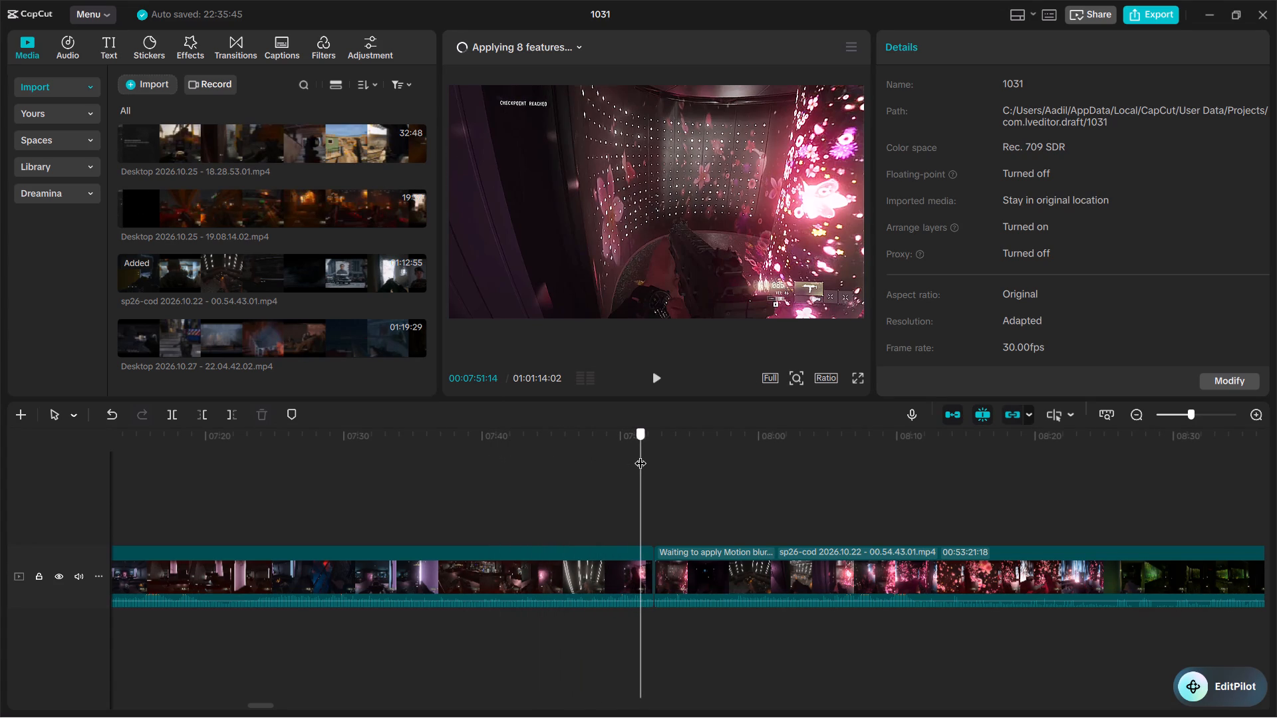
left_click_drag(640, 455, 640, 455)
key("b")
left_click(642, 548)
key("a")
left_click(644, 556)
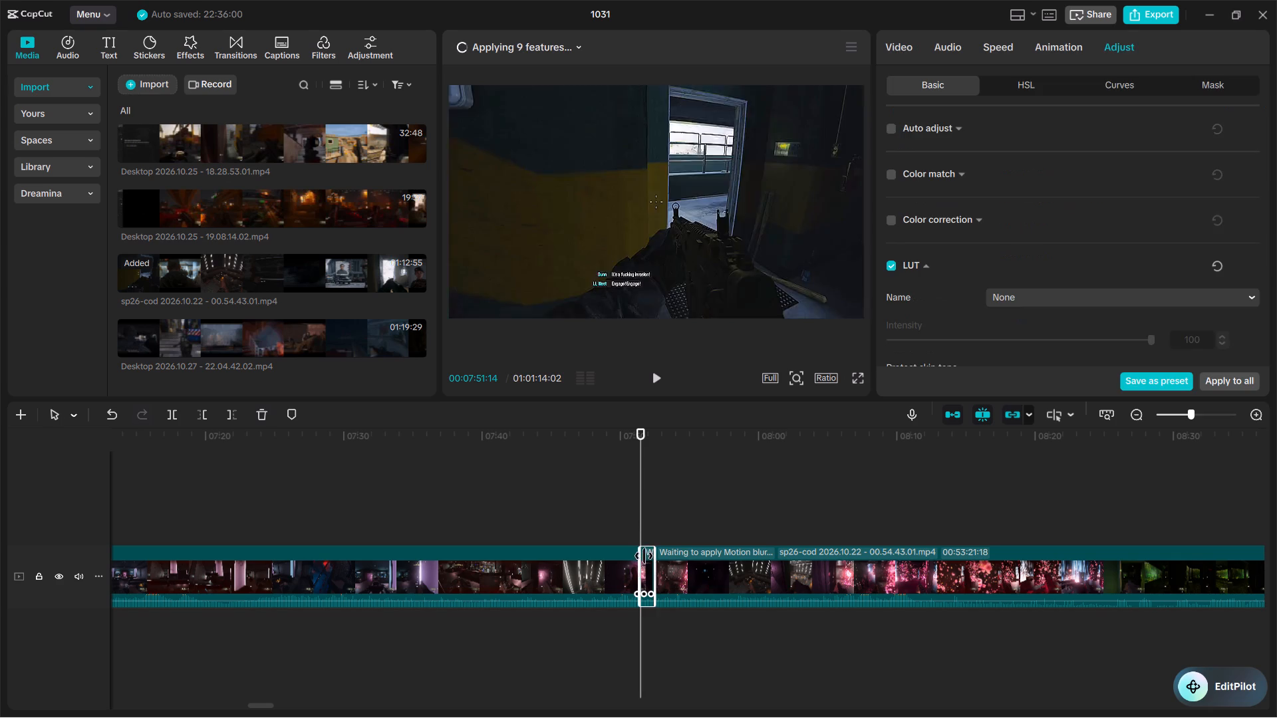
key("BackSpace")
Split the main-track clip at 00:08:05:04, where the flower-screen room view repeats, and delete the piece between 00:07:51:14 and that cut.
left_click_drag(643, 437, 654, 436)
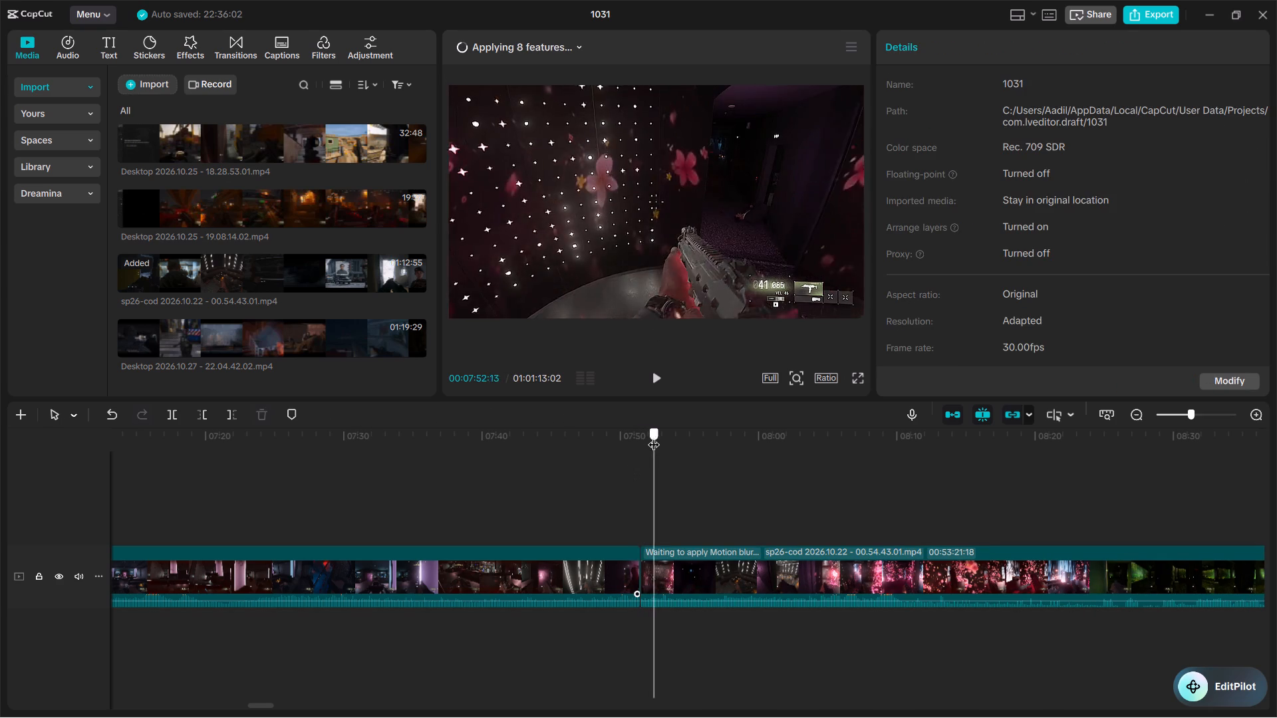
left_click_drag(654, 436, 768, 445)
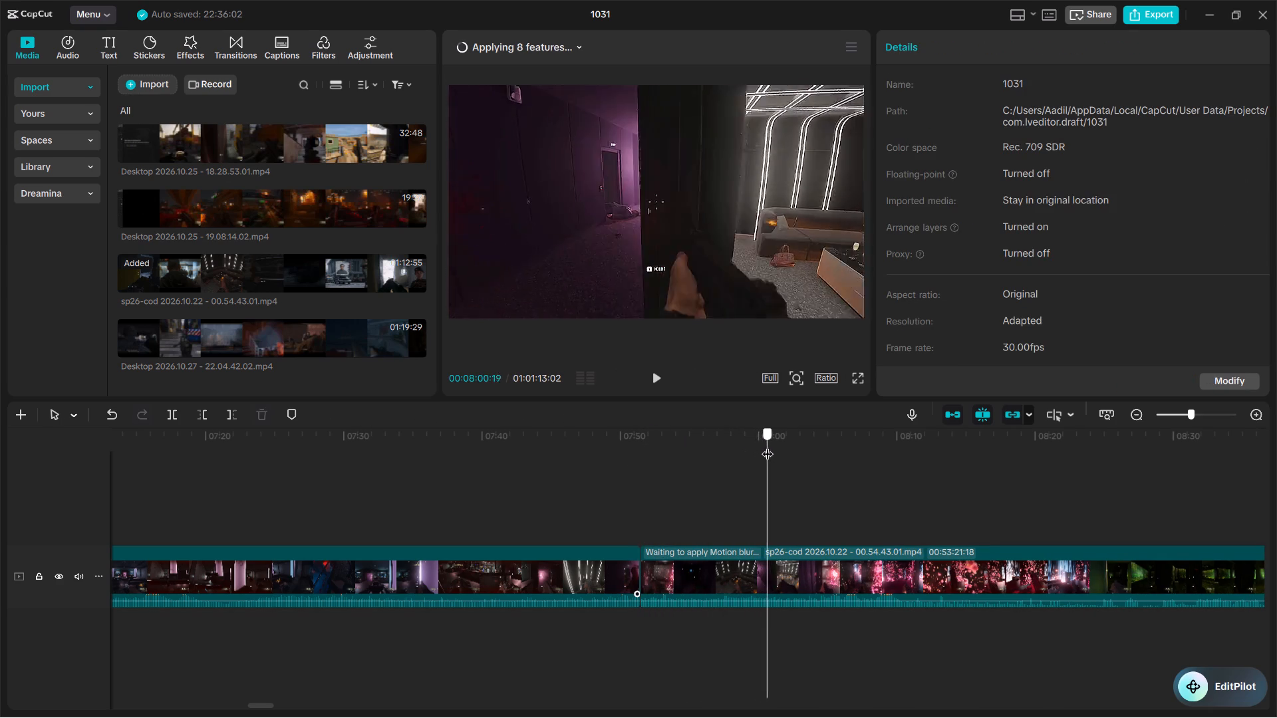
left_click_drag(768, 445, 827, 448)
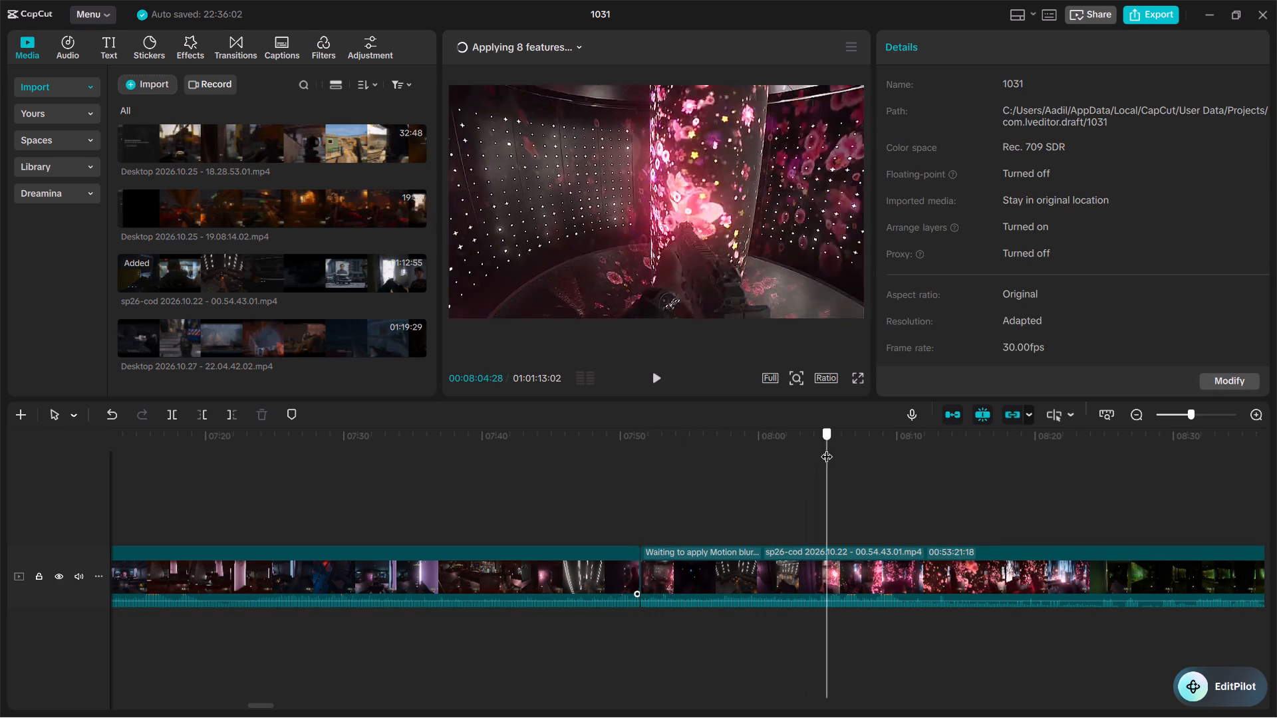
left_click_drag(827, 448, 829, 450)
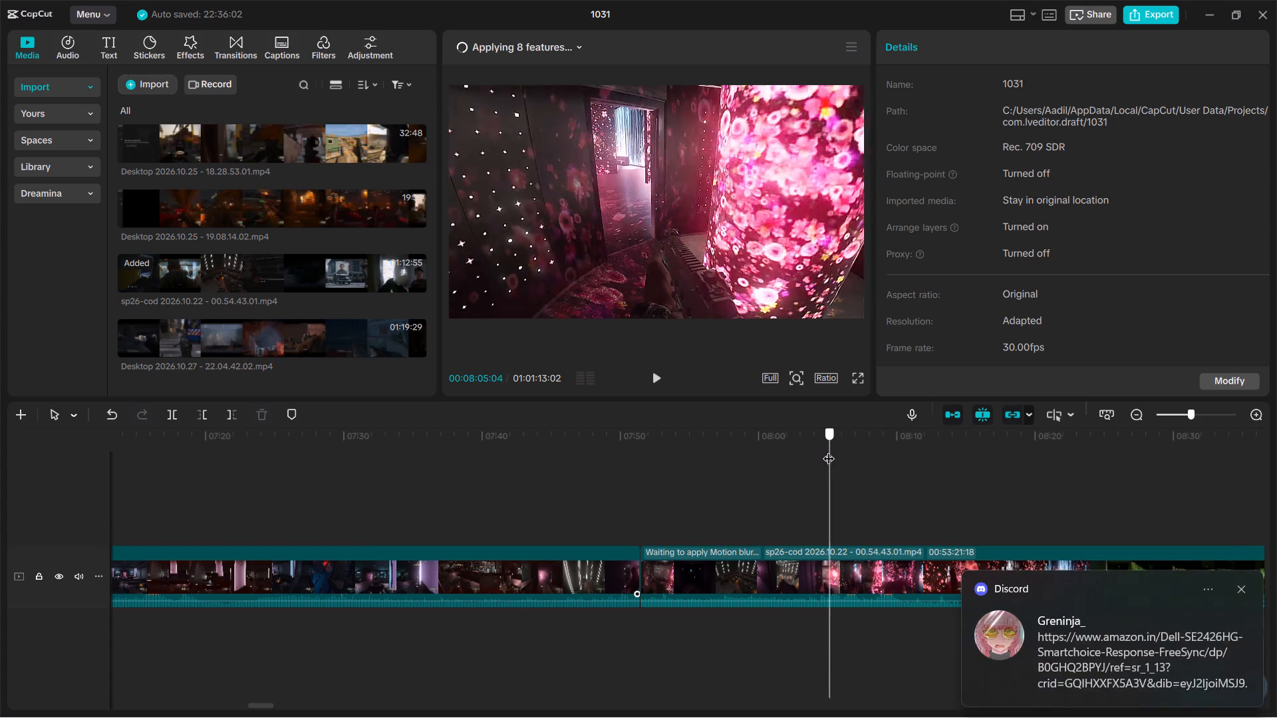
left_click_drag(829, 450, 829, 451)
key("b")
left_click(825, 561)
key("a")
left_click(762, 562)
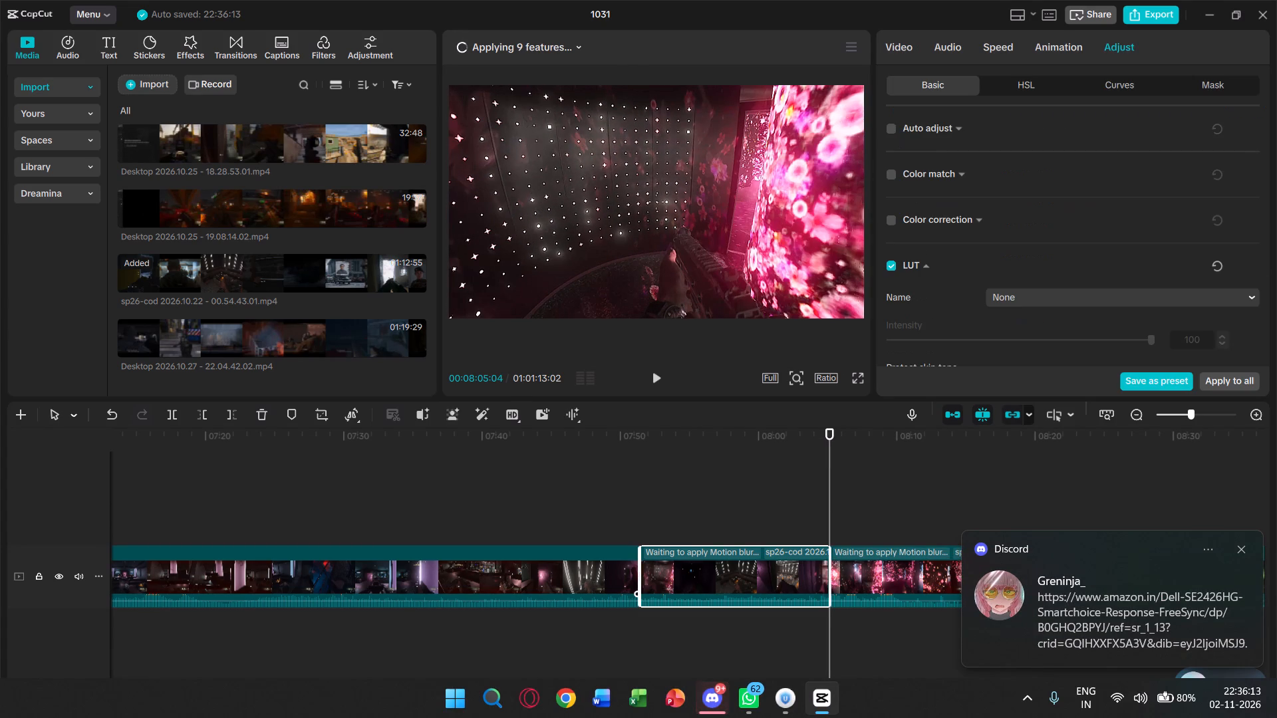
key("BackSpace")
Play across the new join at 00:07:51:14 up to about 00:07:53 to check its continuity.
left_click_drag(640, 439, 631, 438)
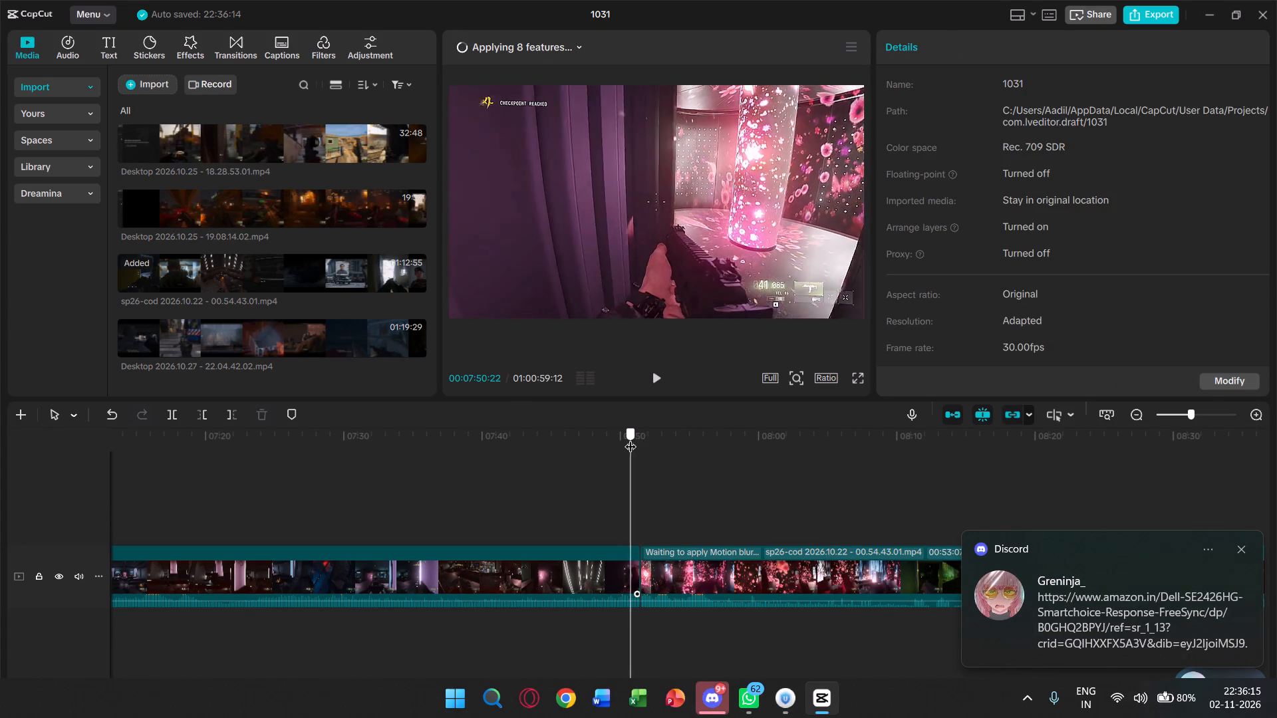
left_click_drag(631, 438, 628, 439)
key("space")
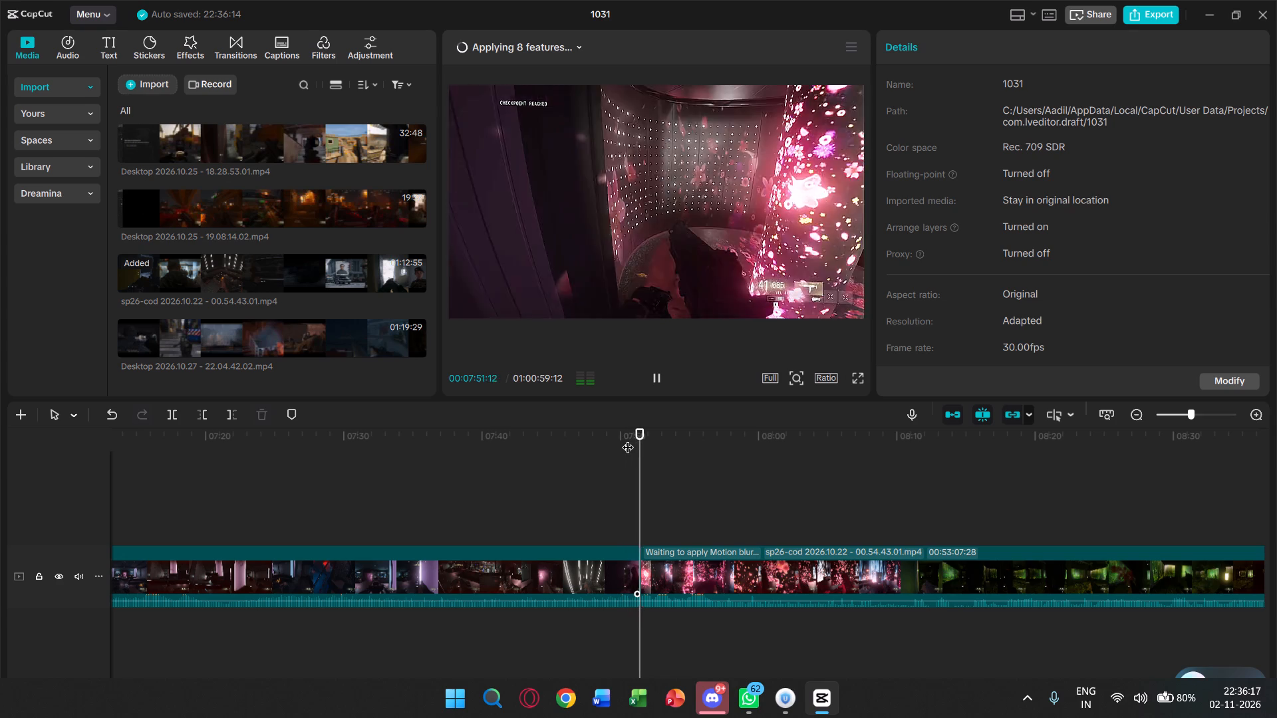
key("space")
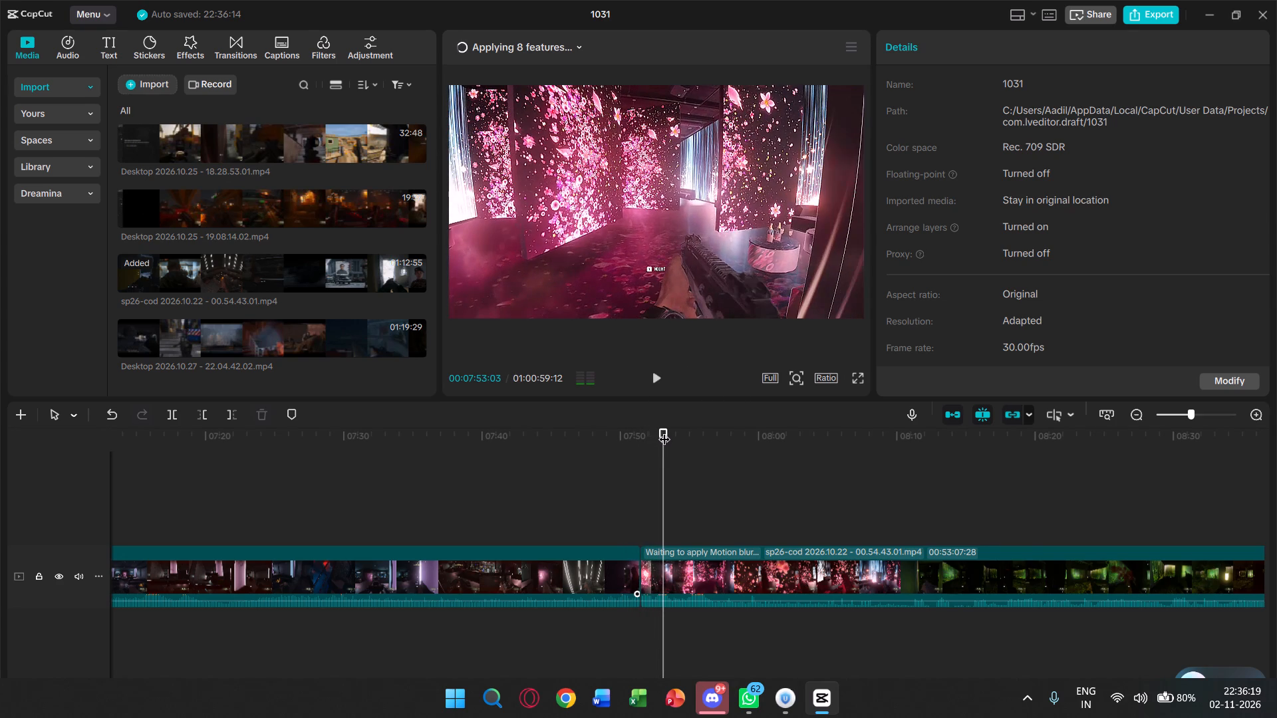
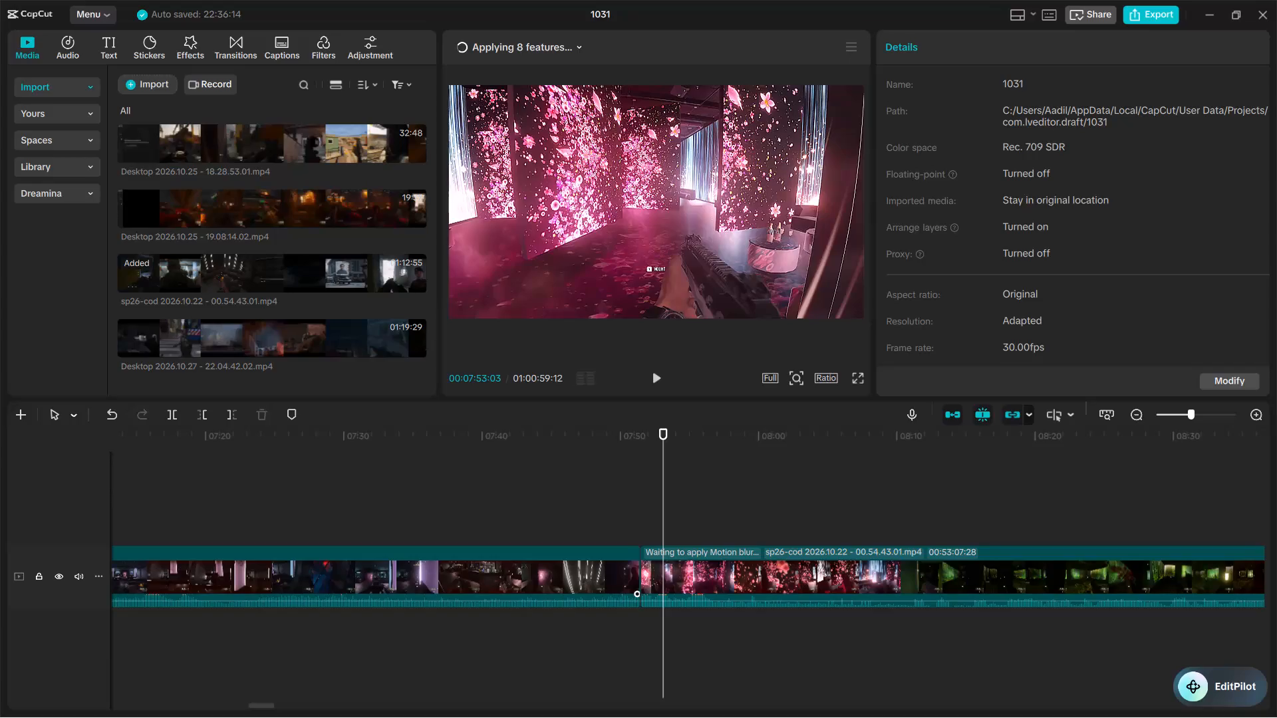
Review the gameplay from about 00:07:53 onward through the flower-screen and green forest-screen rooms, looking for the next failed attempt.
left_click_drag(668, 429, 668, 429)
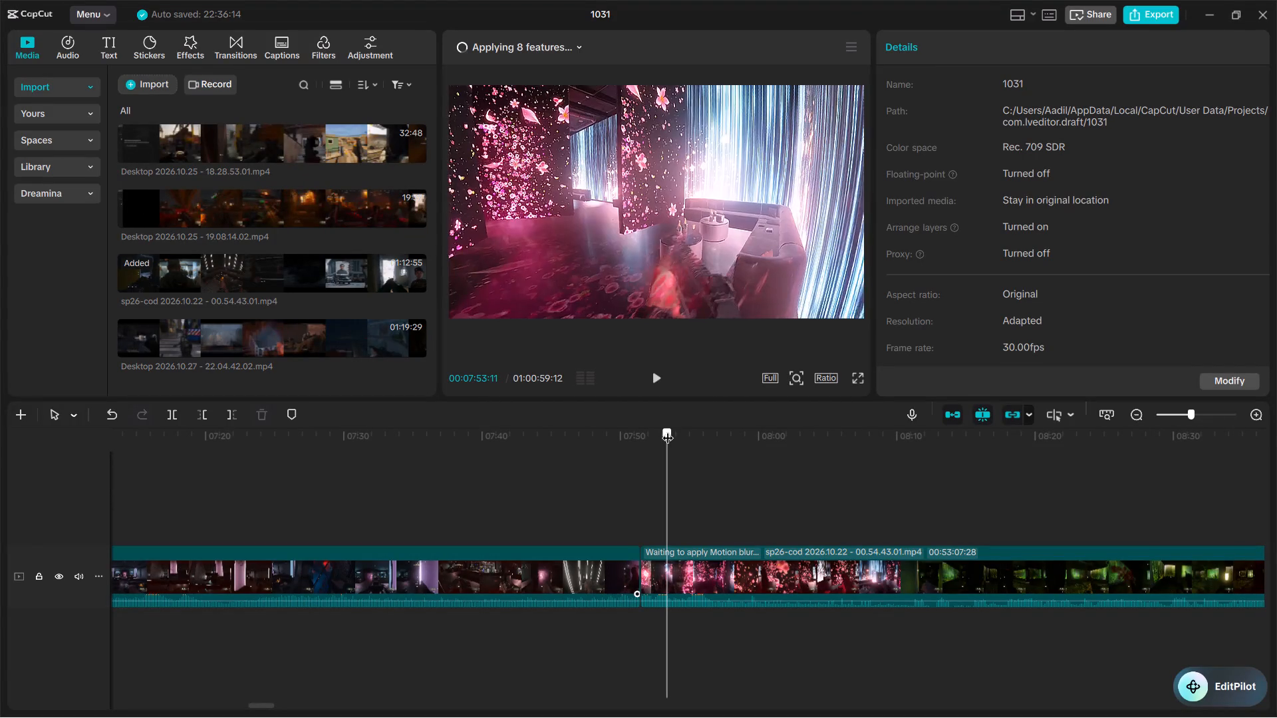
left_click_drag(668, 429, 728, 439)
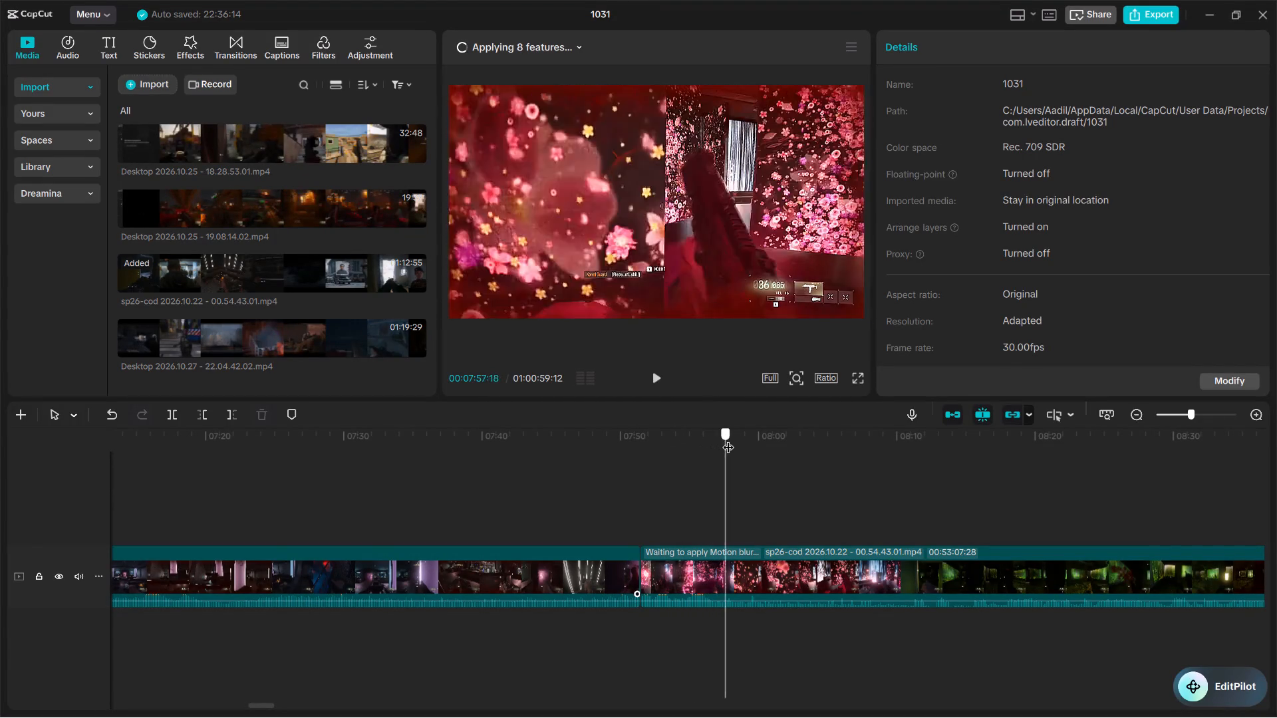
left_click_drag(728, 439, 809, 443)
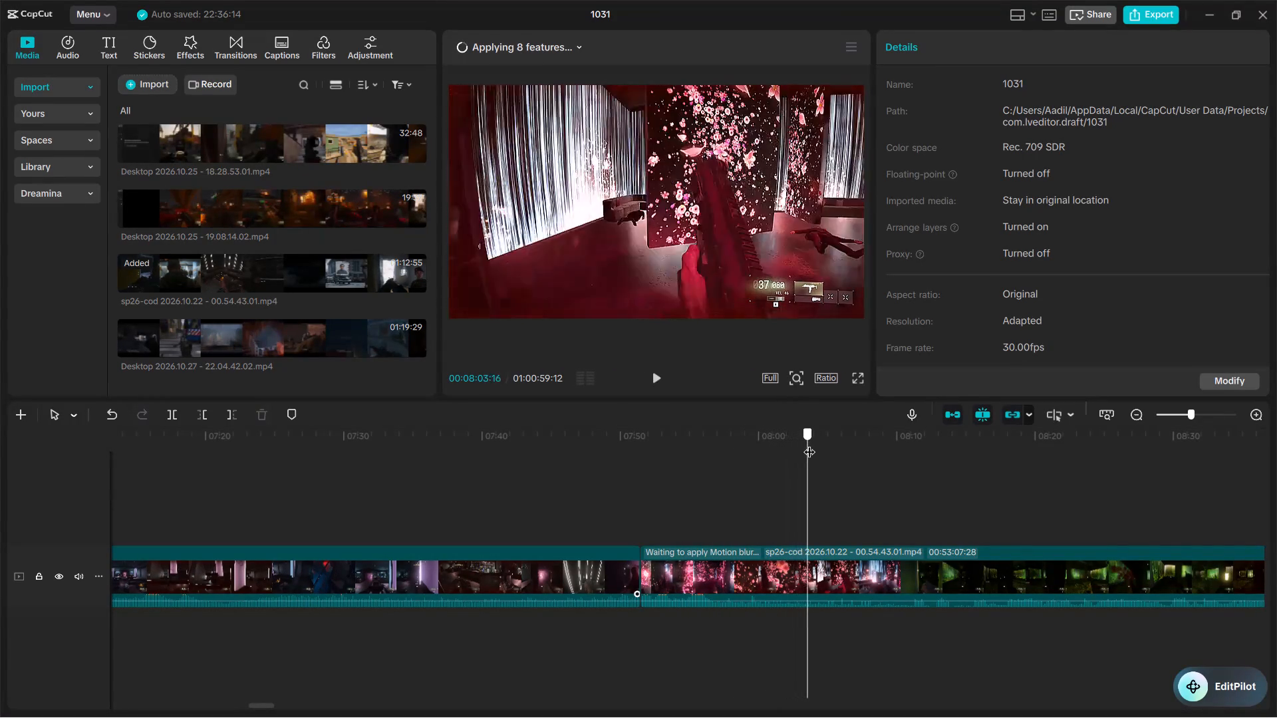
left_click_drag(809, 443, 883, 448)
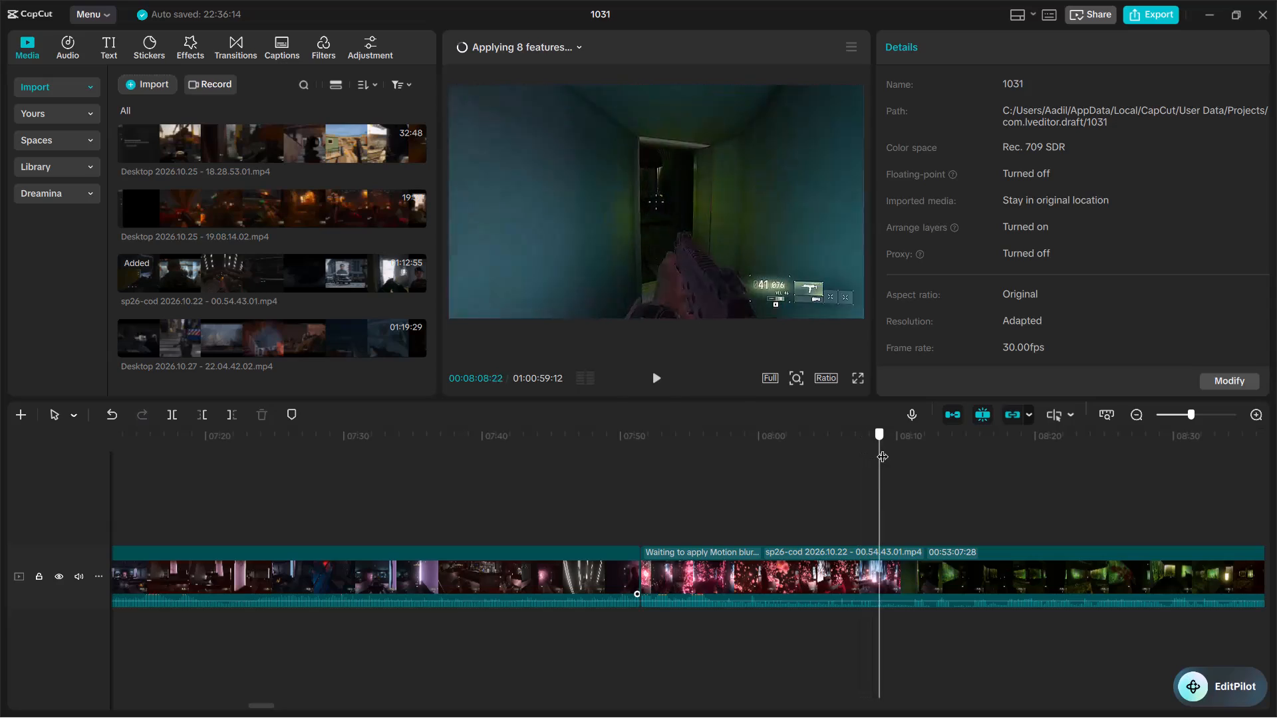
left_click_drag(883, 448, 948, 455)
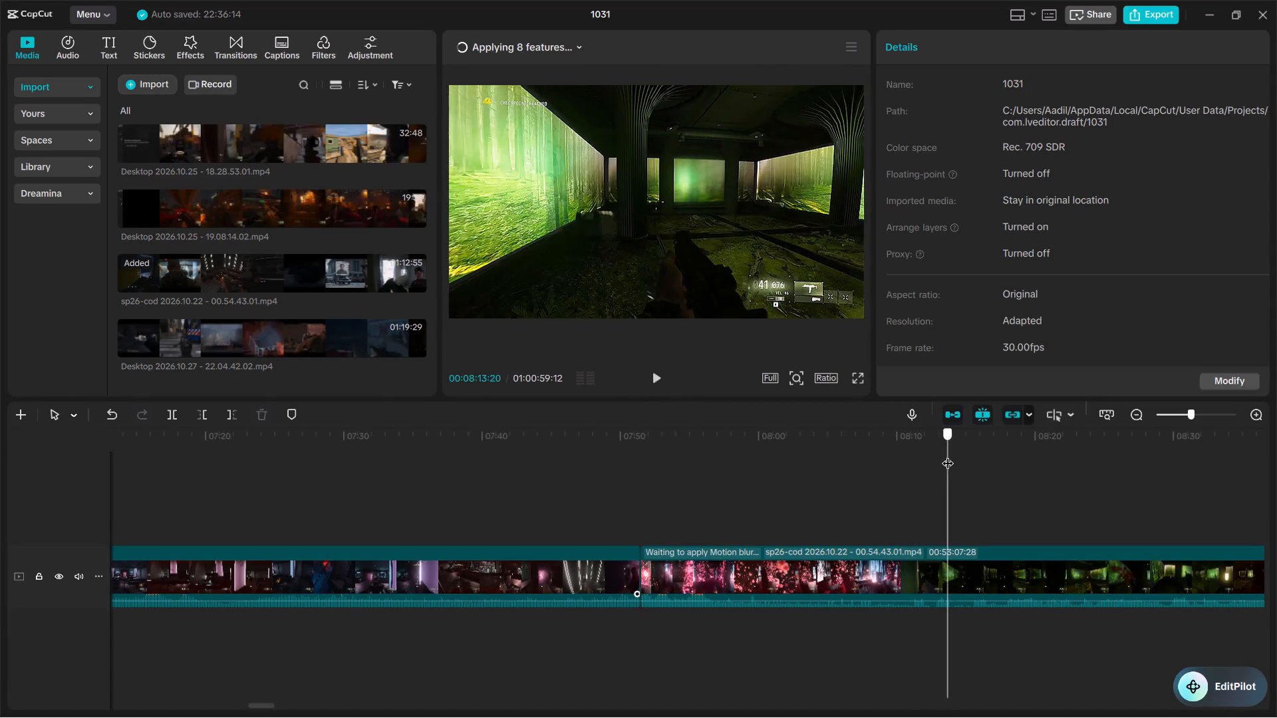
left_click_drag(948, 455, 996, 458)
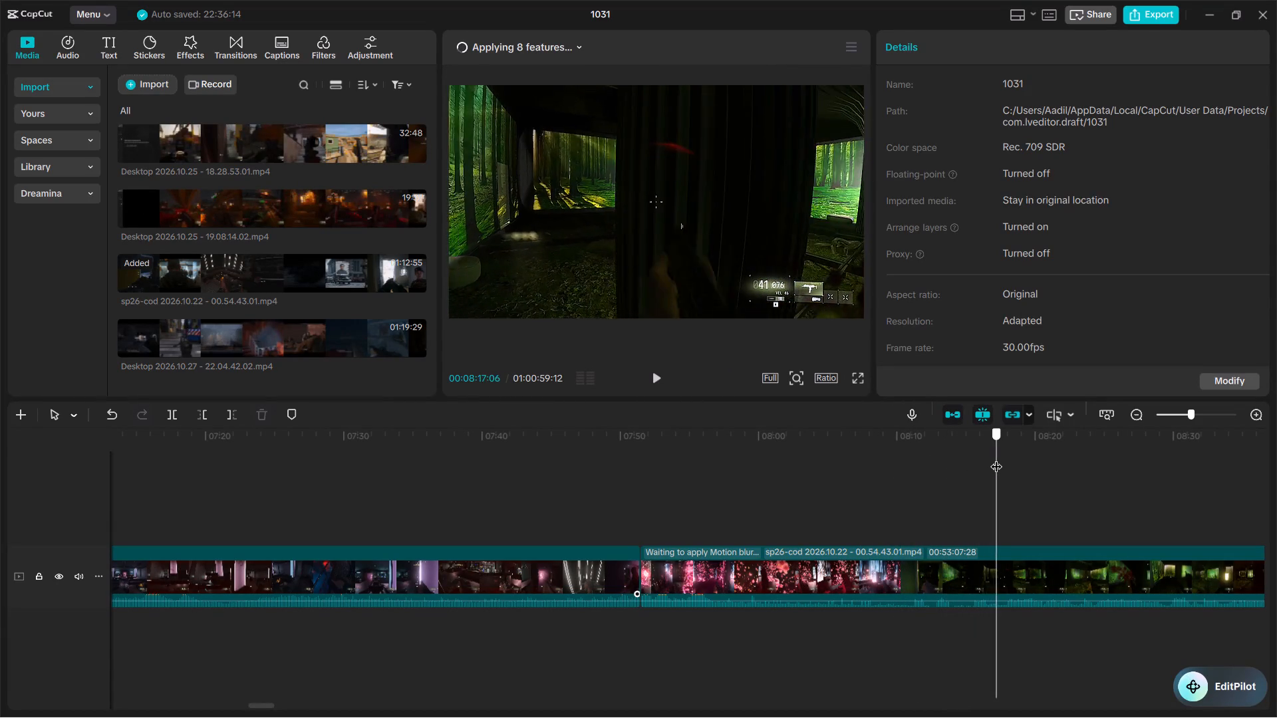
left_click_drag(996, 458, 1052, 453)
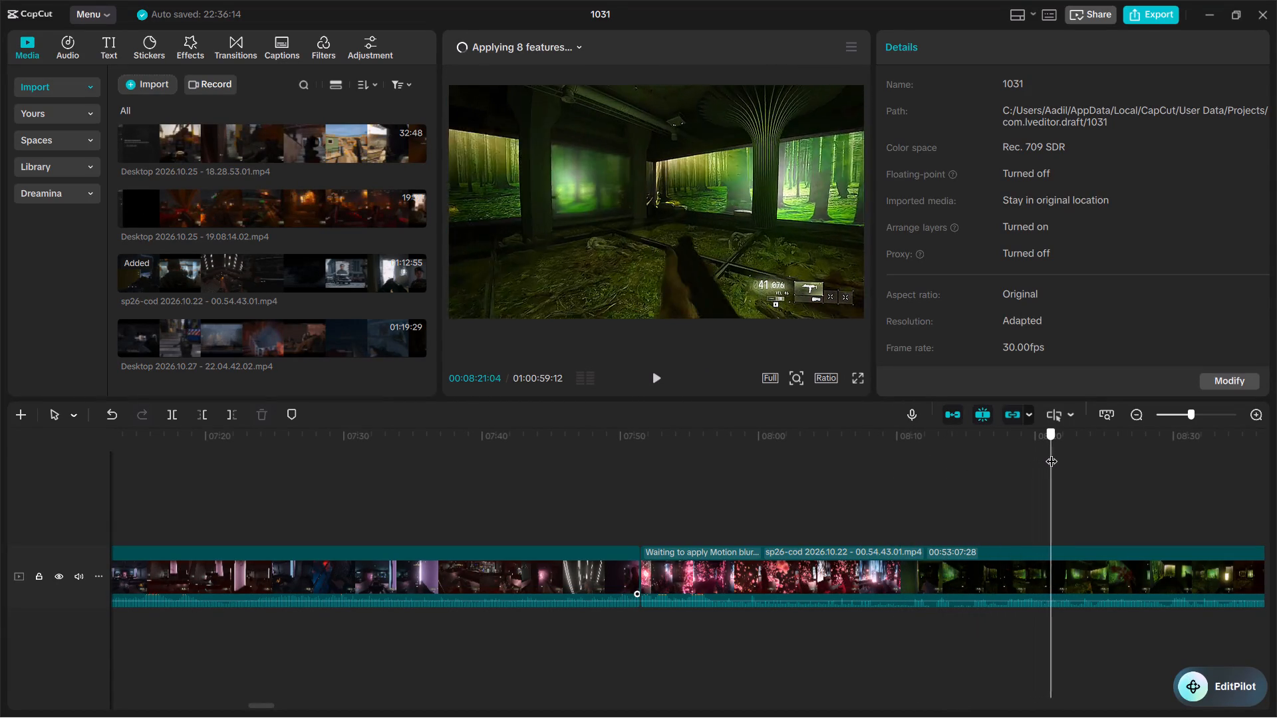
left_click_drag(1052, 453, 1116, 453)
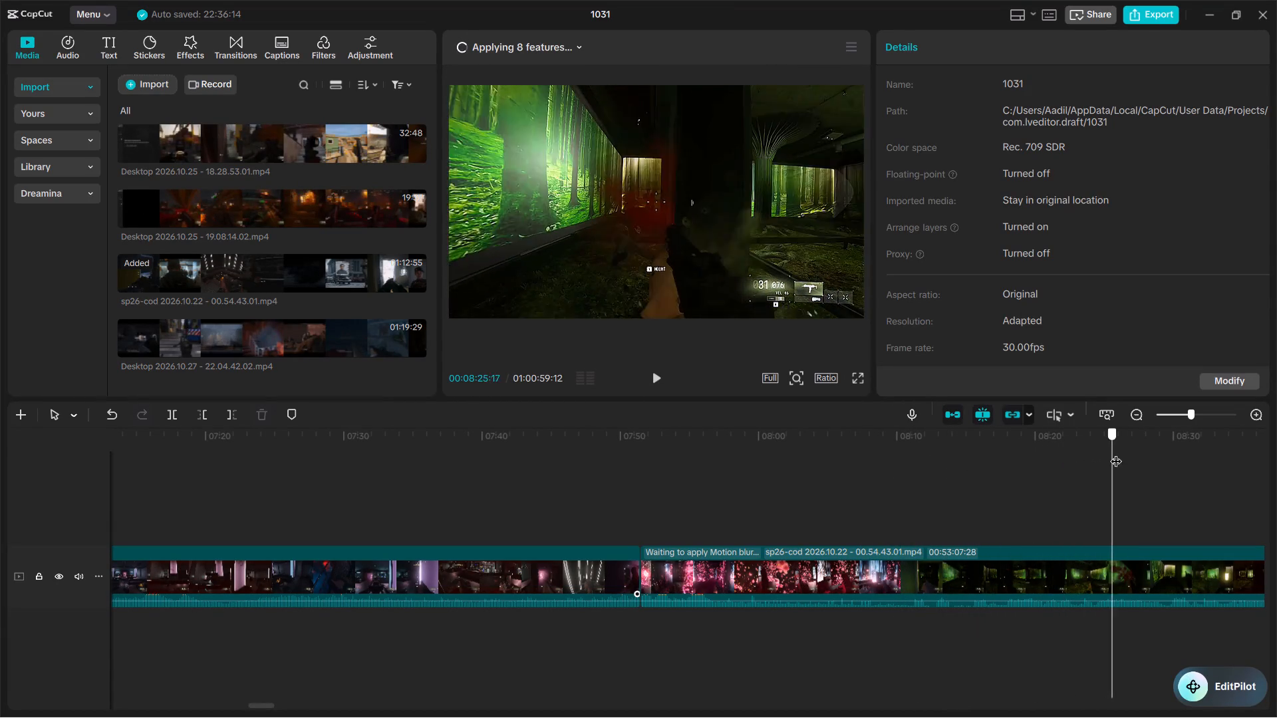
left_click_drag(1116, 453, 1166, 459)
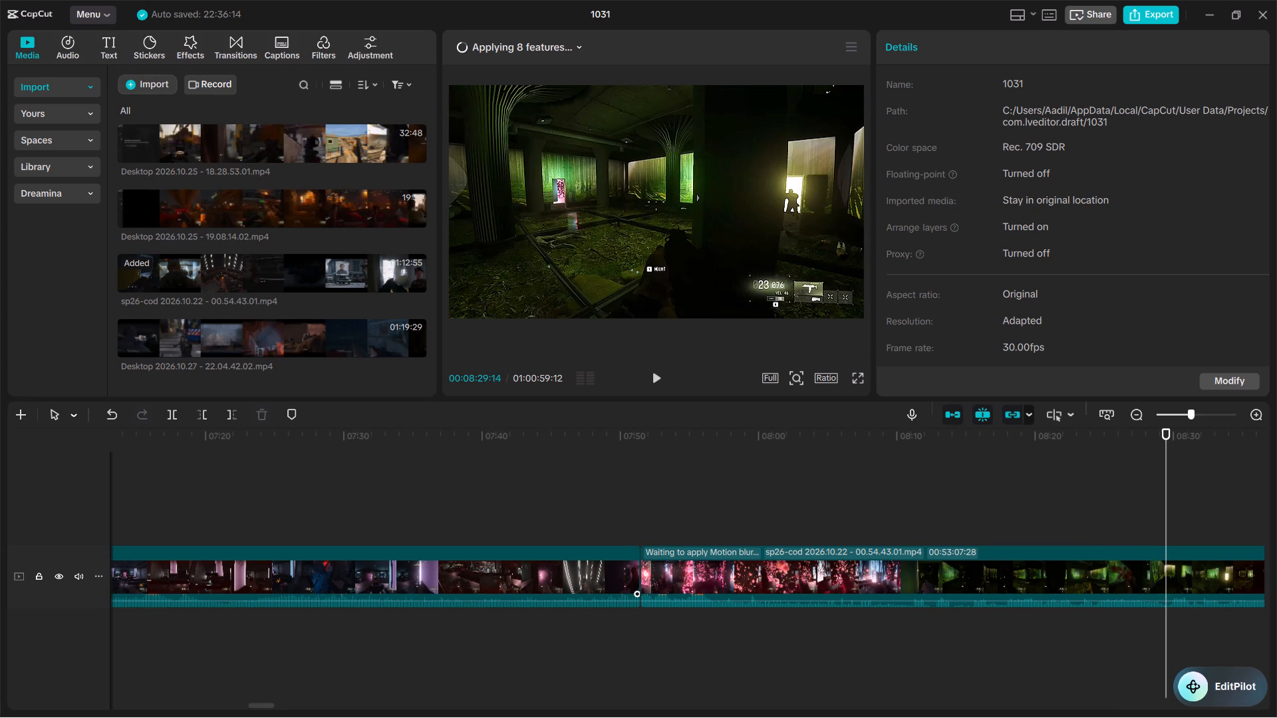
scroll(1104, 497, "left", 4)
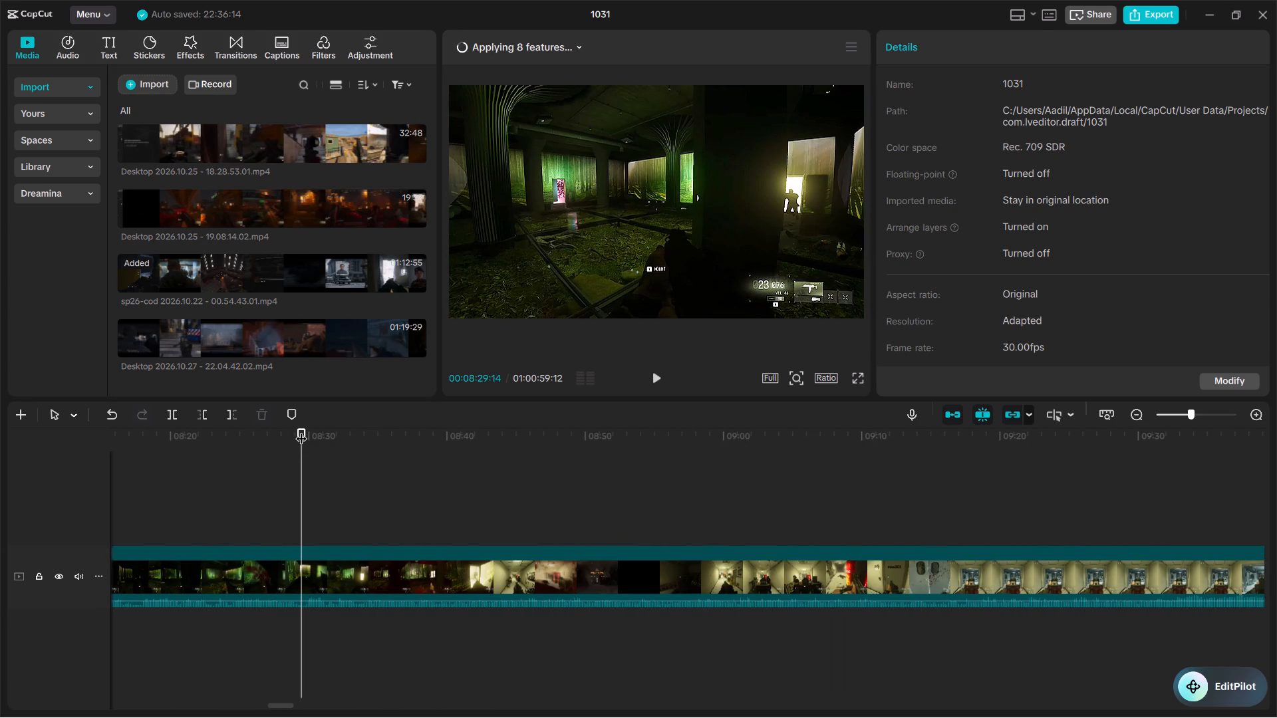
left_click_drag(301, 430, 346, 436)
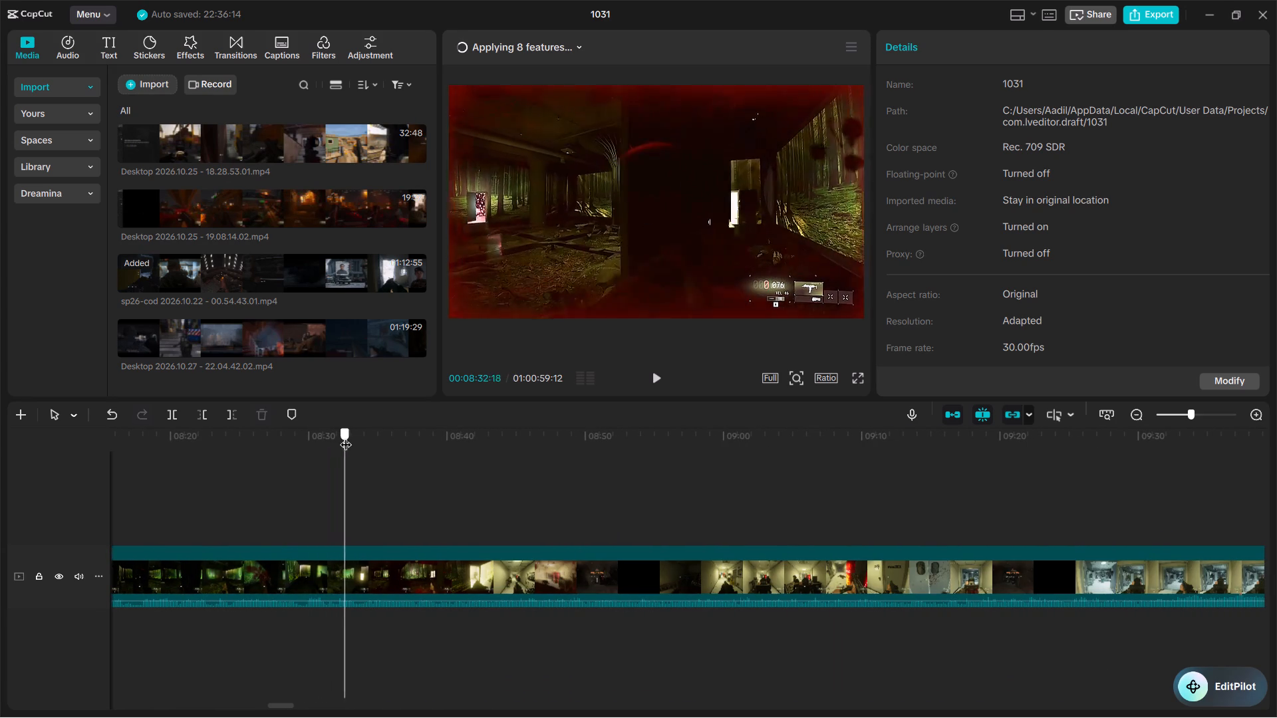
left_click_drag(346, 436, 425, 441)
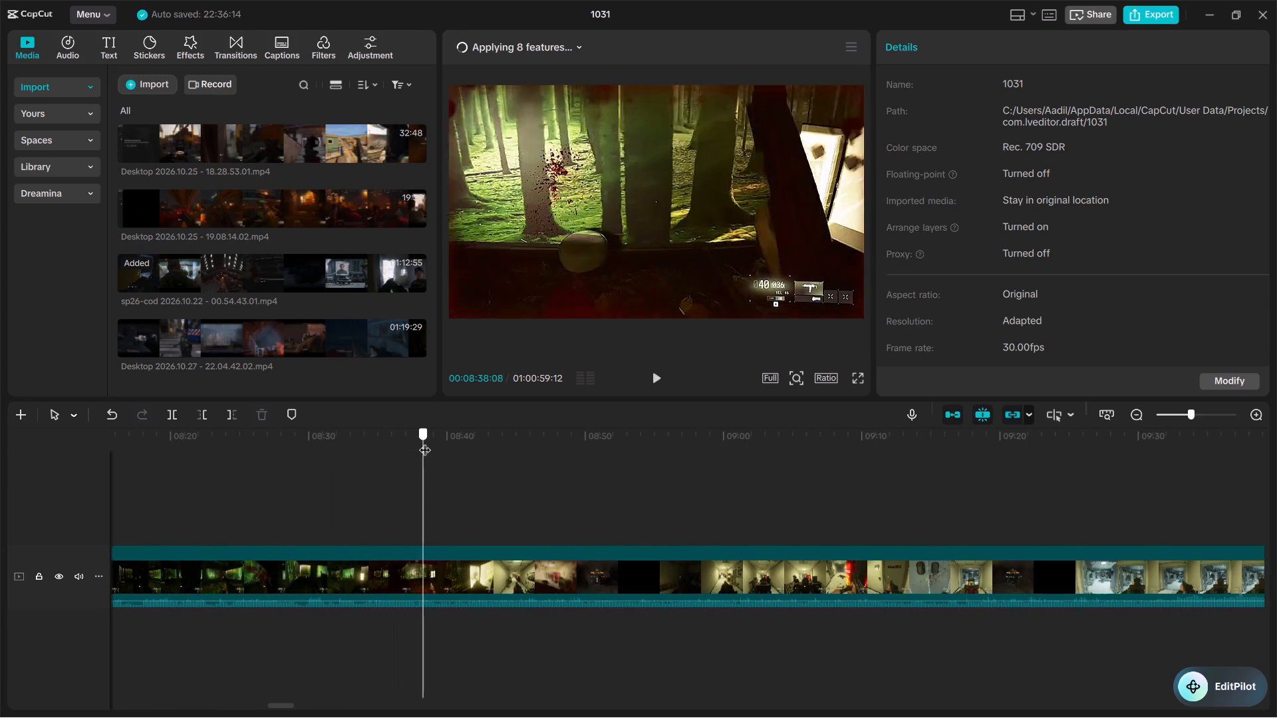
left_click_drag(425, 441, 553, 451)
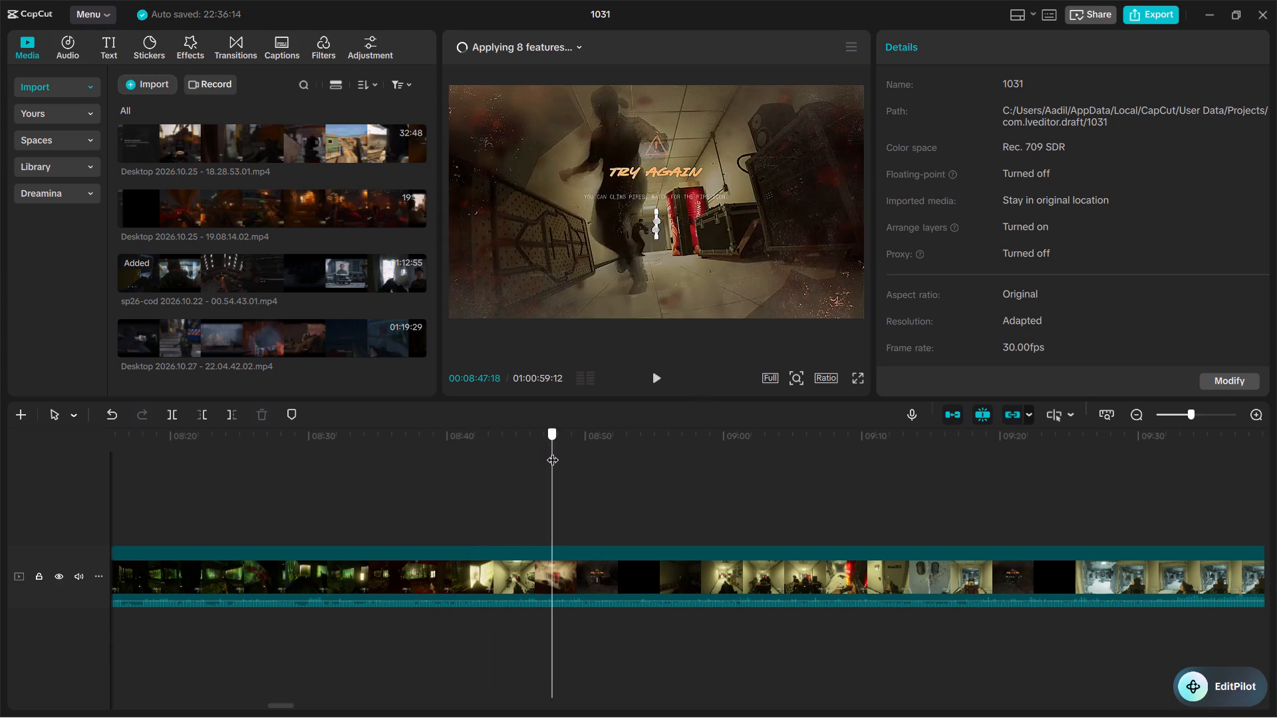
Split the main-track clip at 00:08:53:00, where gameplay restarts at the bright corridor doorway after the Try Again screen.
left_click_drag(553, 451, 595, 460)
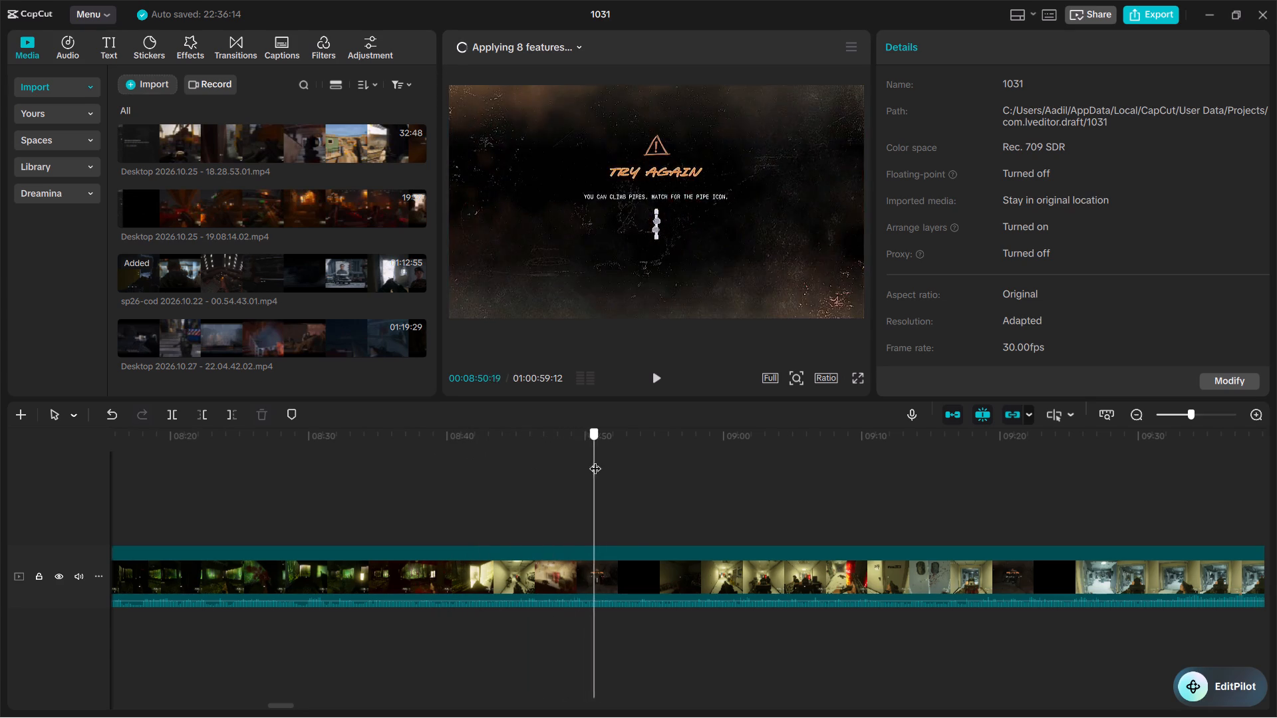
left_click_drag(595, 460, 624, 467)
left_click(624, 431)
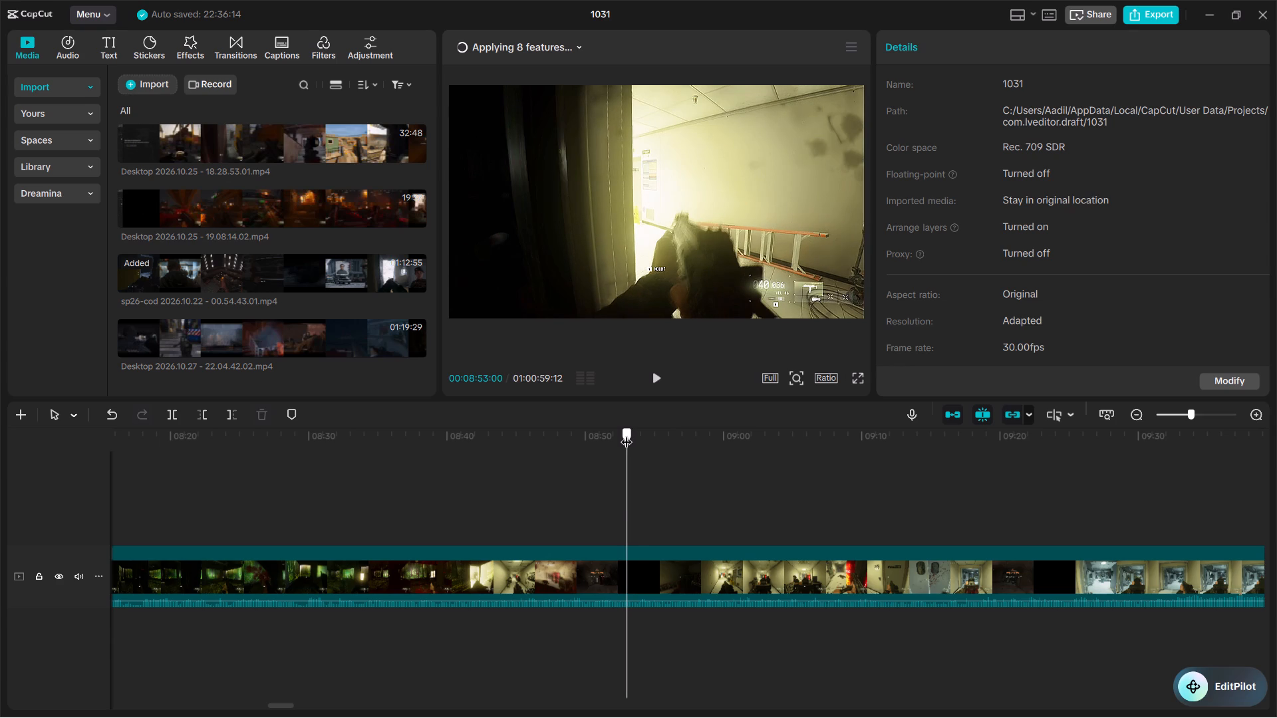
key("b")
left_click(631, 554)
key("a")
left_click(588, 565)
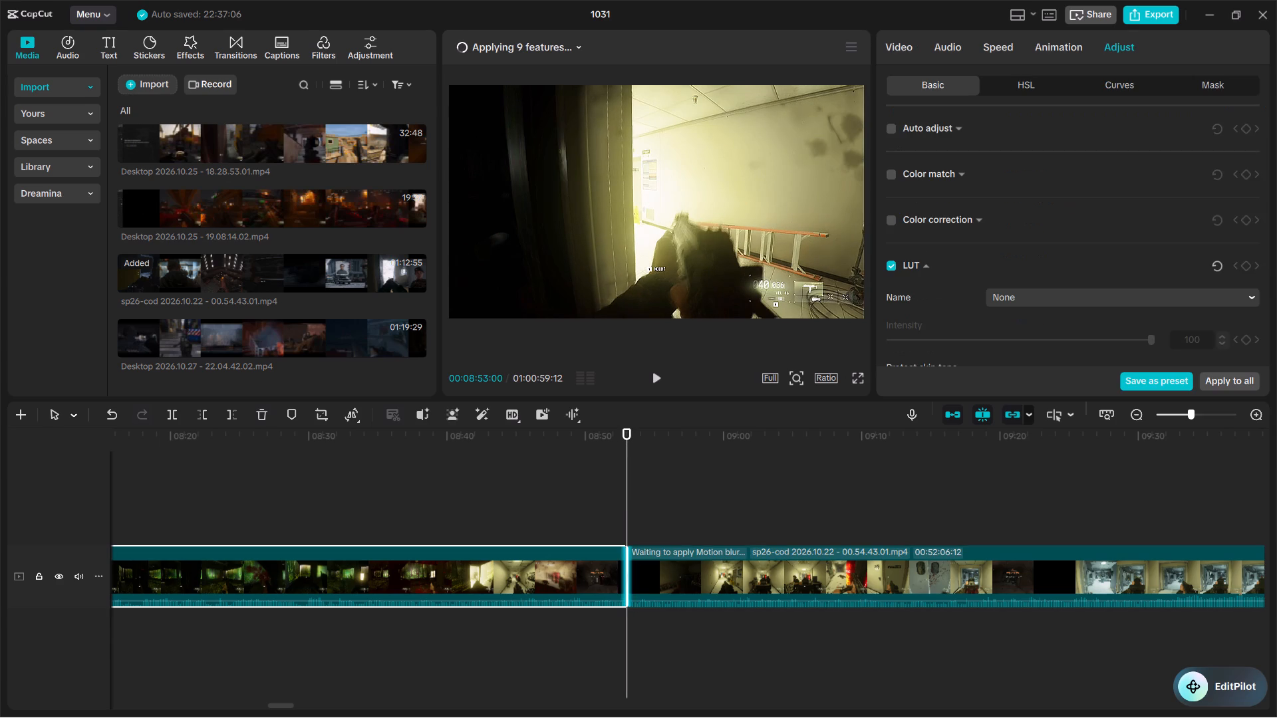
Split the main-track clip at 00:08:40:23, where the matching doorway view appears, and delete the failed attempt between there and the 00:08:53:00 cut.
left_click_drag(402, 429, 413, 442)
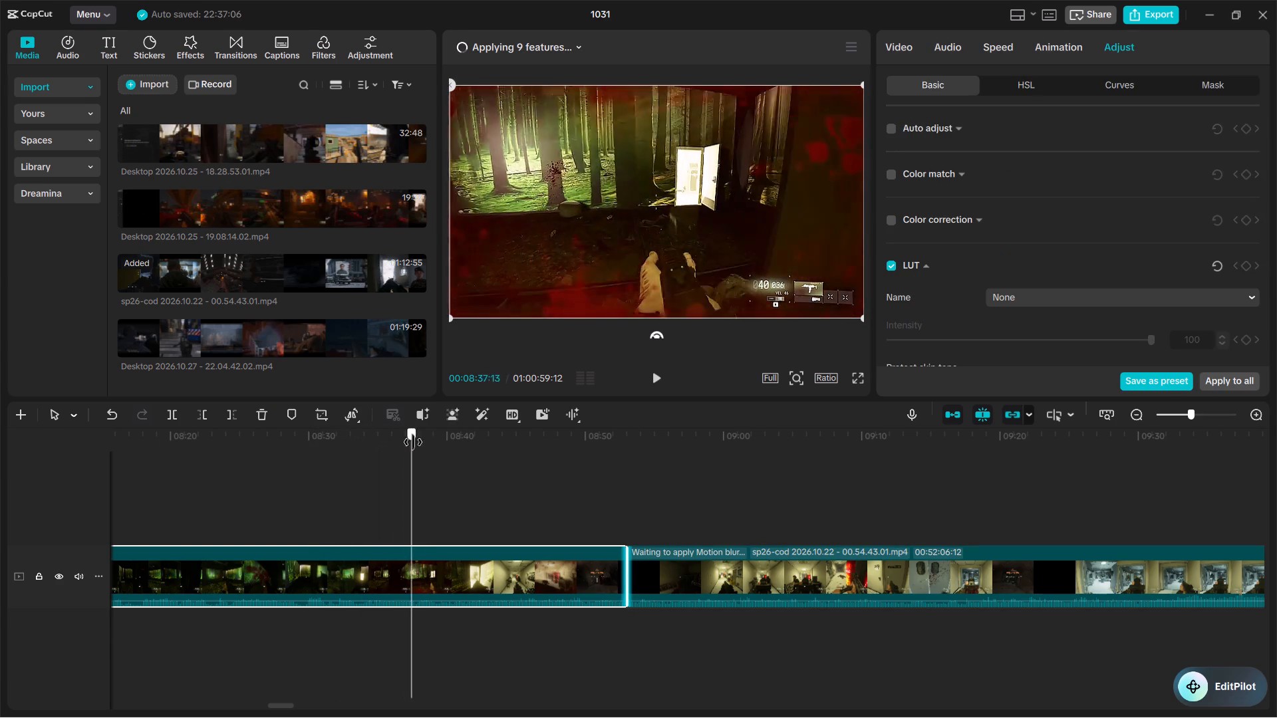
left_click_drag(413, 442, 480, 448)
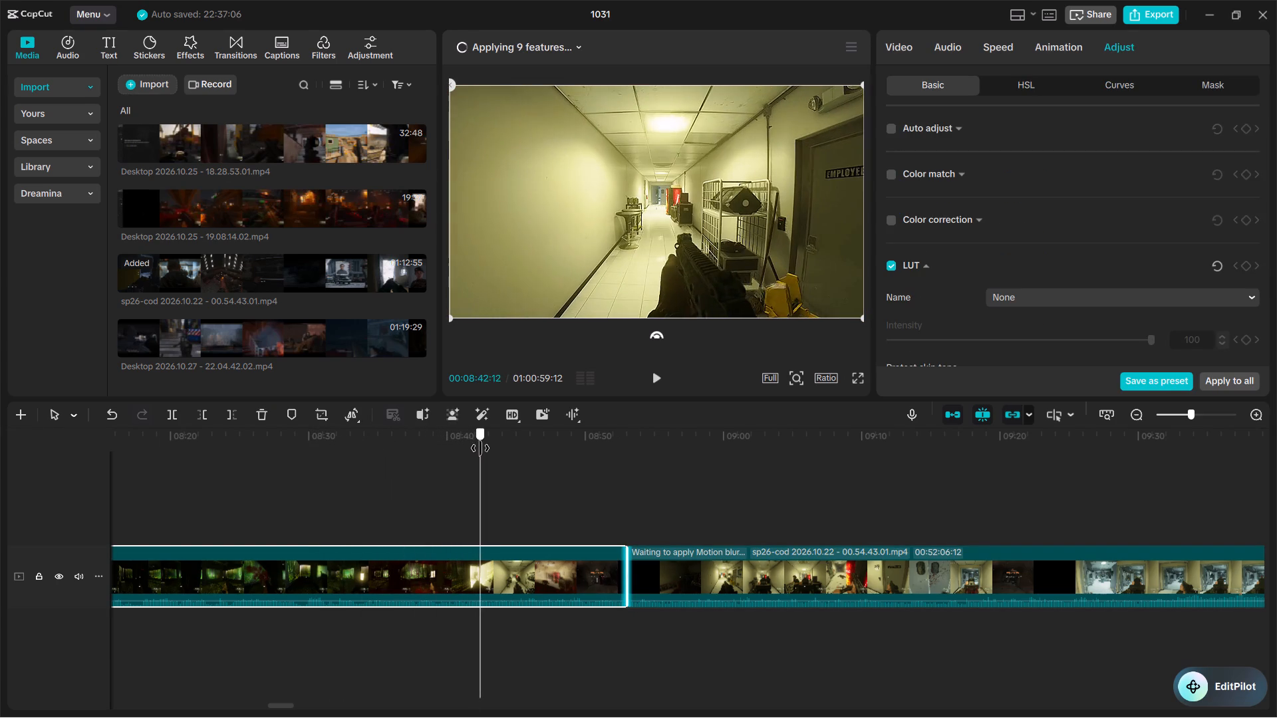
left_click_drag(480, 448, 466, 451)
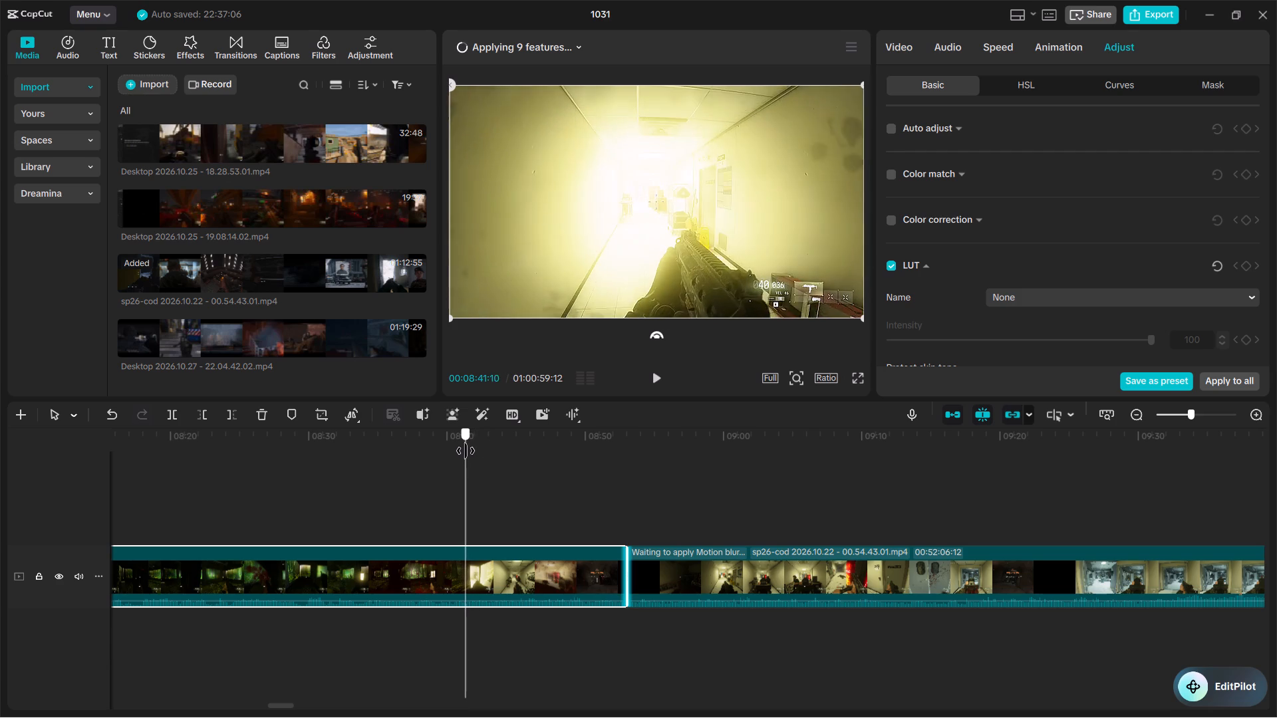
left_click_drag(466, 451, 458, 451)
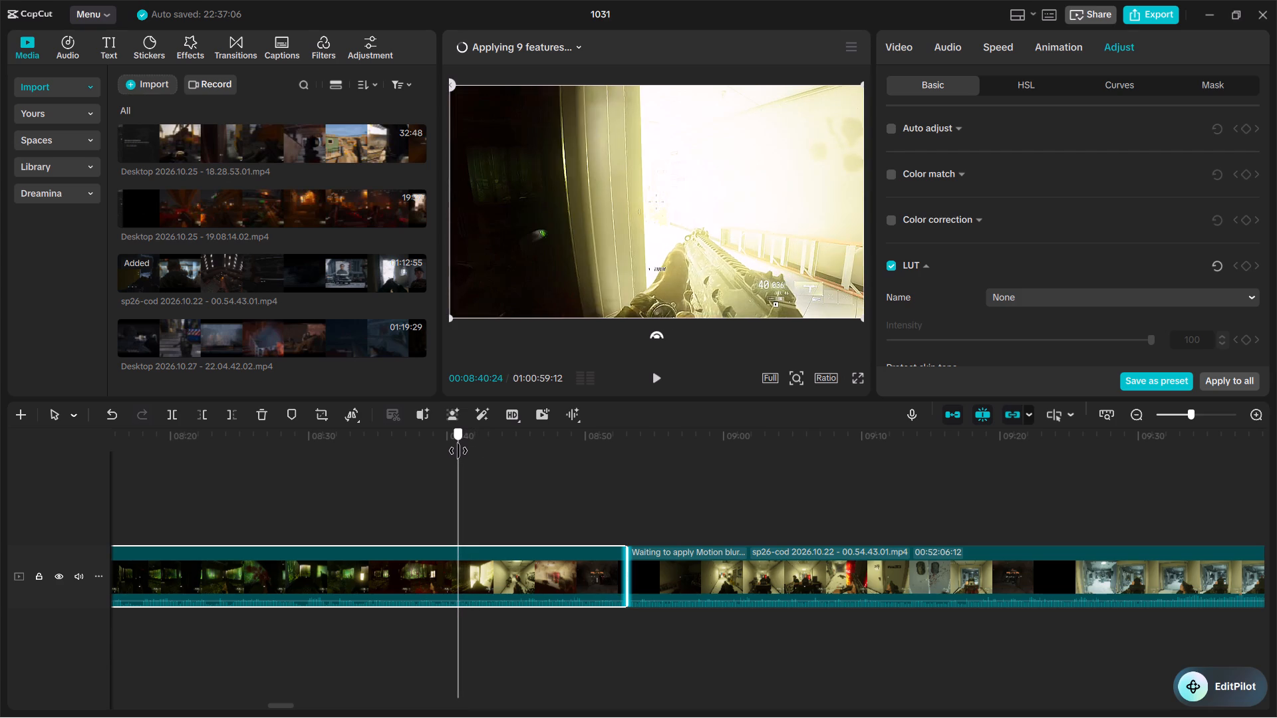
left_click_drag(458, 451, 458, 453)
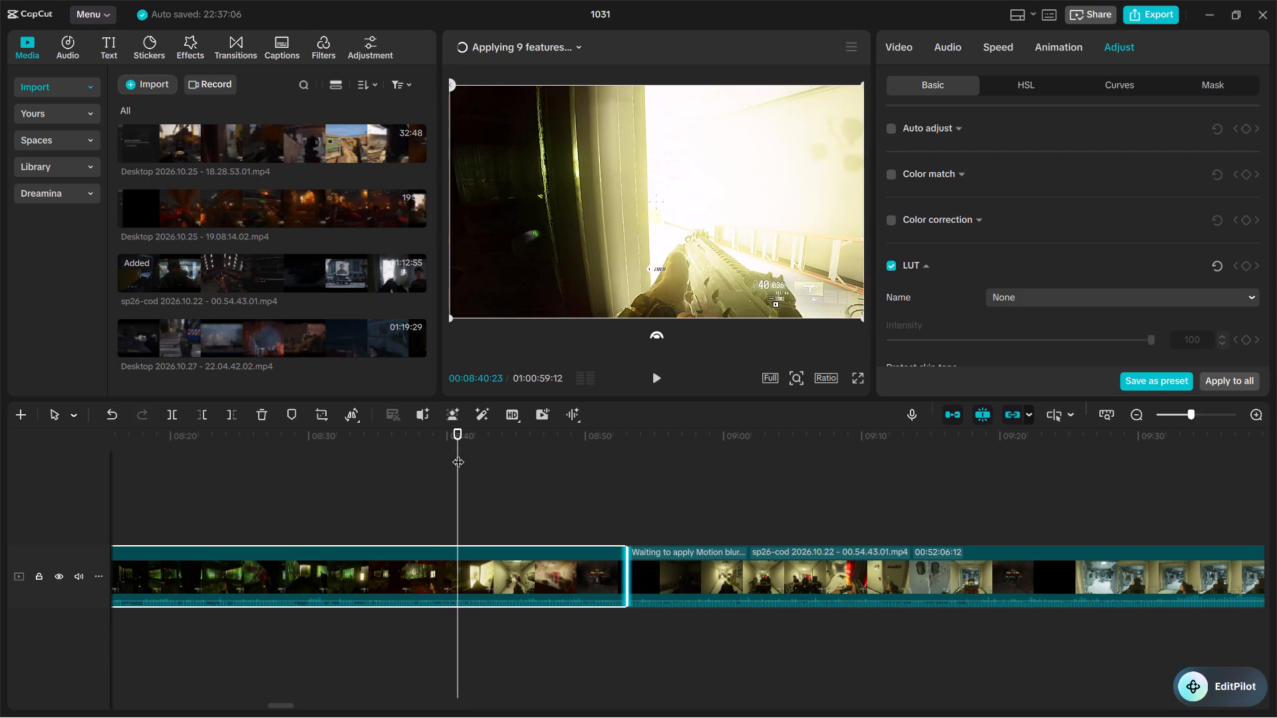
key("b")
left_click(455, 555)
key("a")
left_click(420, 555)
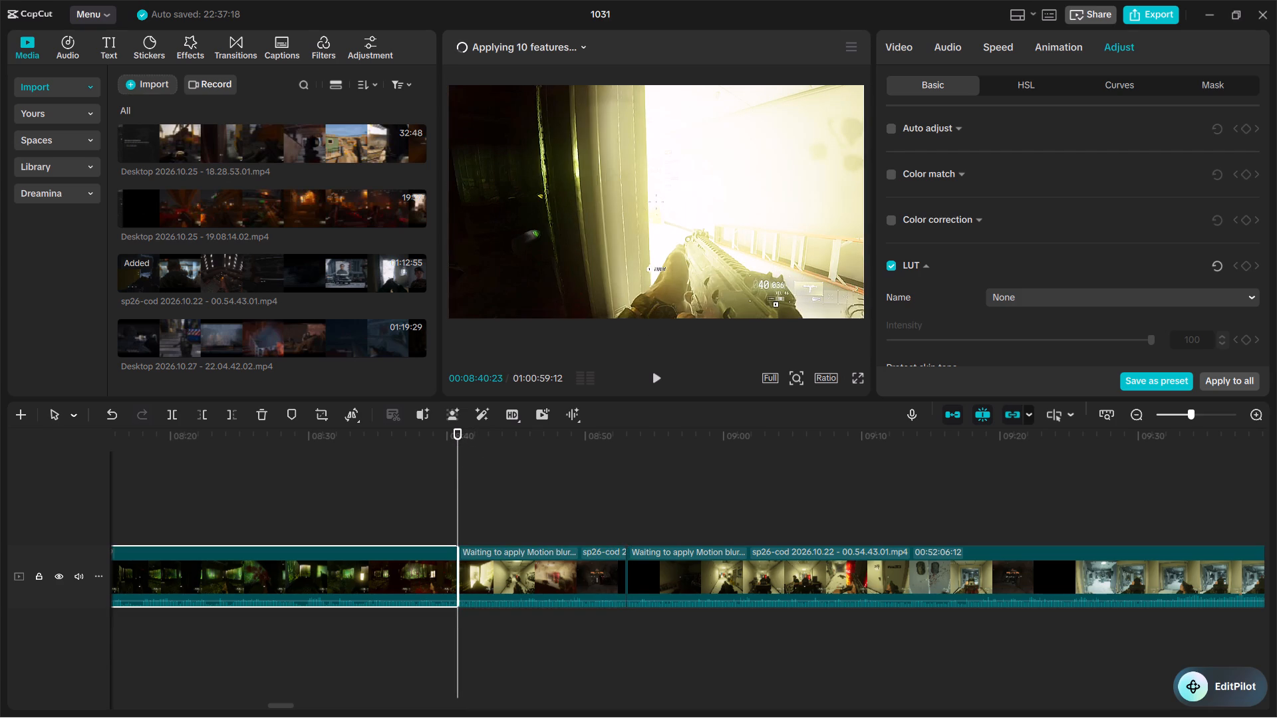
left_click(496, 565)
key("BackSpace")
Scrub back and forth across the new join at 00:08:40:23 to check its continuity.
left_click_drag(457, 433, 457, 435)
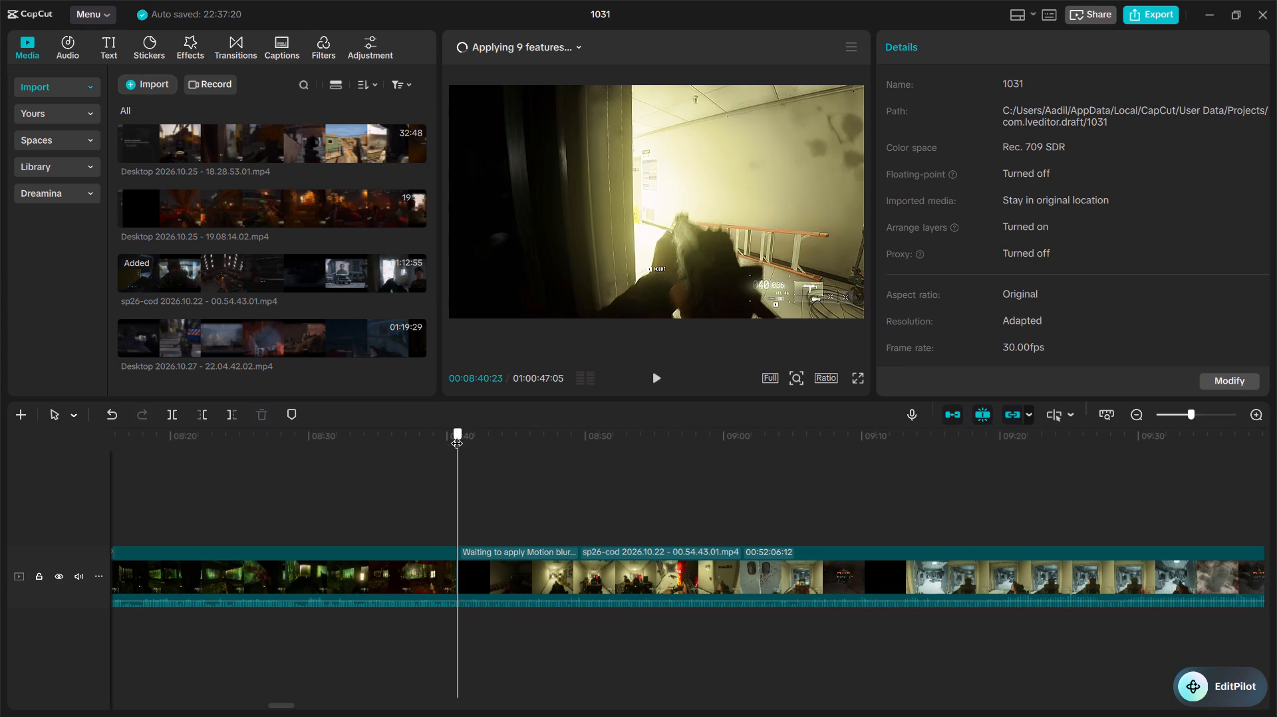
left_click_drag(457, 435, 466, 435)
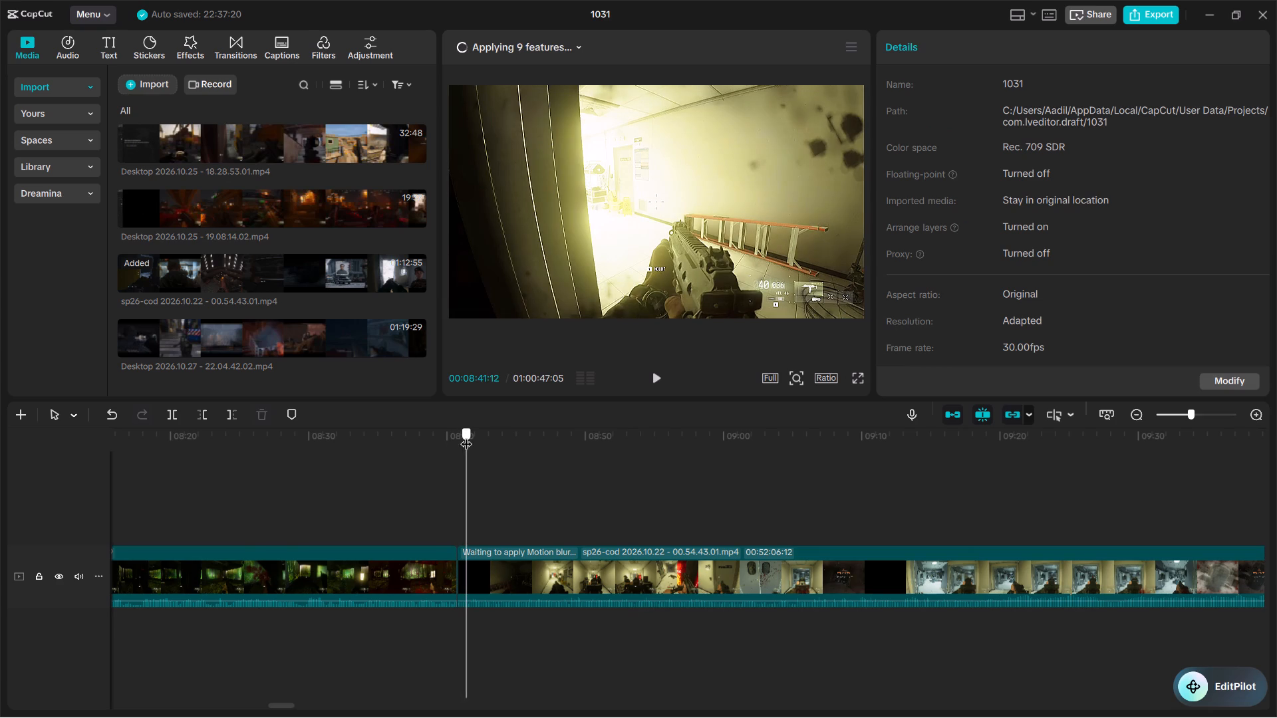
left_click_drag(466, 435, 453, 439)
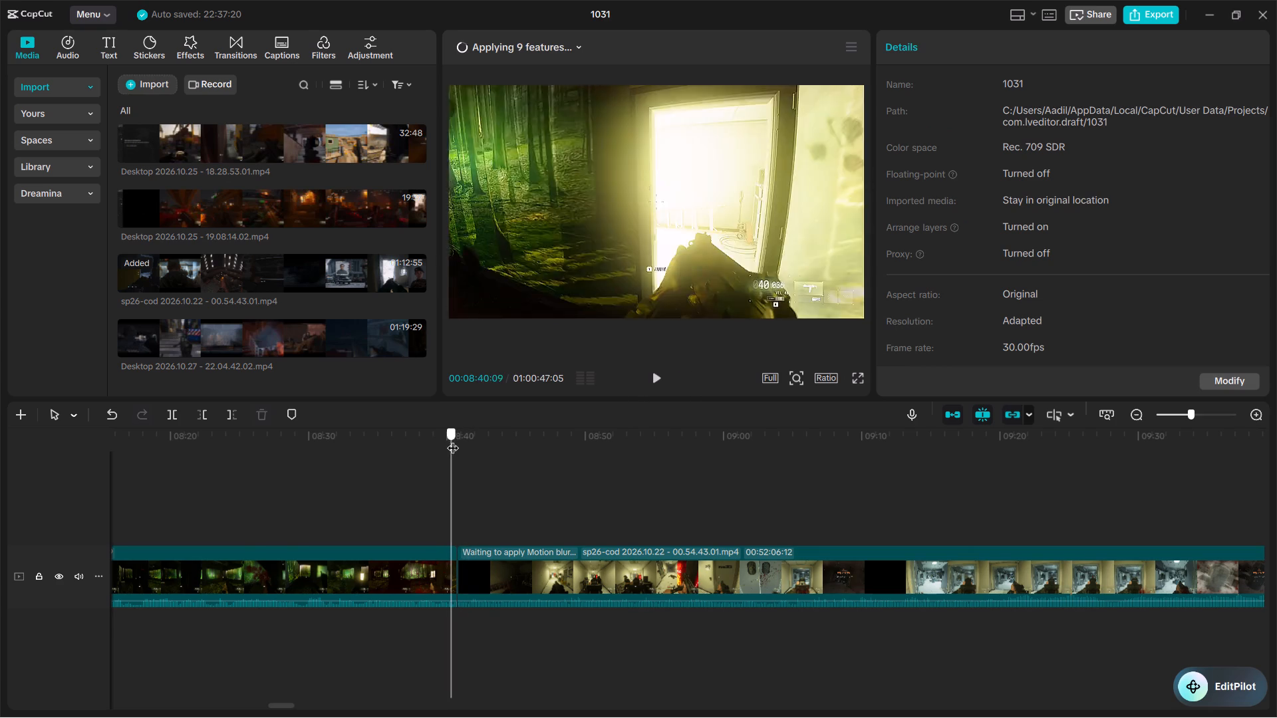
Split the main-track clip at 00:09:11:11, where gameplay restarts facing the grey double doors after the black screen.
left_click_drag(453, 439, 522, 442)
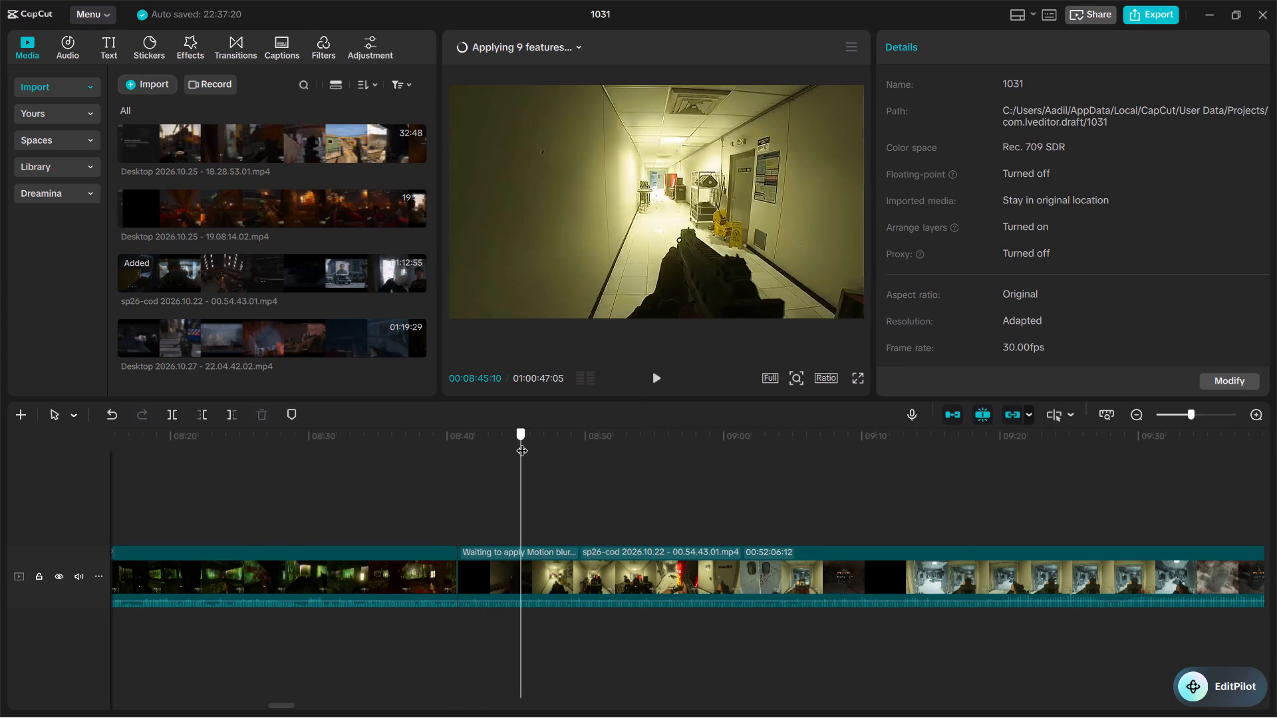
left_click_drag(522, 442, 615, 451)
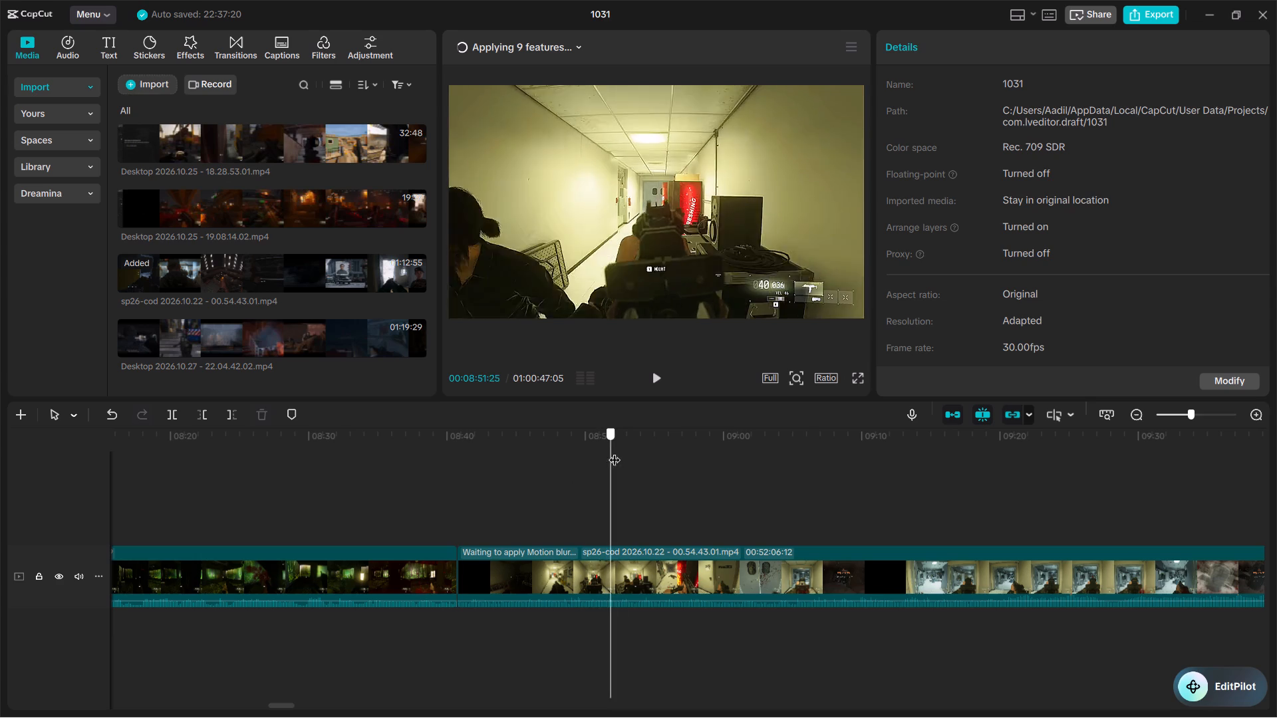
left_click_drag(615, 451, 721, 458)
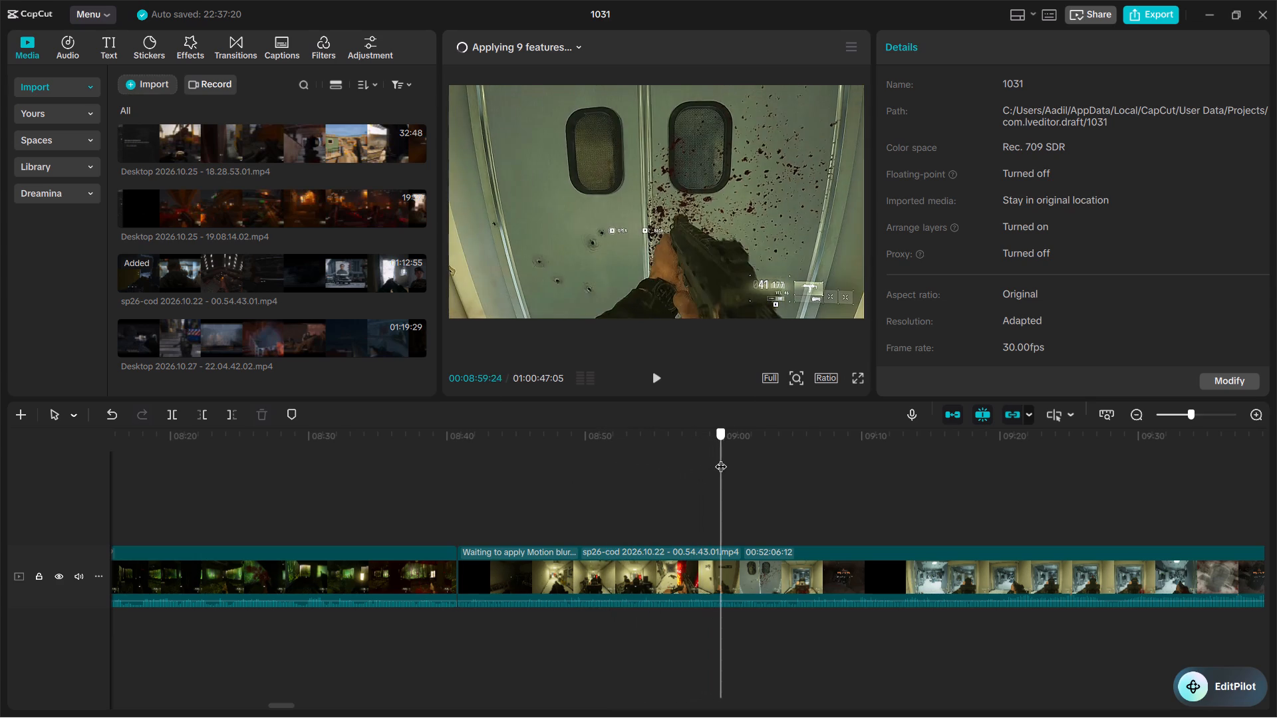
left_click_drag(721, 458, 775, 455)
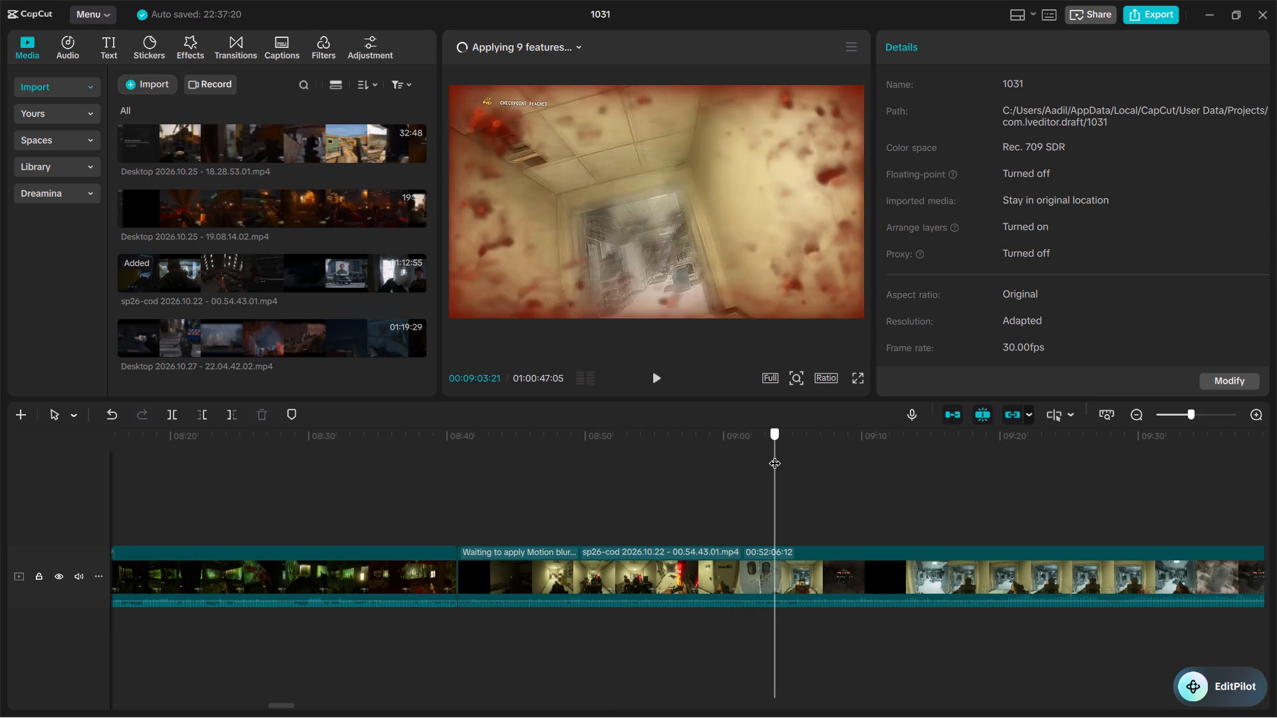
left_click_drag(775, 455, 862, 457)
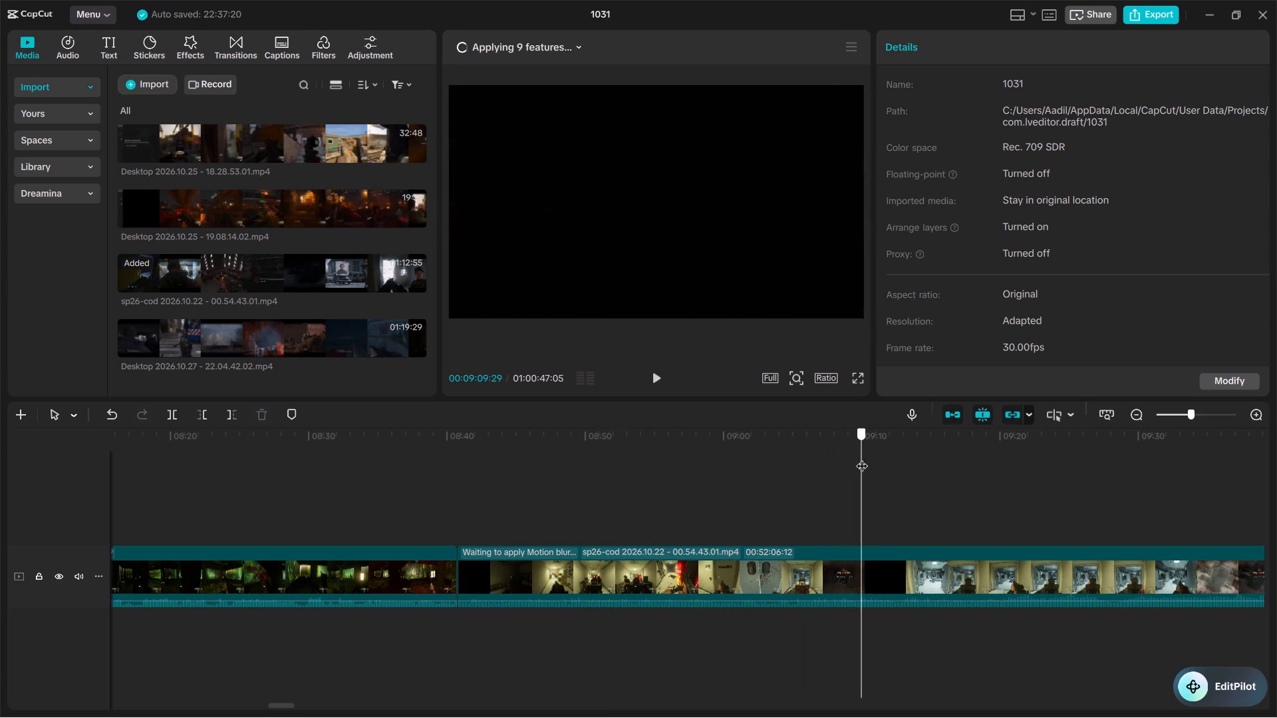
left_click_drag(862, 457, 866, 461)
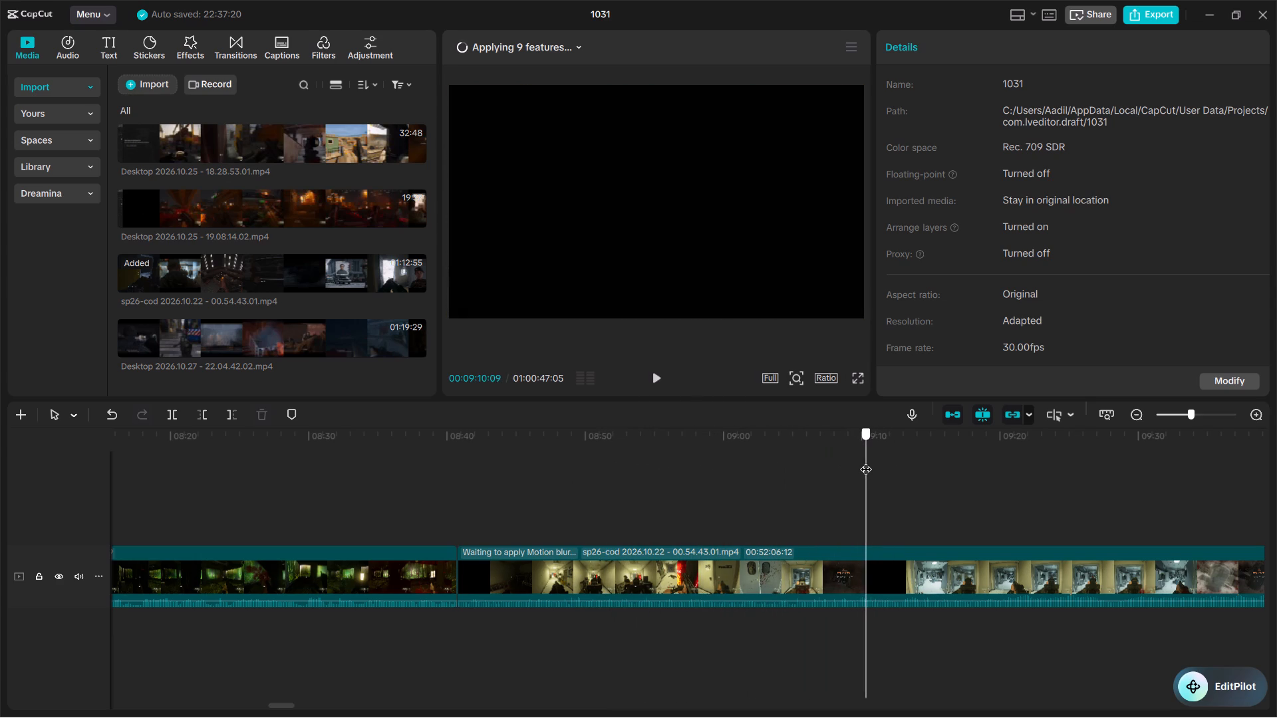
left_click_drag(866, 461, 883, 461)
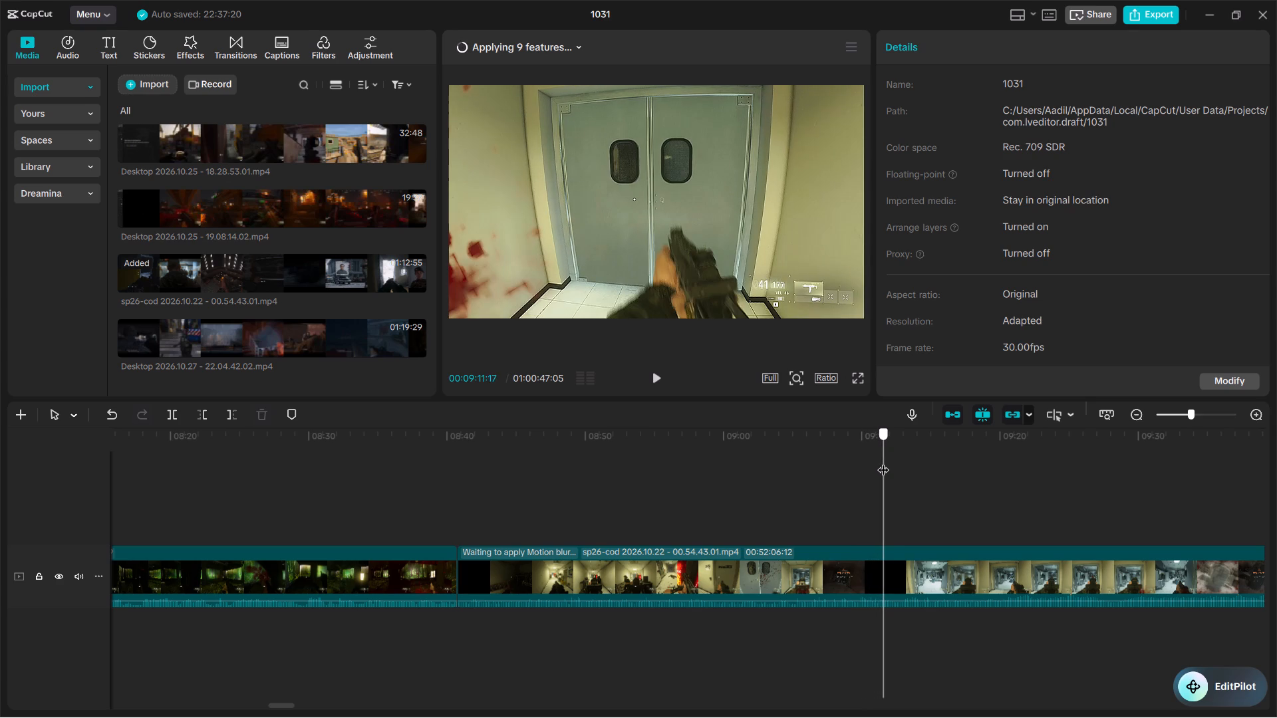
left_click_drag(883, 461, 880, 463)
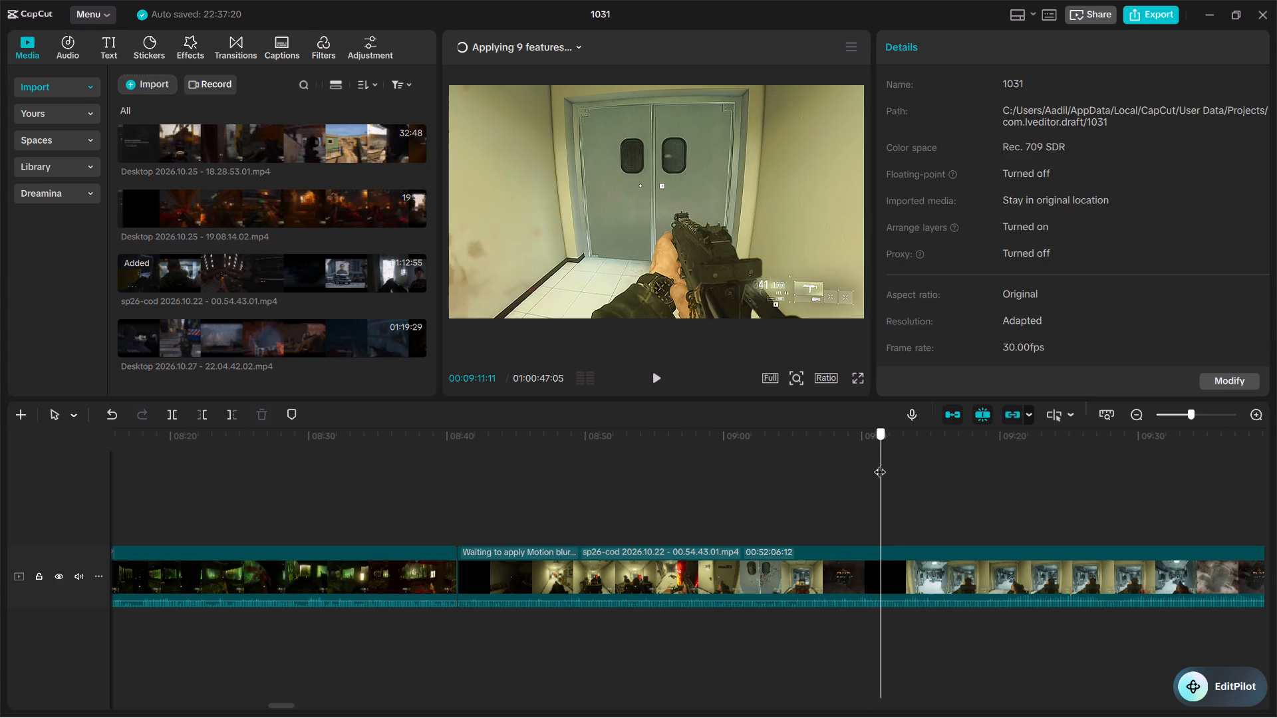
left_click_drag(880, 463, 879, 465)
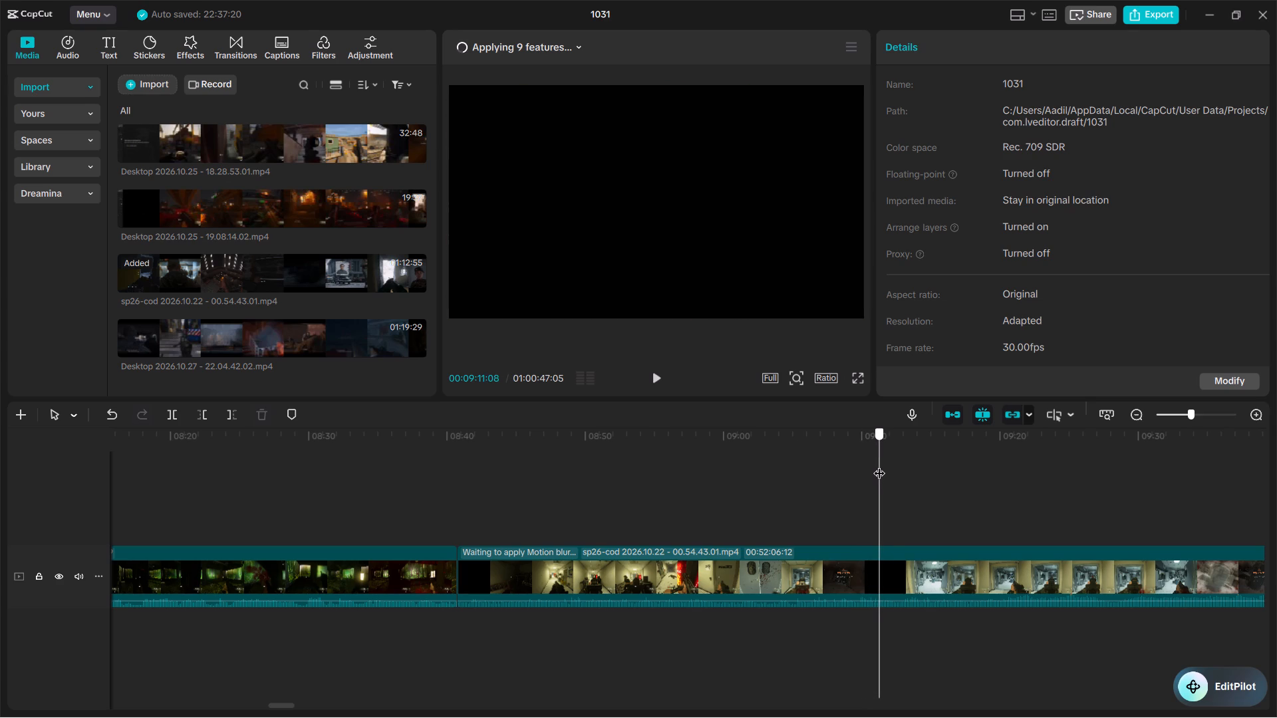
left_click_drag(879, 465, 881, 465)
key("b")
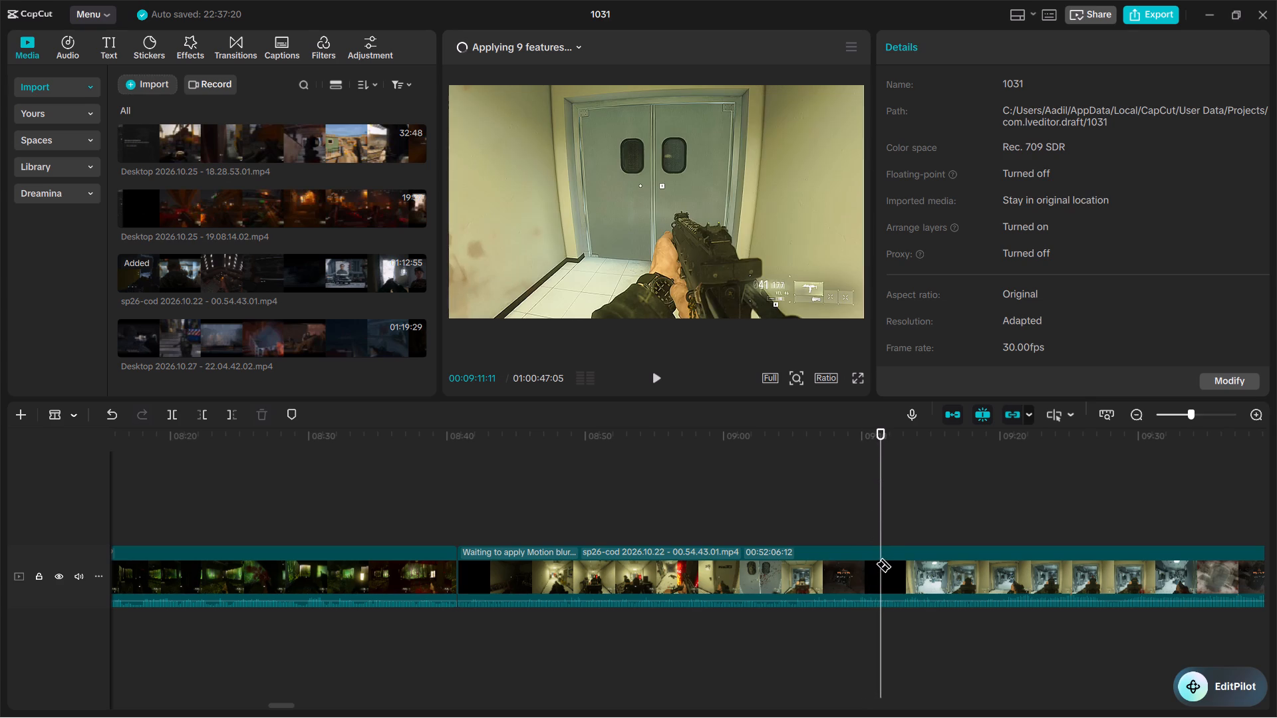
left_click(885, 558)
key("a")
Split the preceding segment at 00:08:59:24, where the player stands close to the blood-spattered double doors.
left_click(842, 558)
left_click_drag(474, 433, 454, 434)
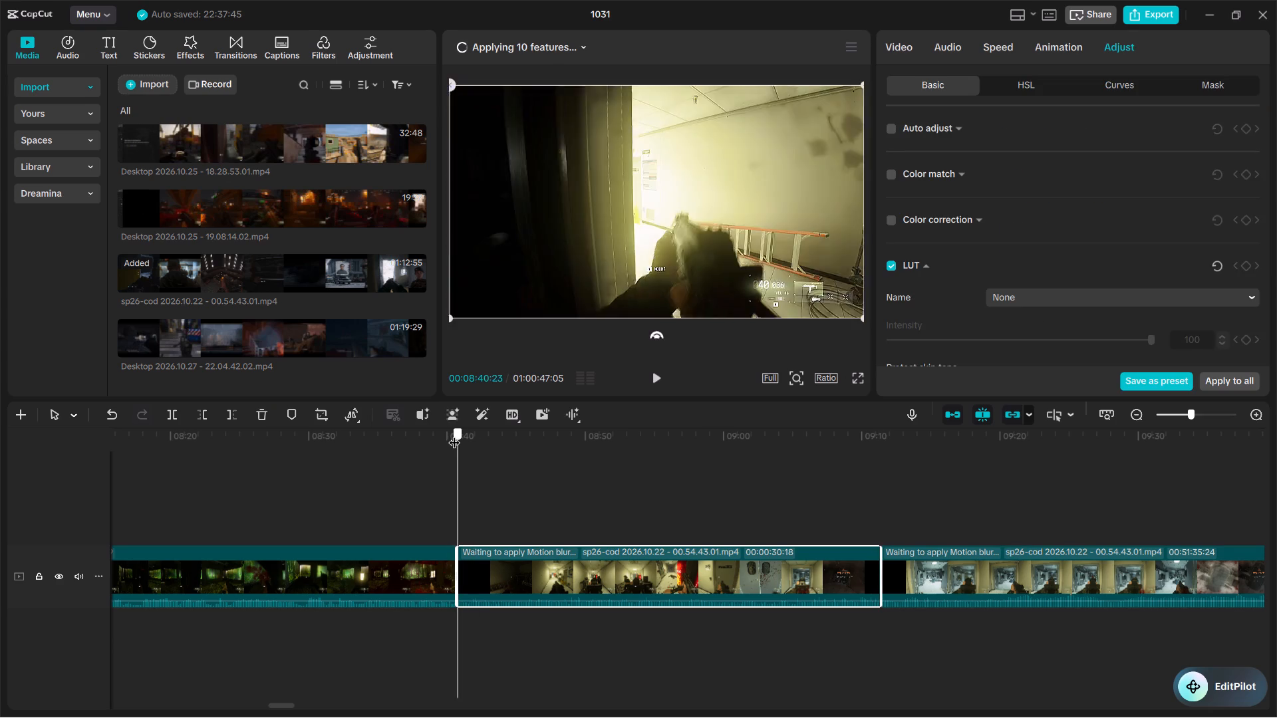
left_click_drag(454, 434, 638, 442)
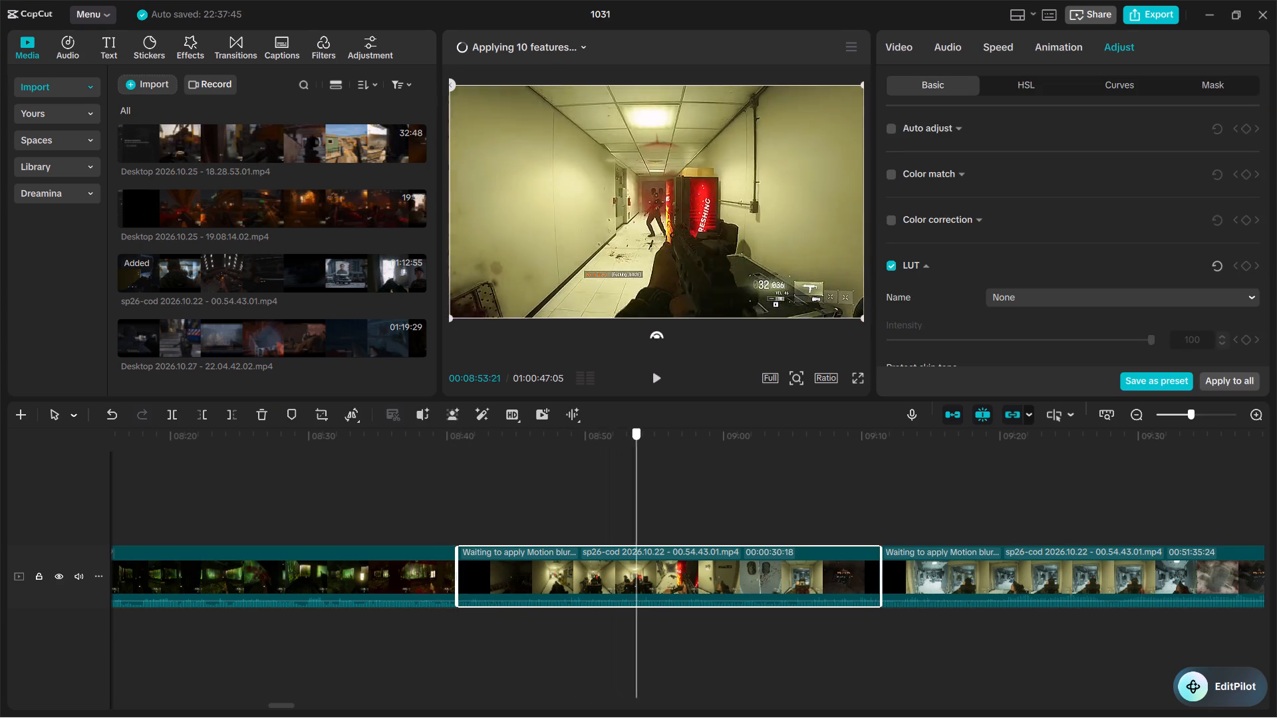
left_click_drag(638, 442, 720, 447)
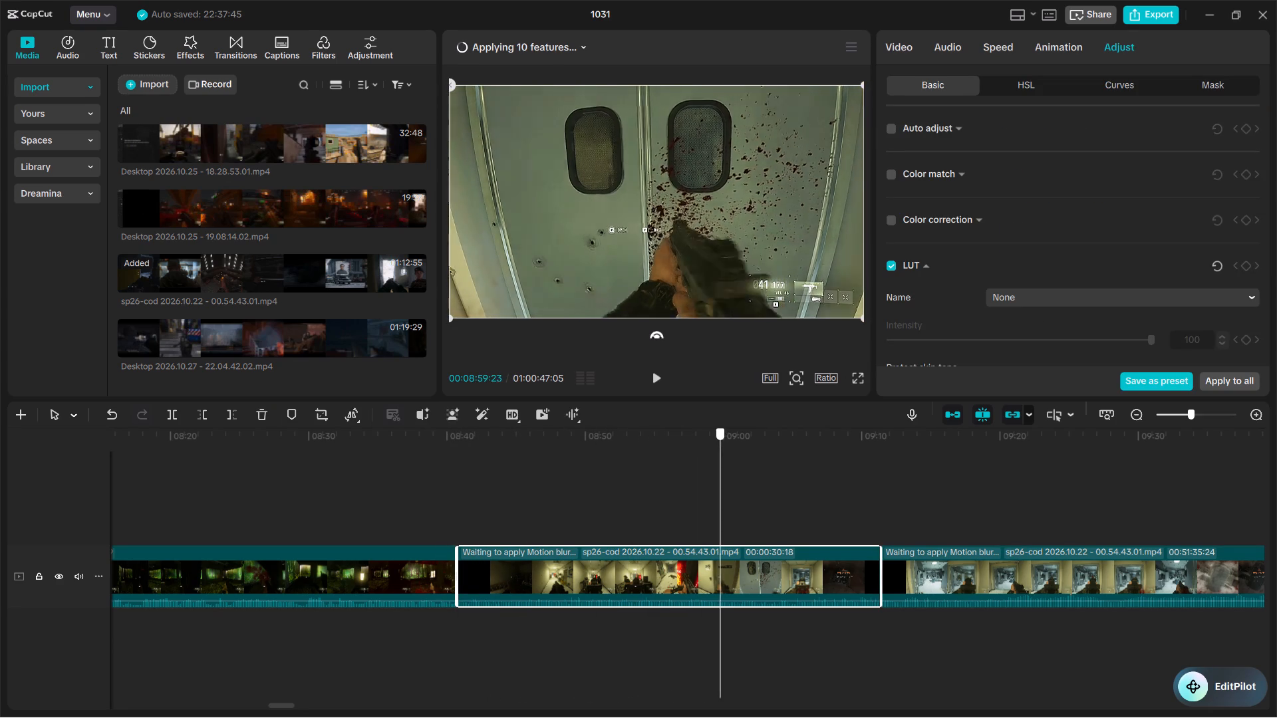
left_click_drag(720, 447, 721, 452)
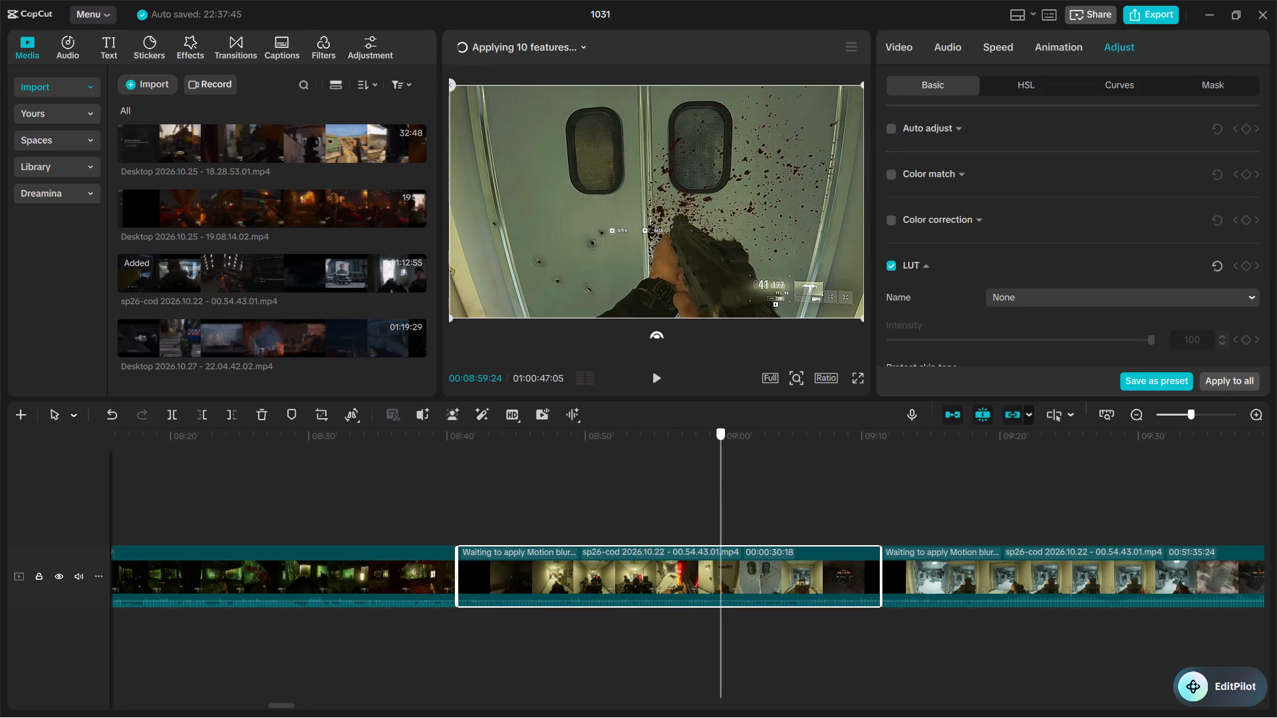
key("b")
left_click(720, 552)
key("a")
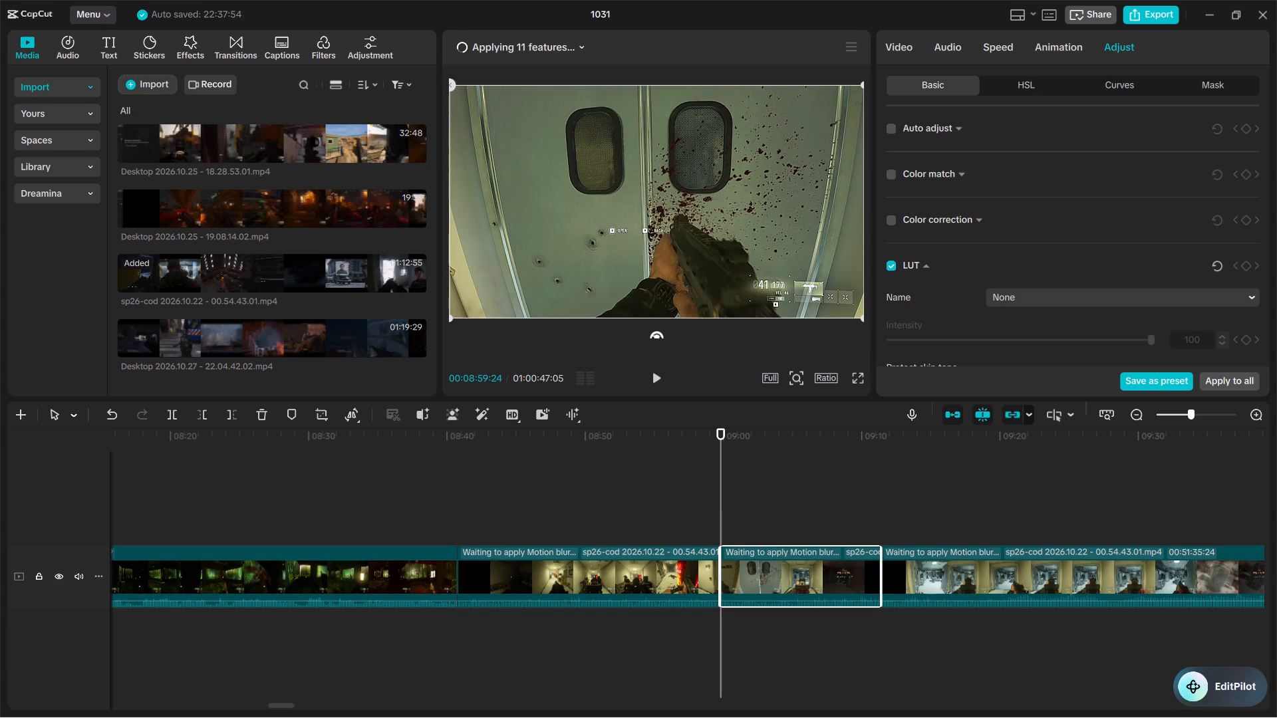
Move the clip after the 00:09:11:11 cut onto an upper track starting at about 00:09:00:26 and compare its door view with the footage below.
left_click(580, 433)
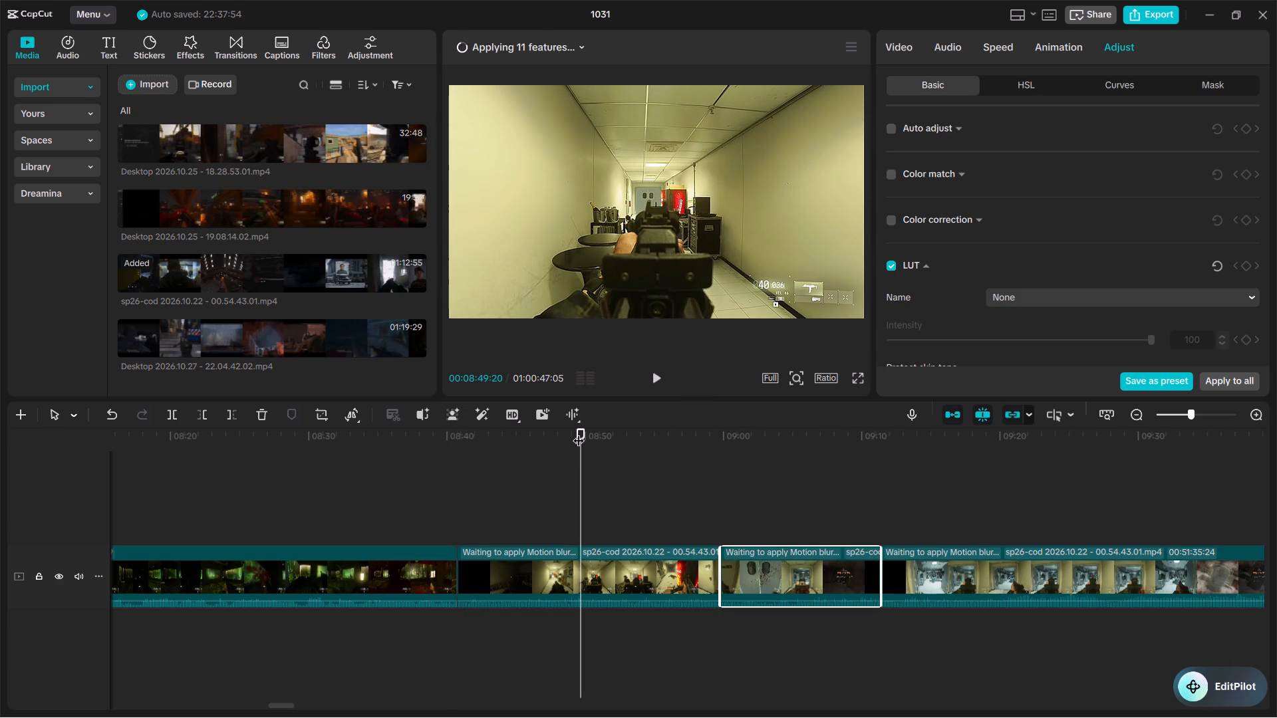
left_click_drag(583, 432, 652, 437)
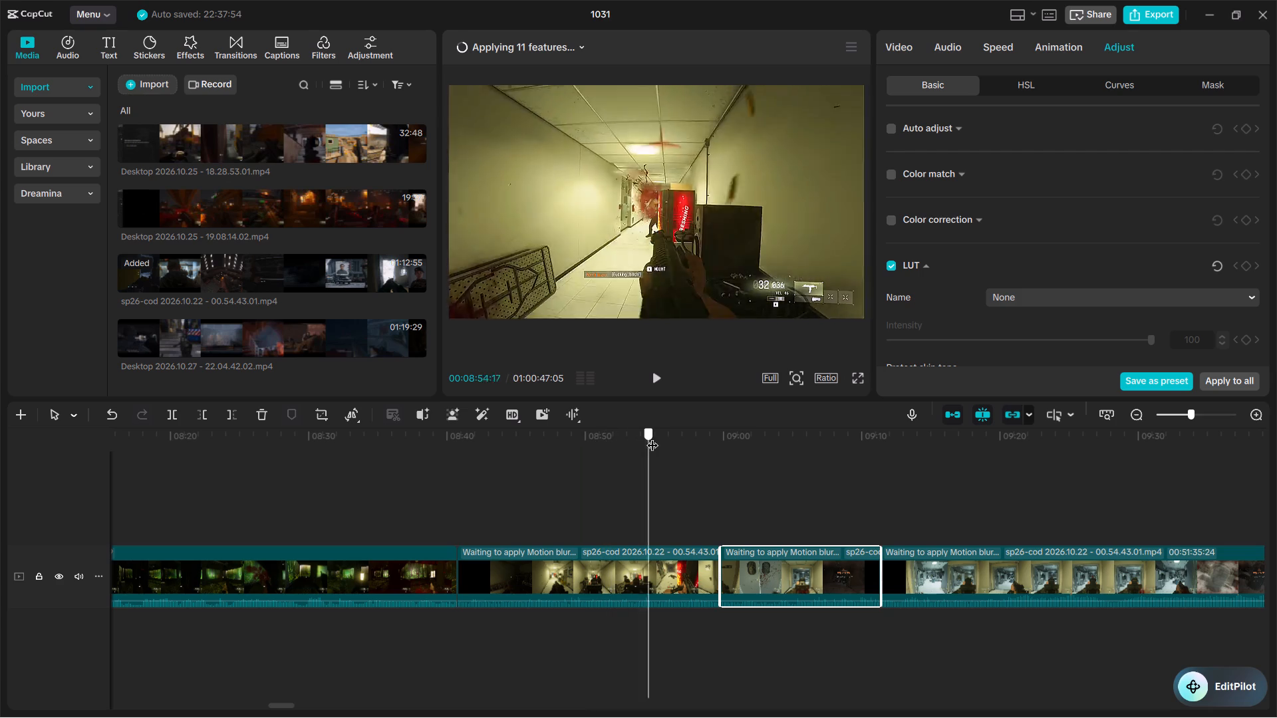
left_click_drag(652, 437, 758, 434)
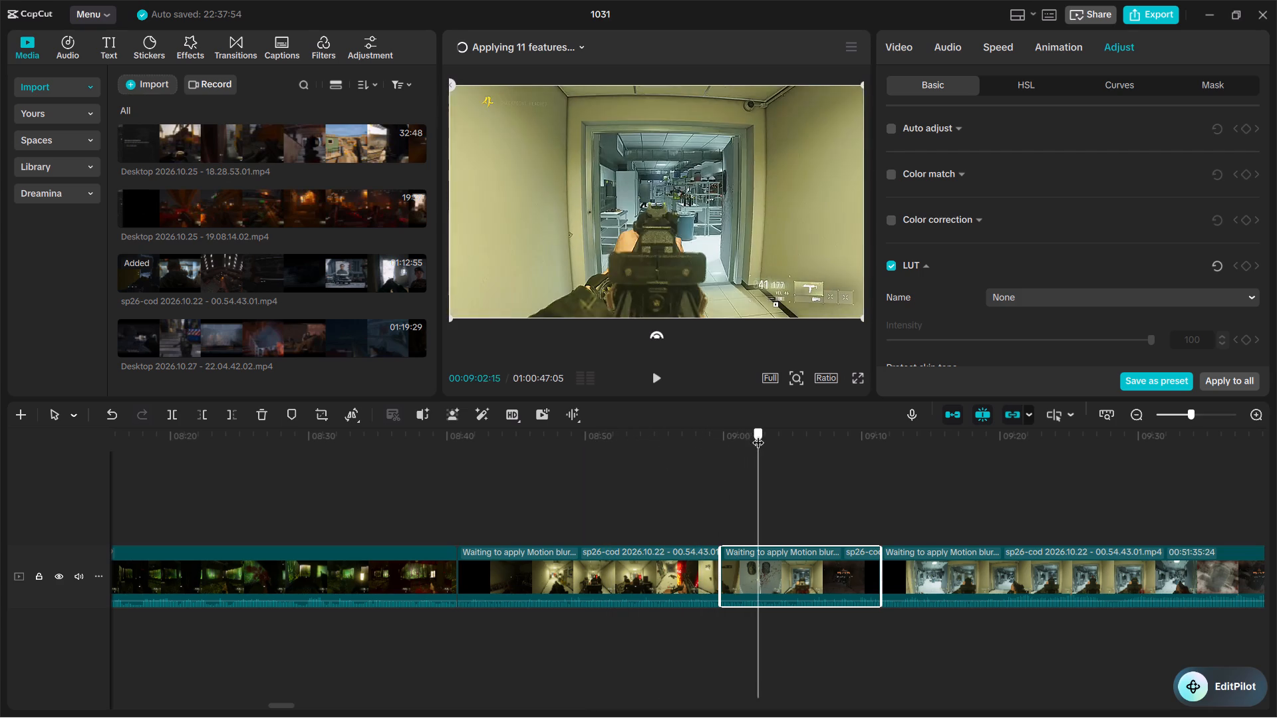
left_click_drag(758, 434, 726, 437)
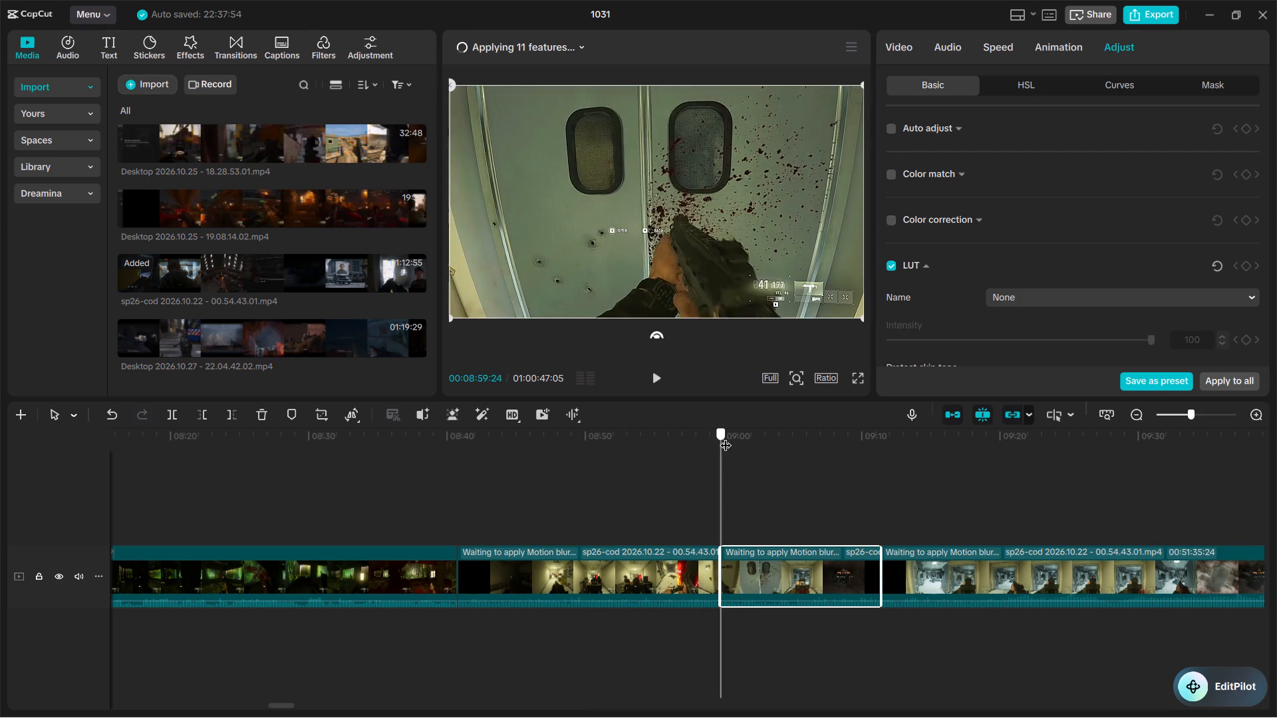
left_click_drag(726, 437, 831, 435)
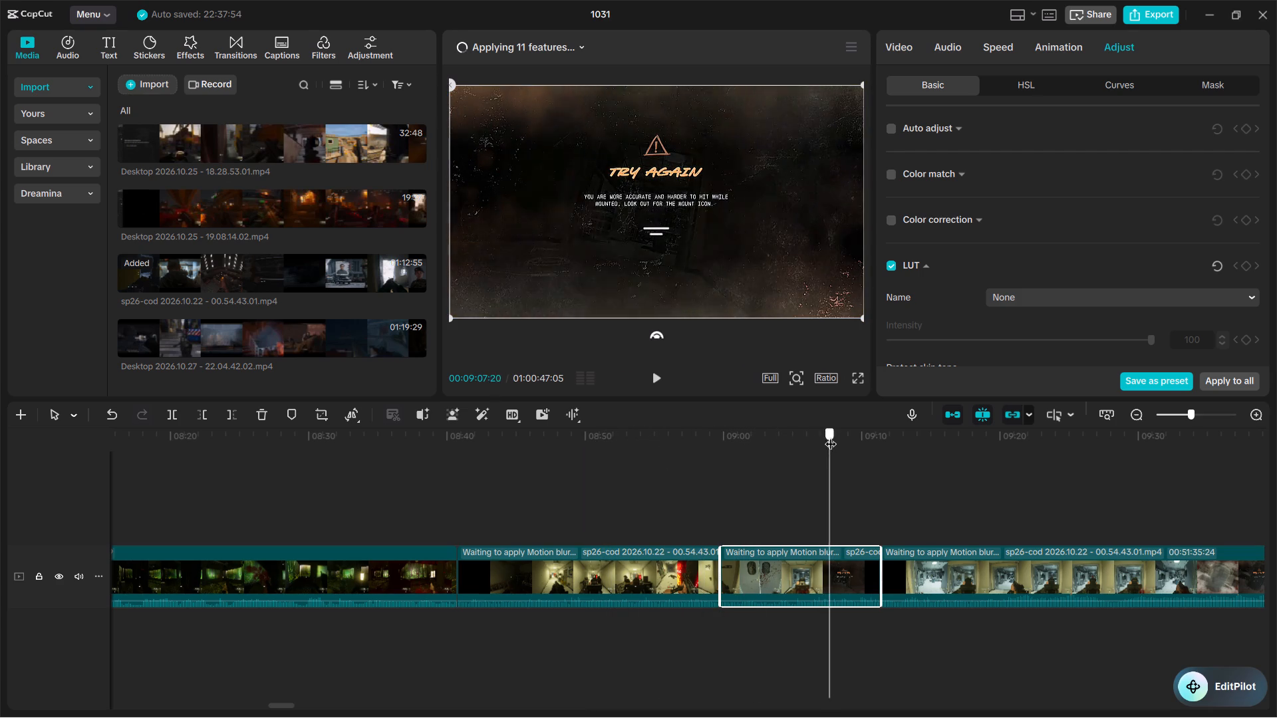
left_click_drag(831, 435, 730, 441)
left_click_drag(910, 578, 765, 518)
left_click_drag(728, 435, 728, 435)
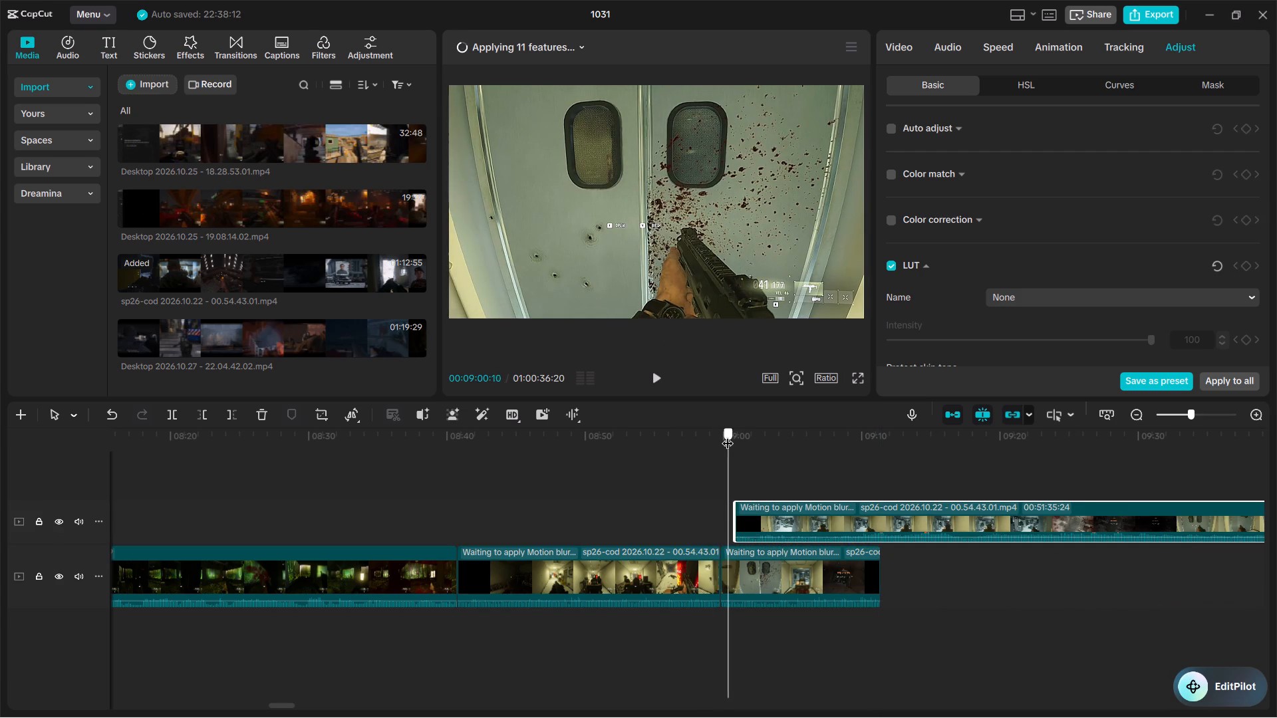
left_click_drag(728, 435, 722, 445)
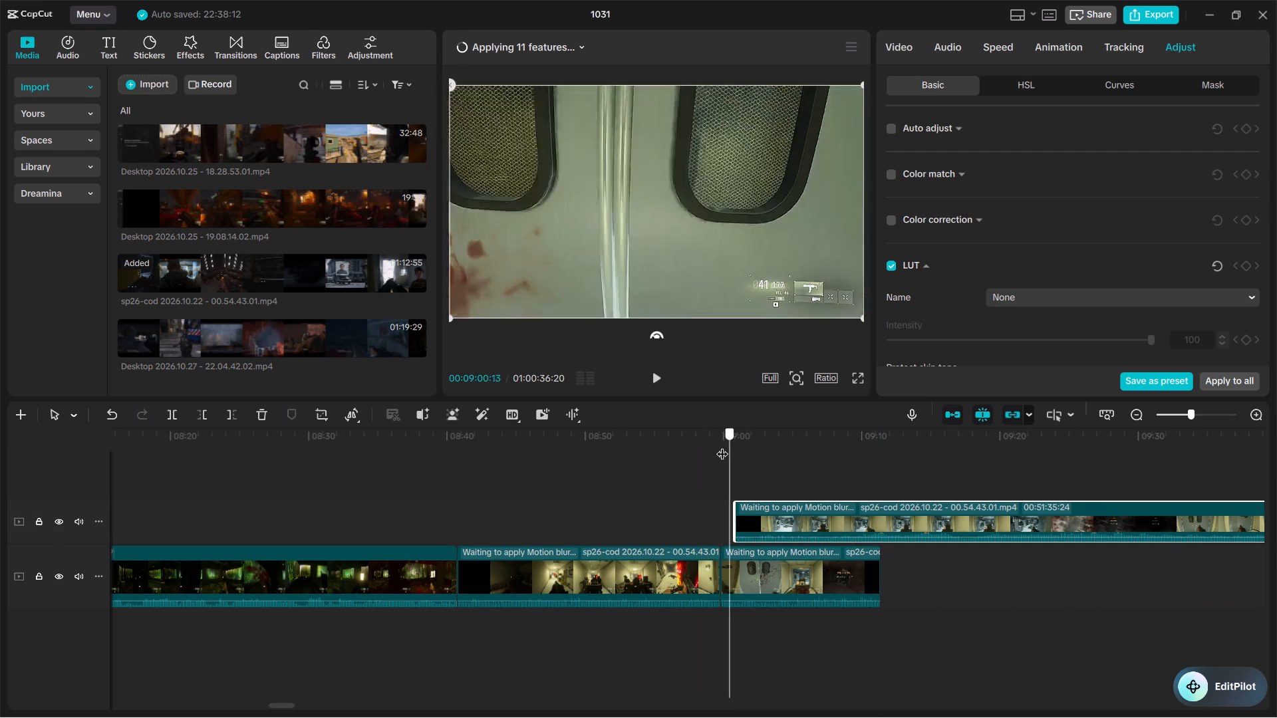
left_click_drag(722, 445, 734, 449)
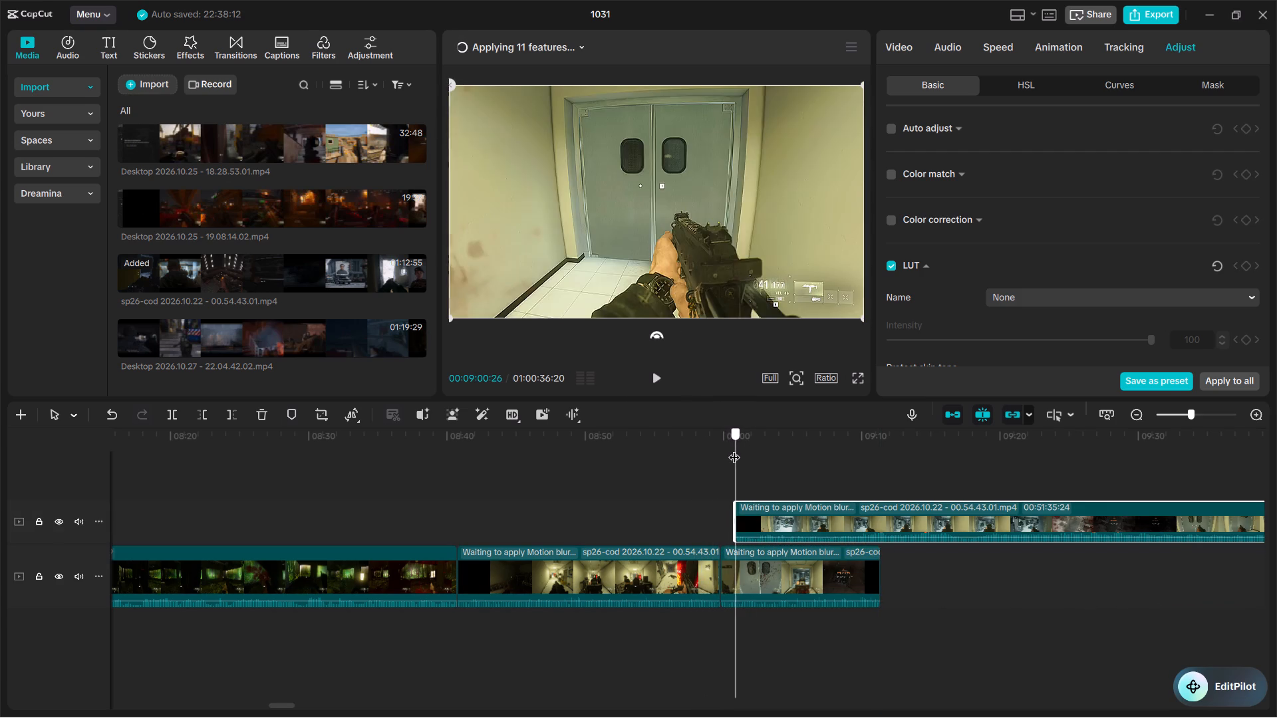
left_click_drag(734, 449, 744, 449)
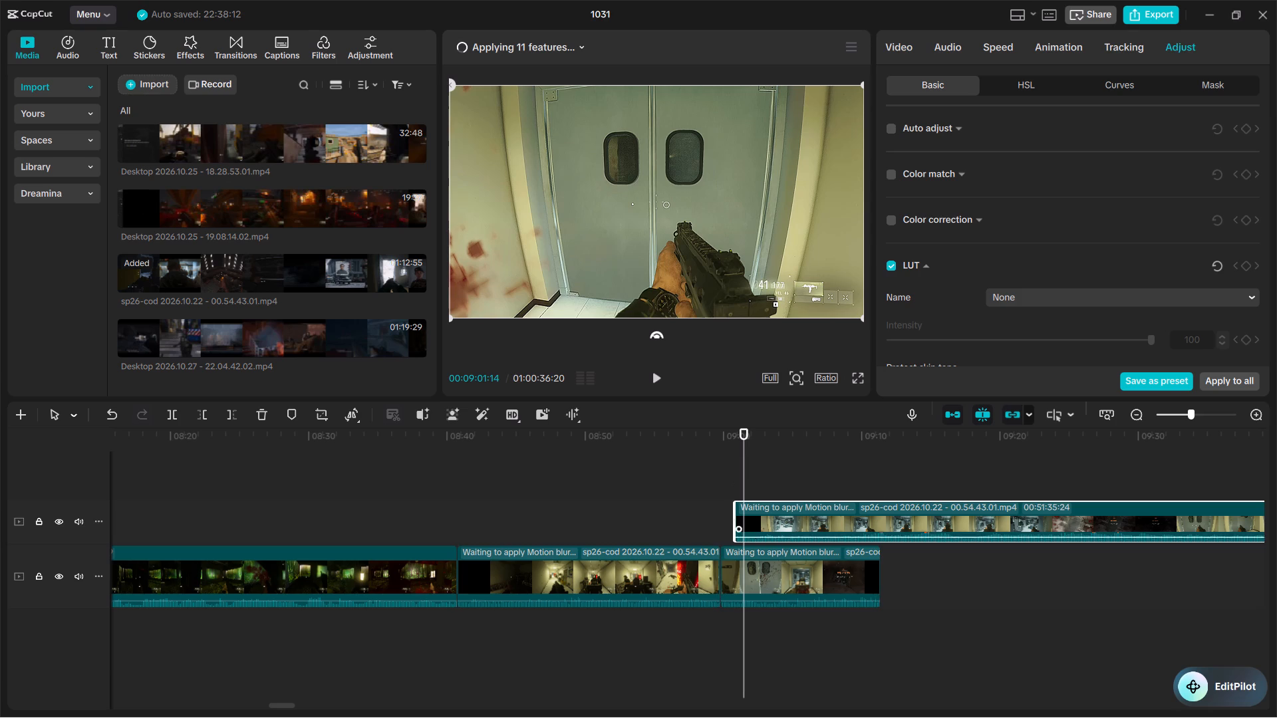
Delete the failed-attempt segment after 00:08:59:24 and place the upper-track clip back on the main track directly at that cut.
left_click(749, 562)
key("BackSpace")
left_click_drag(762, 521, 750, 557)
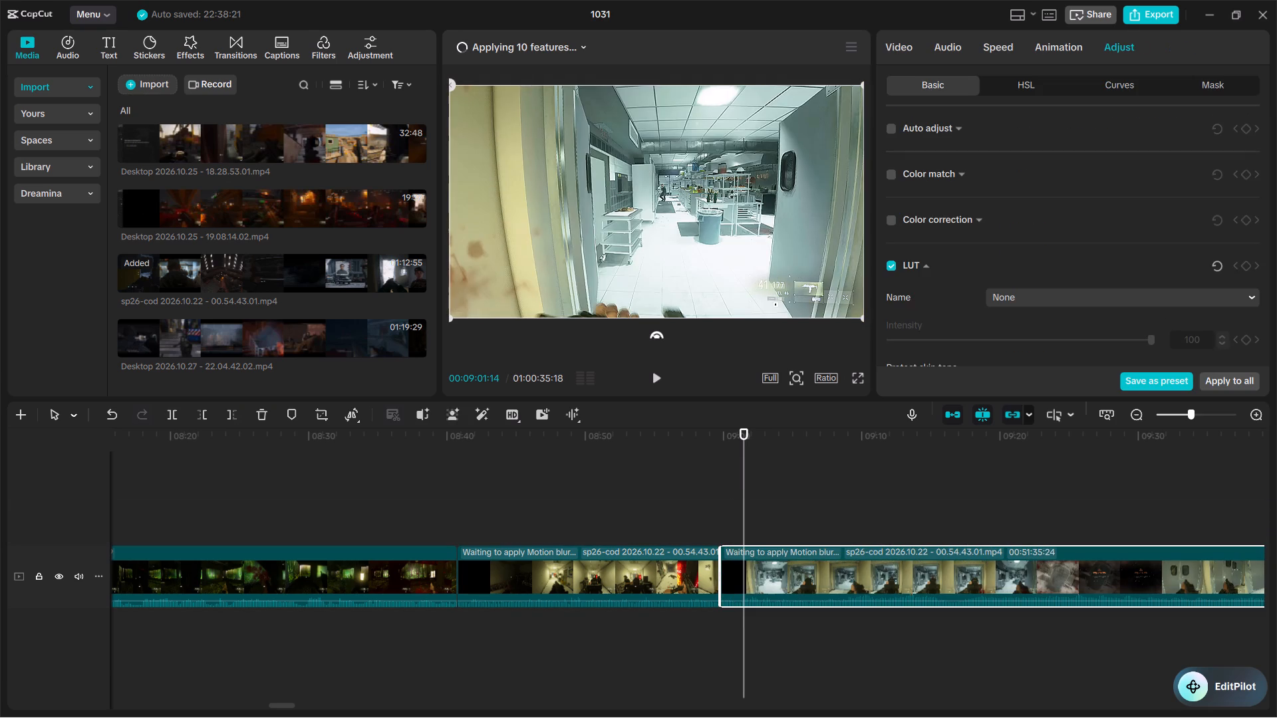
Trim the start of the clip after the 00:08:59:24 join to a 00:51:34:21 duration, so it opens on the close-up double doors.
left_click_drag(704, 437, 716, 436)
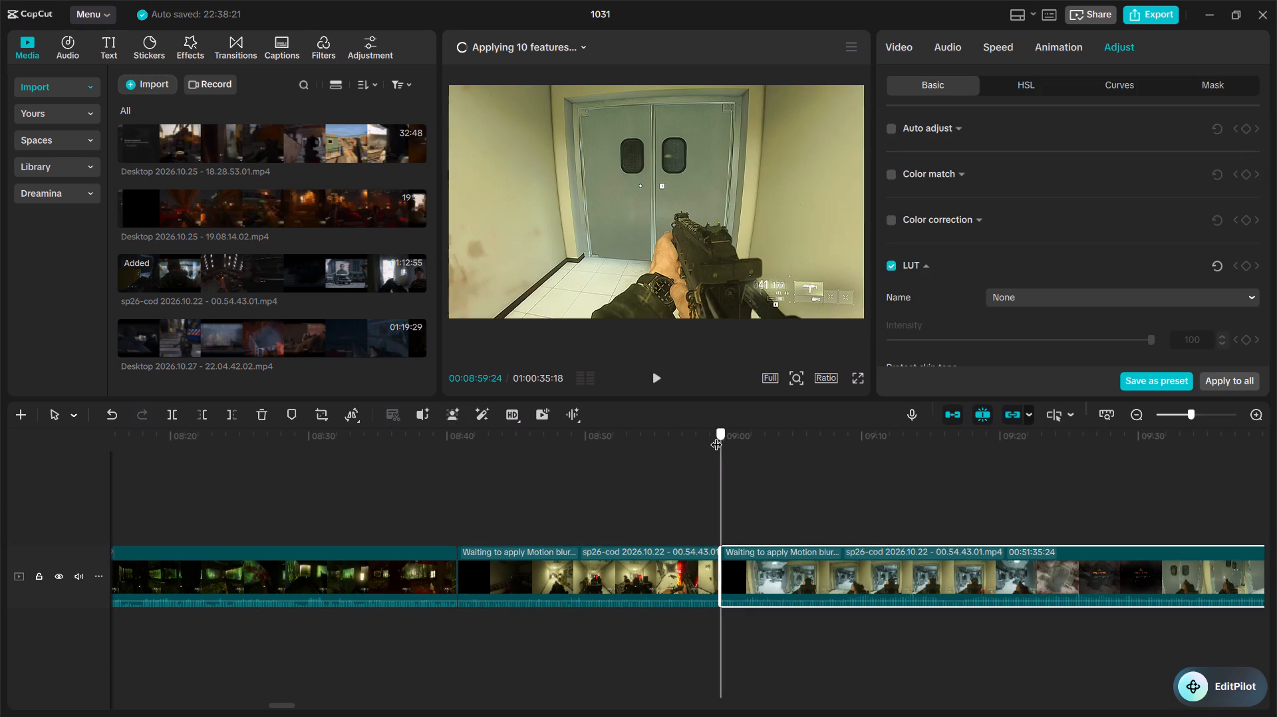
left_click_drag(716, 436, 728, 436)
left_click(738, 571)
left_click_drag(723, 567, 729, 567)
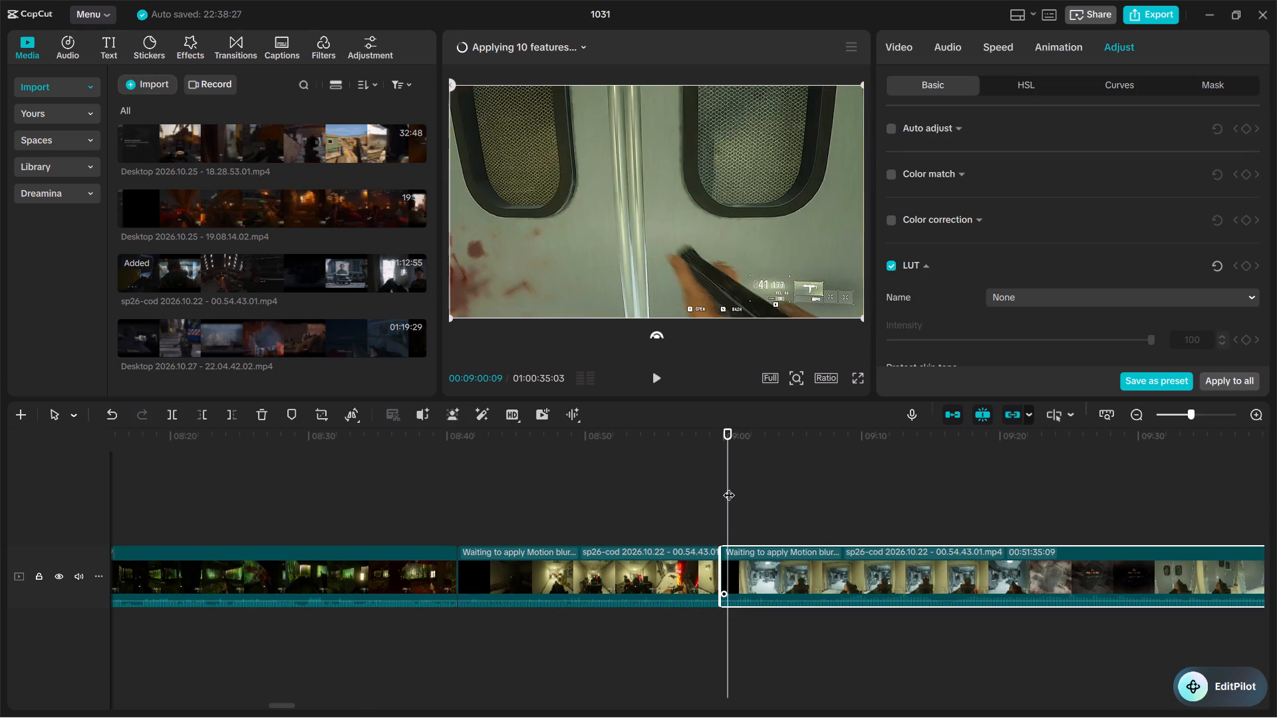
left_click(724, 437)
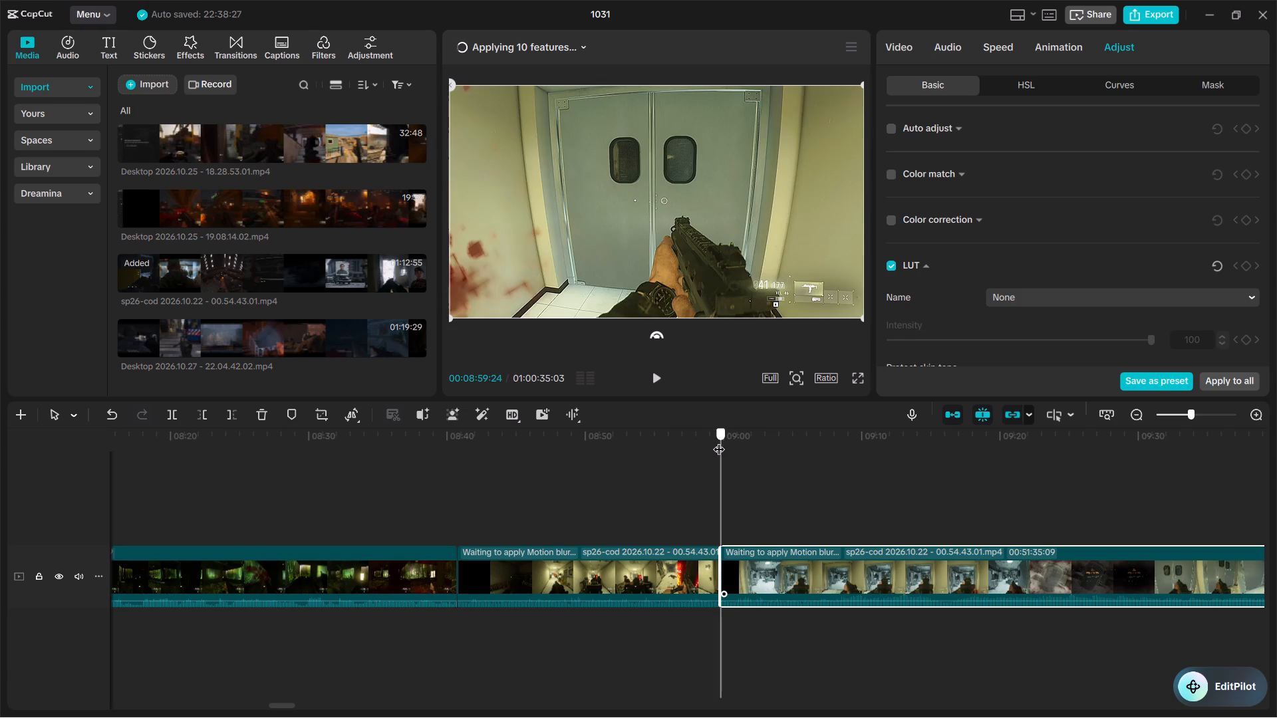
left_click(722, 567)
left_click_drag(730, 426, 705, 431)
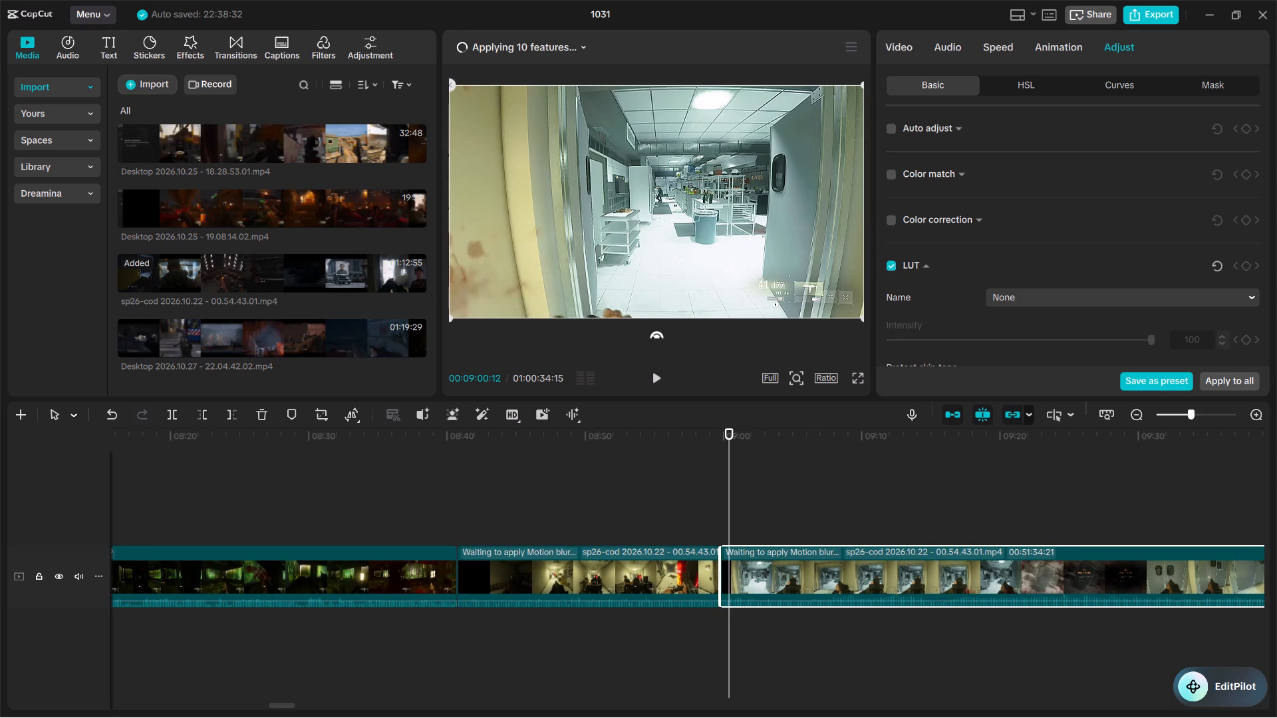
left_click_drag(707, 435, 726, 439)
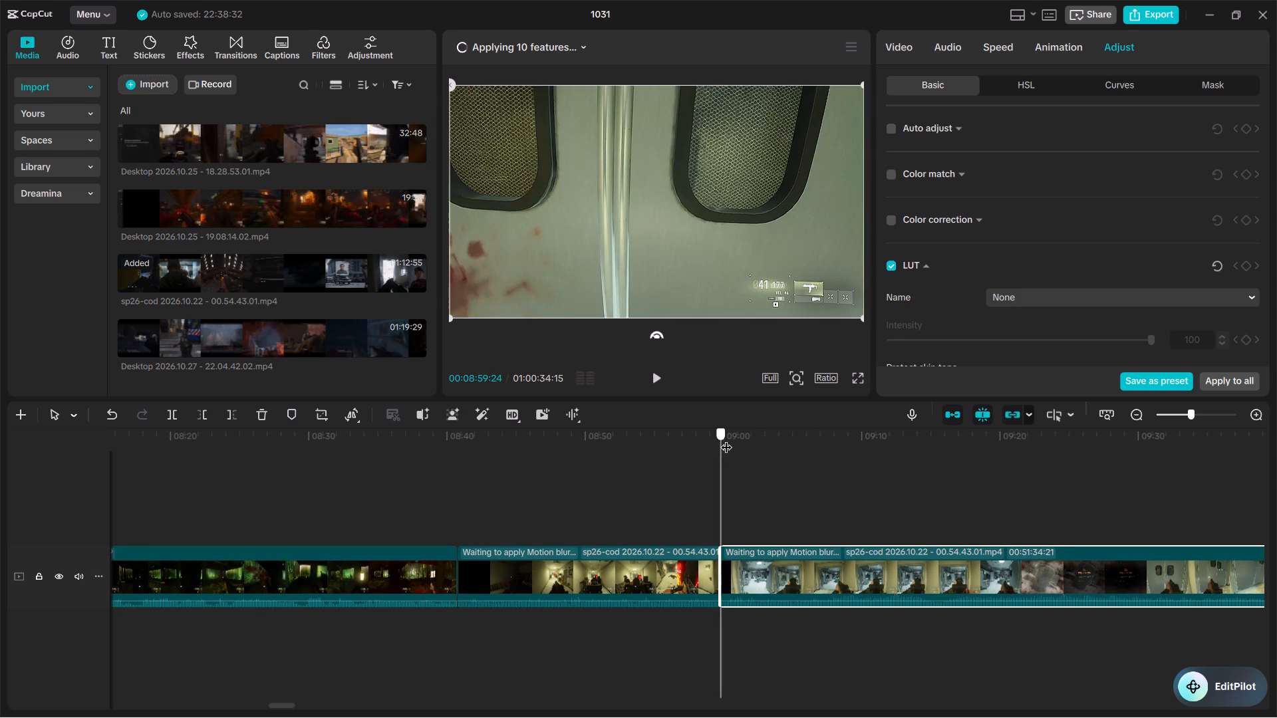
Find the restart past the Try Again screen and split the clip at 00:09:29:22, where the player faces the closed double doors.
left_click_drag(726, 439, 795, 443)
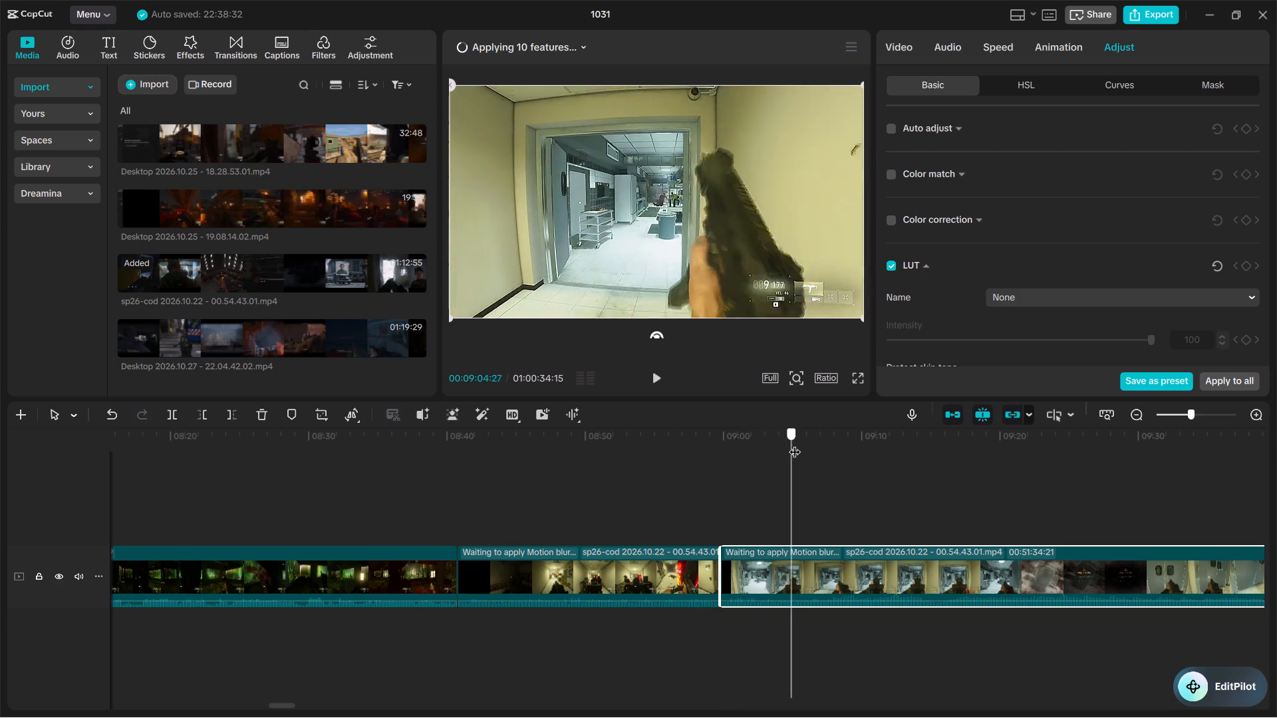
left_click_drag(795, 443, 904, 450)
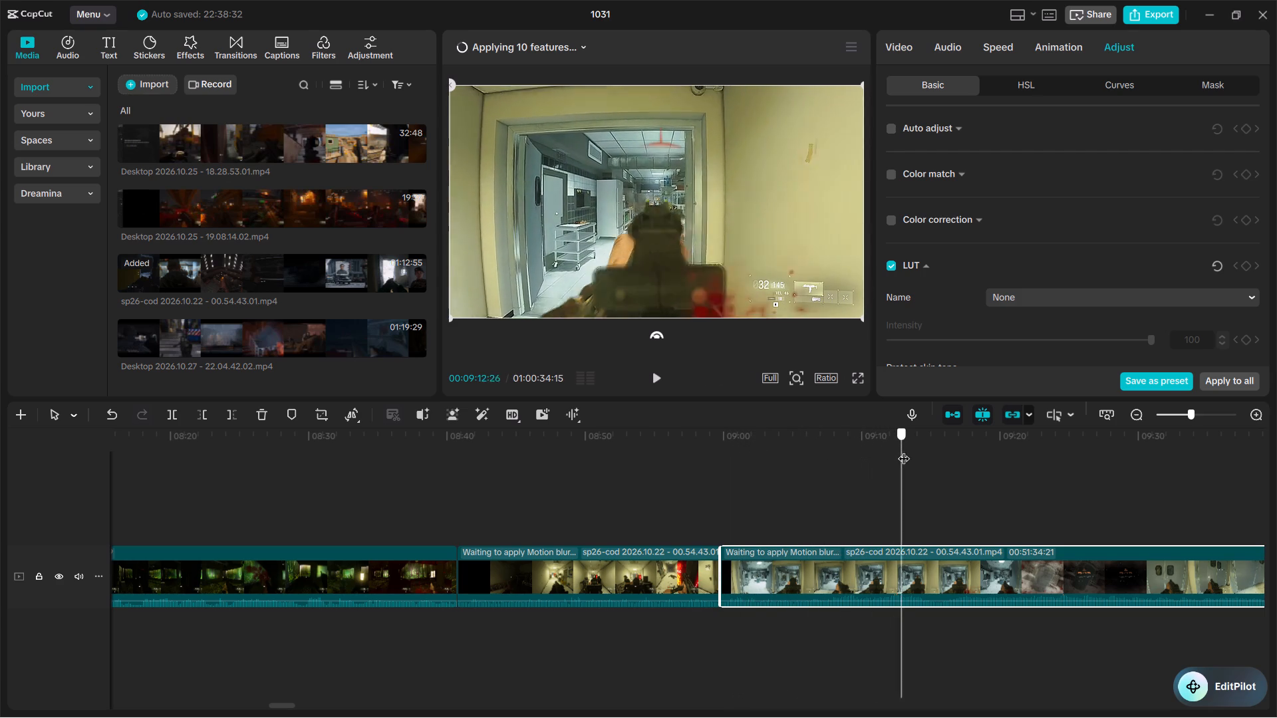
left_click_drag(904, 450, 992, 454)
scroll(932, 535, "left", 1)
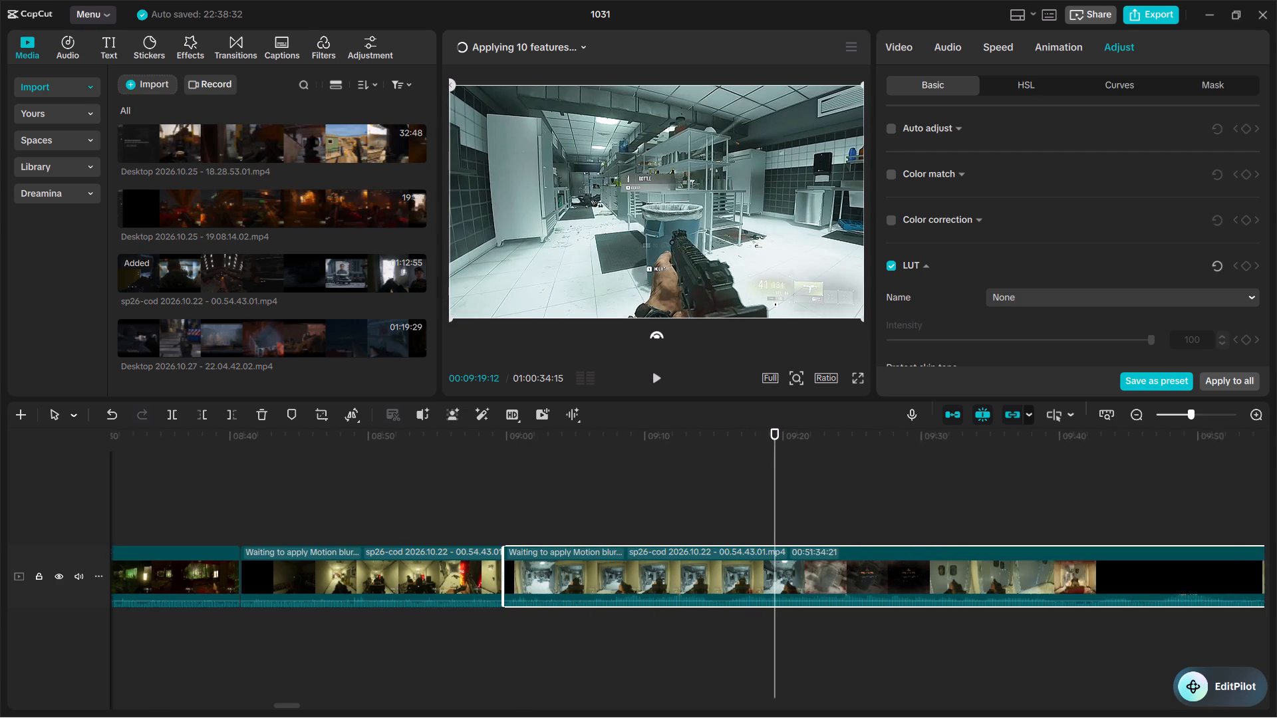
scroll(930, 537, "left", 1)
left_click_drag(542, 433, 635, 431)
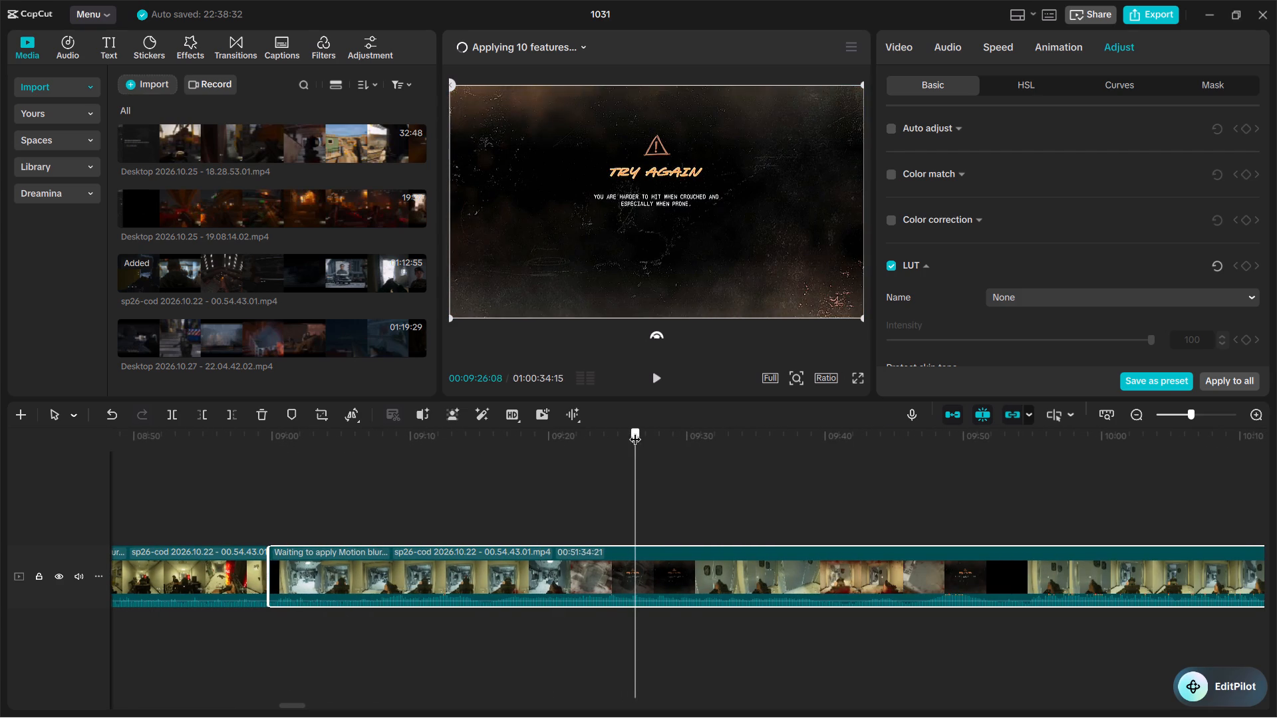
left_click_drag(635, 431, 764, 435)
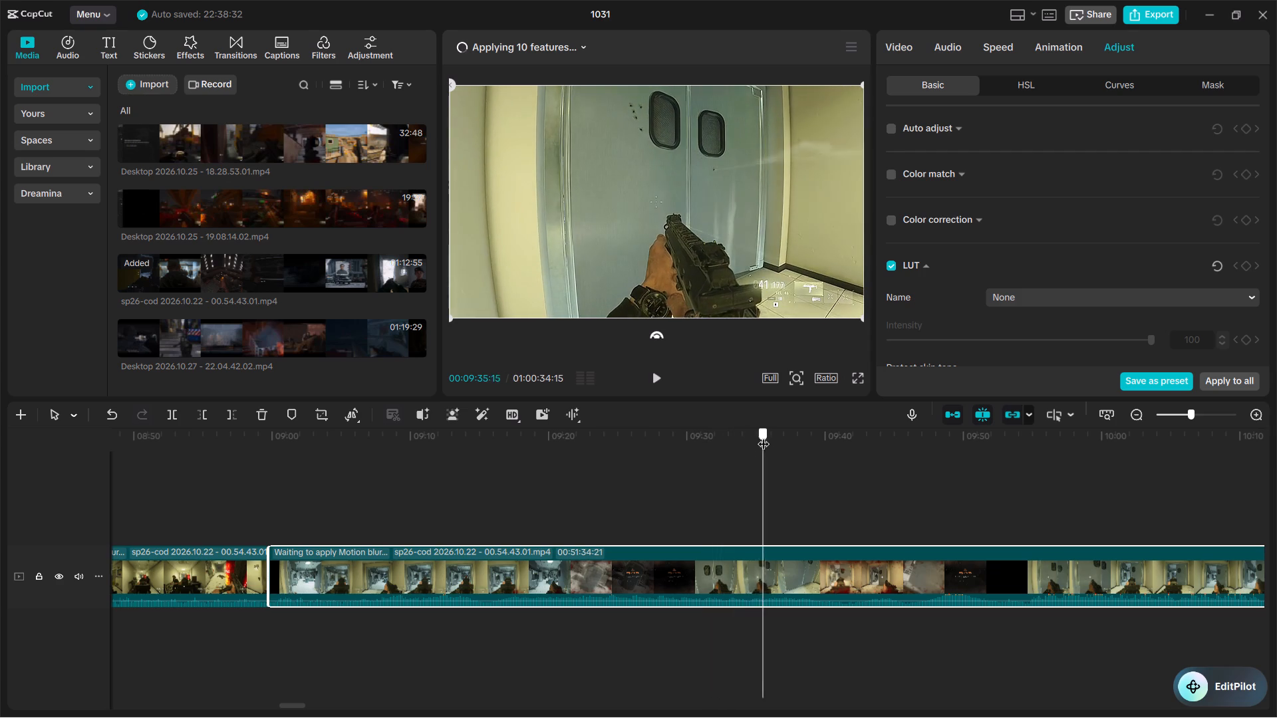
left_click_drag(764, 435, 672, 443)
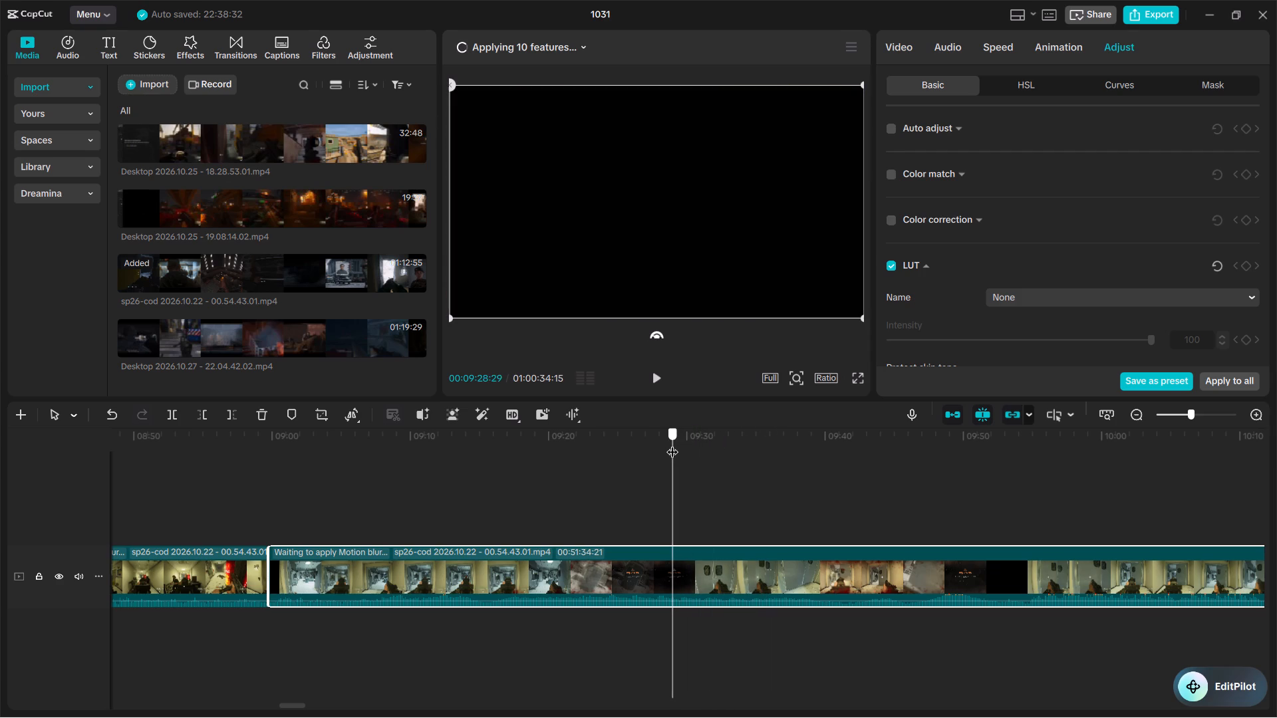
left_click_drag(672, 443, 678, 443)
key("b")
key("space")
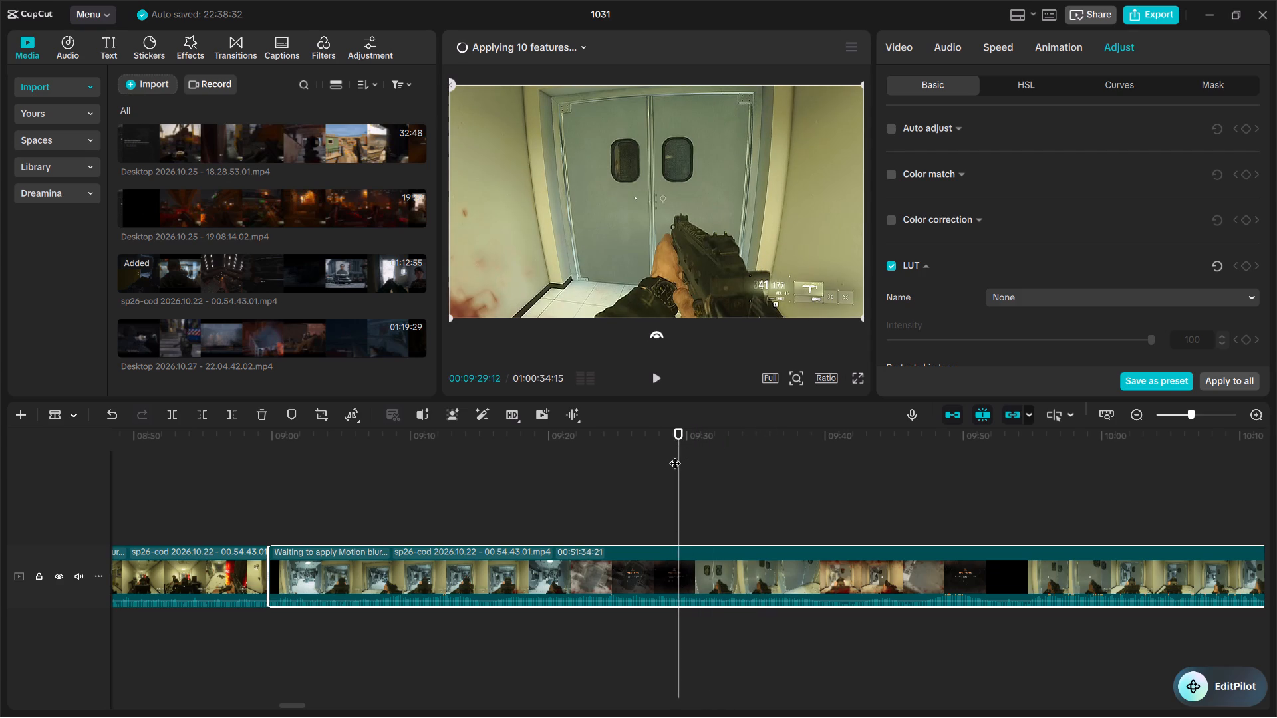
key("space")
key("b")
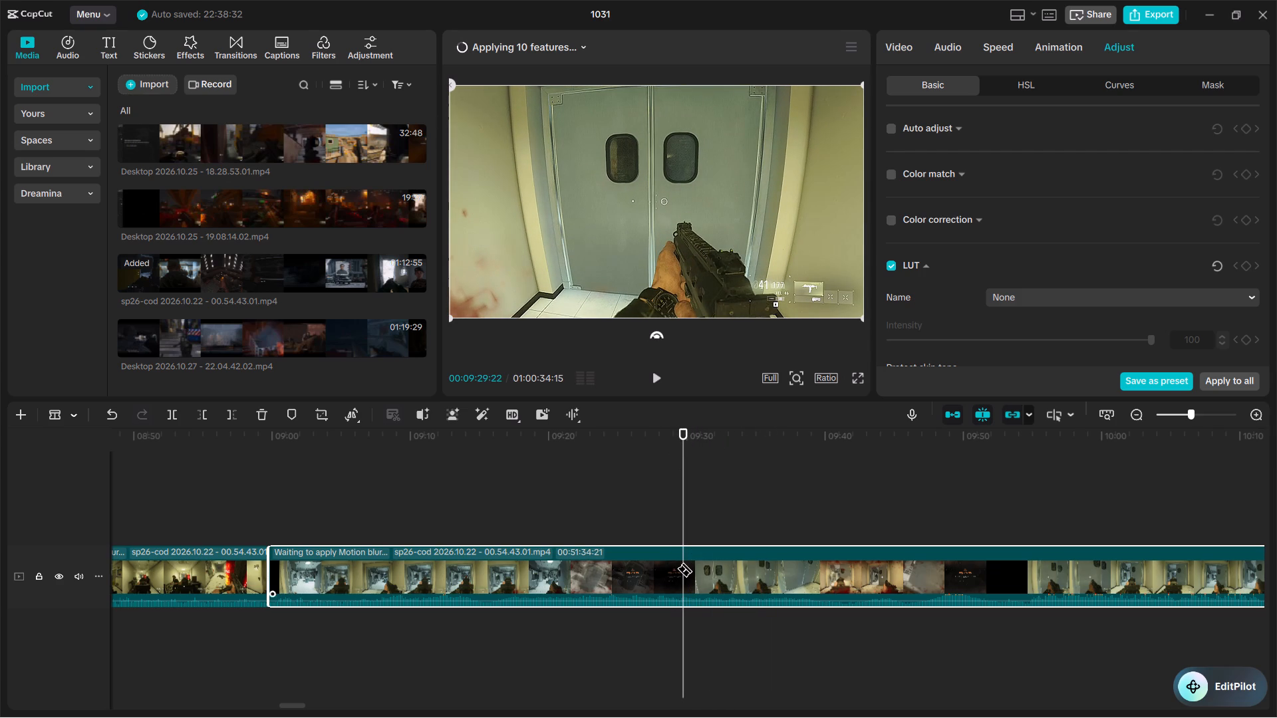
left_click(685, 562)
Delete the failed-attempt segment between the 00:08:59:24 join and the 00:09:29:22 cut.
key("a")
left_click(536, 571)
key("BackSpace")
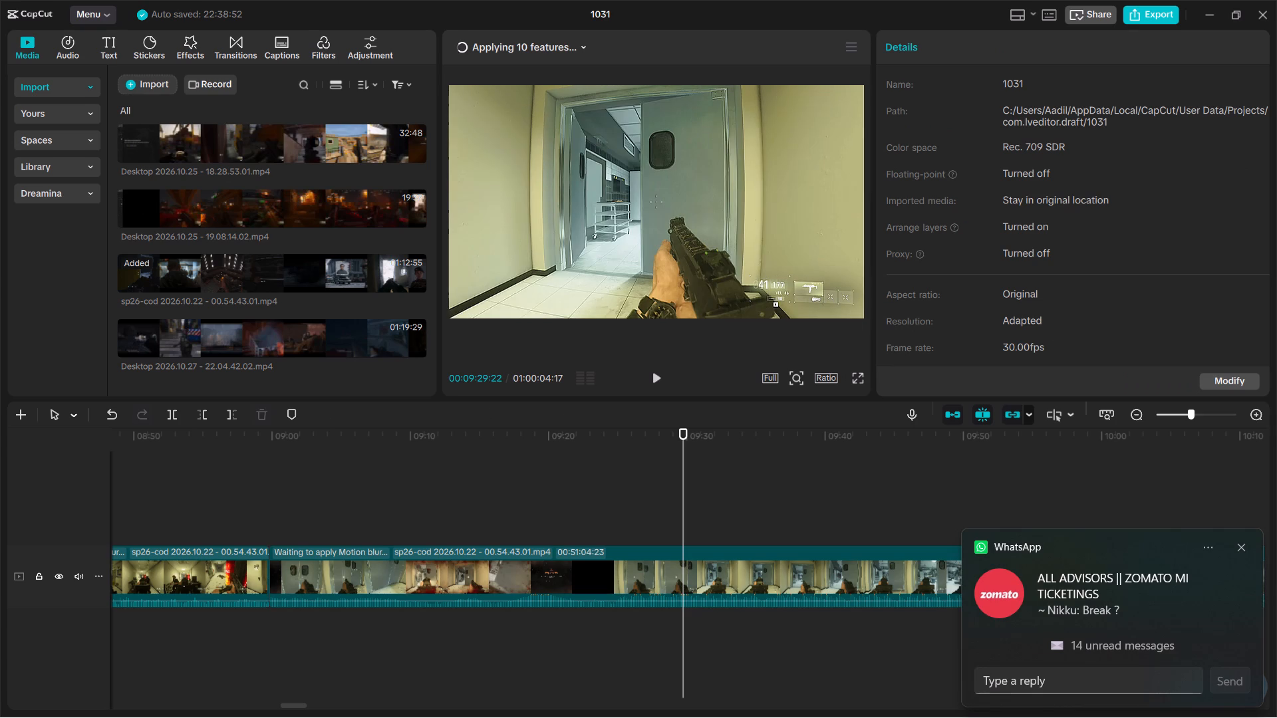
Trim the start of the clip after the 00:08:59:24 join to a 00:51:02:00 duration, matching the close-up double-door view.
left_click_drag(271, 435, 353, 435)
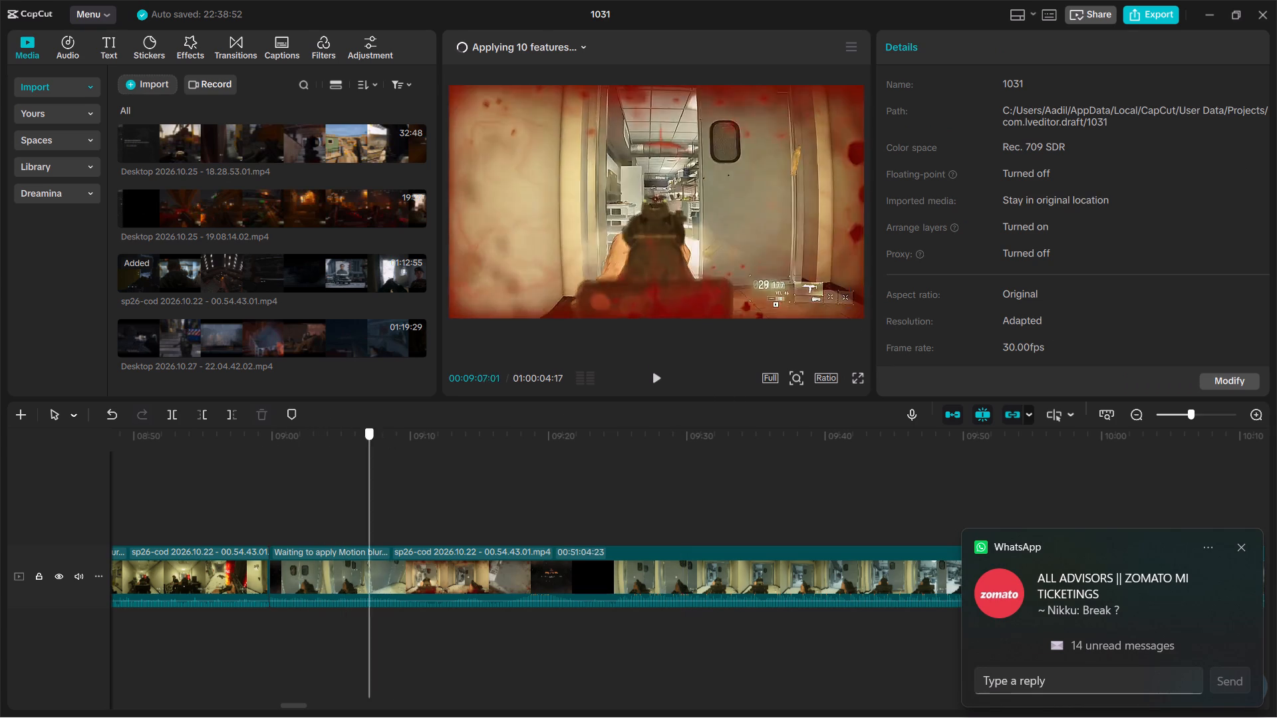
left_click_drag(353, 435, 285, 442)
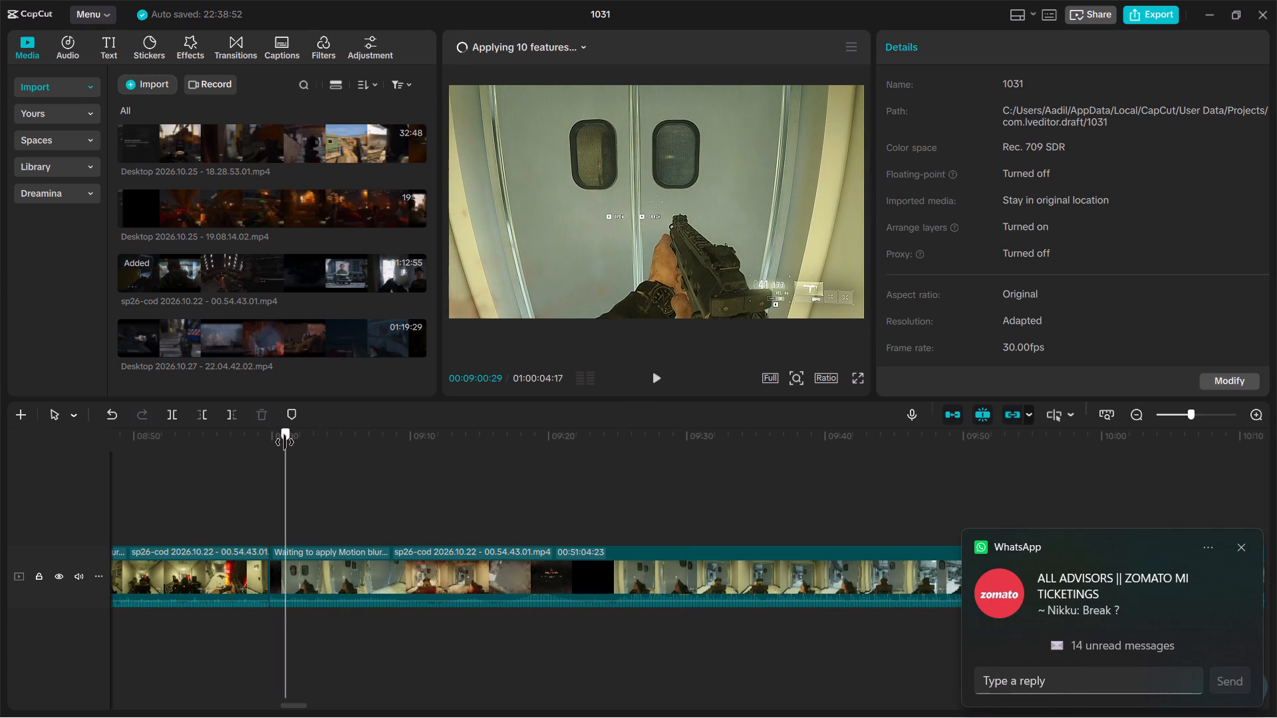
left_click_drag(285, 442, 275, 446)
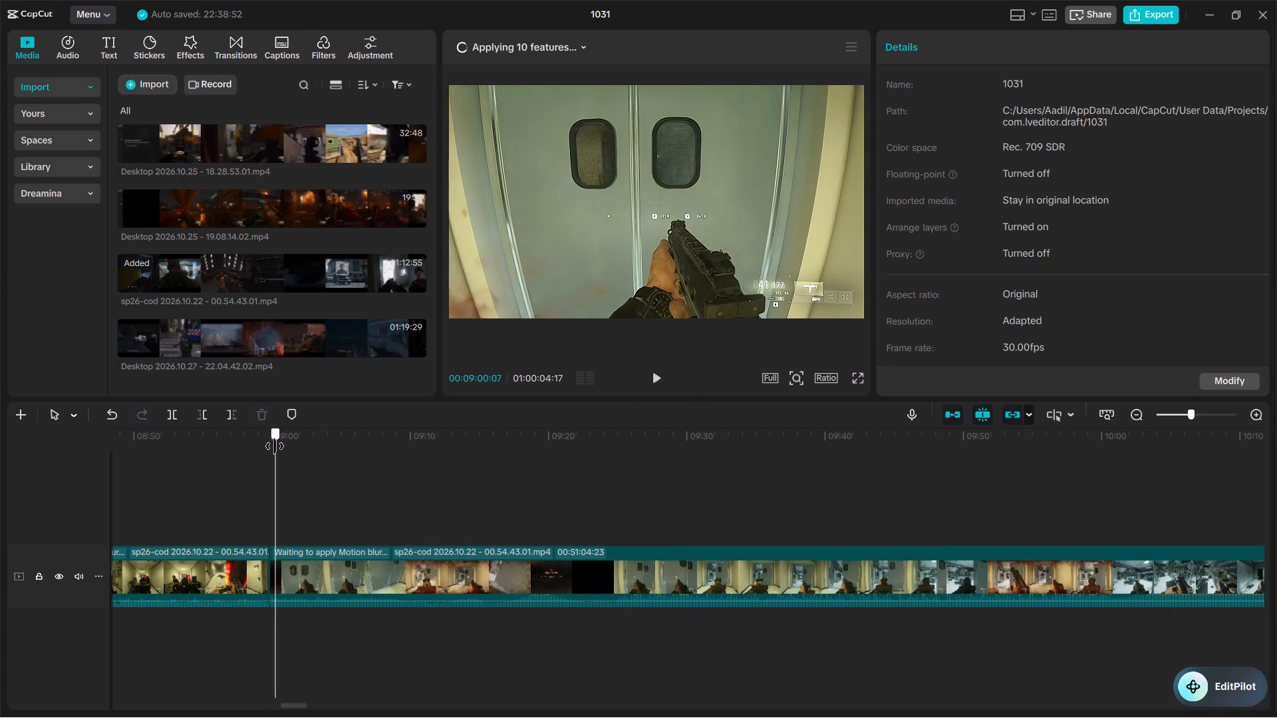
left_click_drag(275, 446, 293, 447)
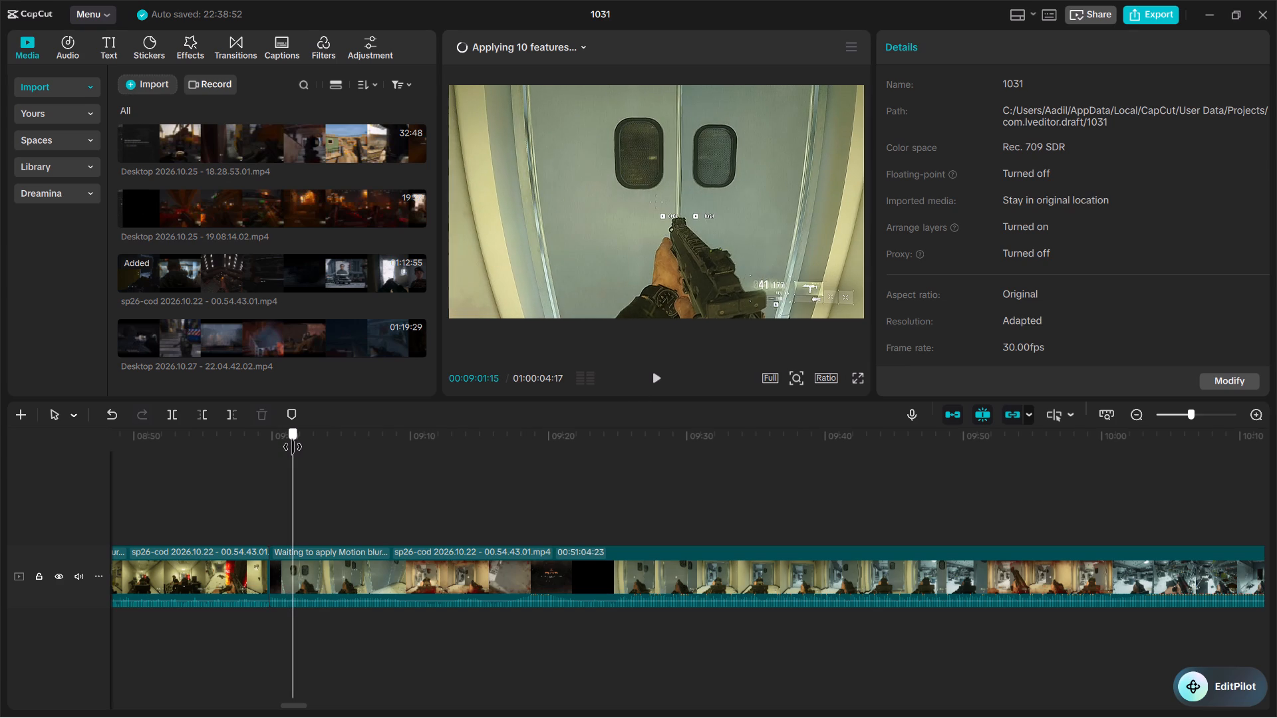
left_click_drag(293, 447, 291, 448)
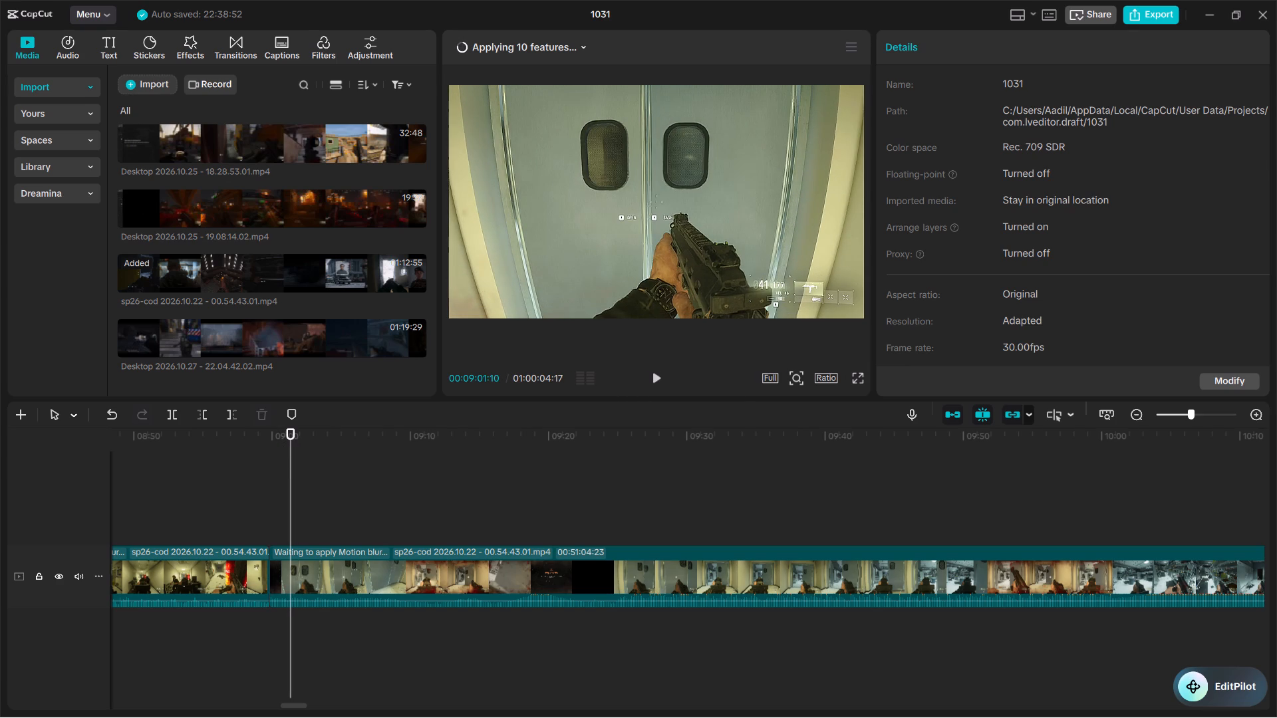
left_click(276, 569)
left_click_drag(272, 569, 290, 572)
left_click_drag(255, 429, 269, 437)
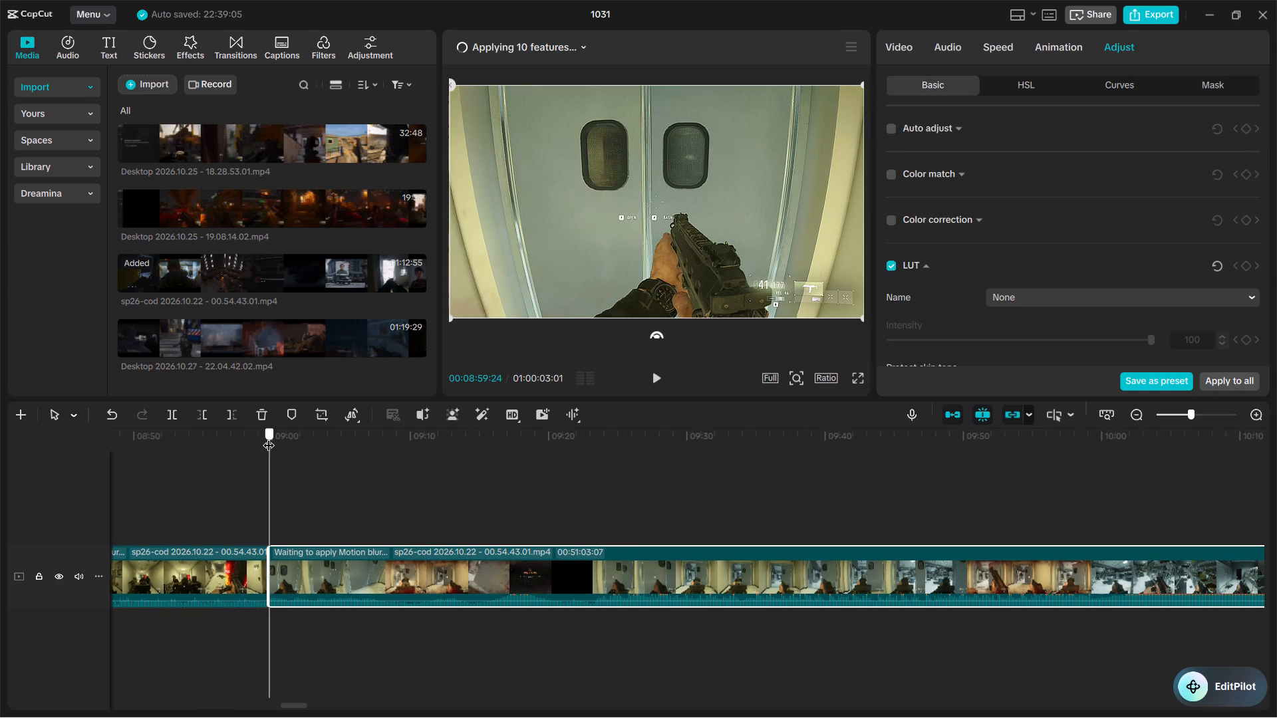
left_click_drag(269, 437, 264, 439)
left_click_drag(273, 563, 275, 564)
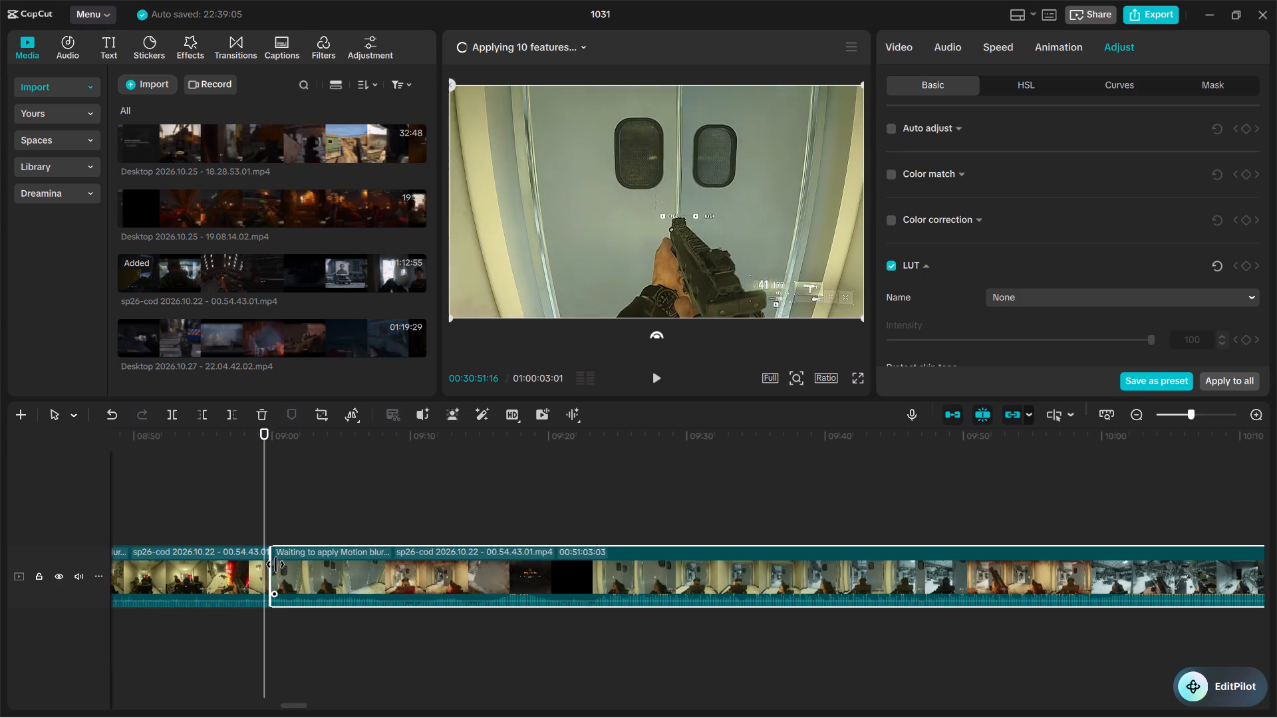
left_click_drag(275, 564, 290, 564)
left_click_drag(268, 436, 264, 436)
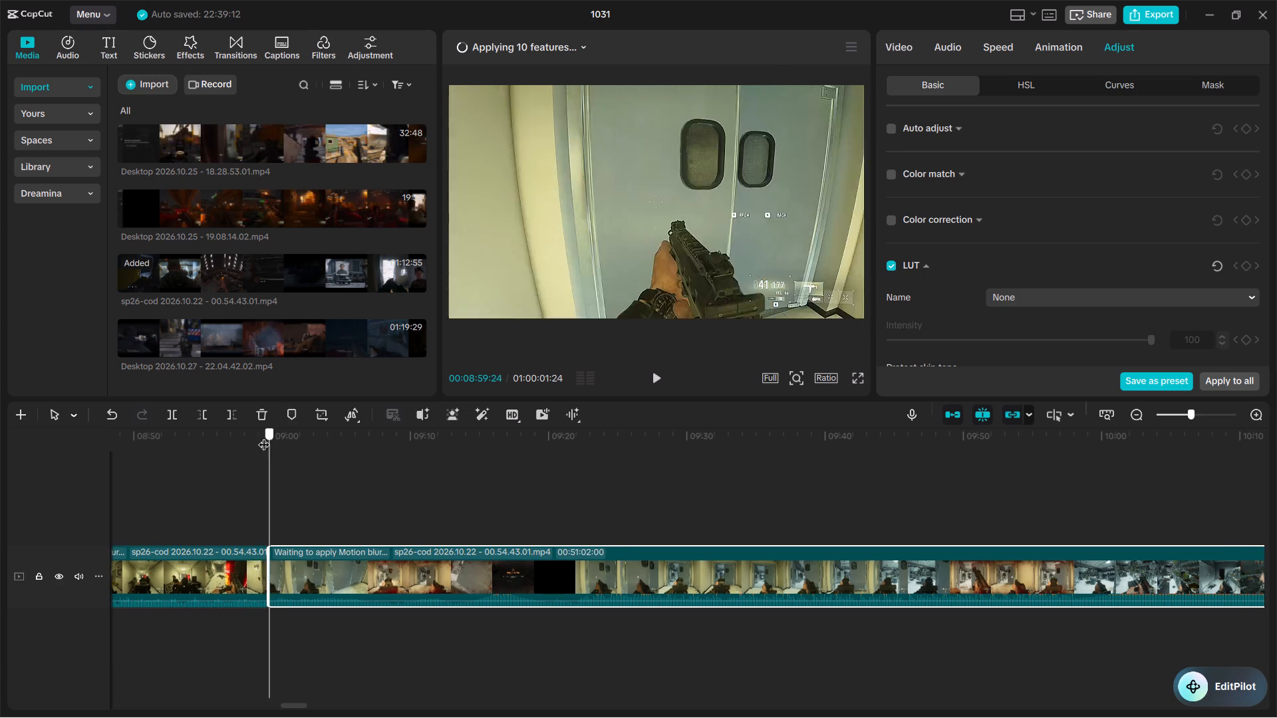
Locate the next restart at the double doors after another Try Again screen and split the clip at 00:09:19:09.
left_click_drag(264, 436, 318, 440)
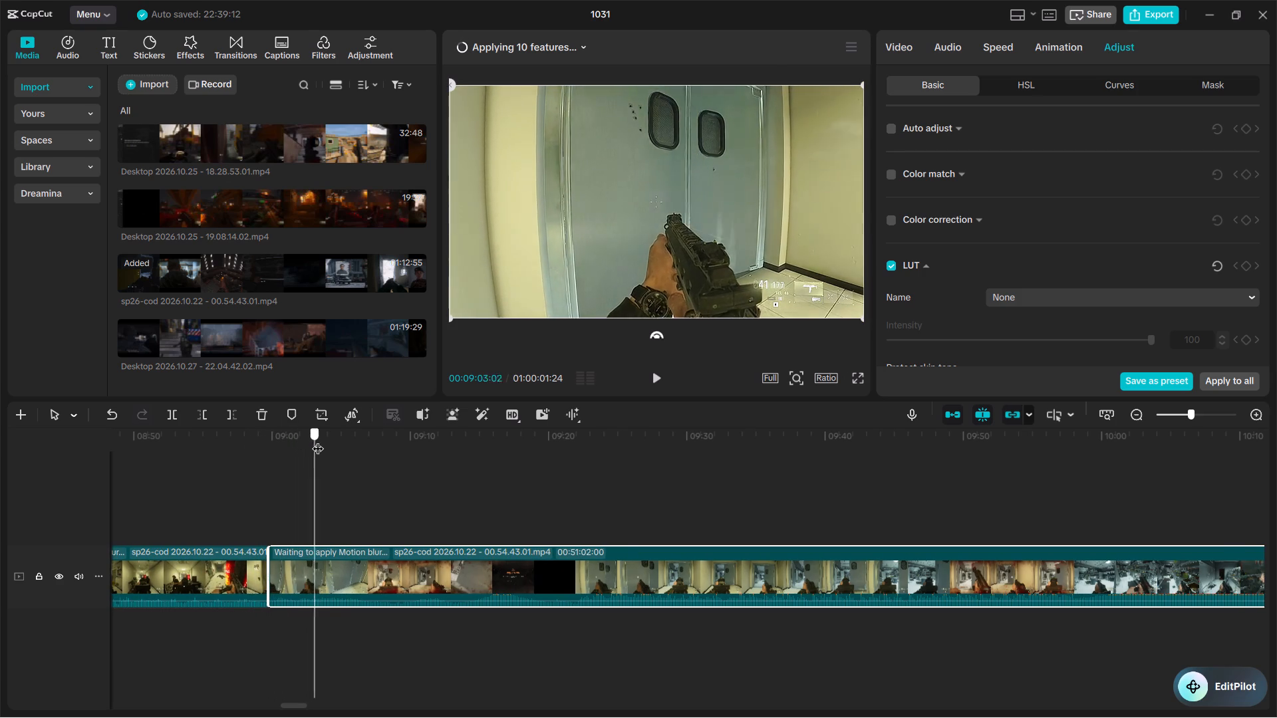
left_click_drag(318, 440, 406, 440)
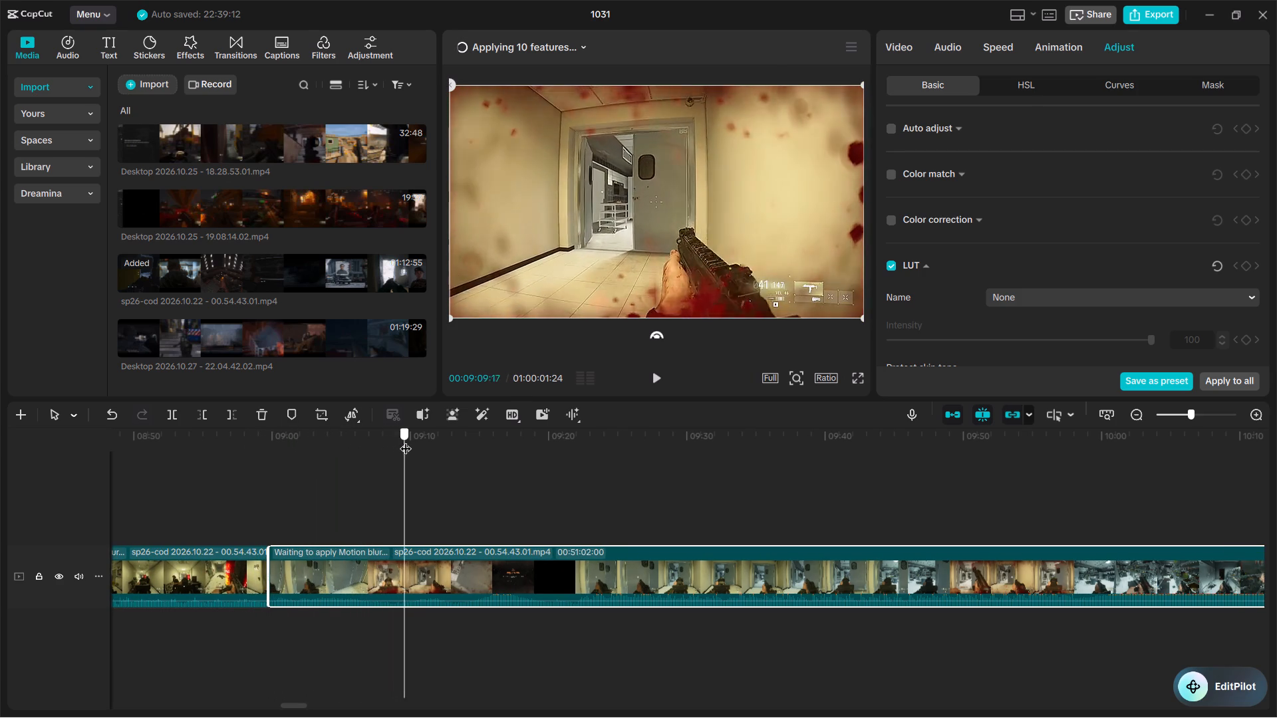
left_click_drag(406, 440, 594, 444)
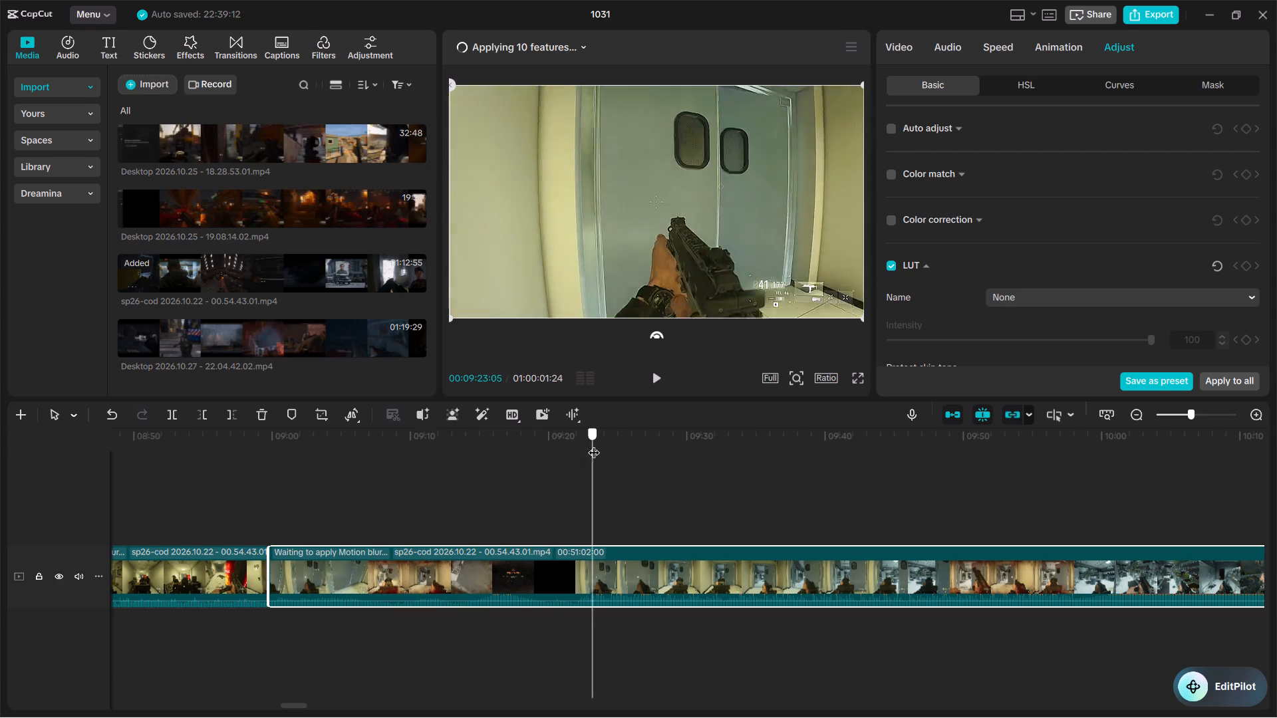
left_click_drag(594, 444, 1019, 458)
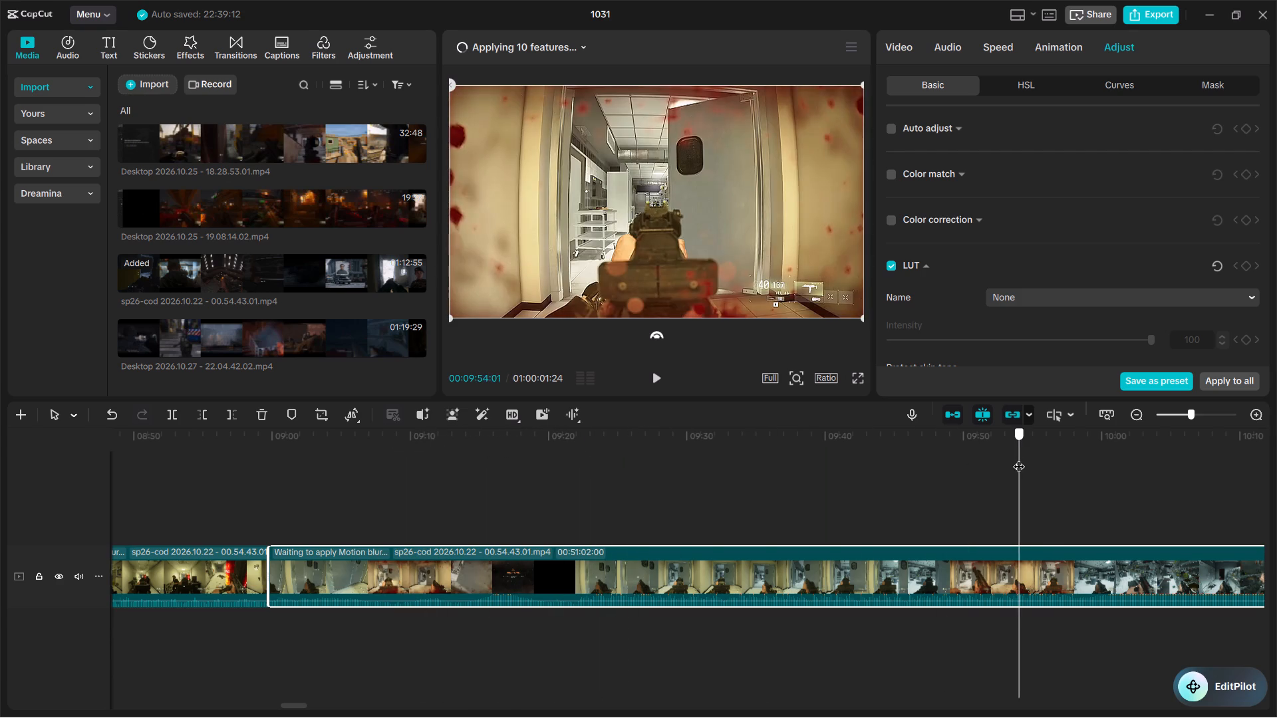
left_click_drag(1019, 458, 968, 469)
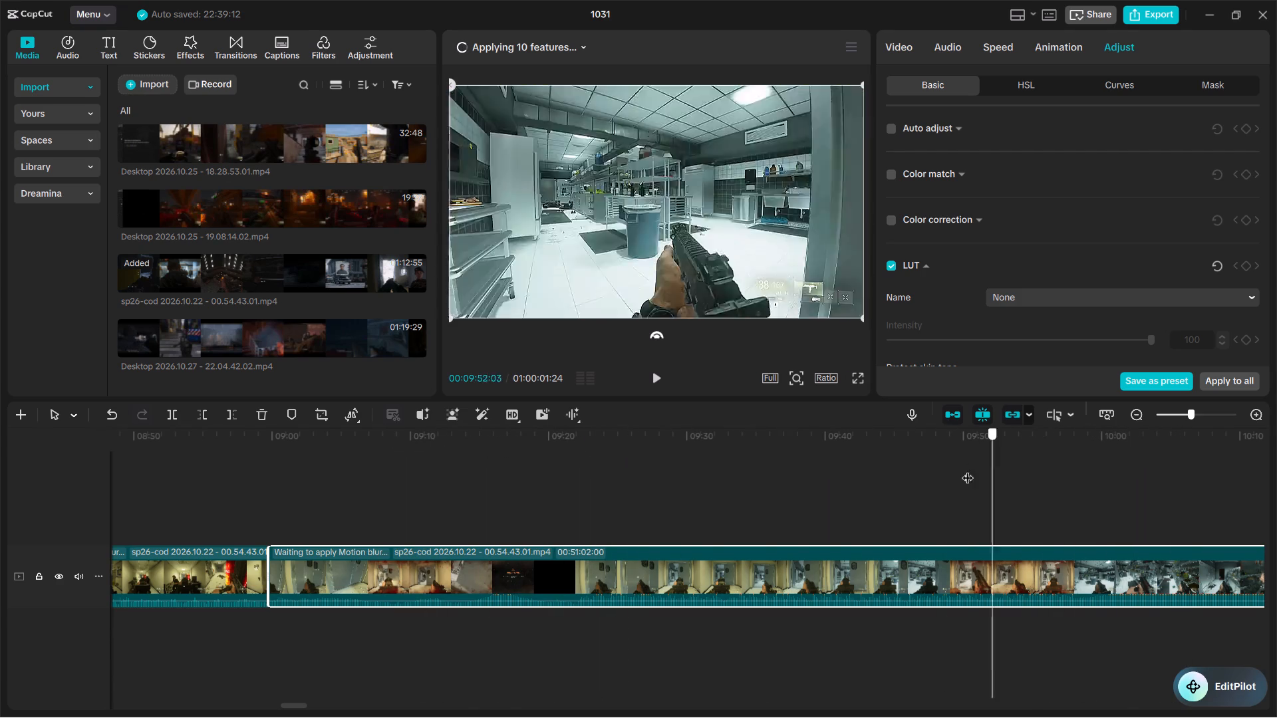
left_click_drag(968, 469, 635, 474)
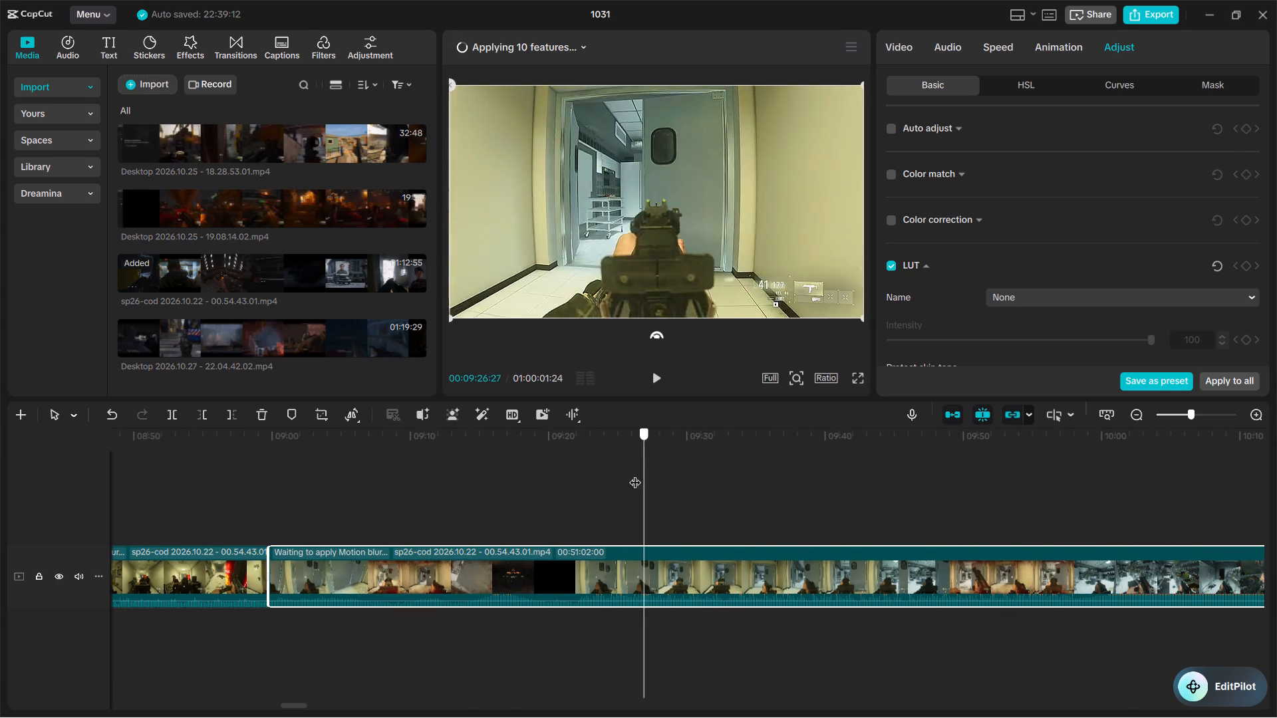
left_click_drag(635, 474, 560, 477)
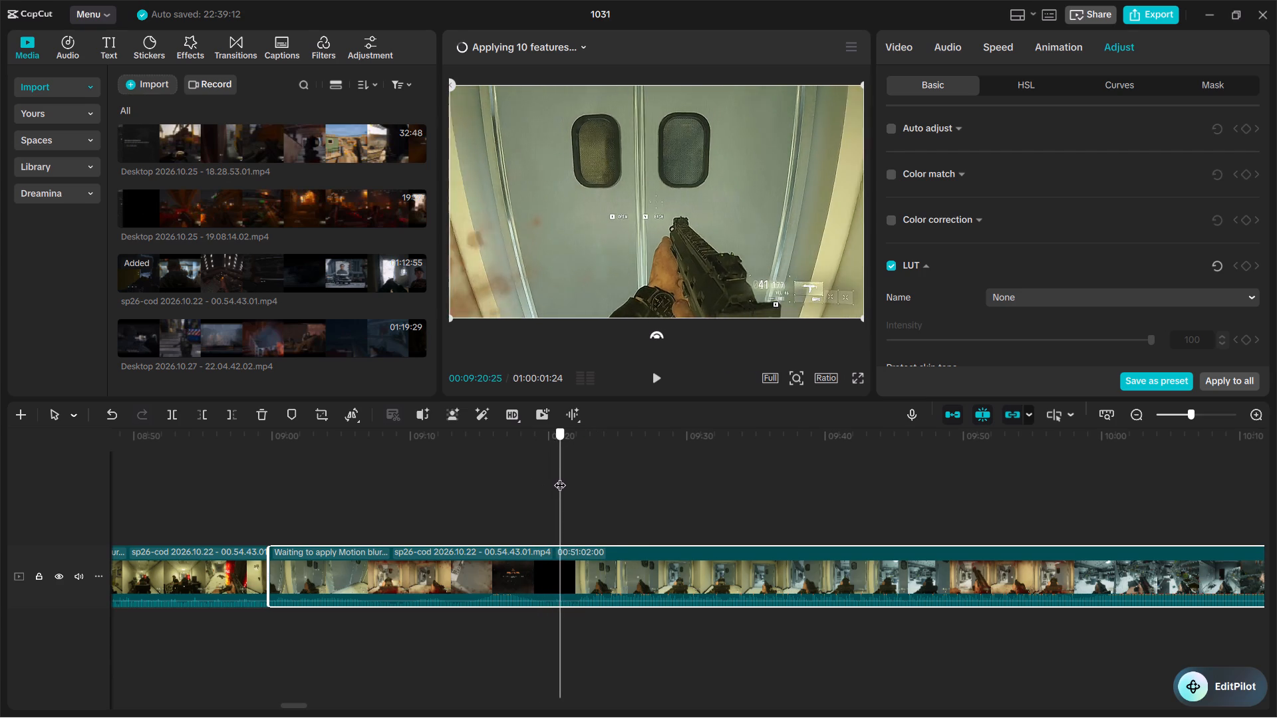
left_click_drag(560, 477, 559, 478)
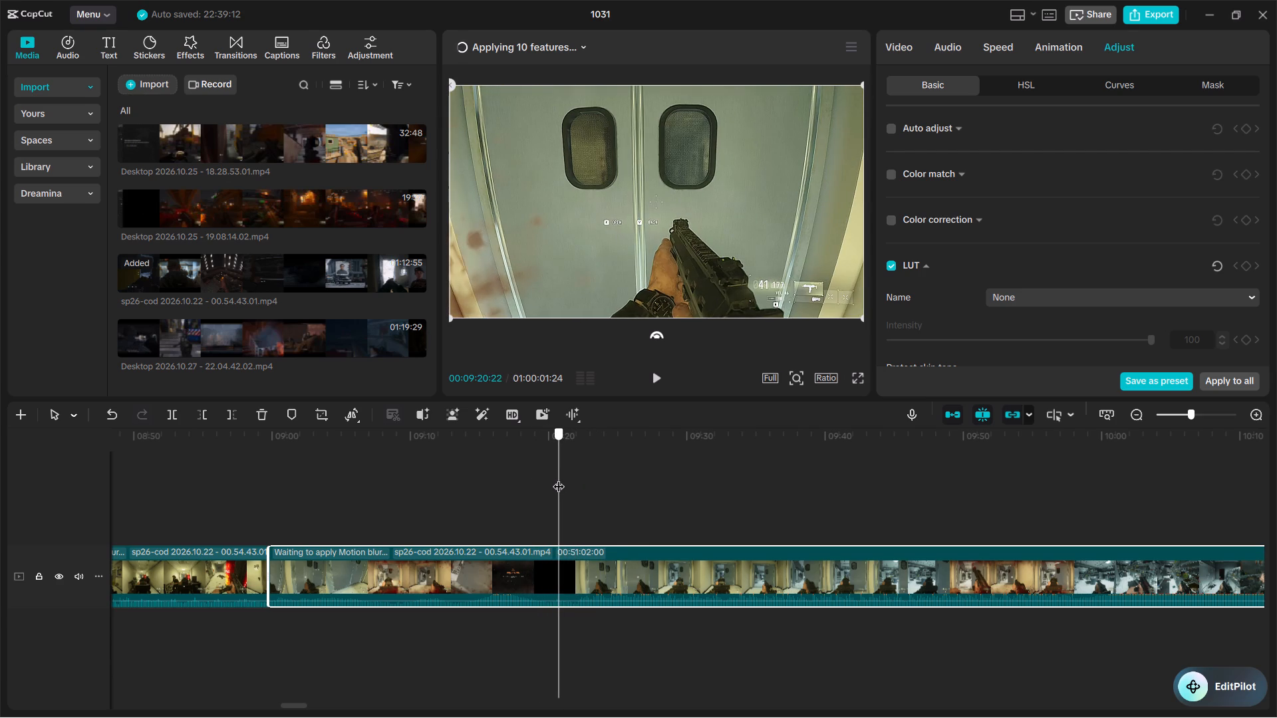
left_click_drag(559, 478, 569, 479)
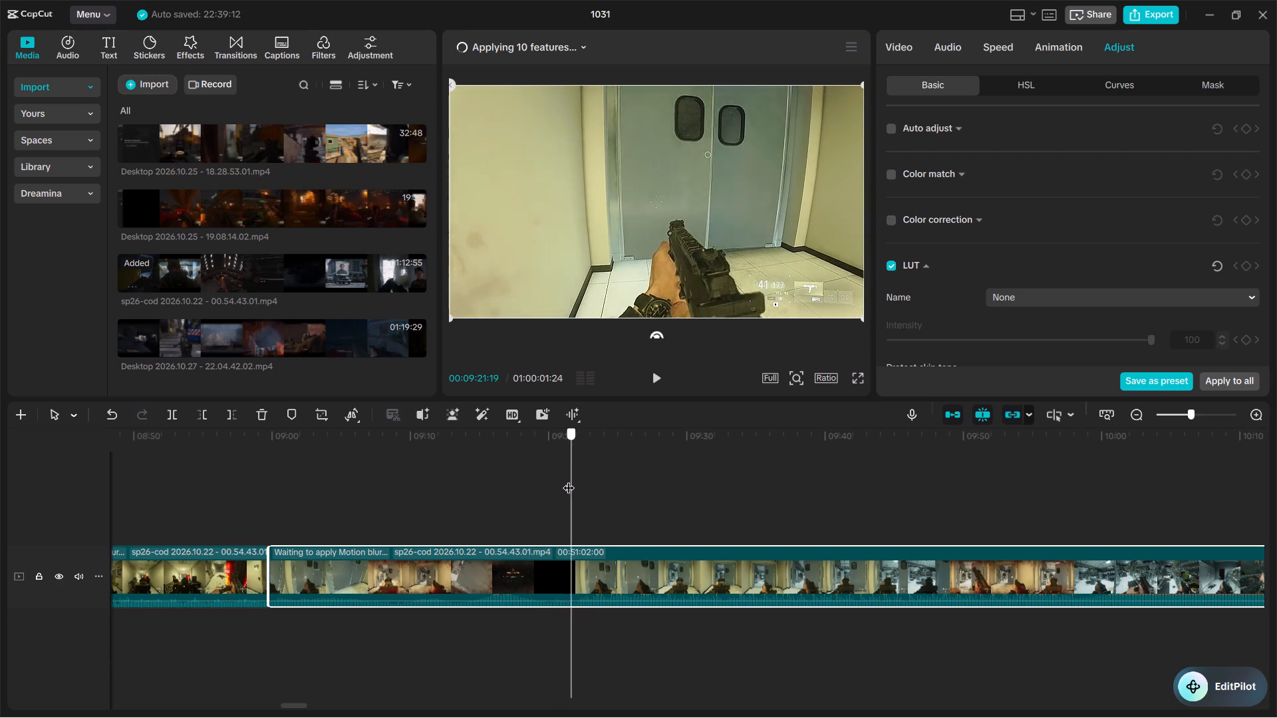
left_click_drag(569, 479, 539, 479)
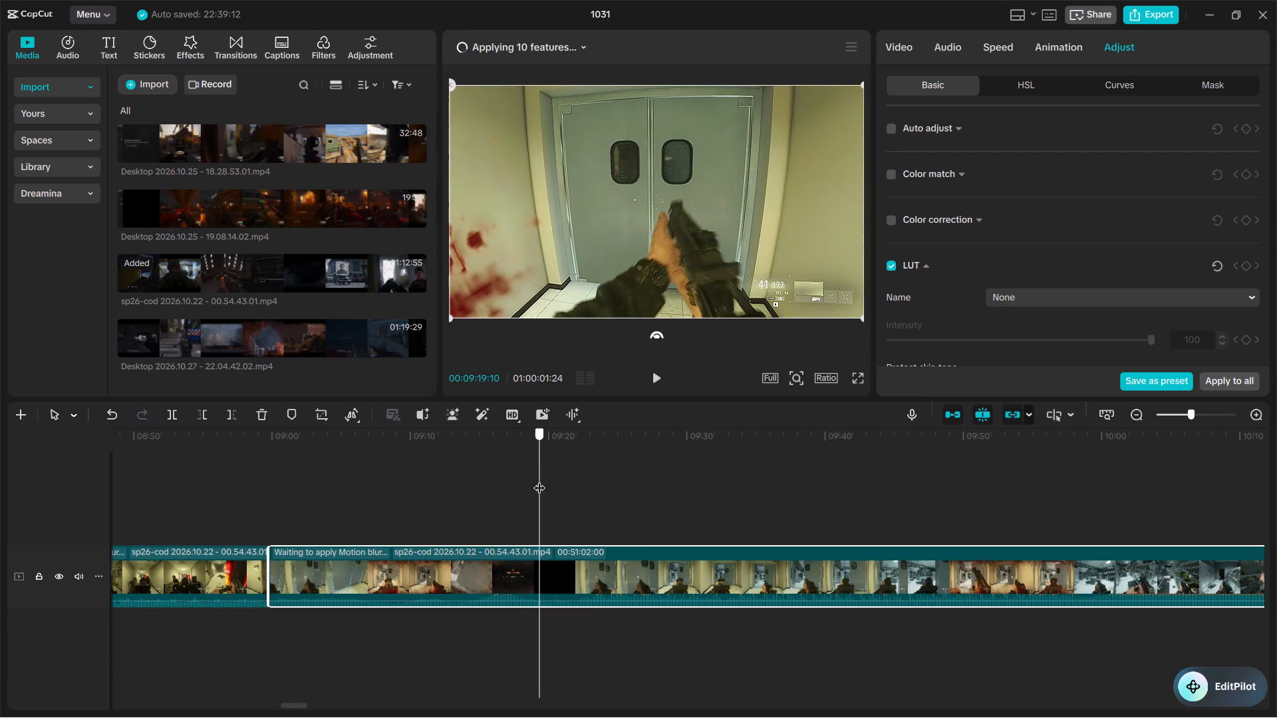
left_click_drag(539, 479, 543, 480)
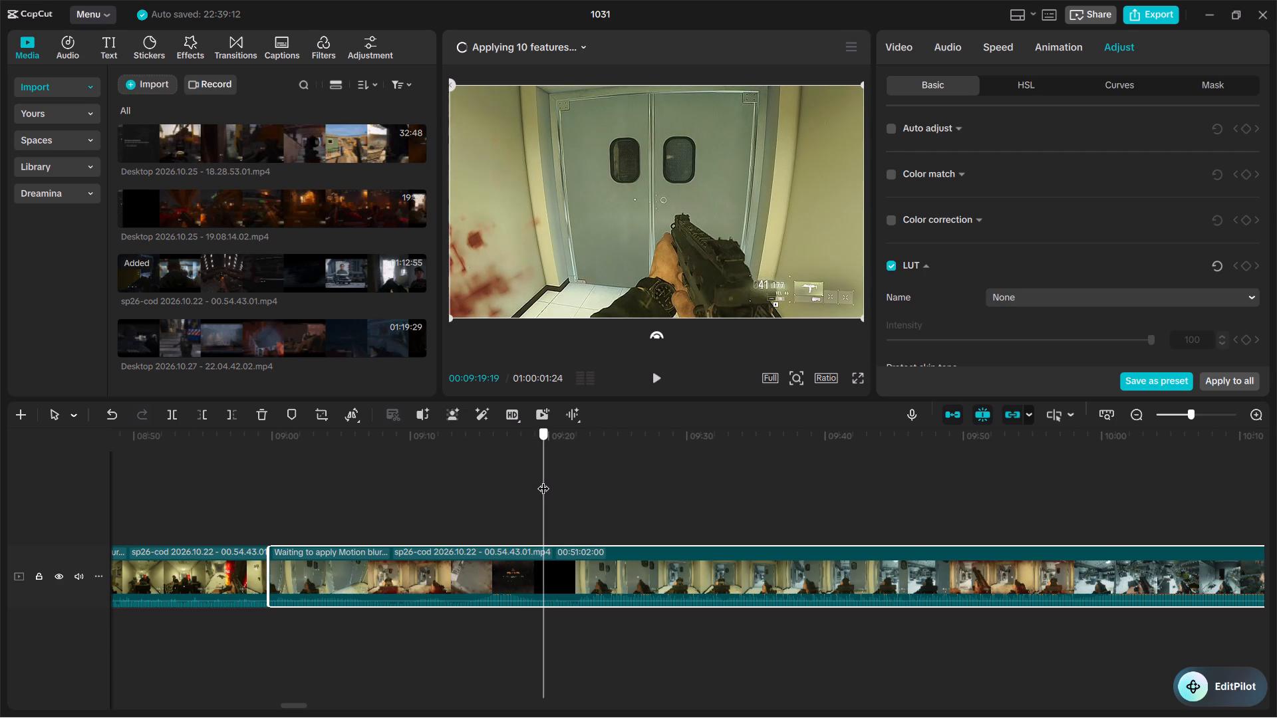
left_click_drag(543, 480, 539, 481)
key("b")
left_click(540, 550)
Delete the failed-attempt segment between the 00:08:59:24 join and the 00:09:19:09 cut.
key("a")
left_click(487, 548)
key("BackSpace")
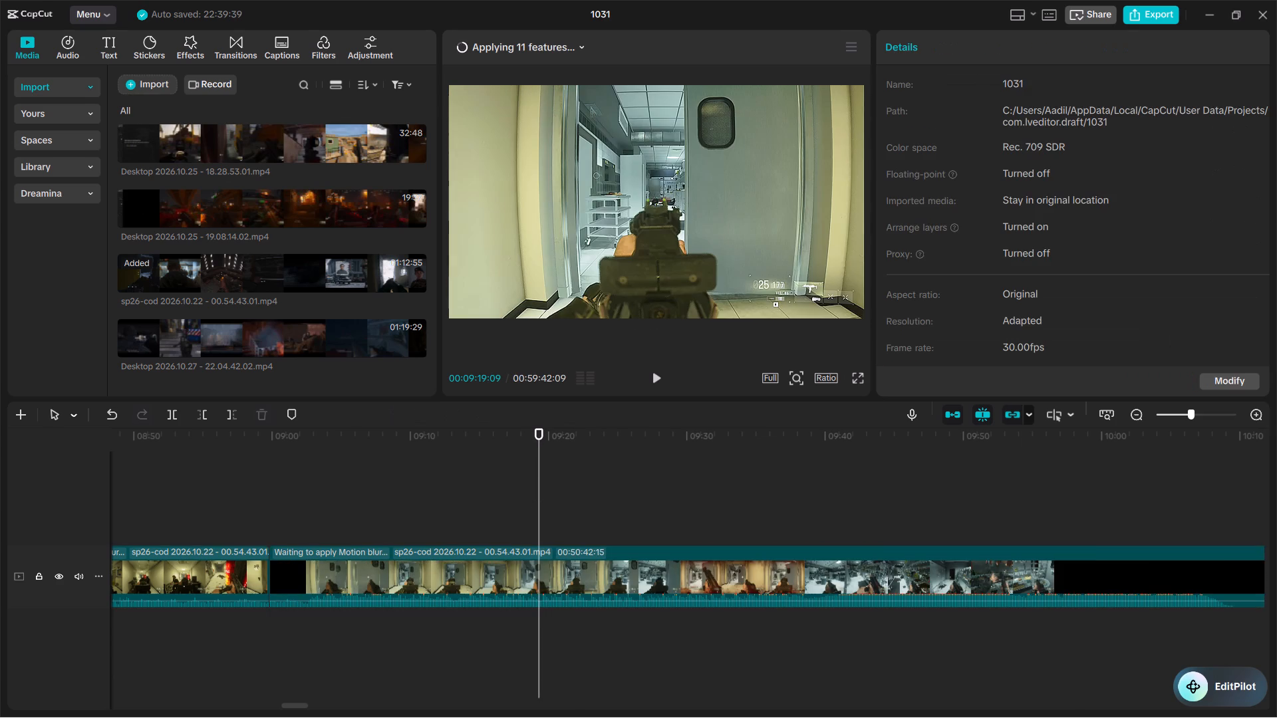
Scan the footage from the double doors through the stairwell for the next failed attempt and its Try Again screen.
left_click_drag(263, 443, 297, 443)
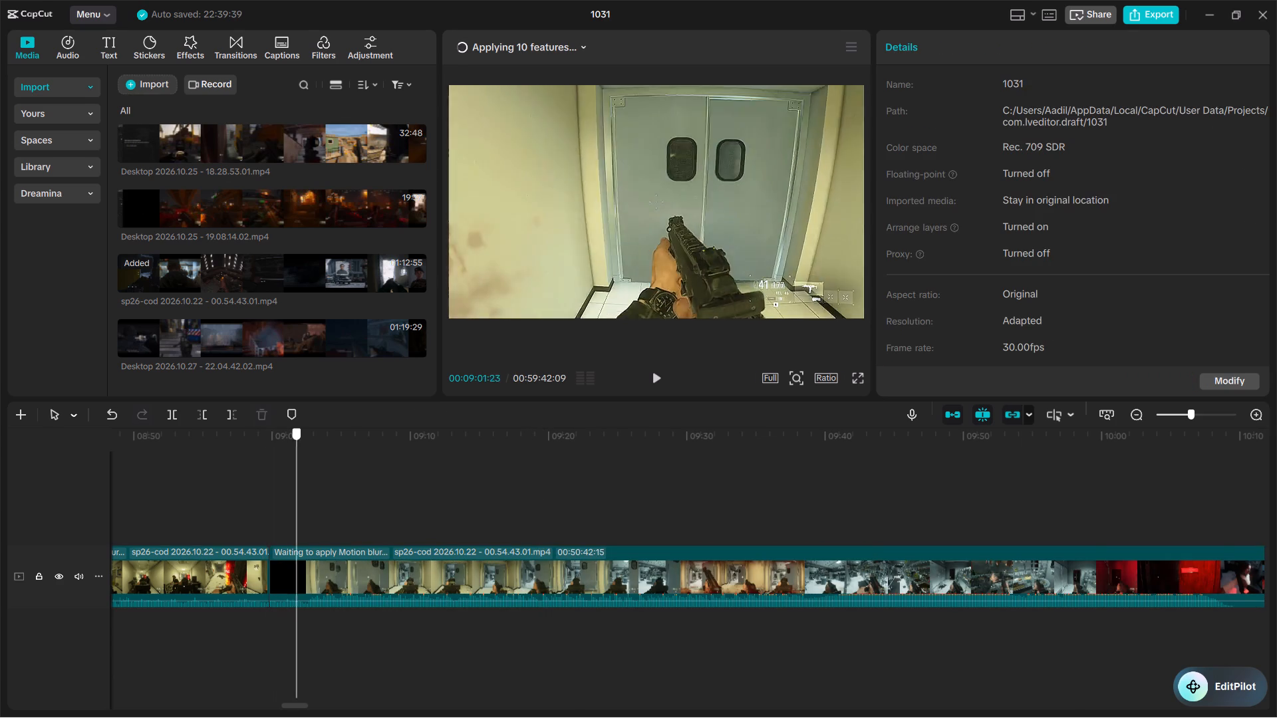
left_click_drag(297, 443, 364, 445)
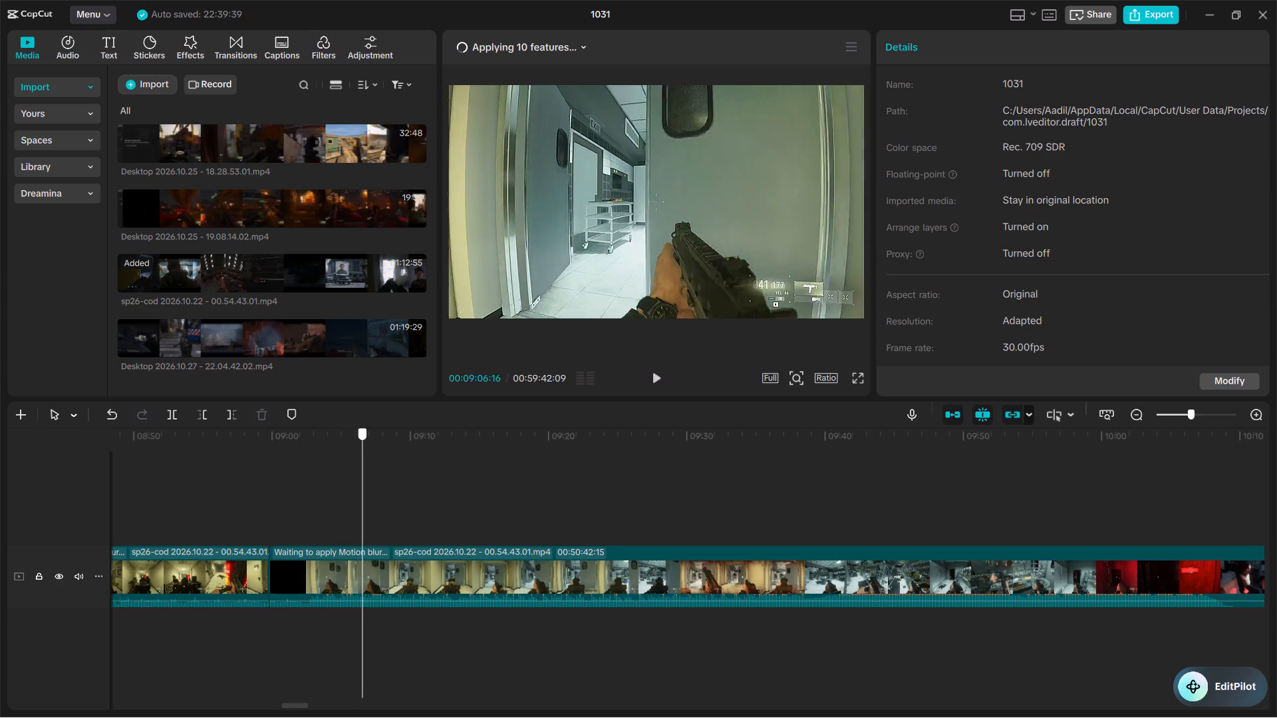
left_click_drag(364, 445, 623, 457)
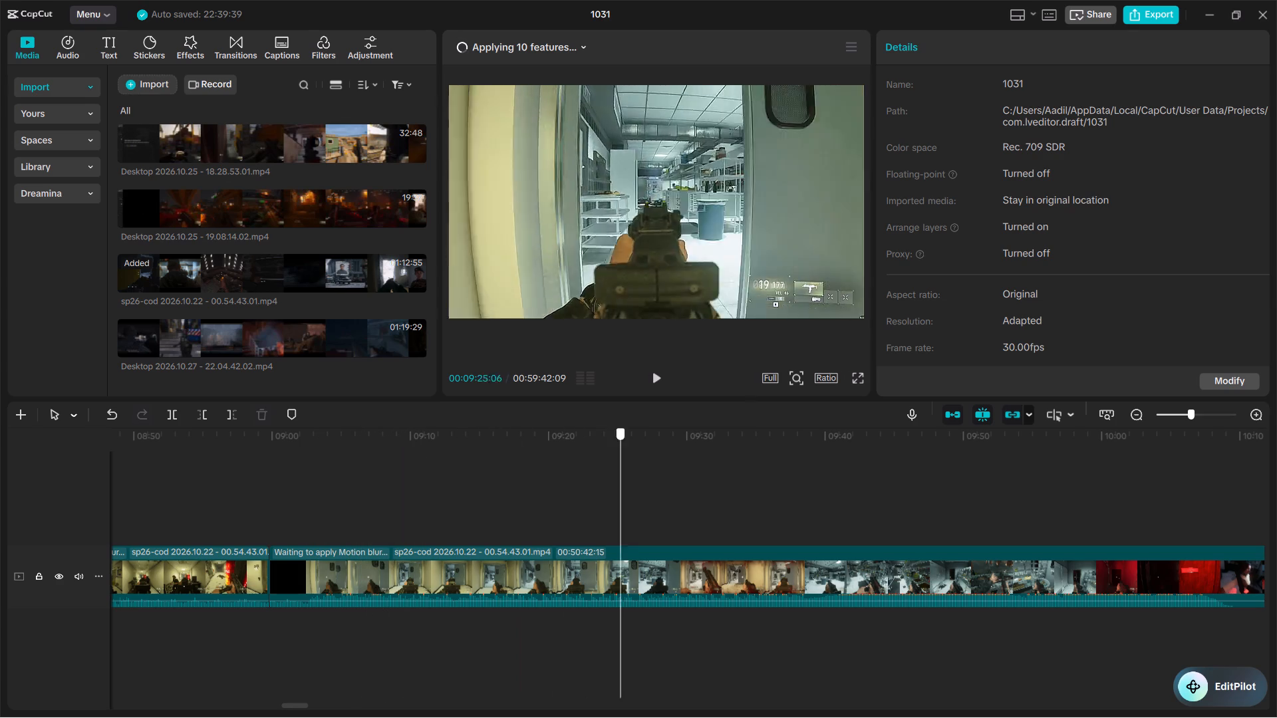
left_click_drag(623, 457, 1030, 478)
scroll(990, 495, "left", 2)
left_click_drag(476, 439, 614, 435)
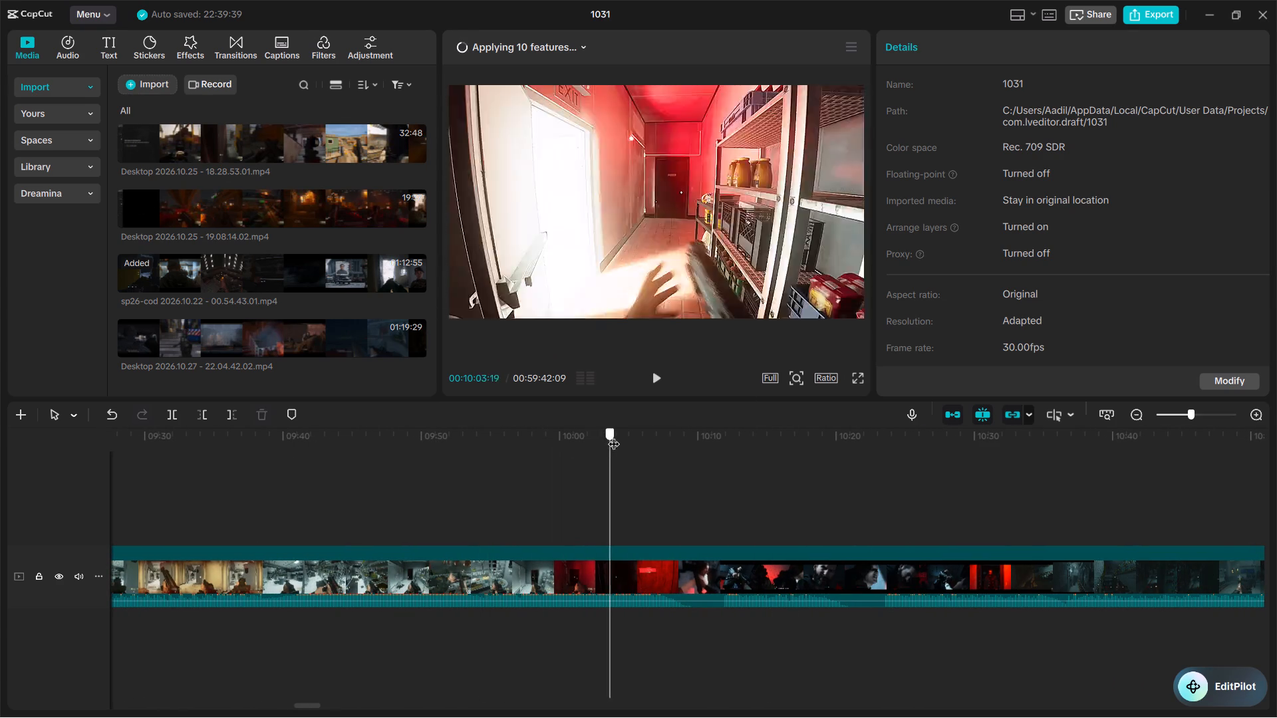
left_click_drag(614, 435, 957, 449)
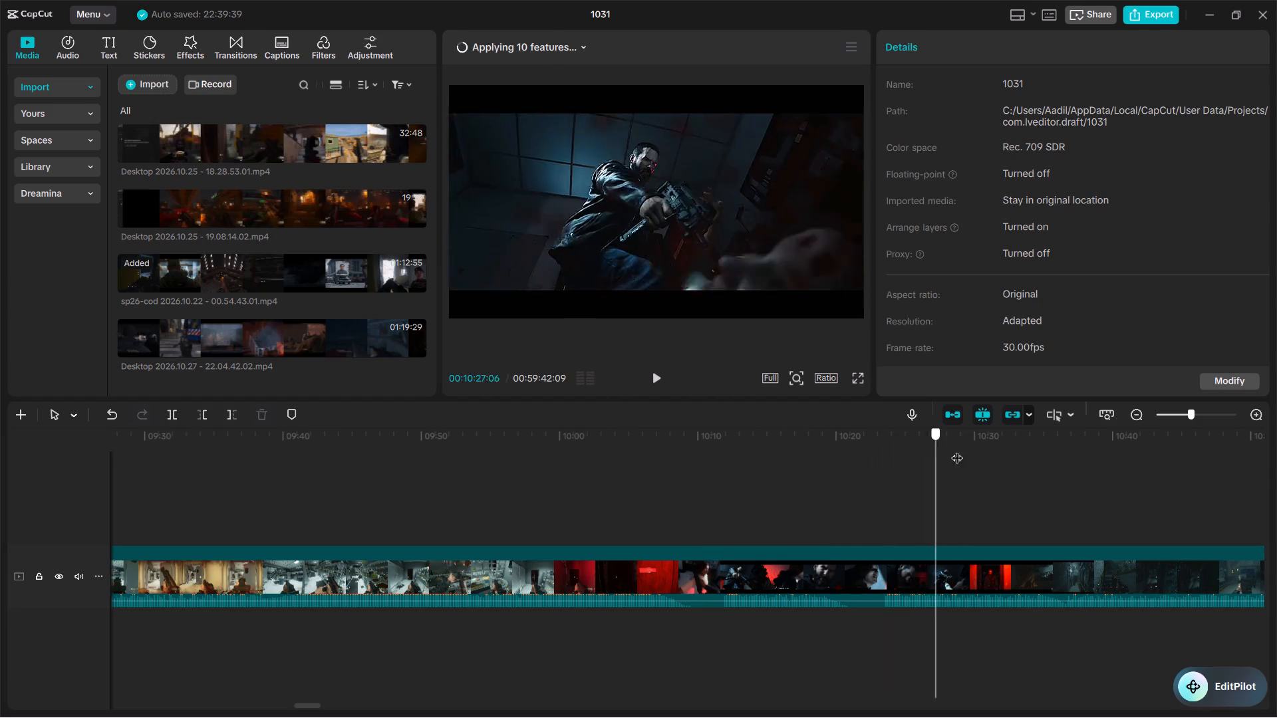
left_click_drag(957, 449, 1081, 452)
scroll(1030, 502, "left", 2)
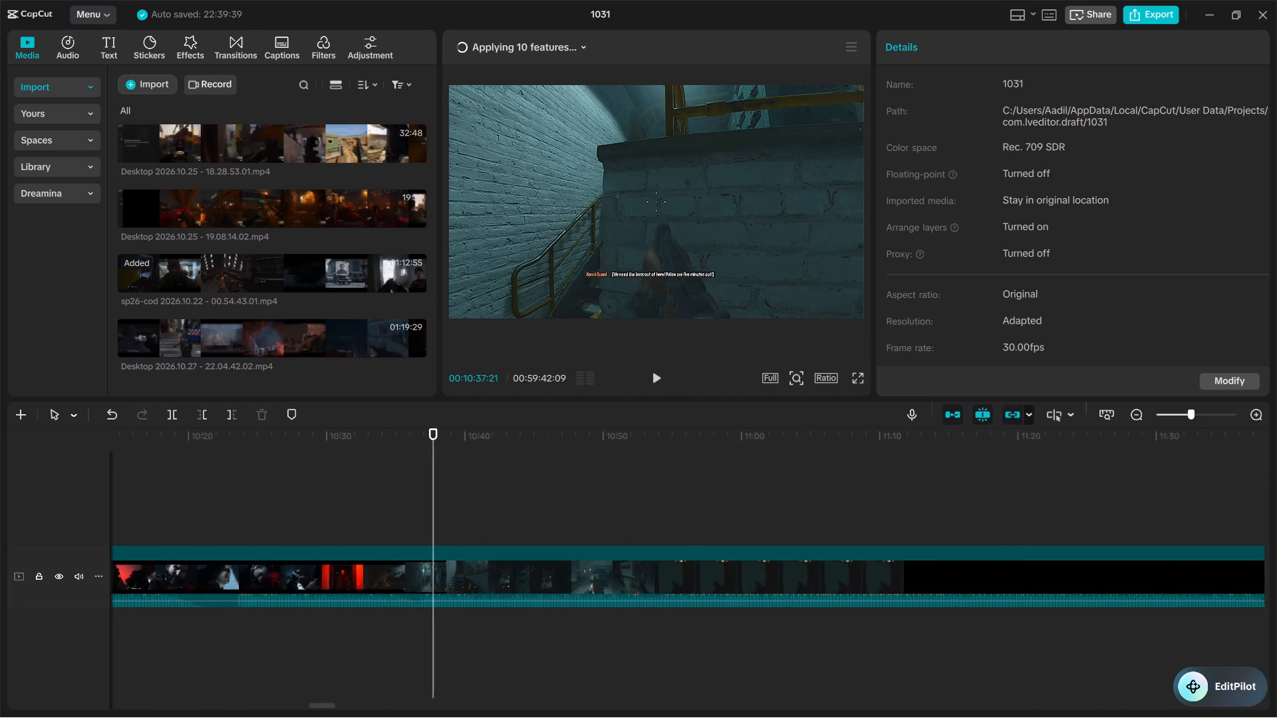
scroll(521, 481, "left", 1)
left_click_drag(456, 442, 847, 441)
left_click_drag(705, 437, 660, 431)
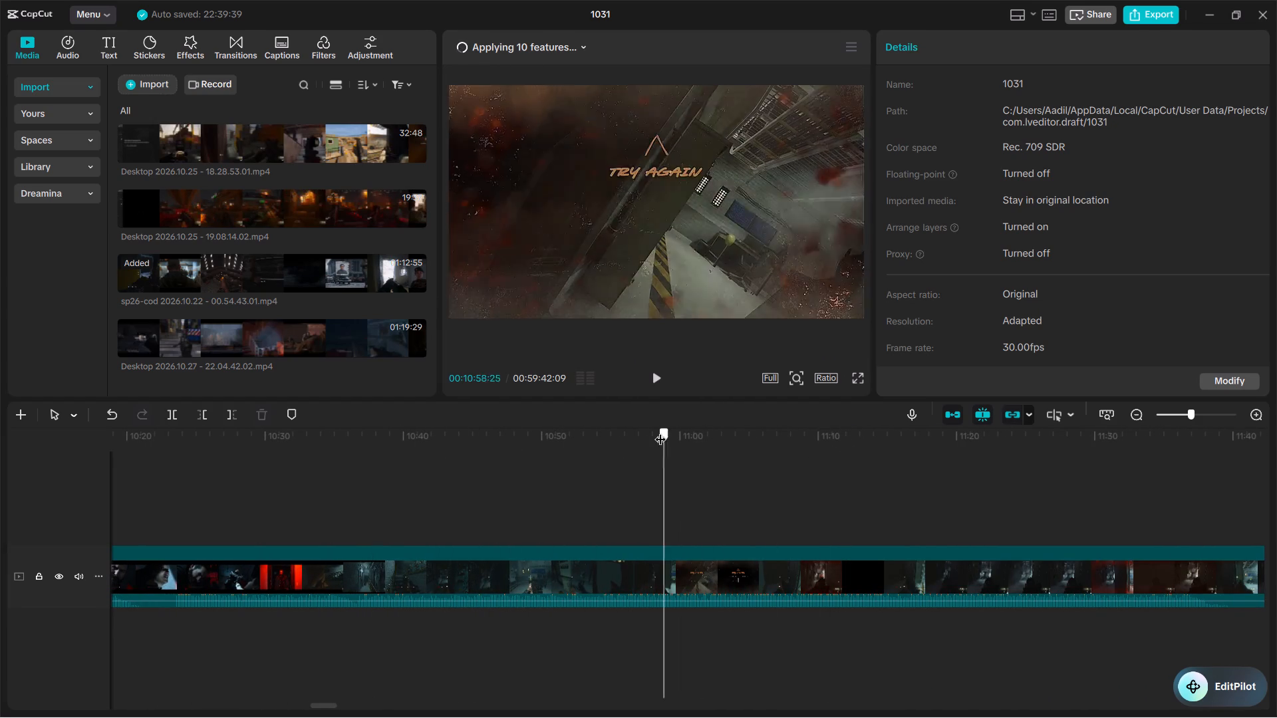
Locate the checkpoint moment at the alley door before the Try Again screen and split the clip at 00:10:56:04.
left_click_drag(660, 431, 622, 433)
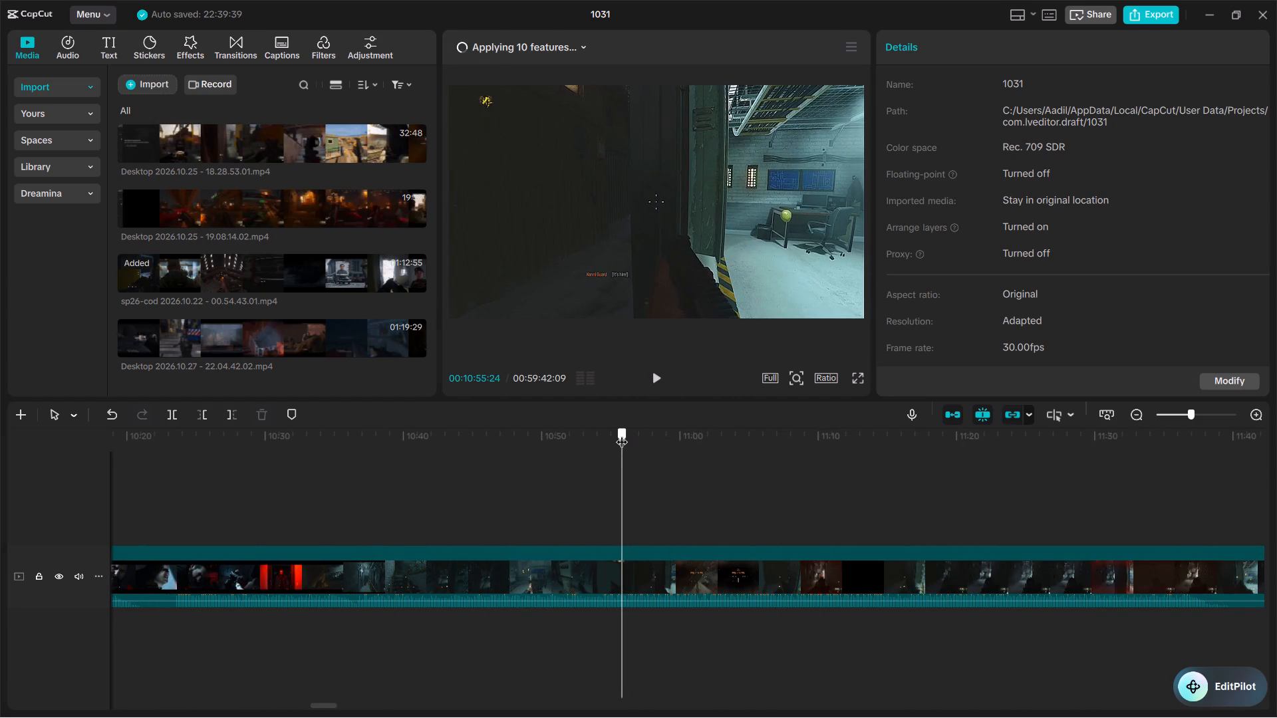
left_click_drag(622, 433, 585, 438)
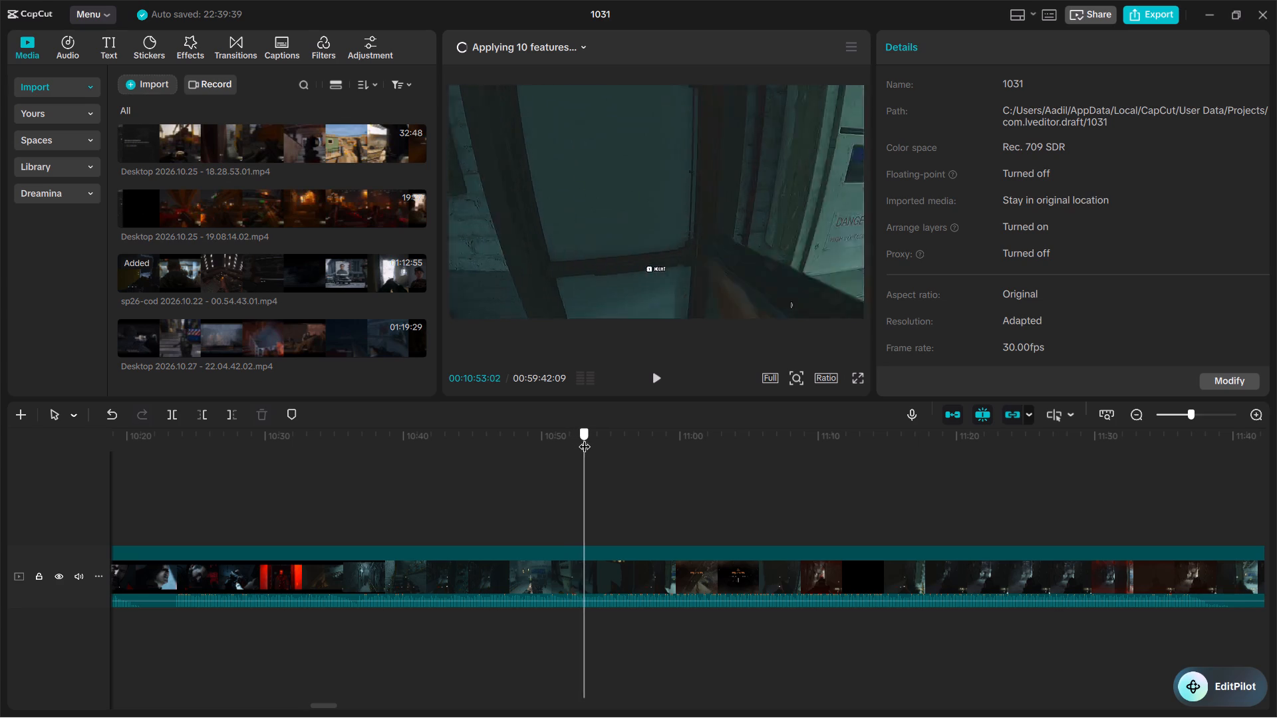
left_click_drag(585, 438, 635, 440)
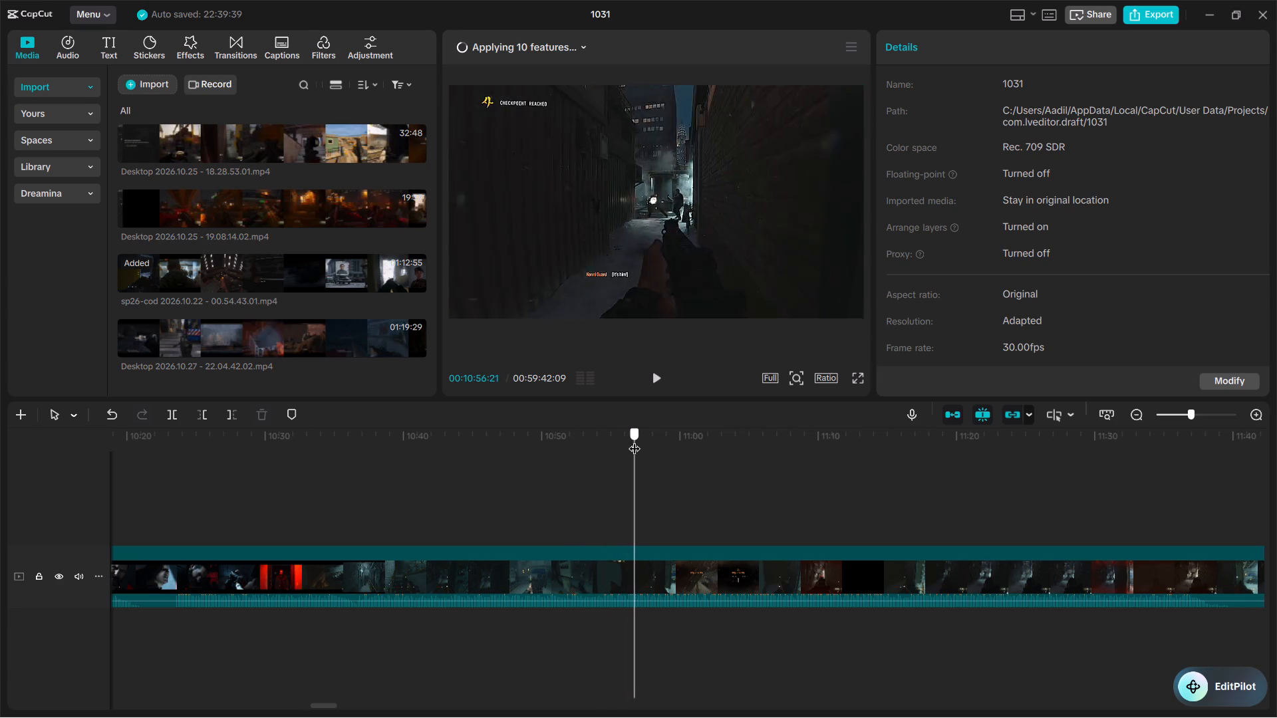
left_click_drag(635, 440, 621, 443)
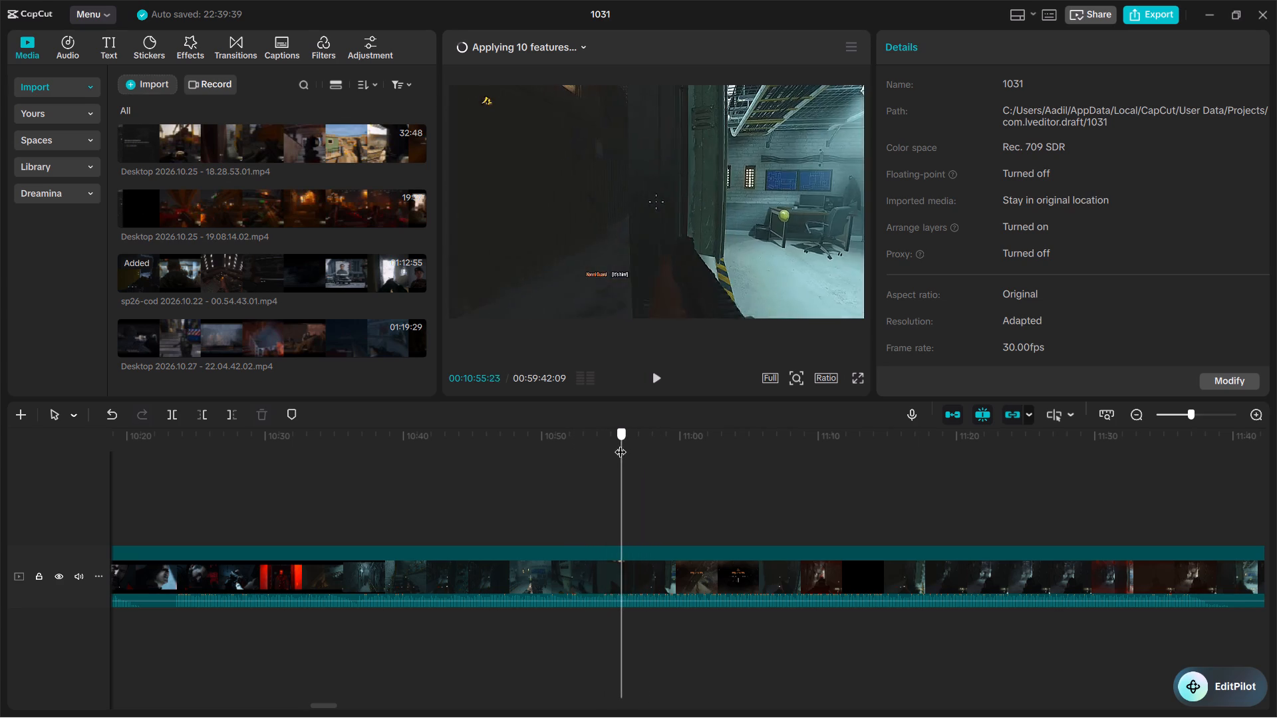
left_click_drag(621, 443, 618, 447)
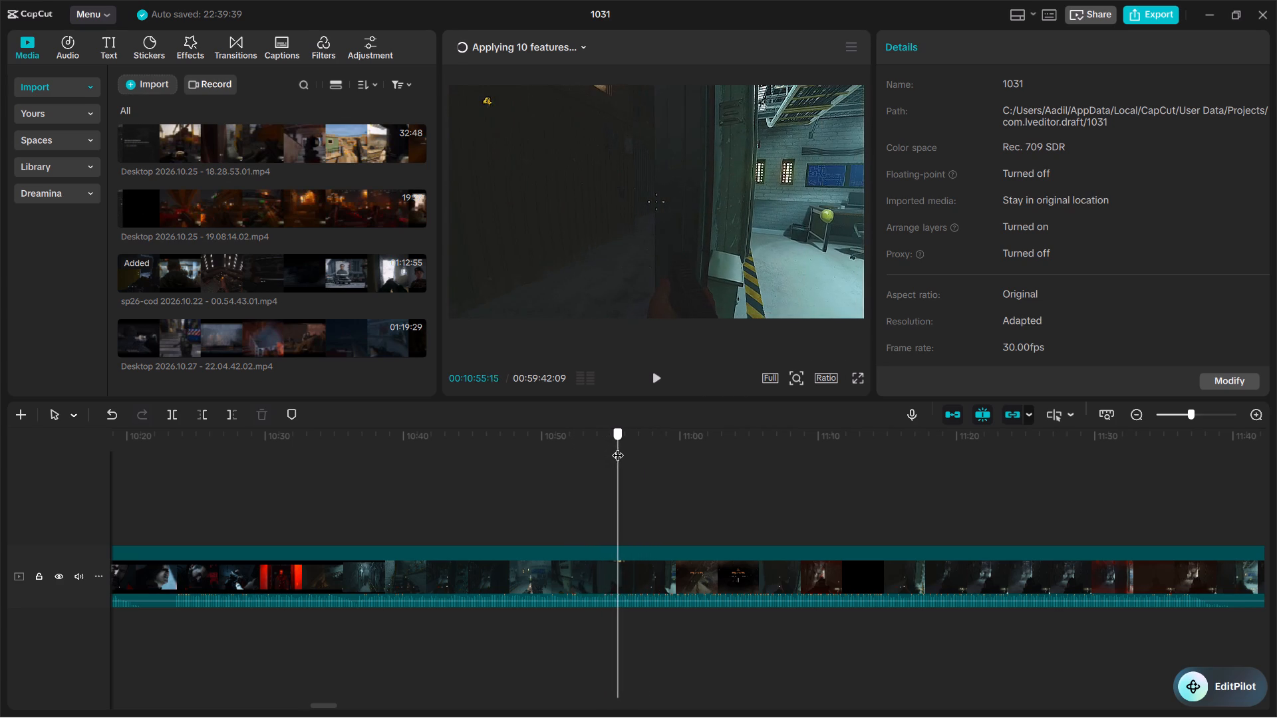
left_click_drag(618, 447, 629, 447)
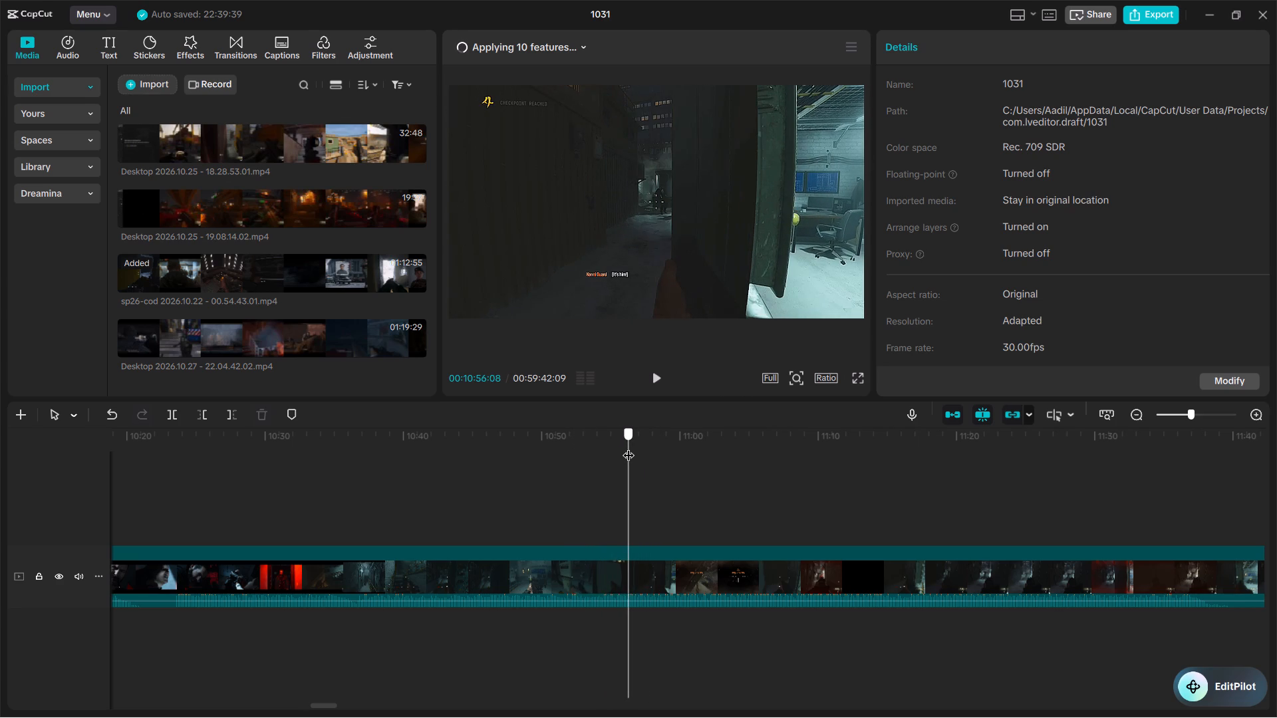
left_click_drag(629, 447, 627, 447)
key("b")
left_click(629, 550)
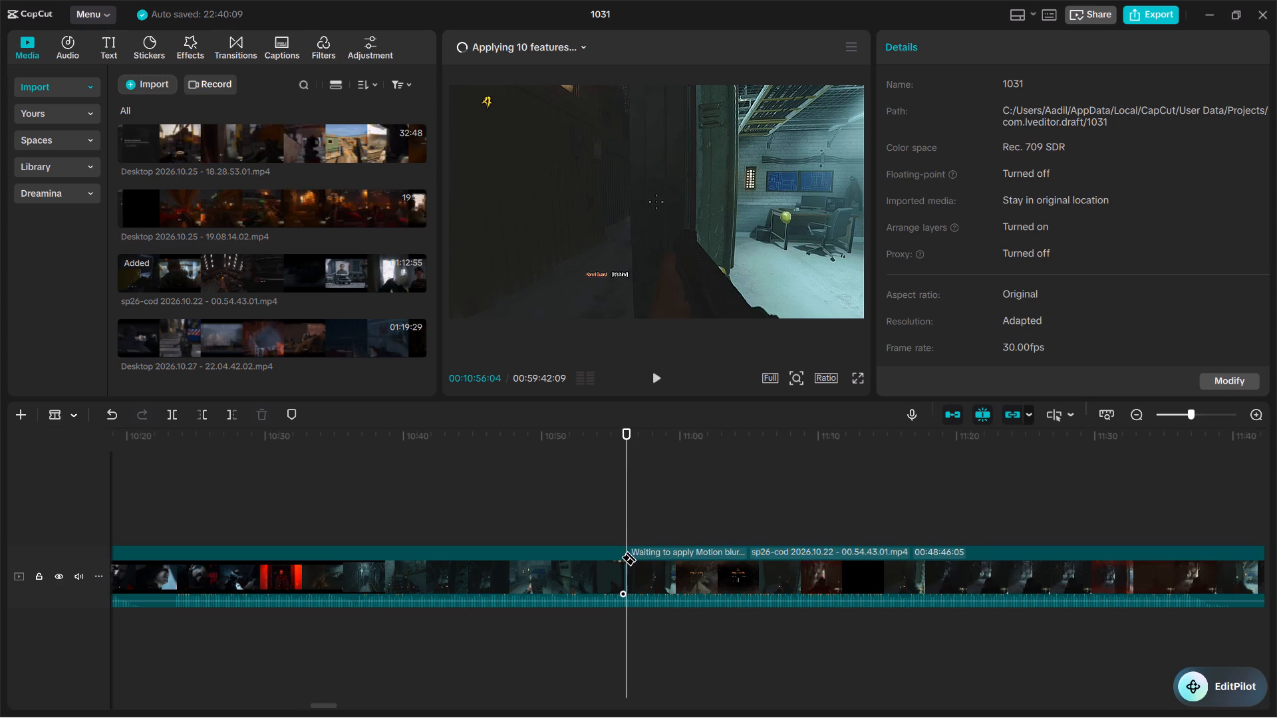
key("a")
Scan the repeated alley attempts after the 00:10:56:04 cut for the restart that leads to continuous gameplay.
left_click_drag(636, 438, 924, 454)
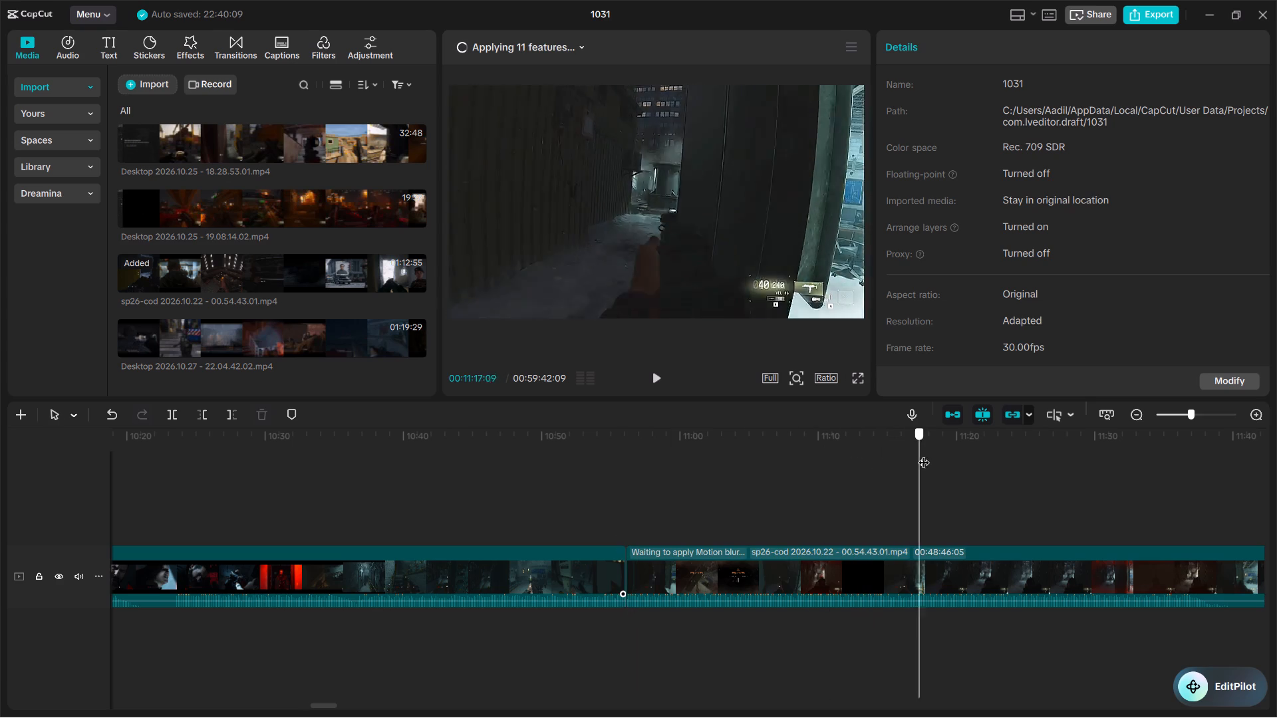
left_click_drag(924, 454, 1149, 459)
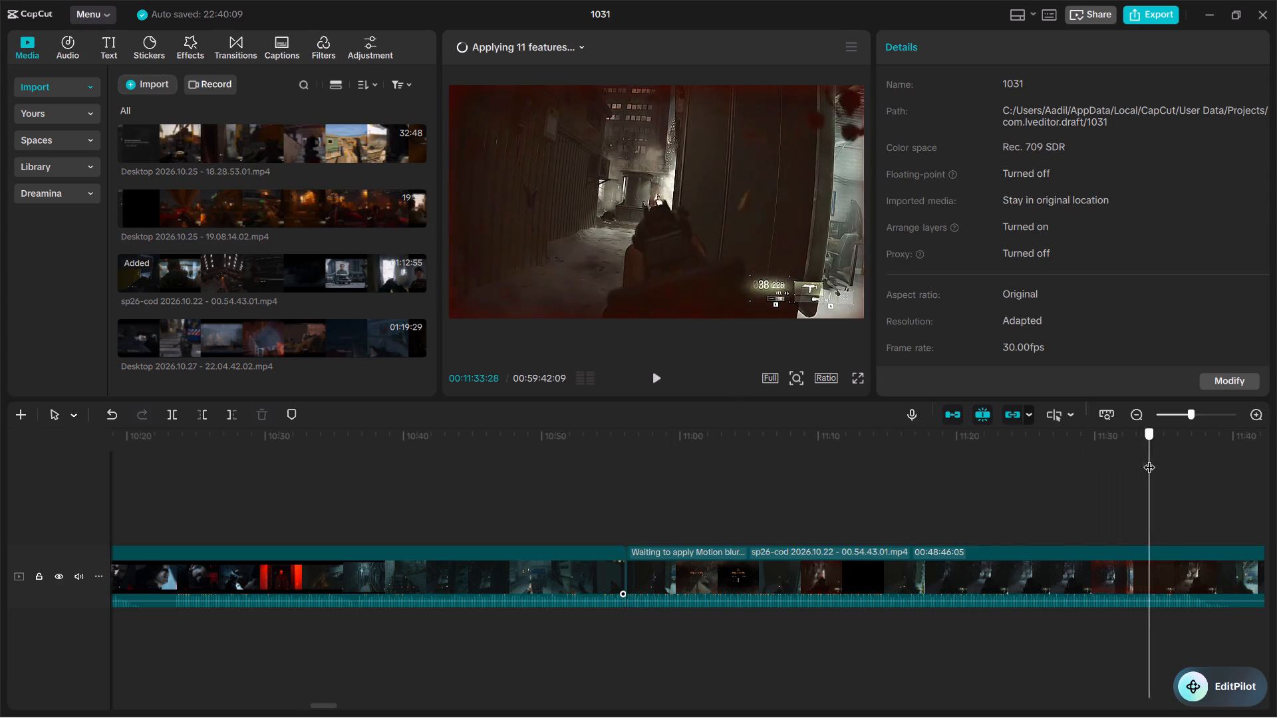
left_click_drag(1149, 459, 1038, 468)
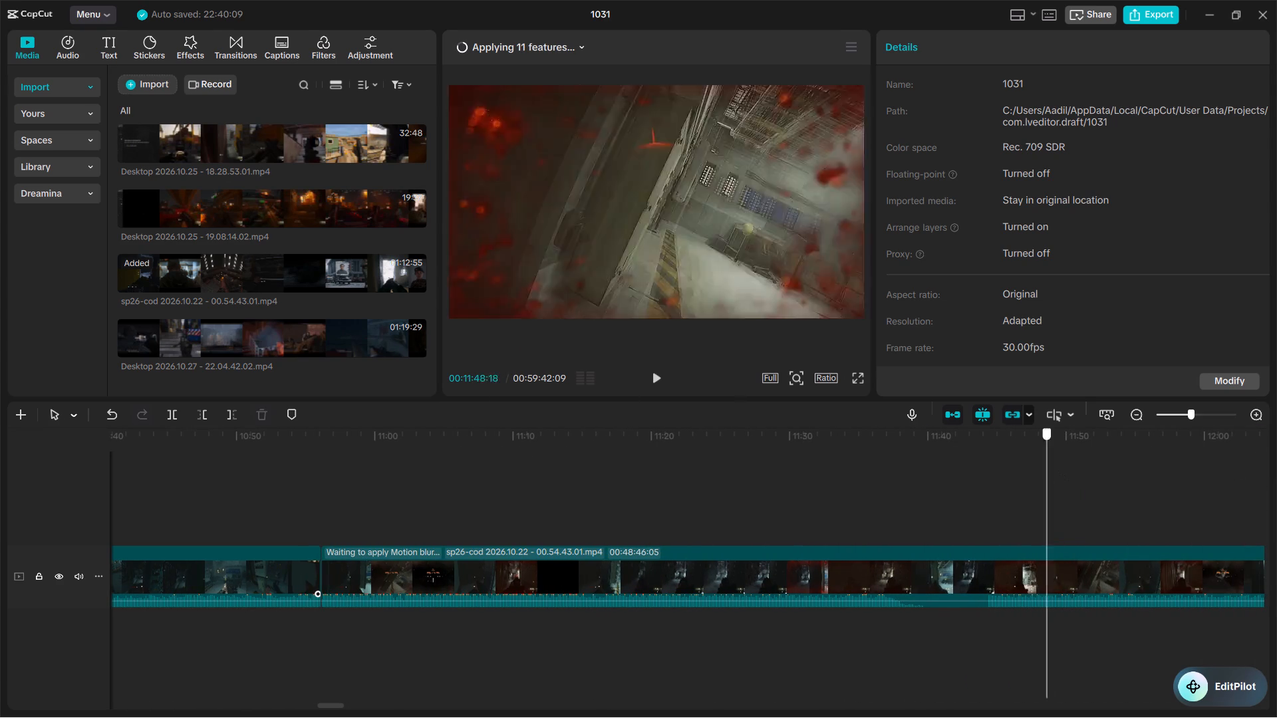
left_click_drag(1038, 468, 1212, 465)
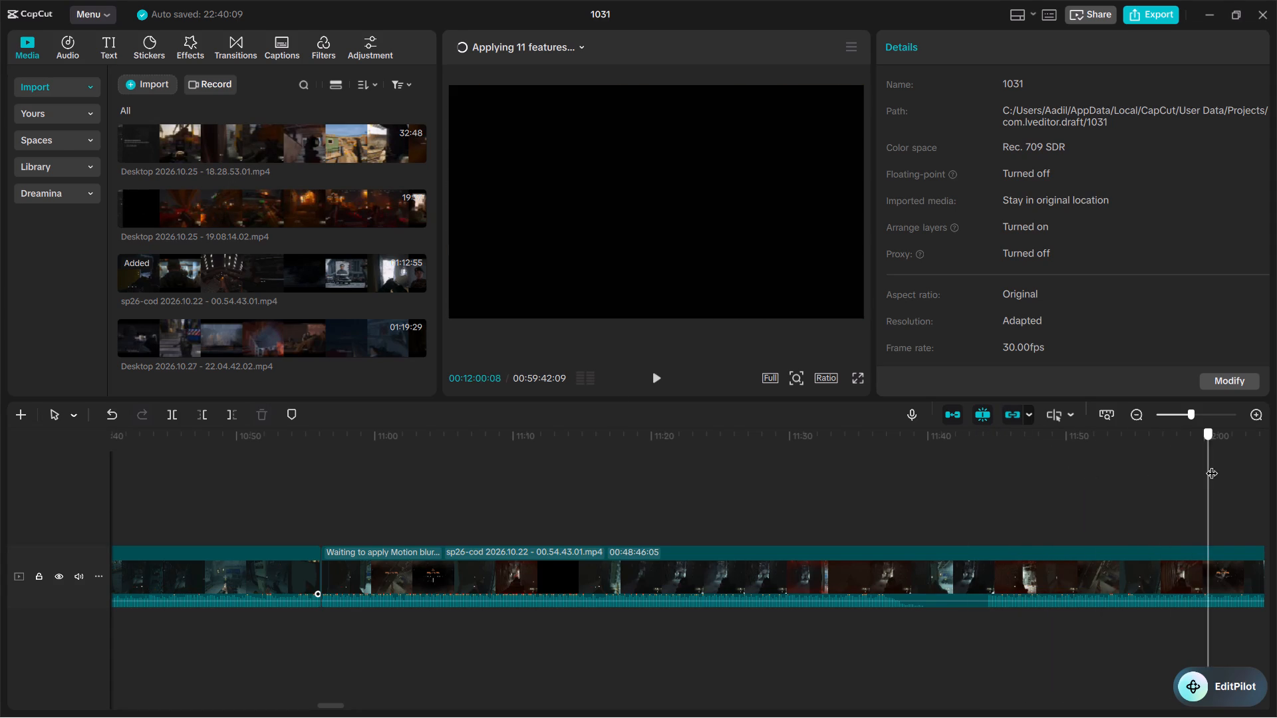
left_click_drag(1212, 465, 1205, 471)
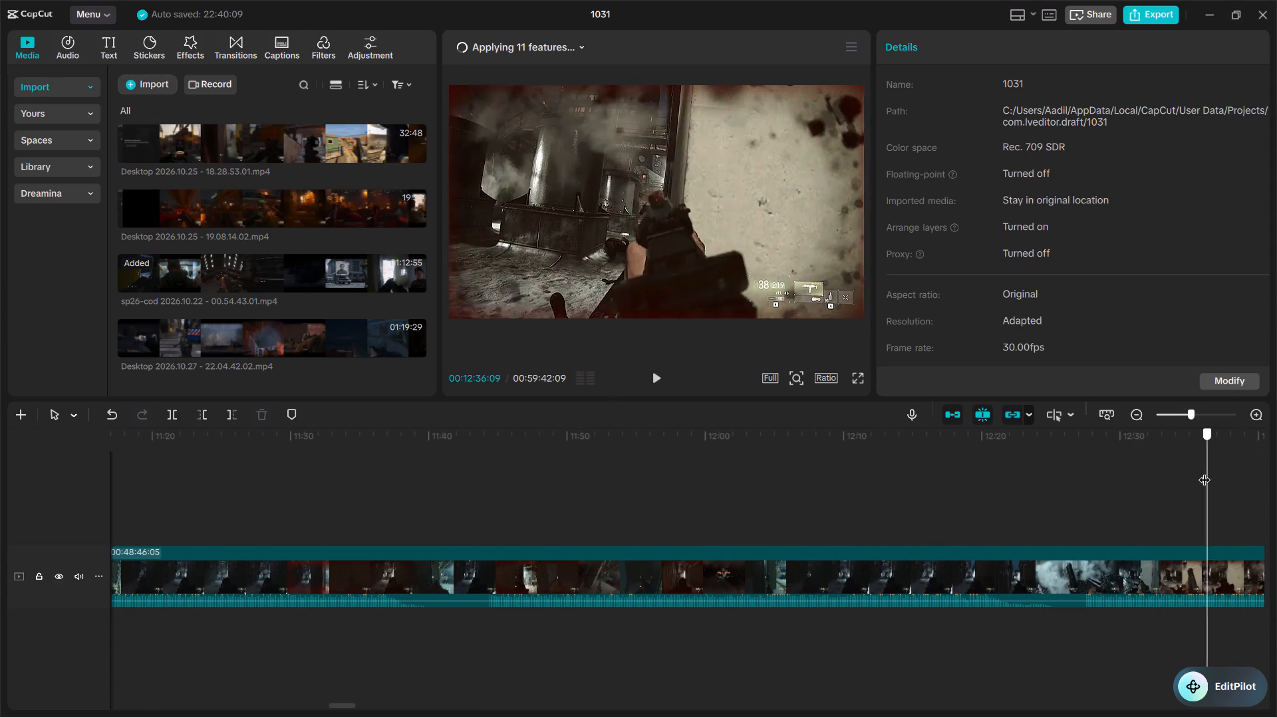
left_click_drag(1205, 471, 1266, 473)
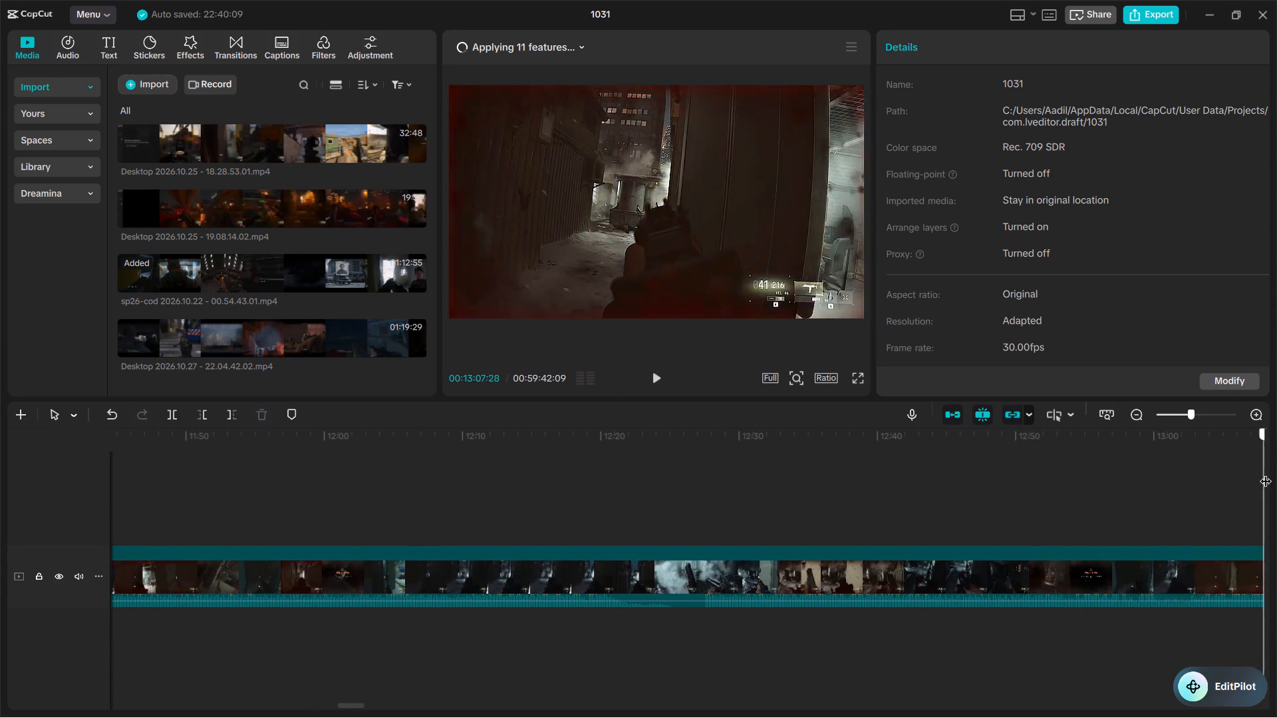
left_click_drag(1266, 473, 1263, 481)
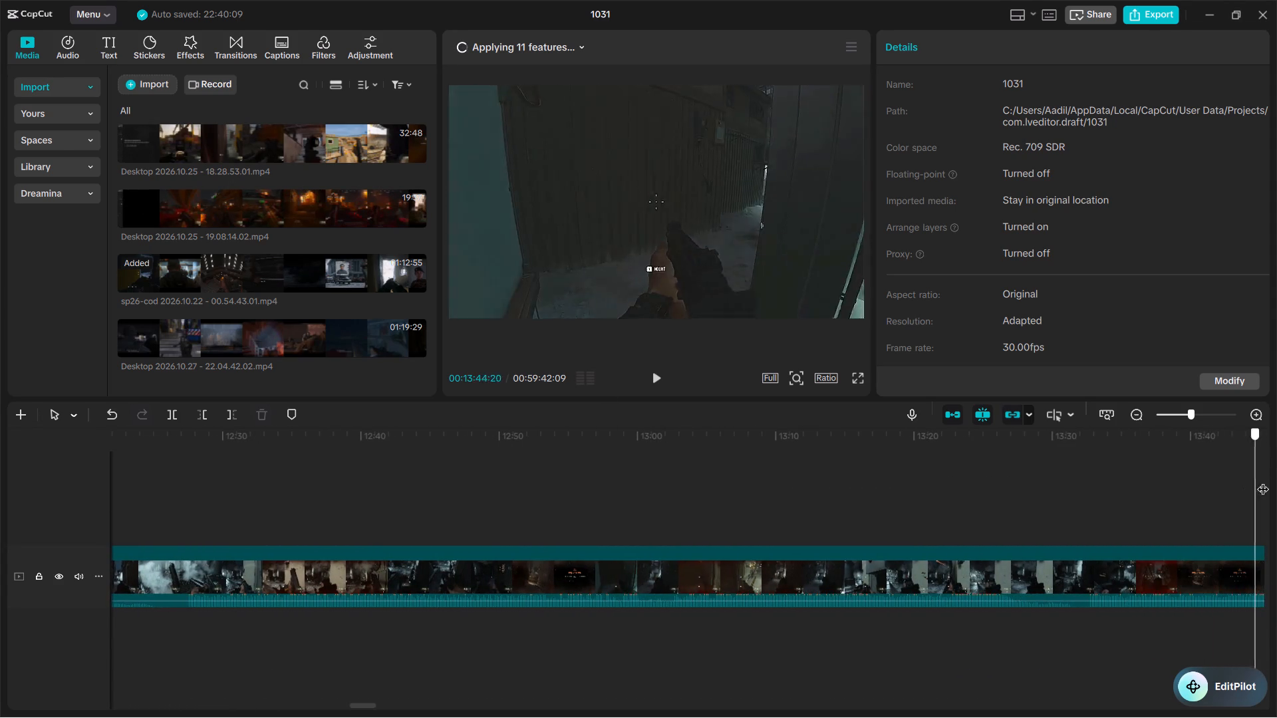
left_click_drag(1263, 481, 875, 475)
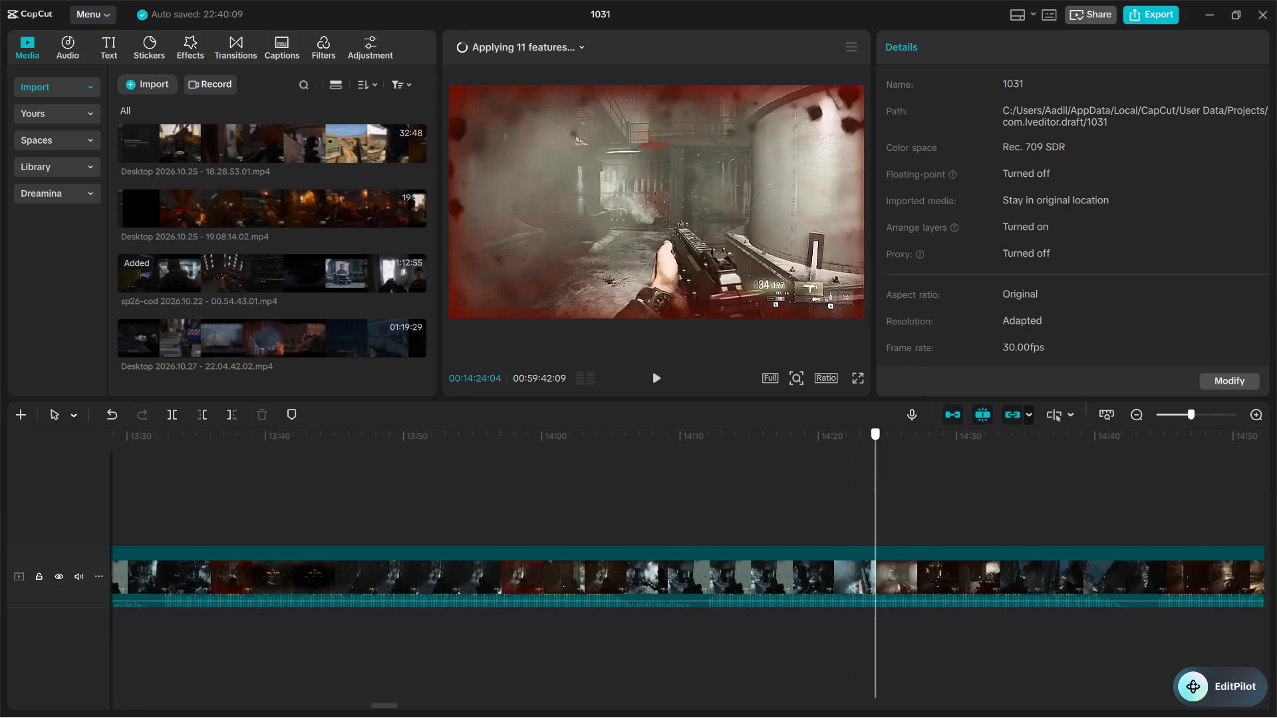
left_click_drag(875, 475, 1181, 489)
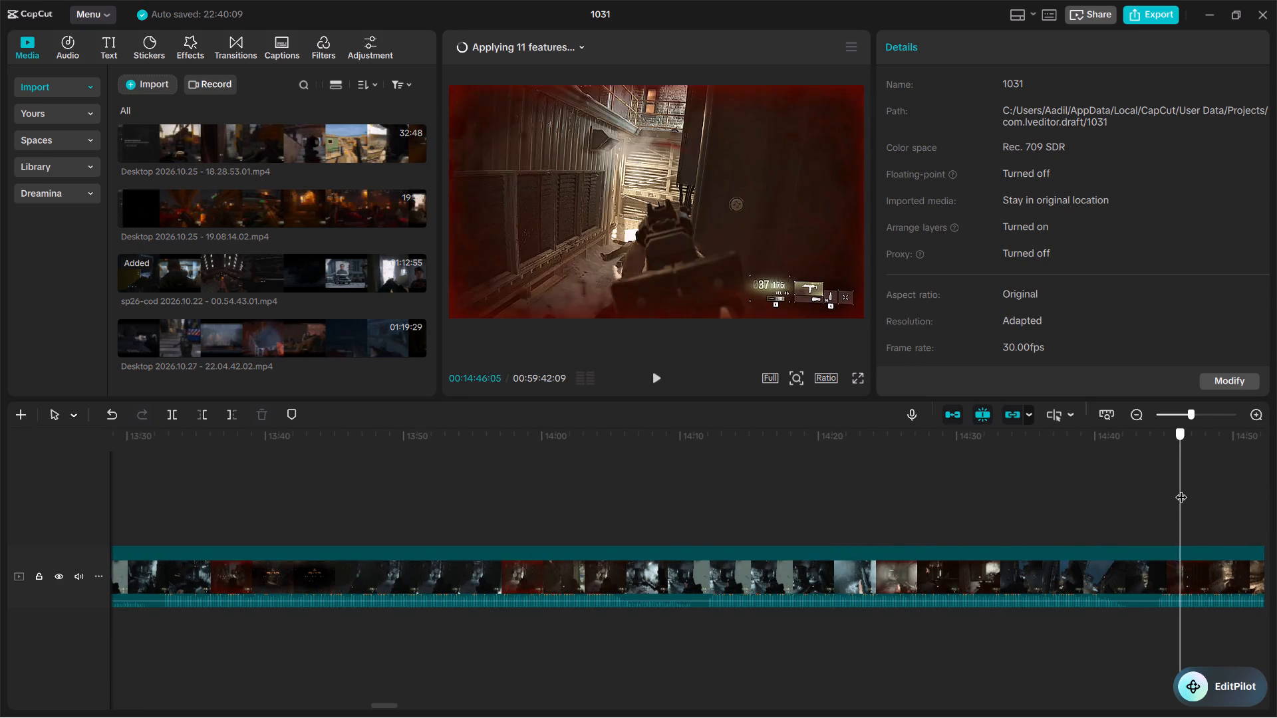
left_click_drag(1181, 489, 1164, 491)
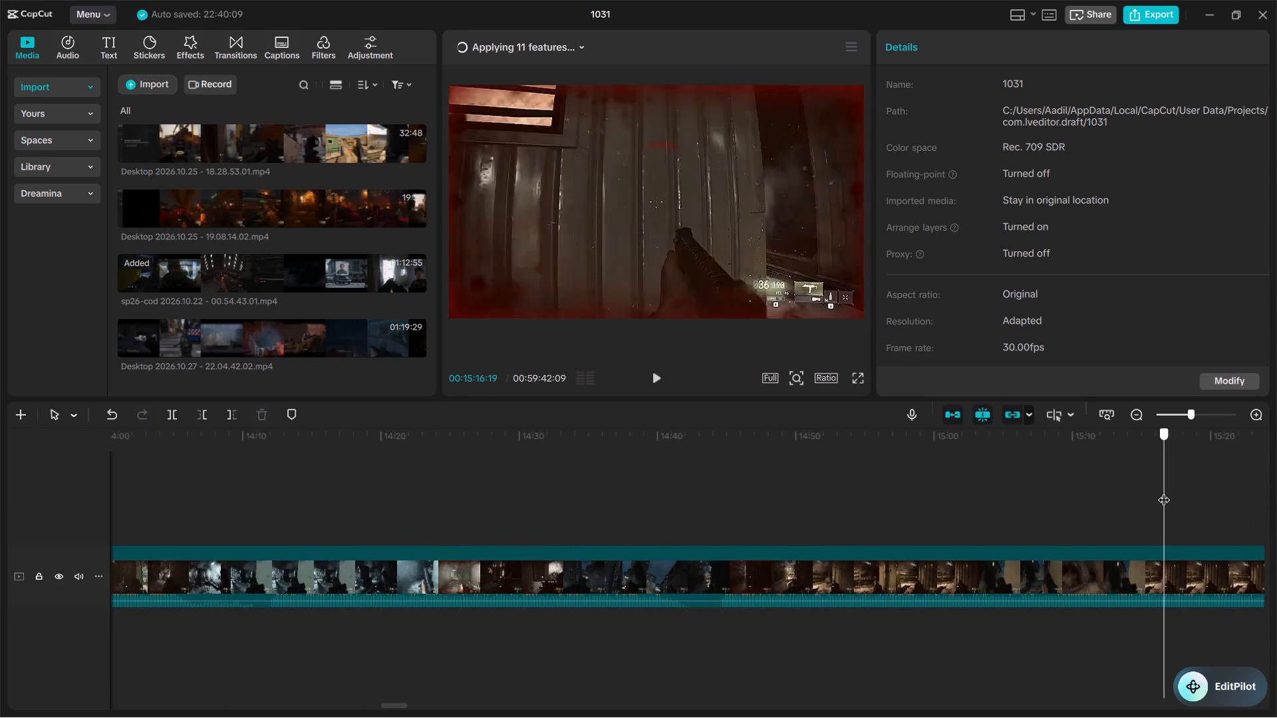
Scan the repeated alley attempts backward from about 00:15:18 to 00:14:03 for the checkpoint restart that follows a Try Again screen.
left_click_drag(1164, 491, 1081, 491)
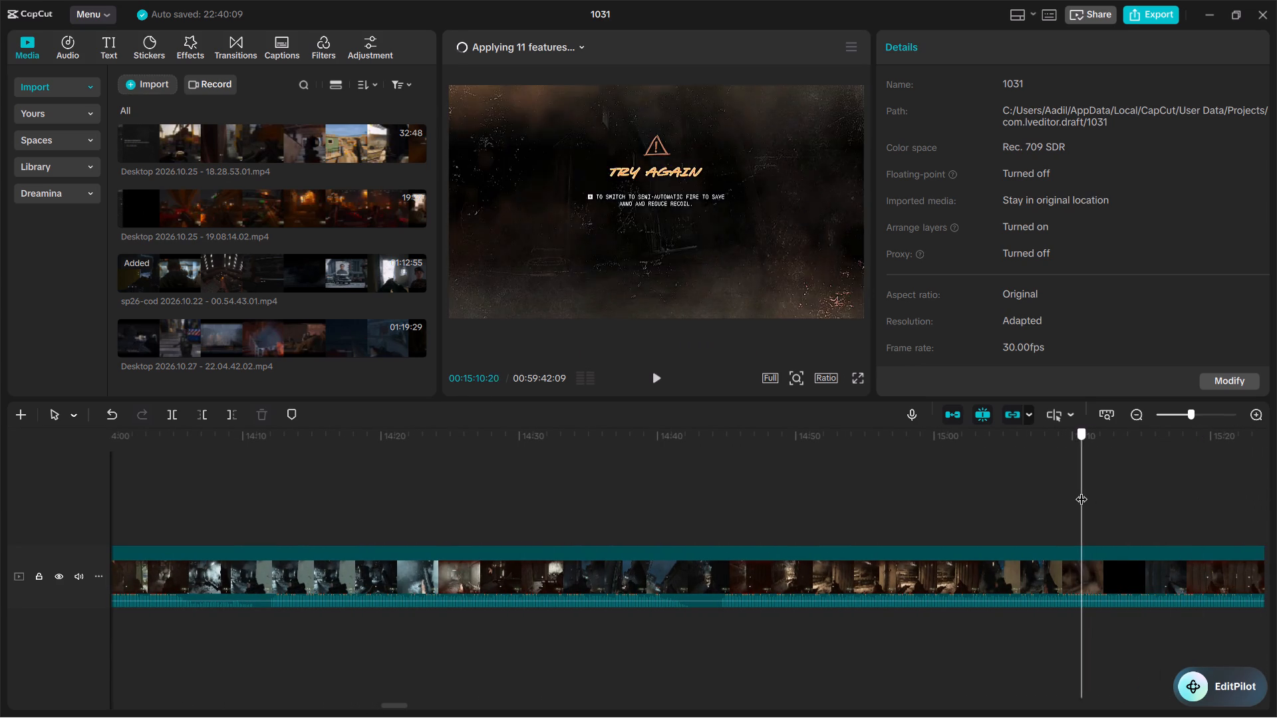
left_click_drag(1081, 491, 1145, 491)
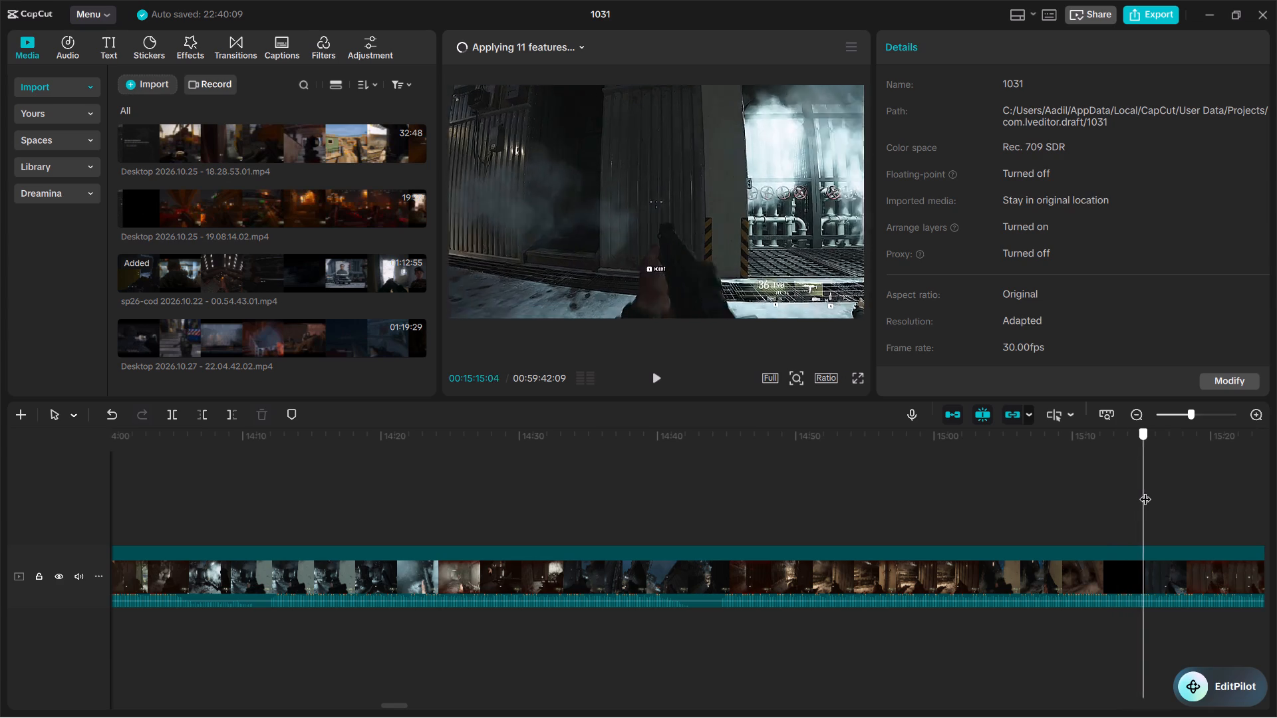
left_click_drag(1145, 491, 1185, 491)
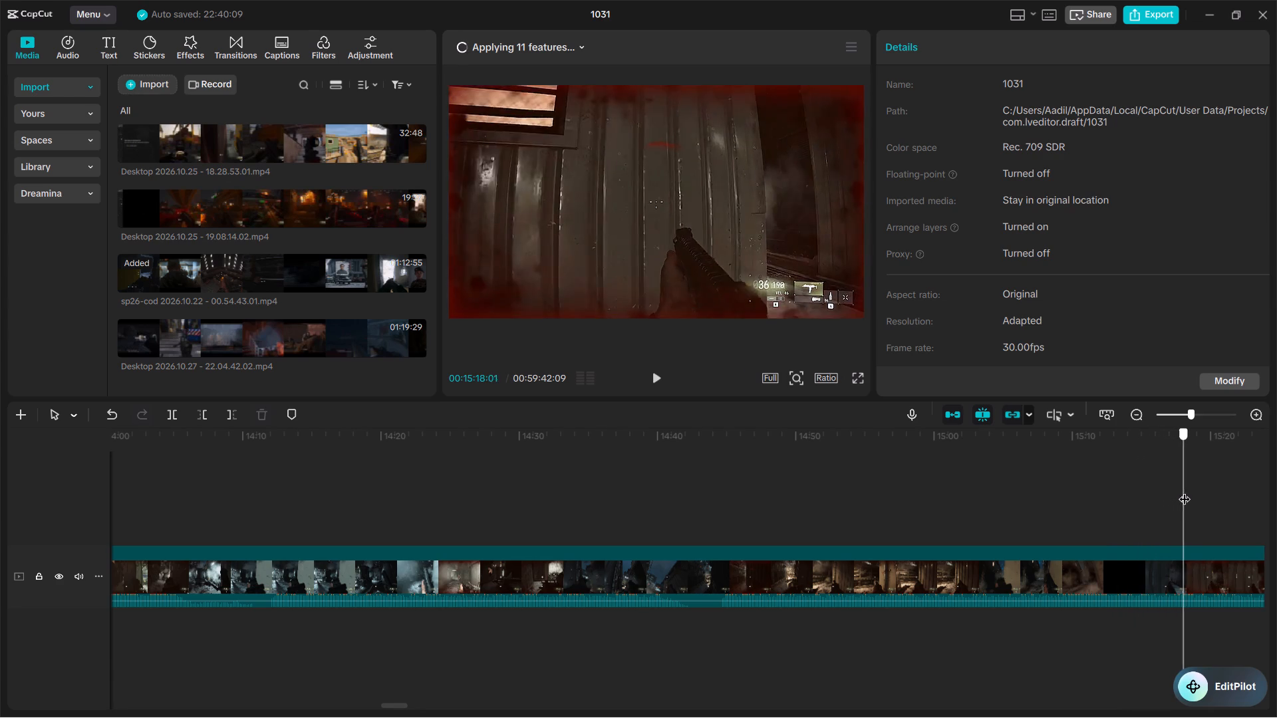
left_click_drag(1185, 491, 873, 507)
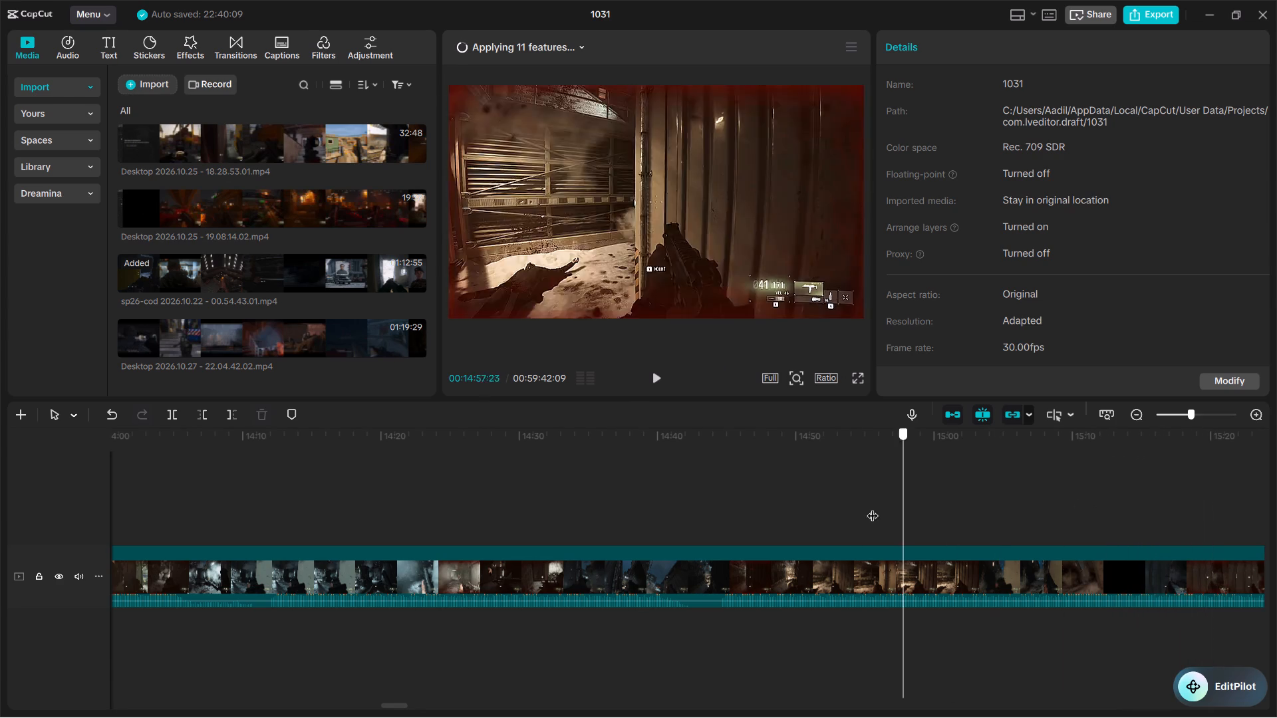
left_click_drag(873, 507, 451, 495)
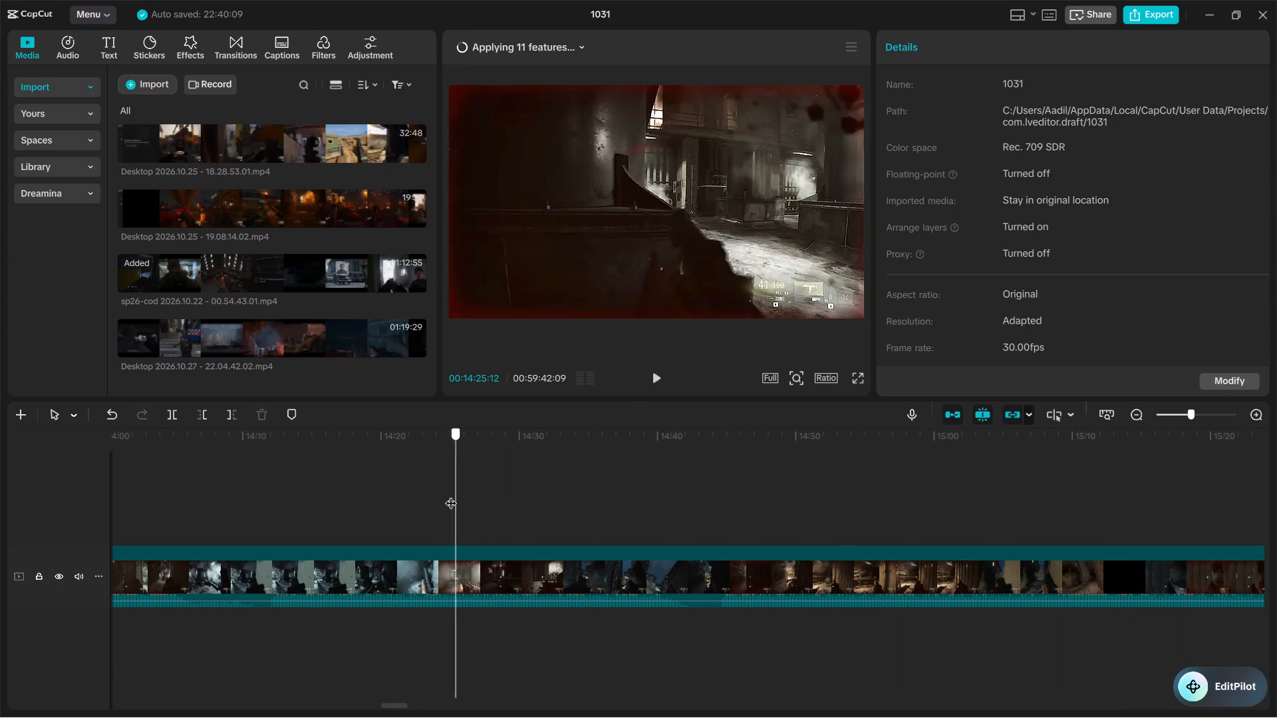
left_click_drag(451, 495, 335, 496)
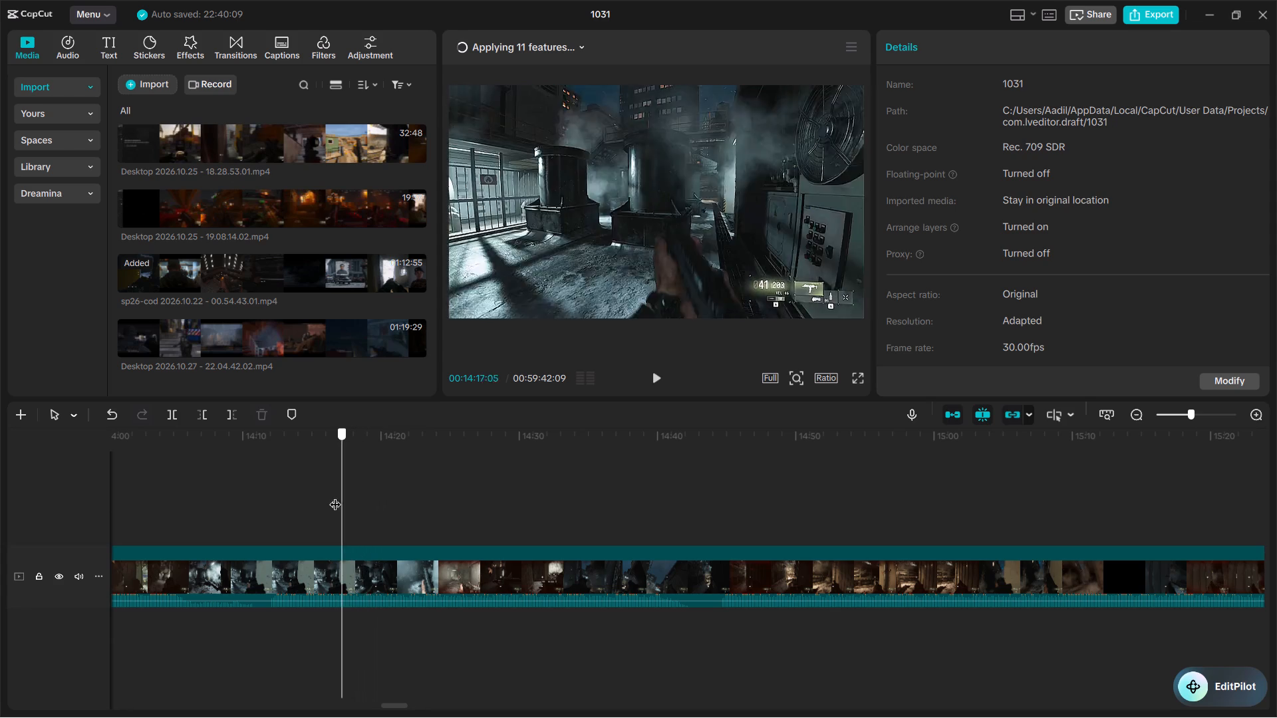
left_click_drag(335, 496, 182, 503)
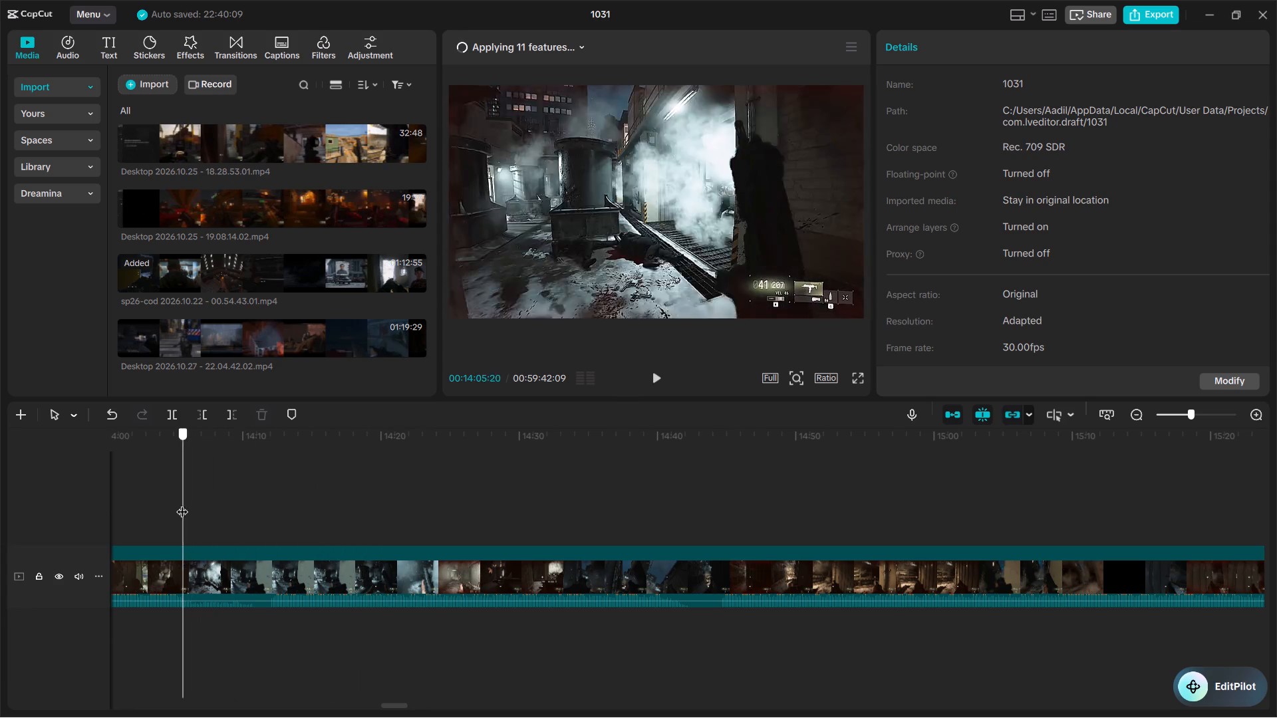
left_click_drag(182, 503, 690, 527)
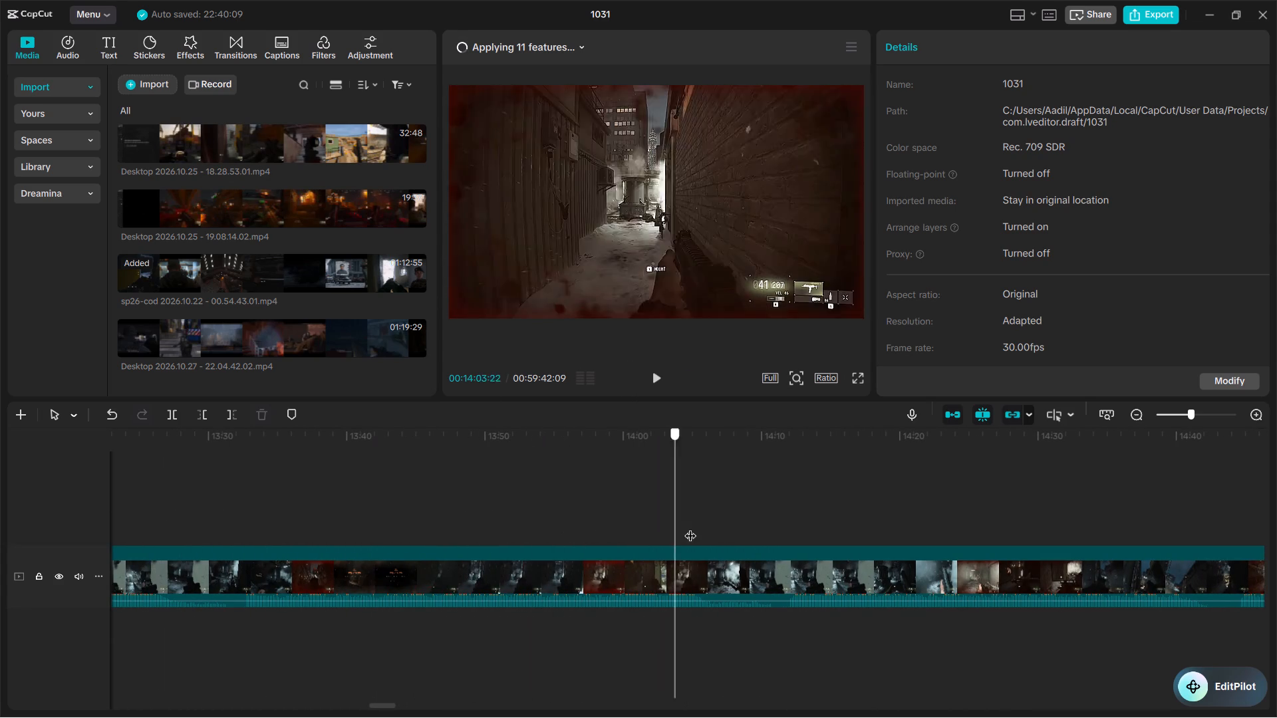
Locate the alley-door restart just after the earlier Try Again screen and split the clip at 00:13:43:29.
left_click_drag(690, 527, 452, 535)
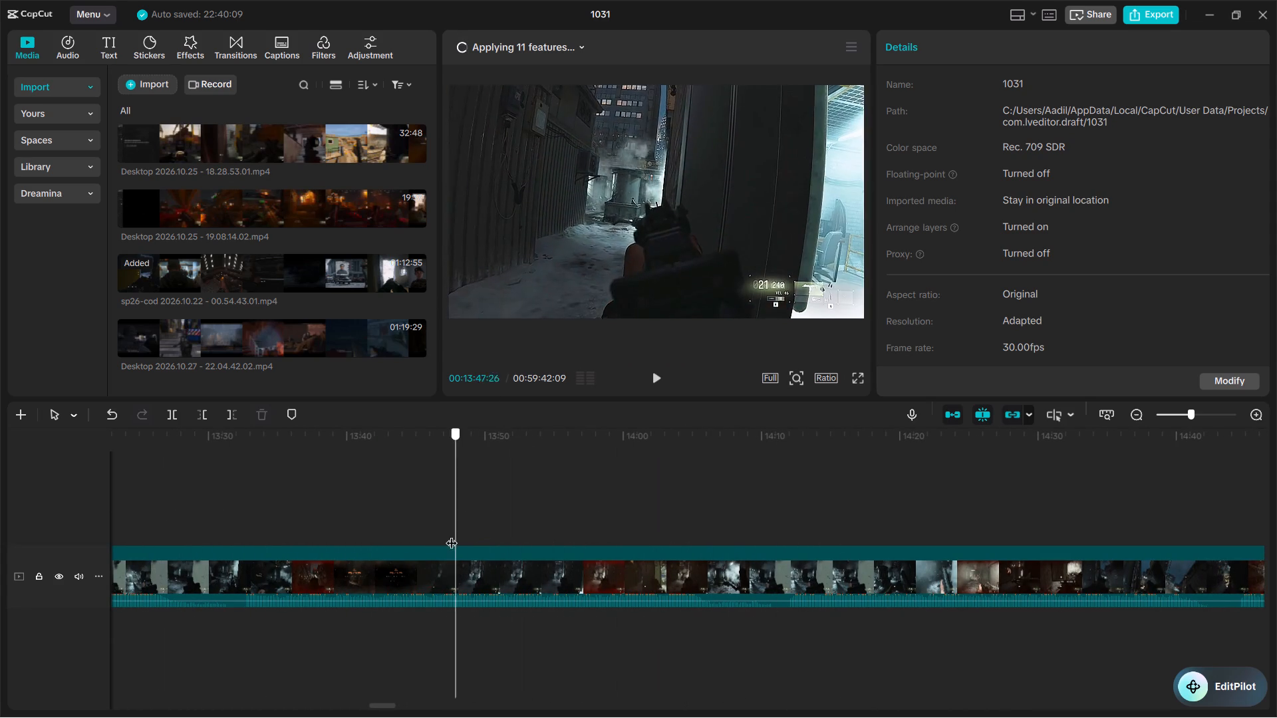
left_click_drag(452, 535, 404, 536)
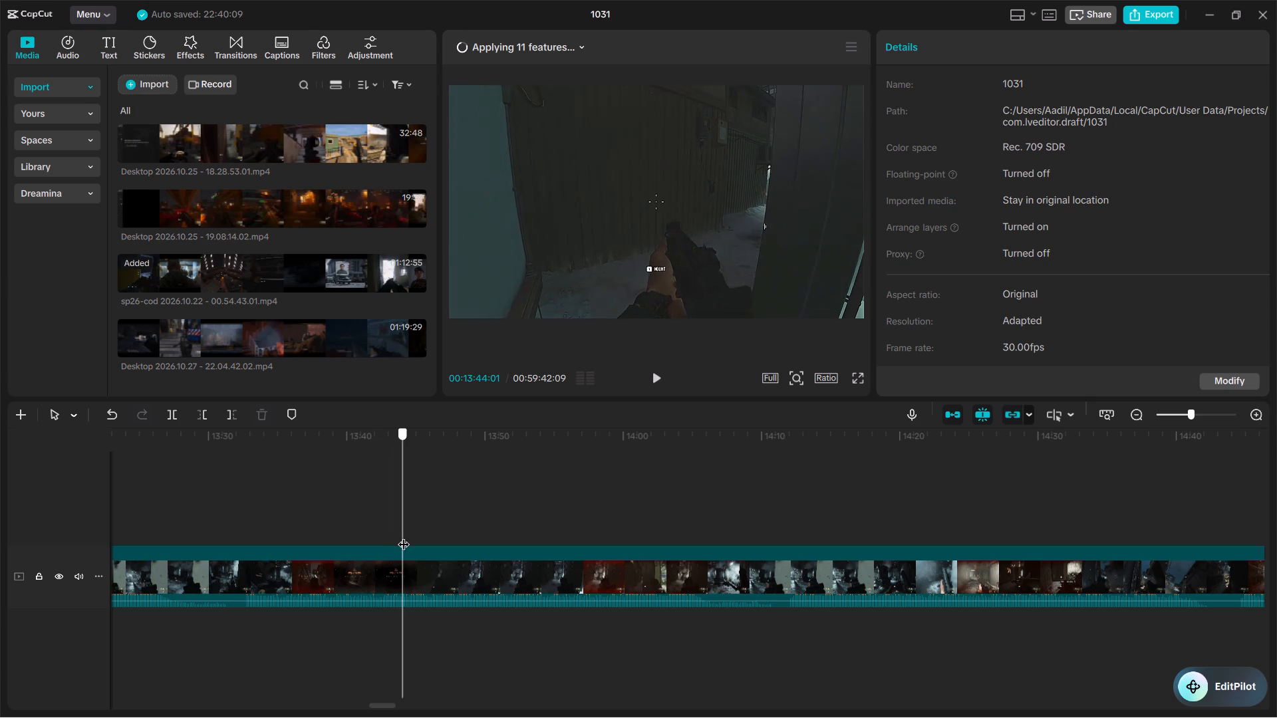
left_click_drag(404, 536, 402, 536)
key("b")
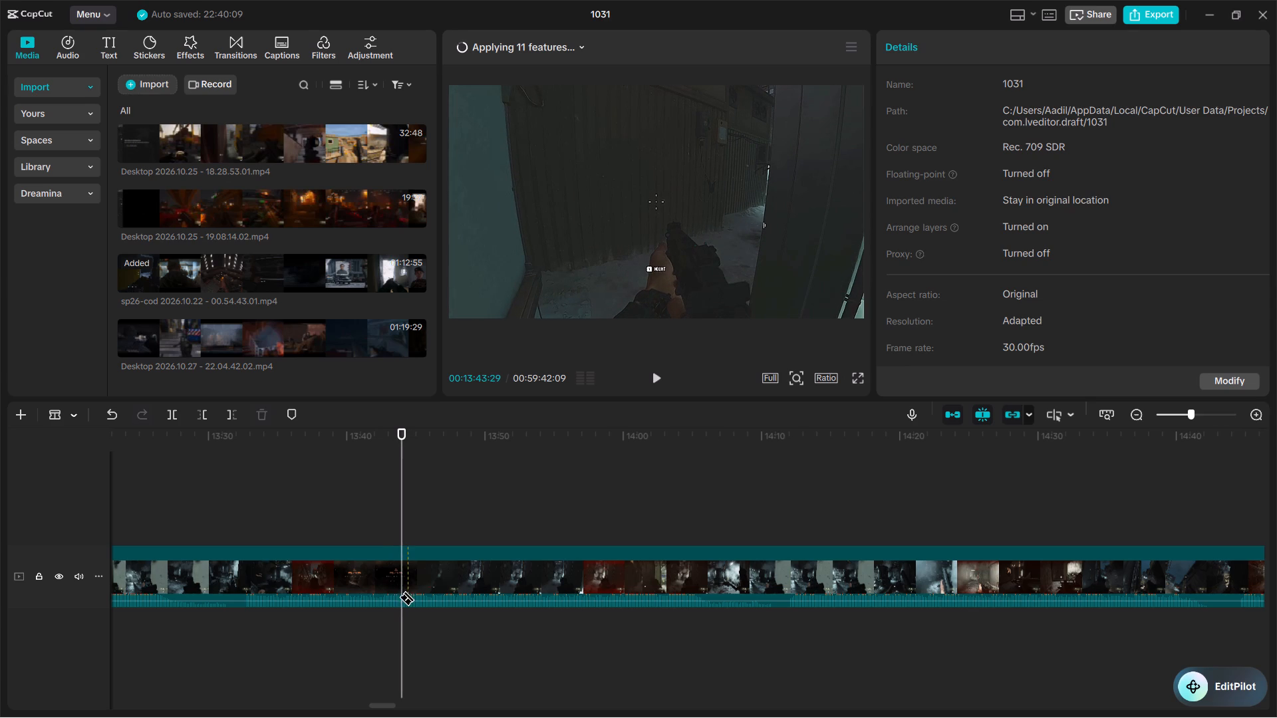
left_click(403, 583)
Delete the failed-attempt segment between the 00:10:56:04 and 00:13:43:29 cuts.
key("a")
left_click(360, 568)
key("BackSpace")
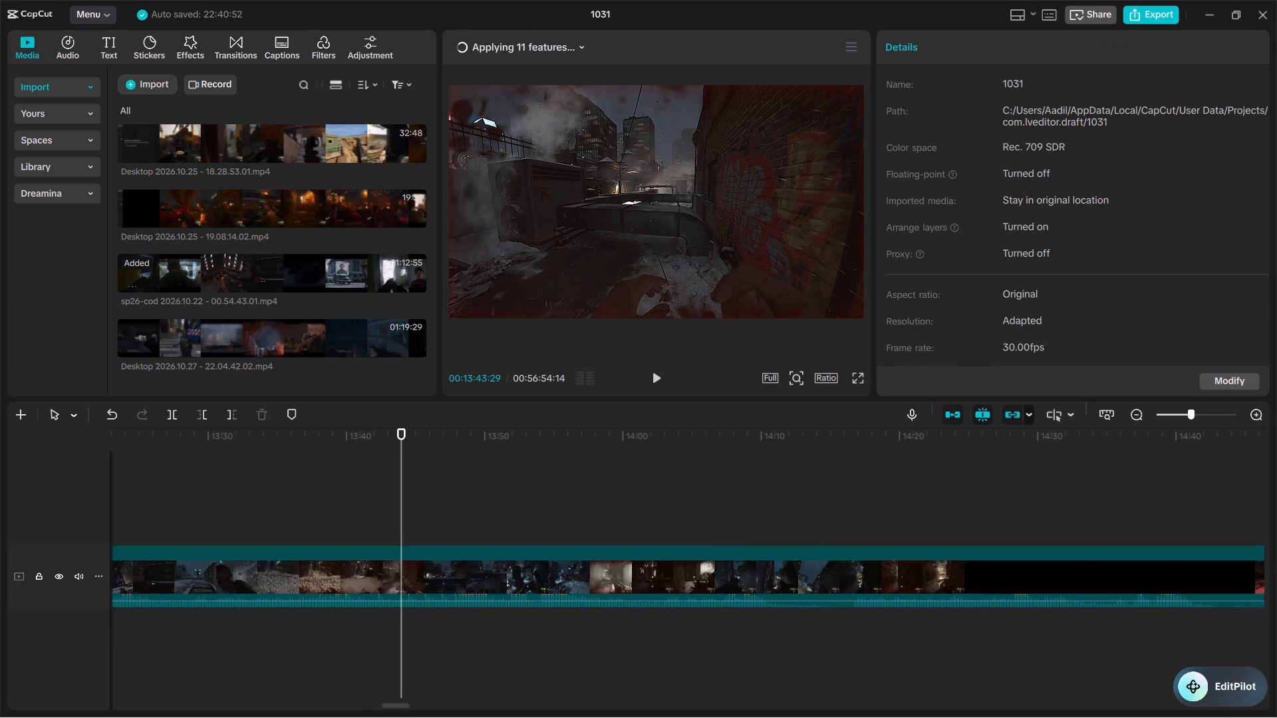
Return to the new join at 00:10:56:04 and review the footage across it, playing from just before the cut.
scroll(281, 465, "right", 3)
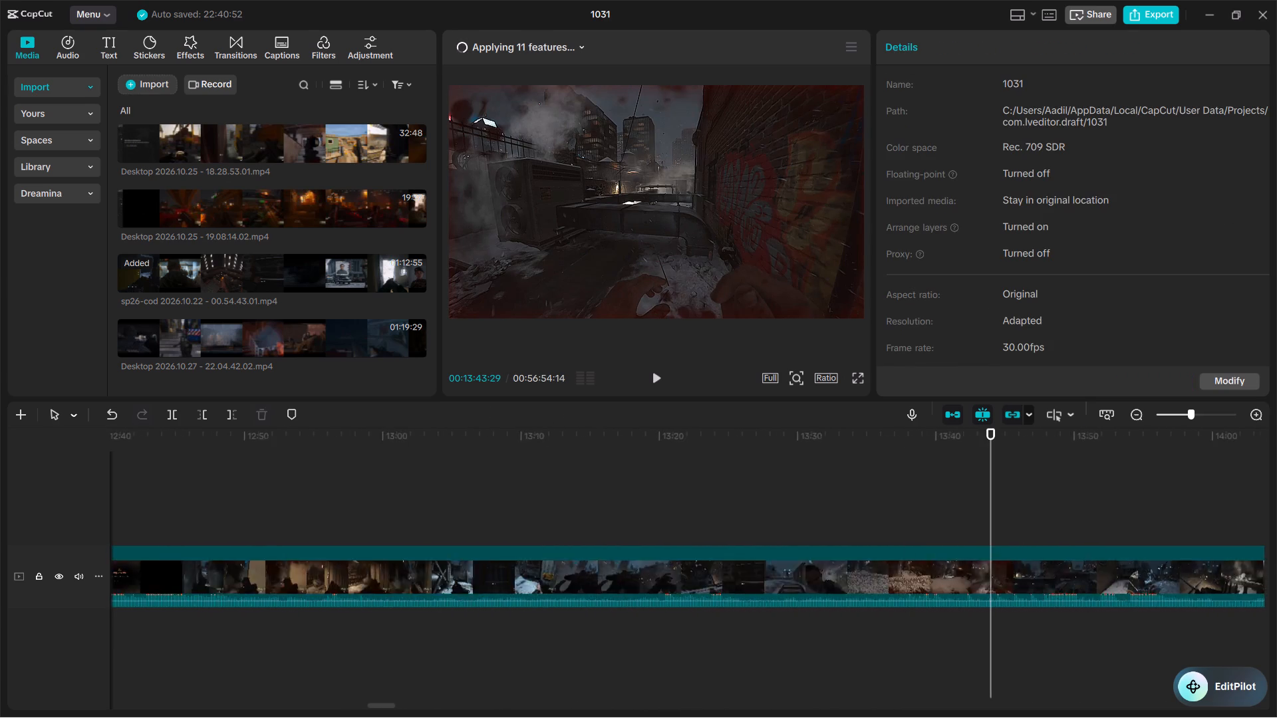
scroll(416, 485, "right", 1)
scroll(416, 485, "down", 7, "ctrl")
left_click_drag(1083, 606, 1276, 602)
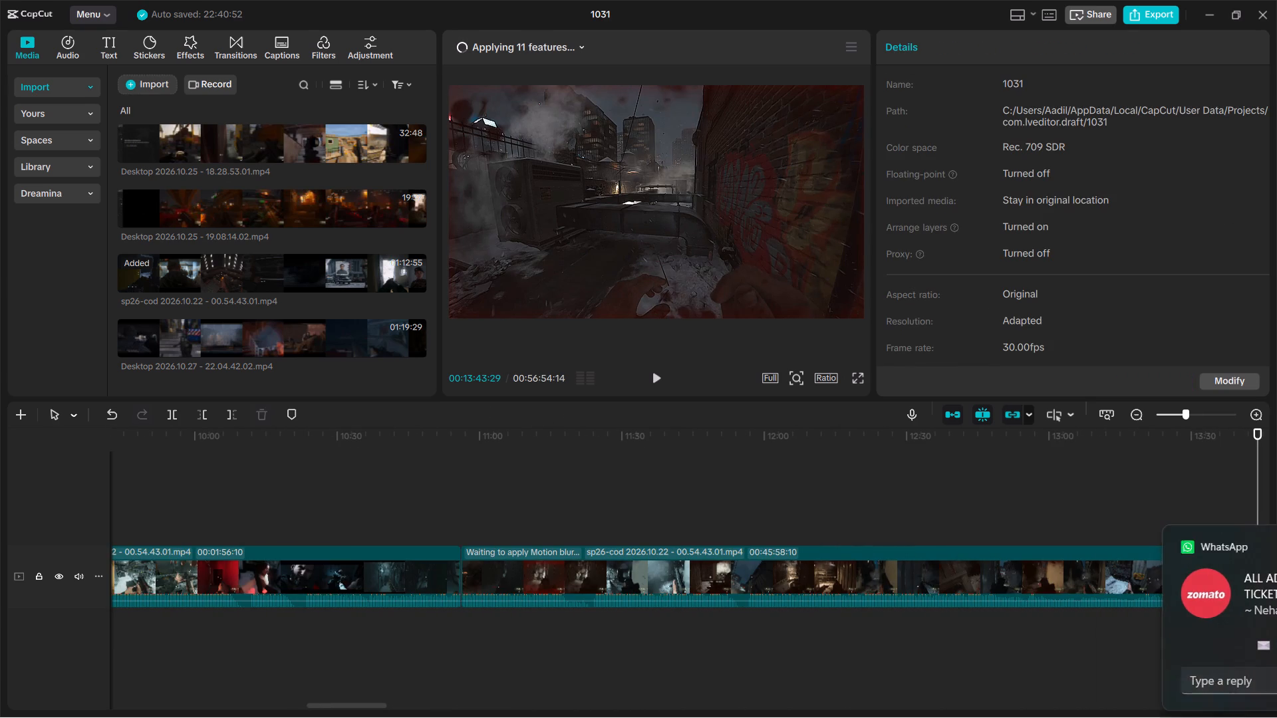
left_click_drag(1276, 602, 1276, 606)
scroll(1032, 472, "left", 1)
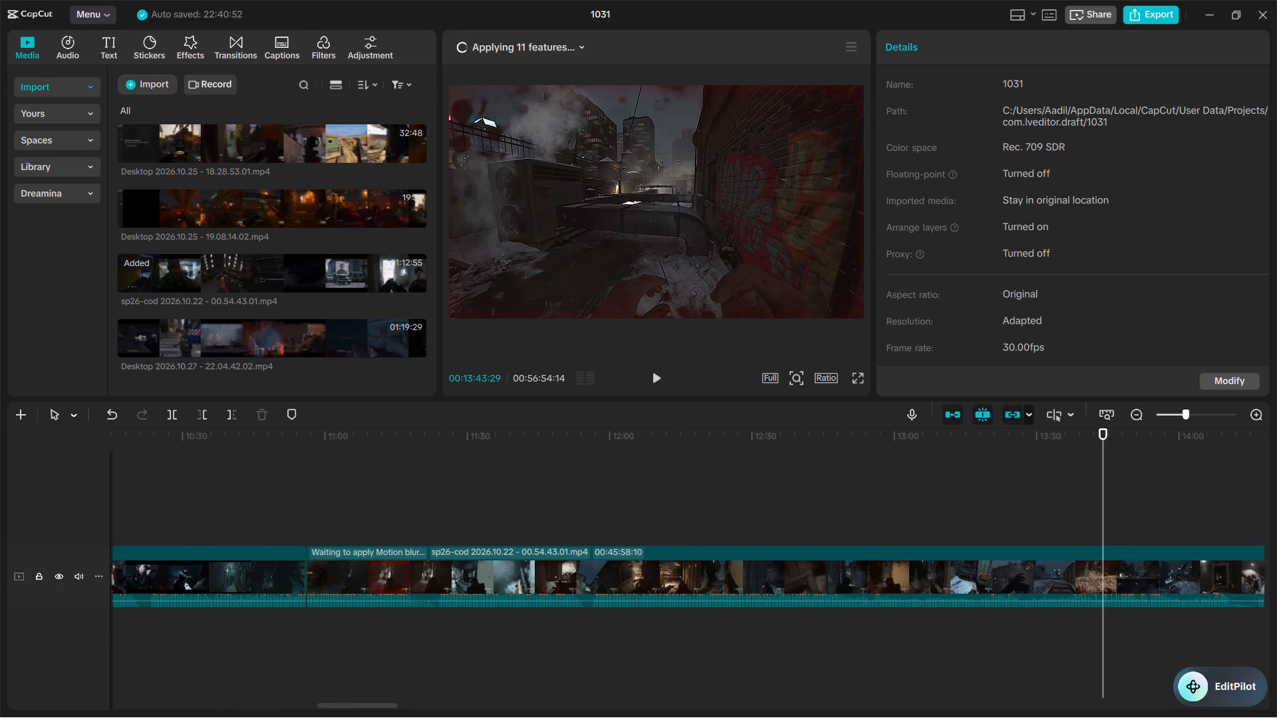
scroll(1004, 477, "left", 1)
left_click_drag(304, 432, 279, 437)
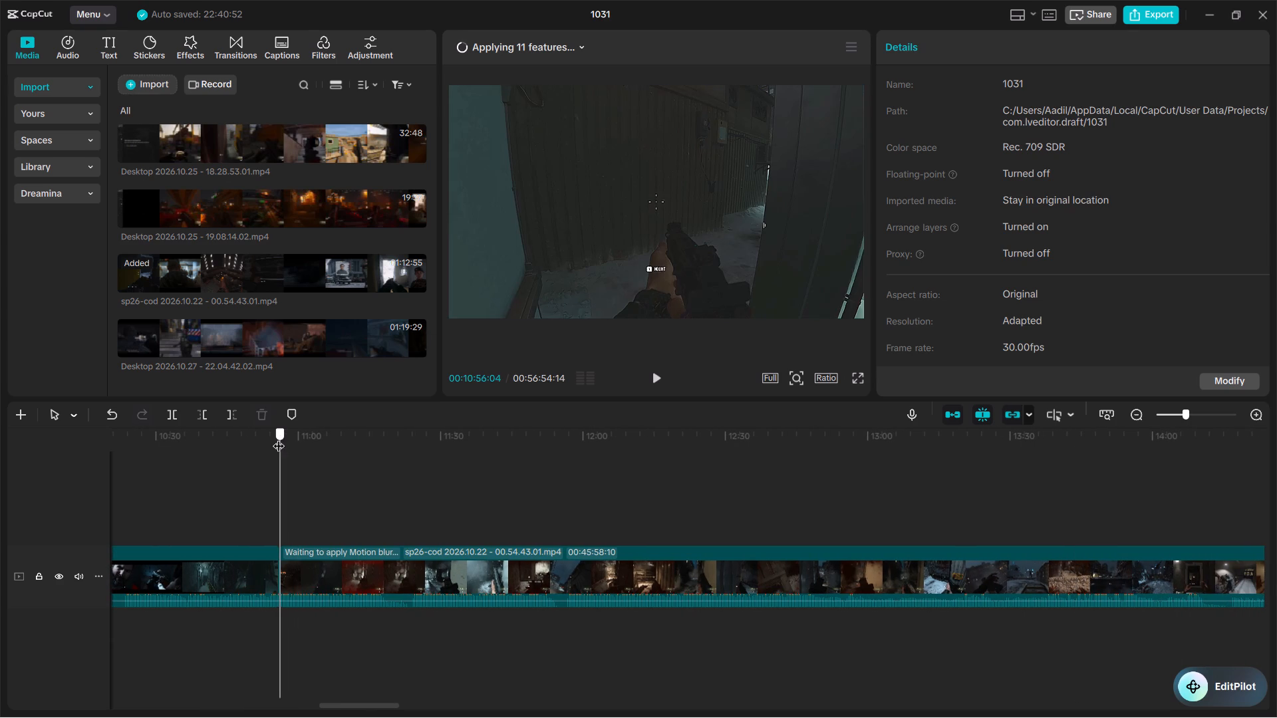
left_click_drag(279, 437, 436, 452)
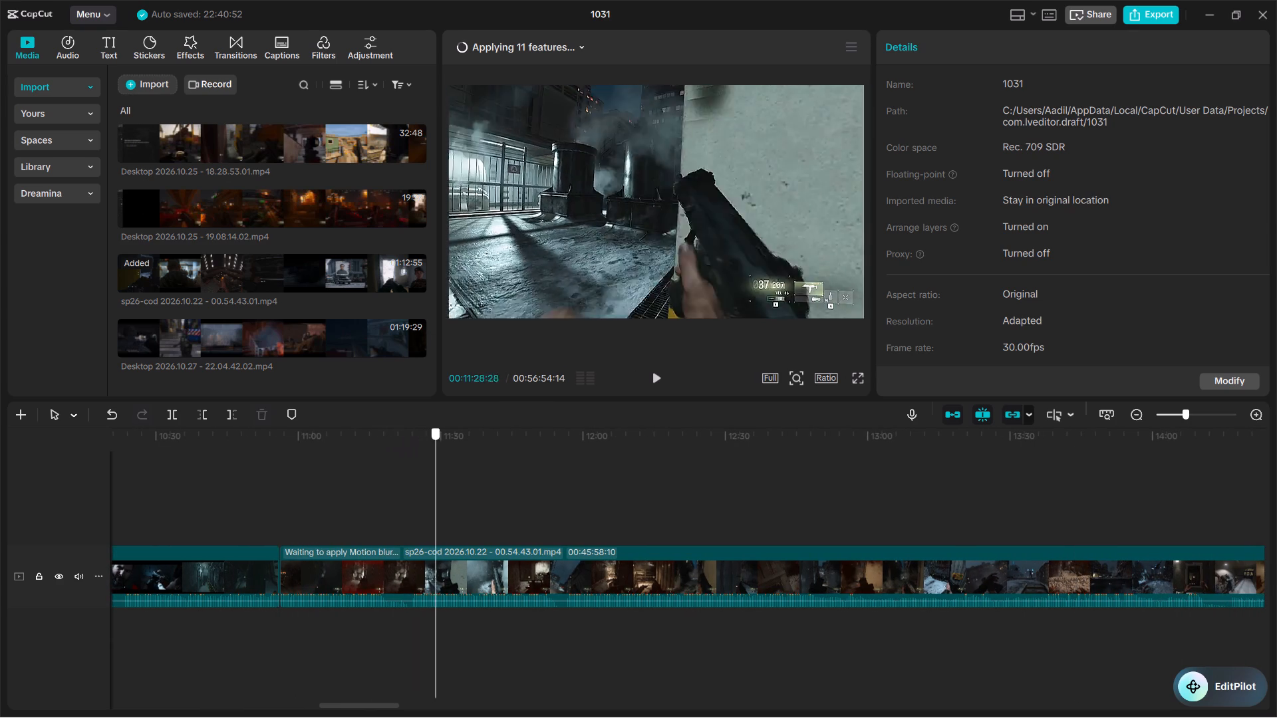
left_click_drag(436, 452, 269, 458)
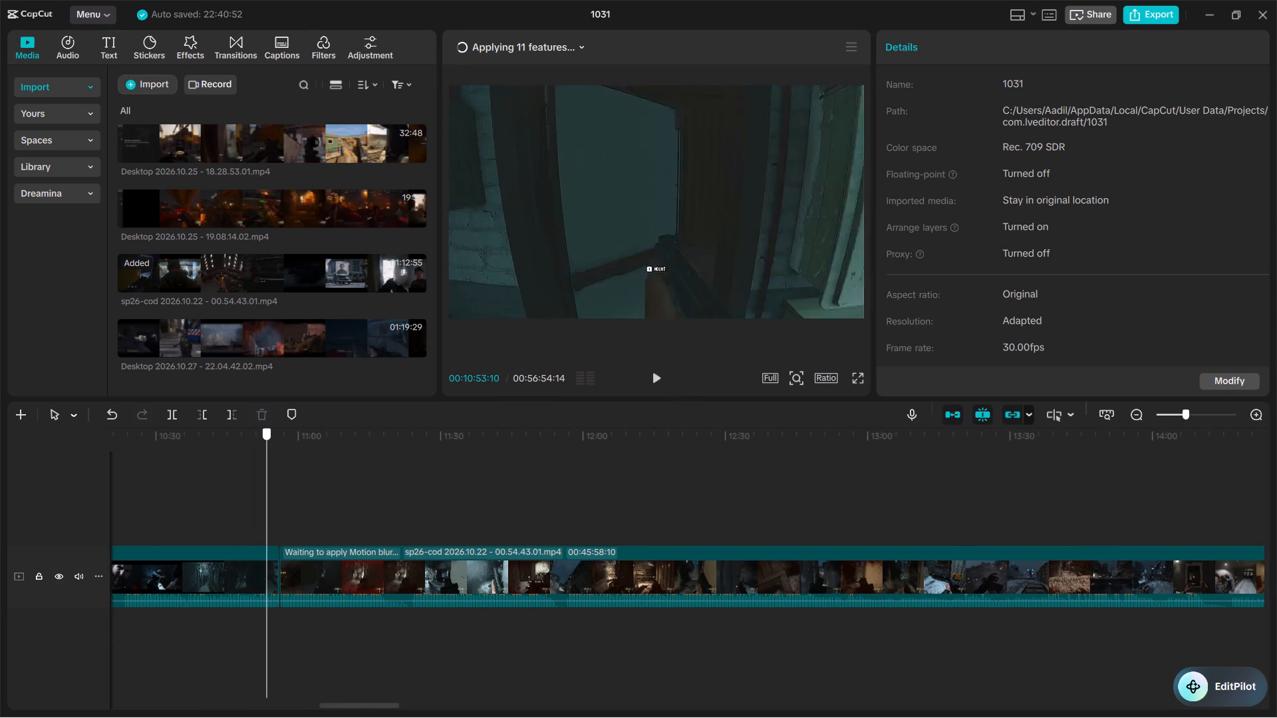
left_click_drag(269, 458, 279, 461)
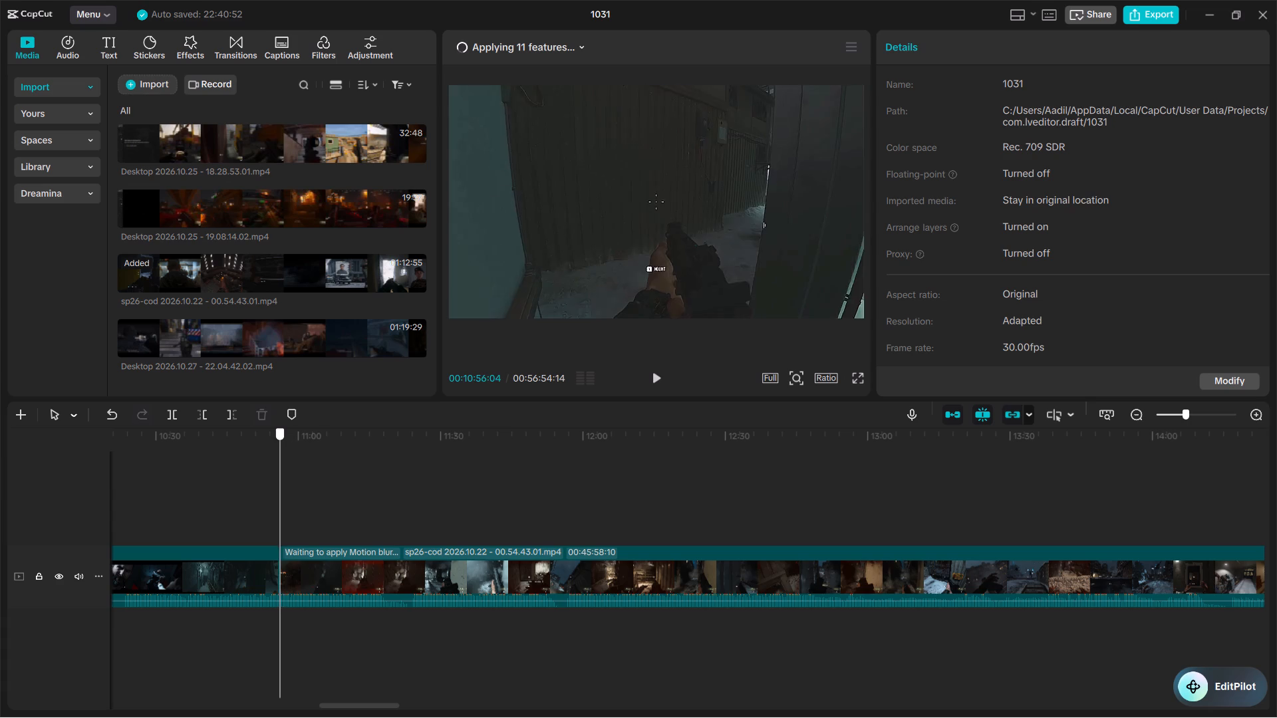
left_click_drag(279, 461, 270, 462)
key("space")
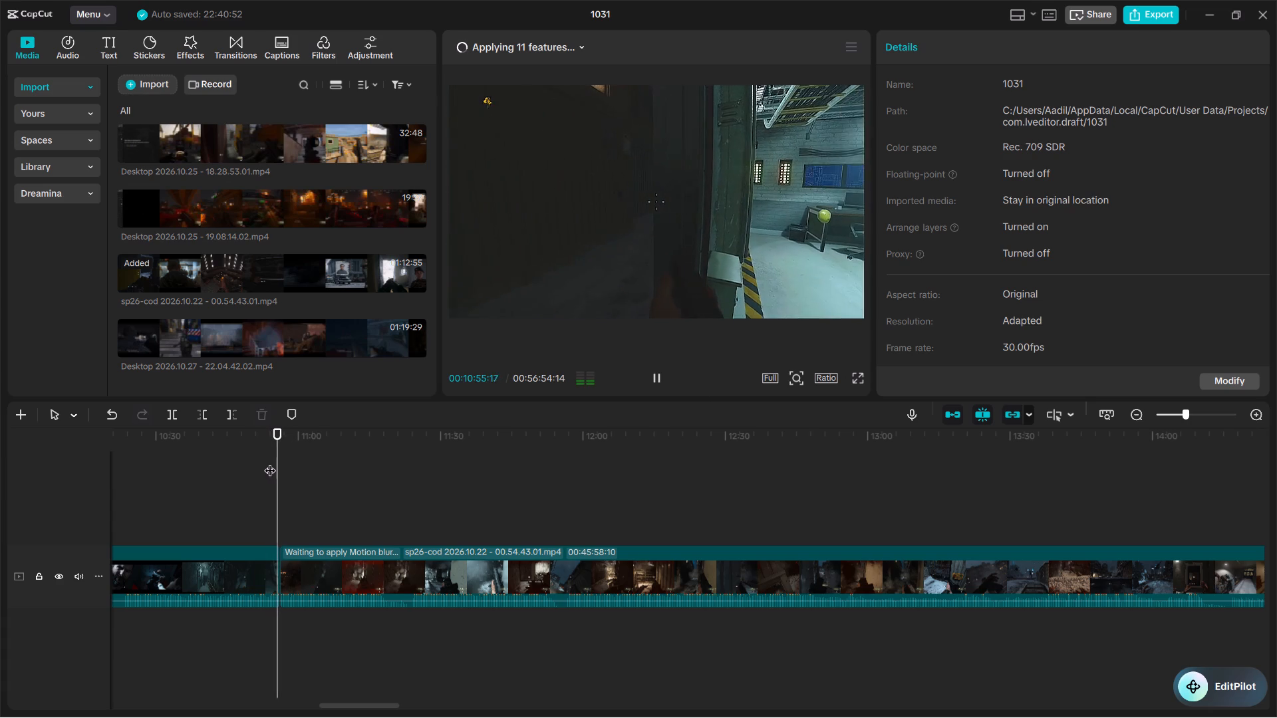
Trim the start of the clip after the 00:10:56:04 join to a 00:45:57:13 duration and play back the join.
key("space")
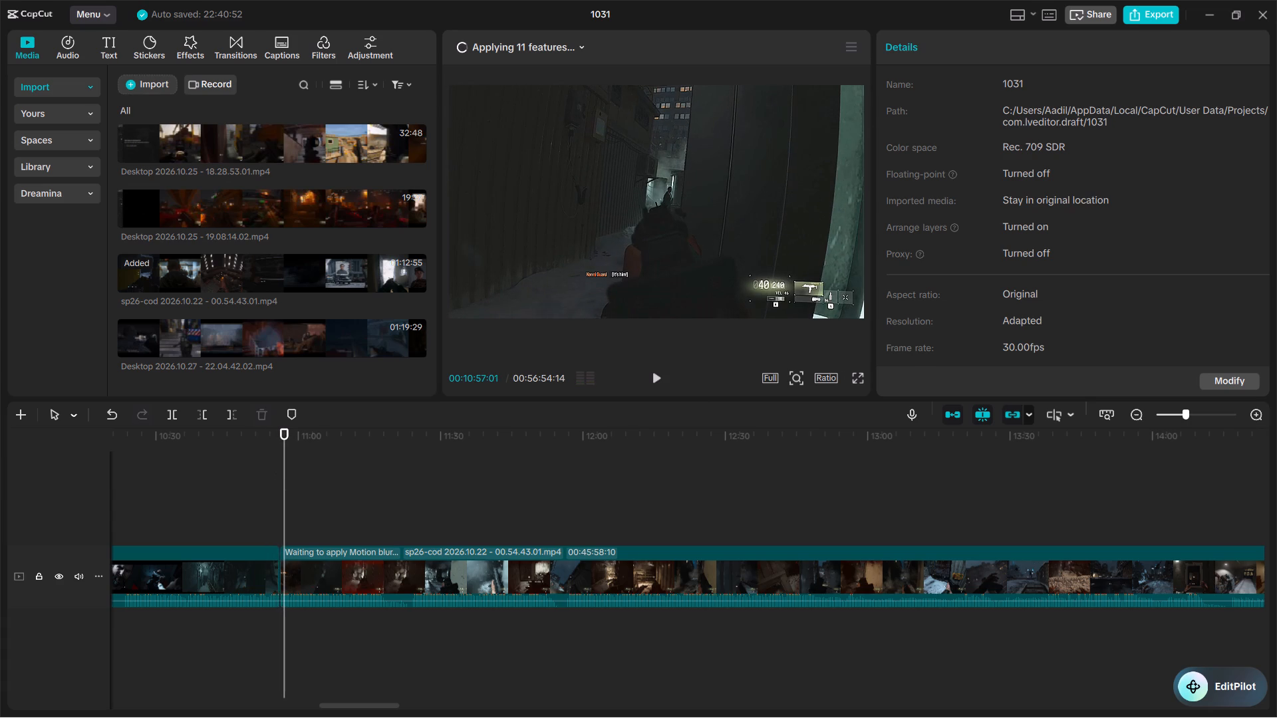
left_click(301, 558)
left_click_drag(279, 566, 285, 568)
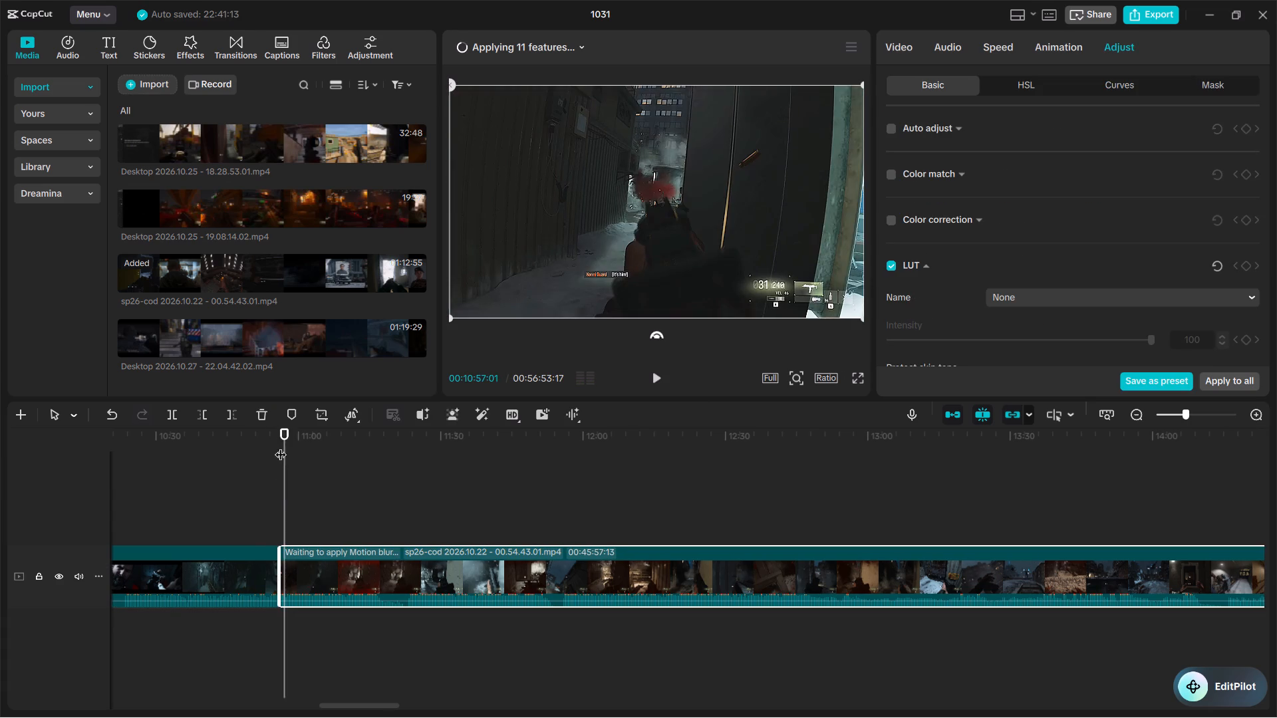
left_click(277, 438)
key("space")
key("space")
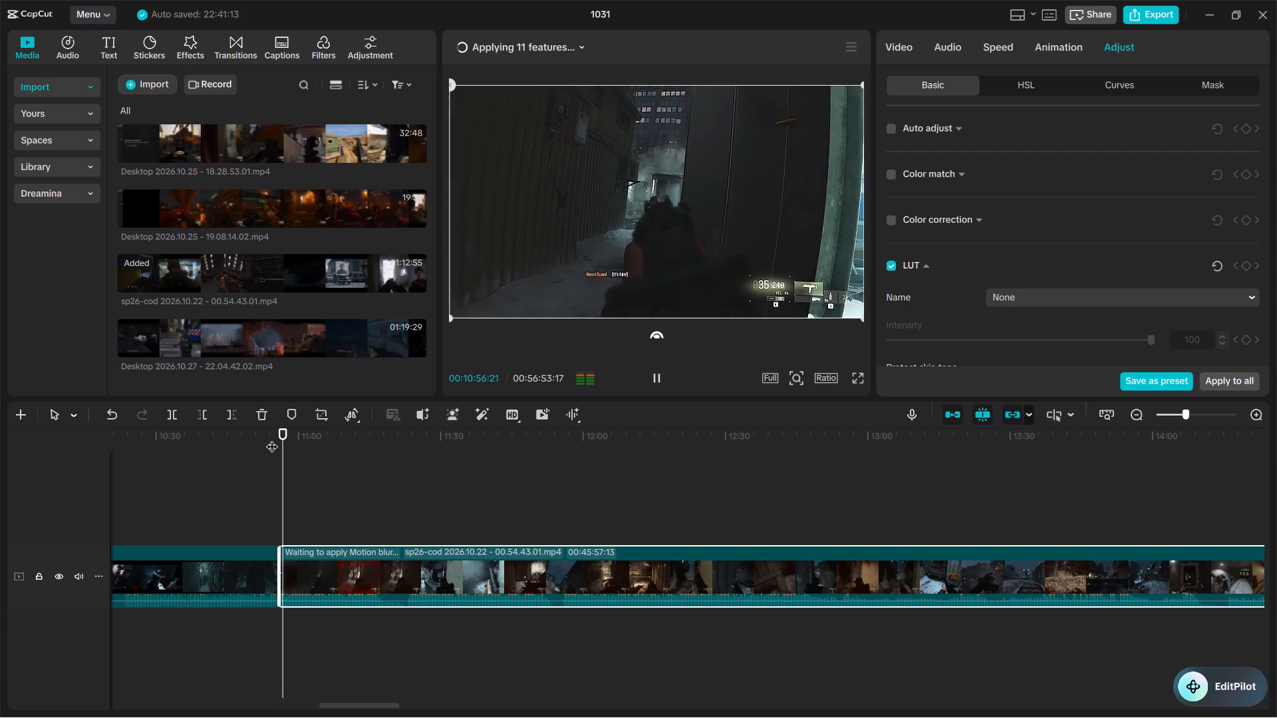
key("space")
Find the damaged-view moment at the alley wall before the next Try Again screen and split the clip at 00:11:42:02.
left_click_drag(293, 442, 338, 446)
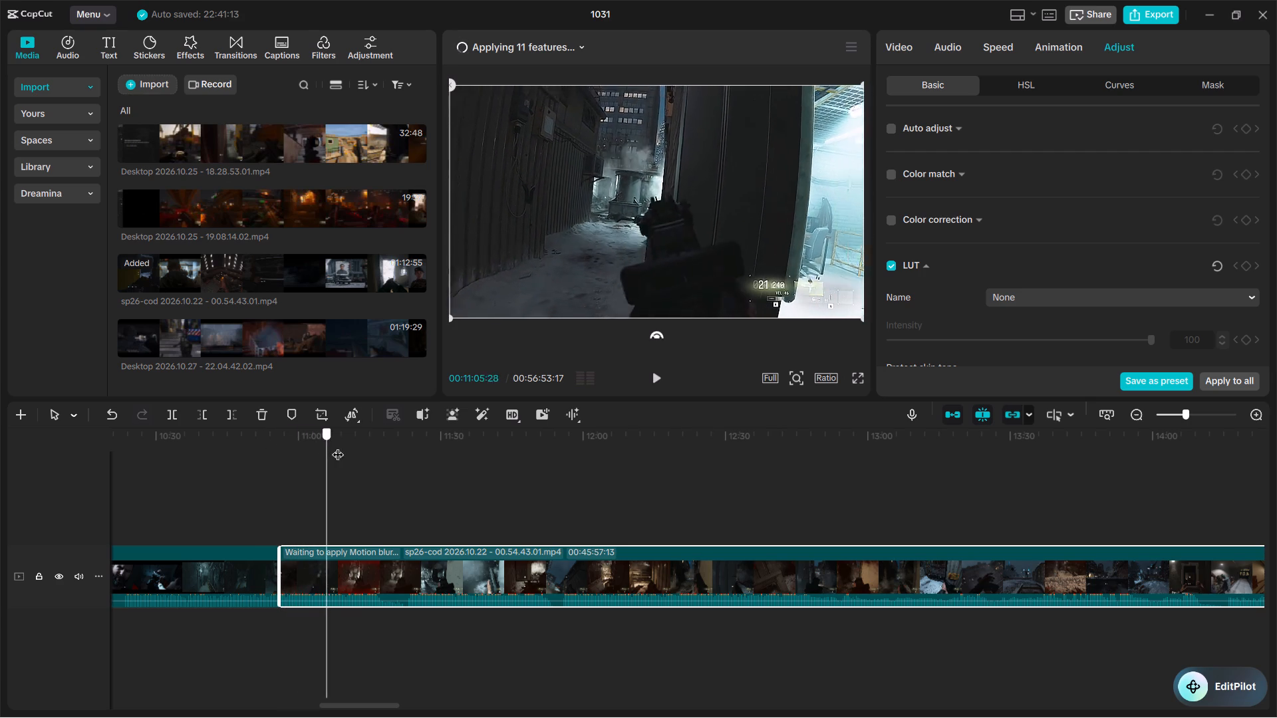
left_click_drag(338, 446, 518, 463)
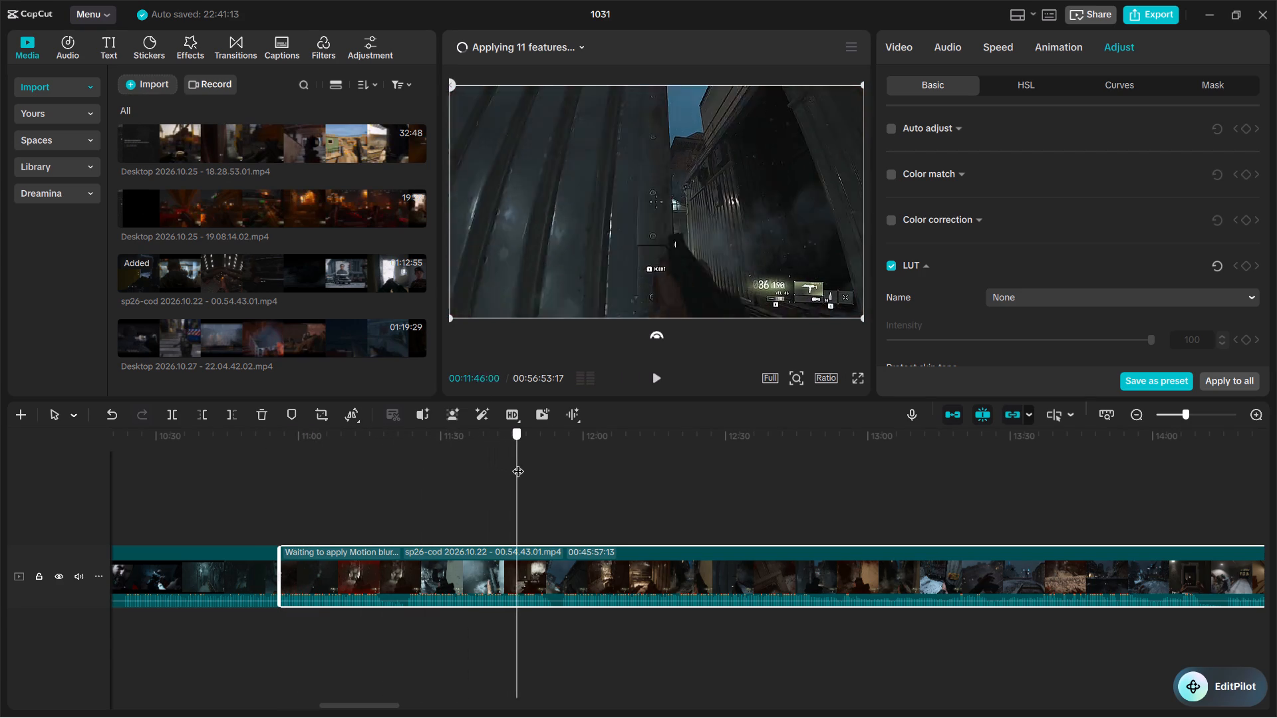
left_click_drag(518, 463, 589, 467)
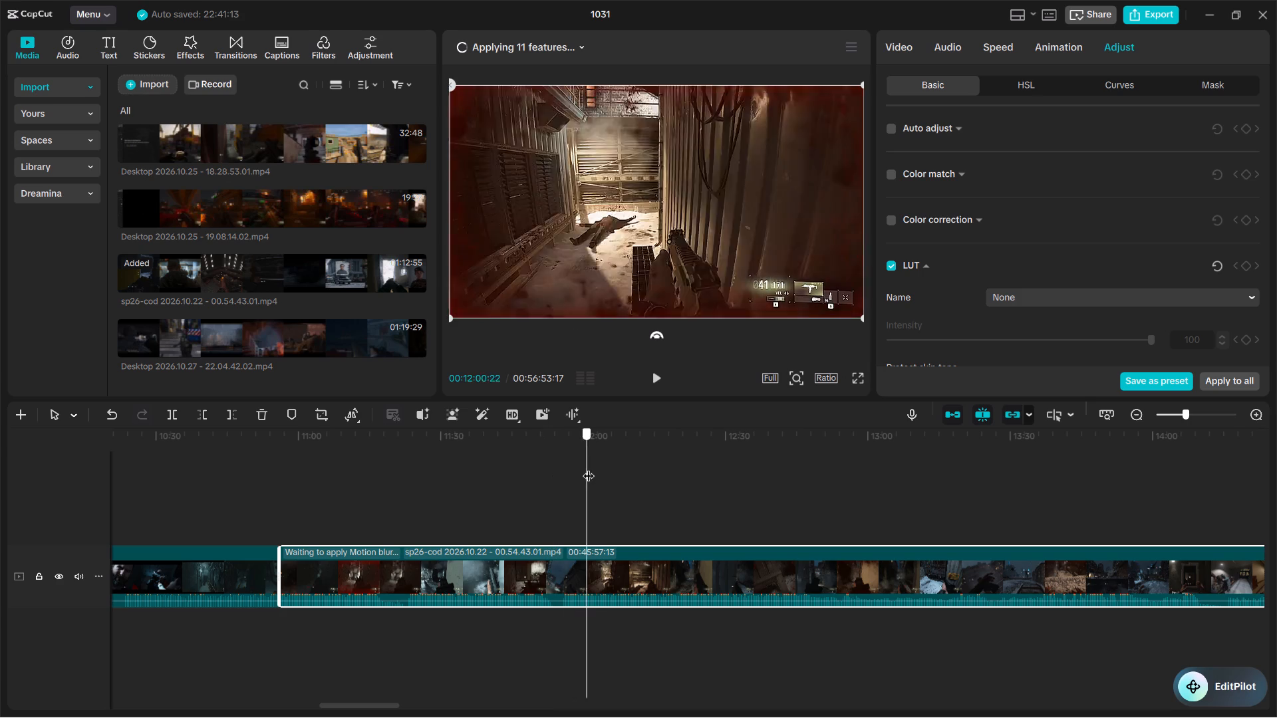
left_click_drag(589, 467, 691, 465)
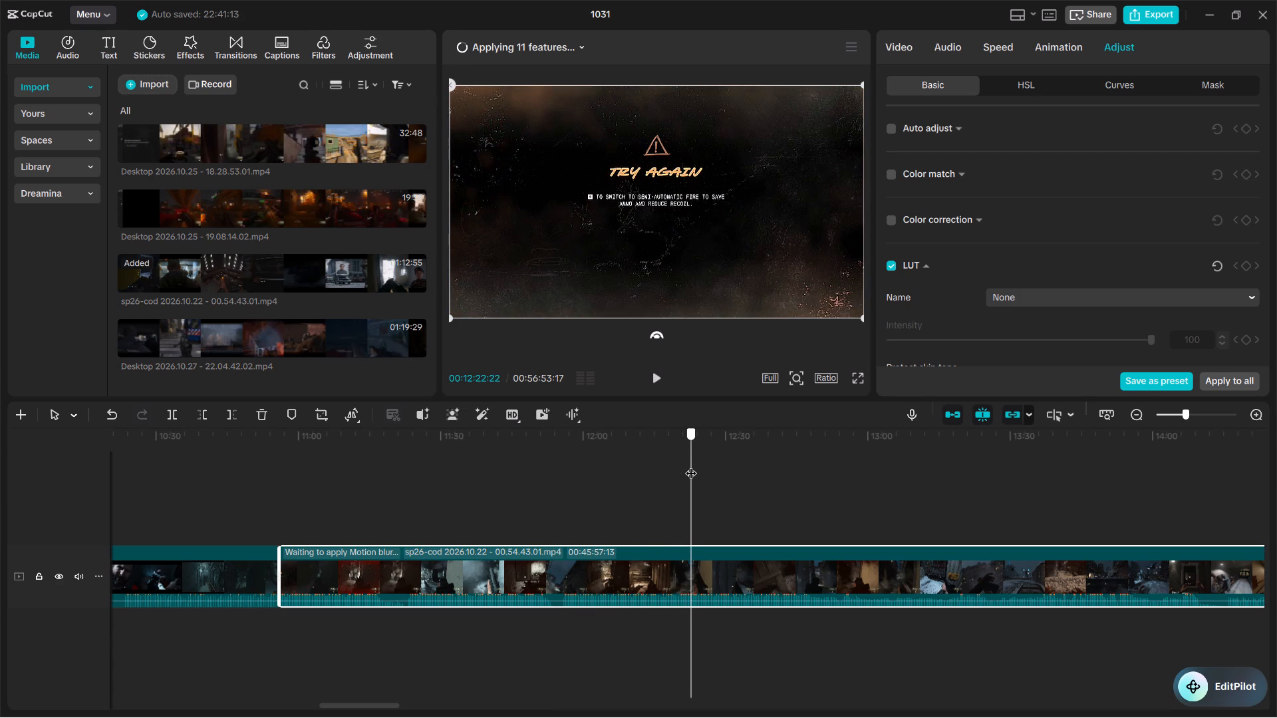
left_click_drag(691, 465, 549, 467)
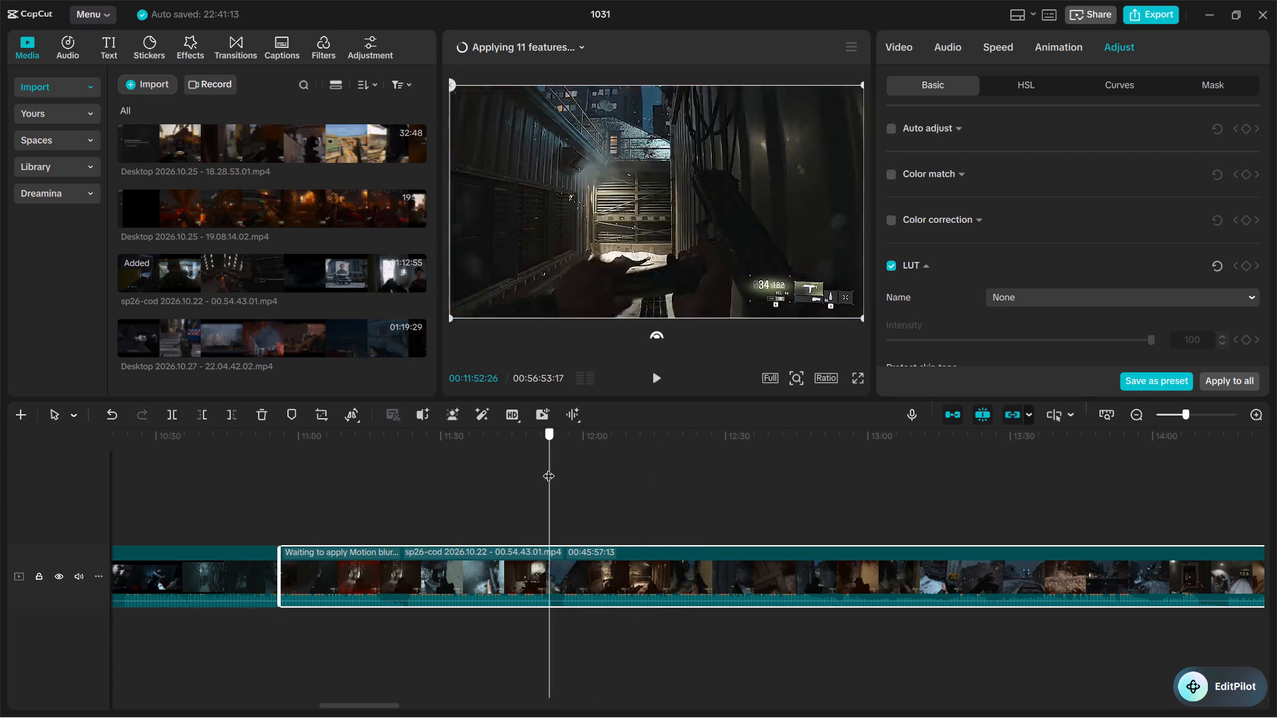
left_click_drag(549, 467, 497, 471)
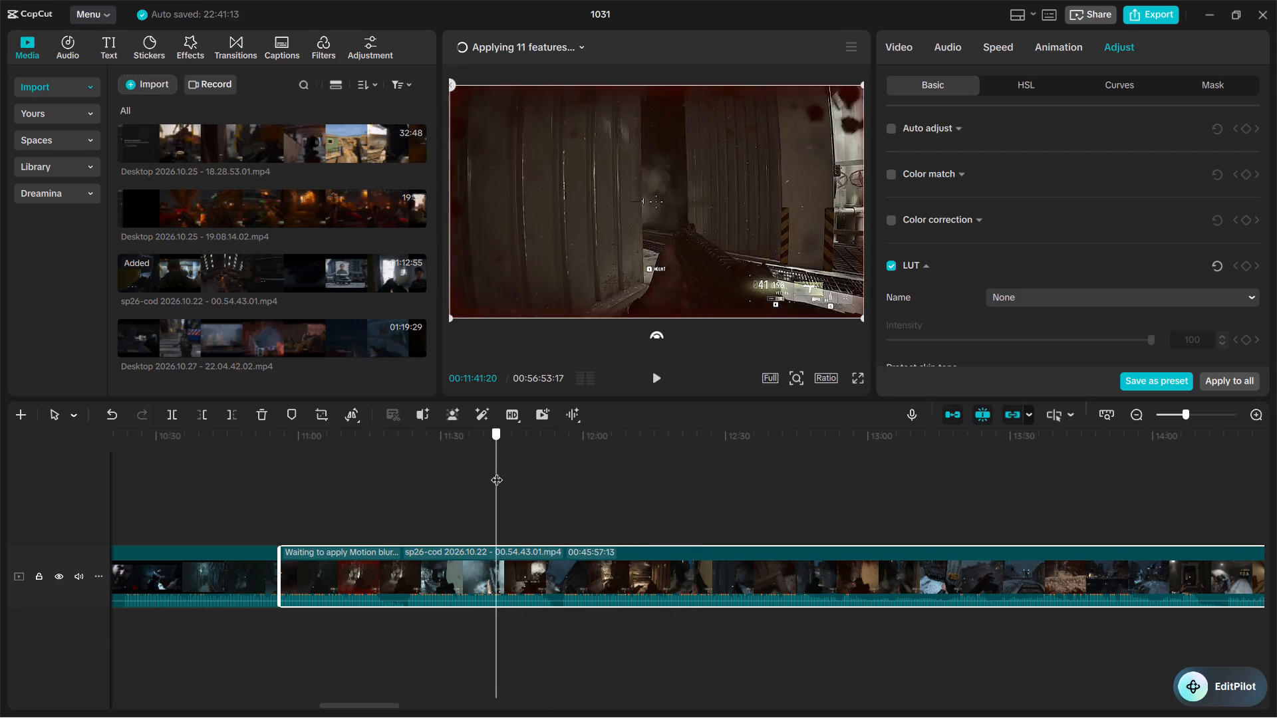
left_click_drag(497, 471, 497, 472)
key("Right")
key("Right")
key("Right")
key("Right")
key("Right")
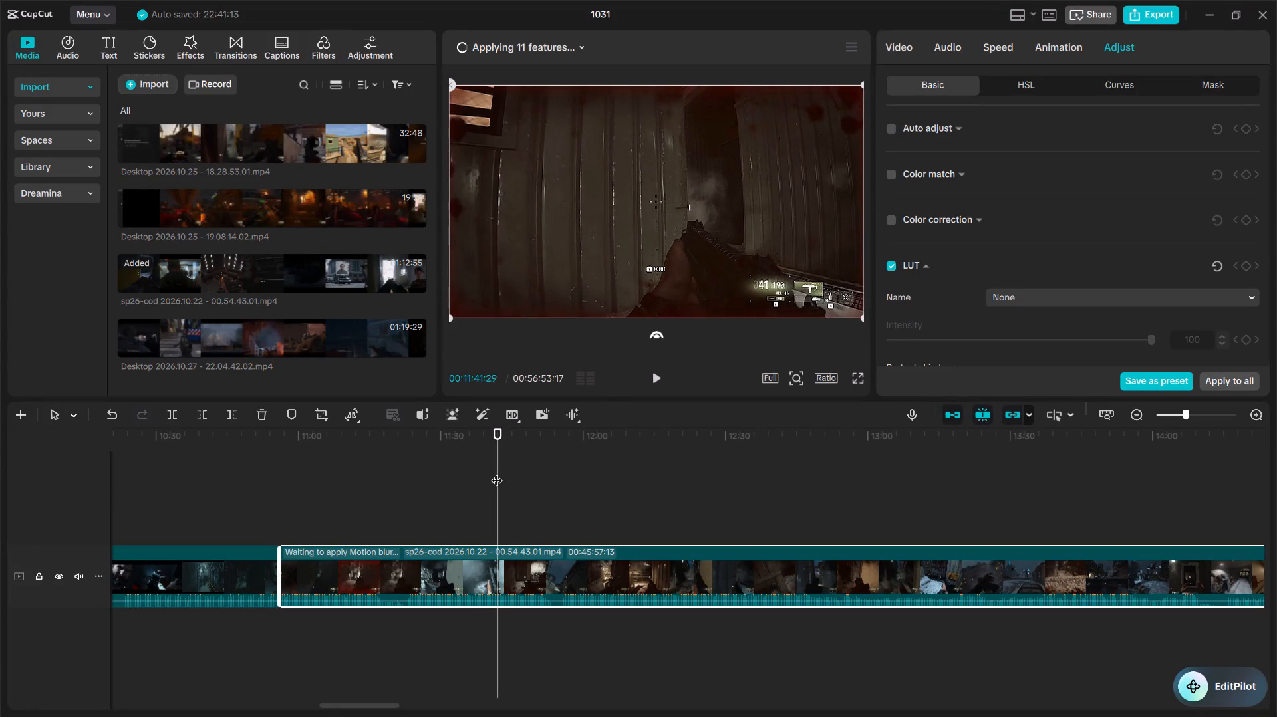
key("Right")
key("Right")
key("Right")
key("Right")
key("Right")
key("Right")
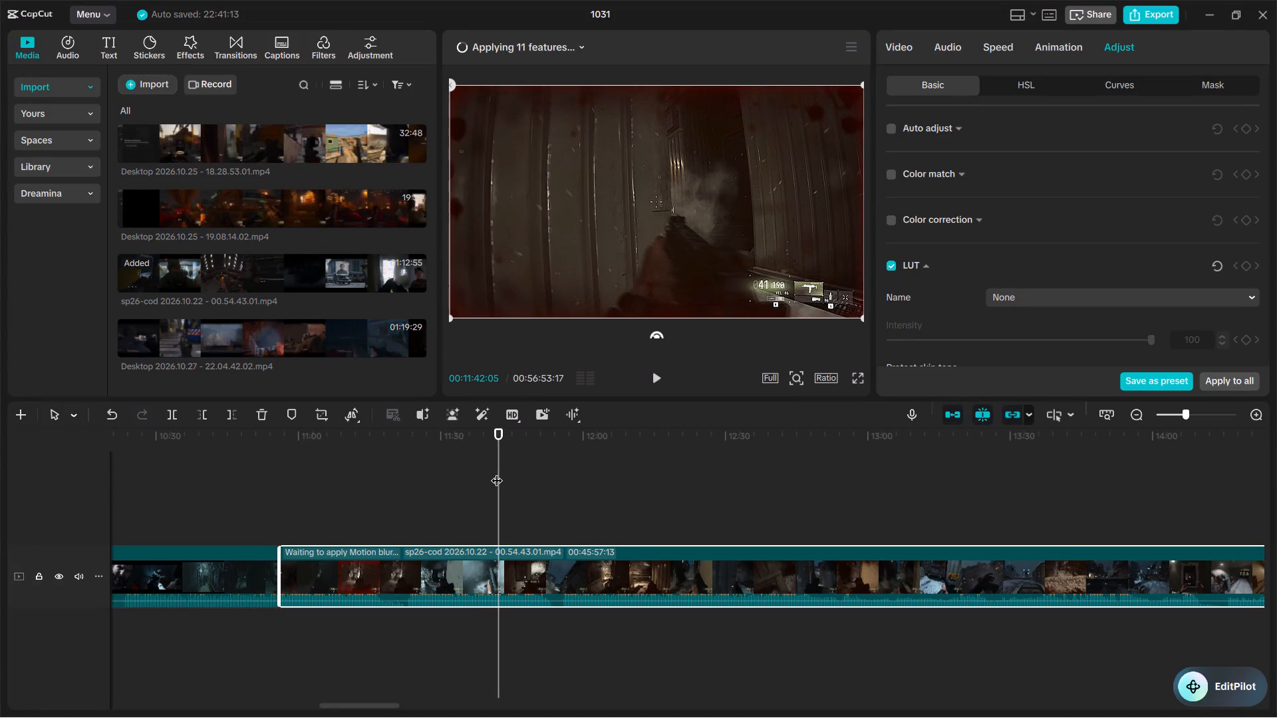
key("Left")
key("Left")
key("Left")
key("b")
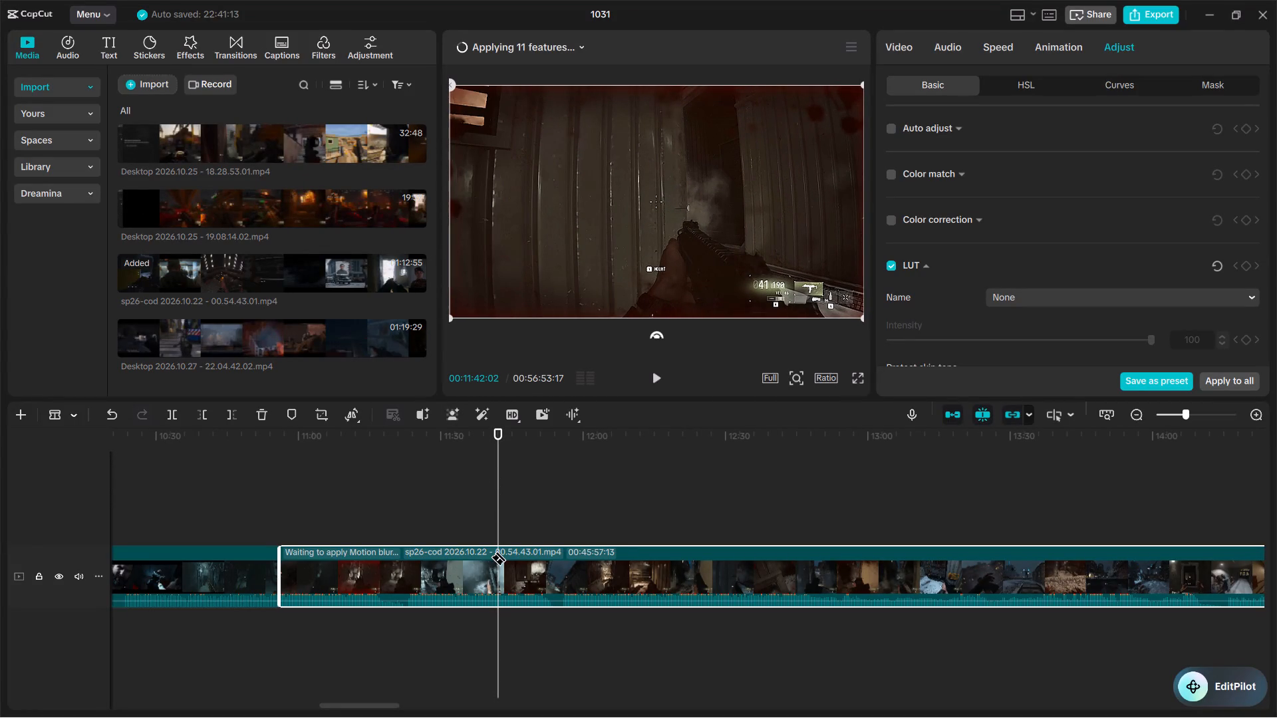
left_click(499, 550)
key("a")
key("Right")
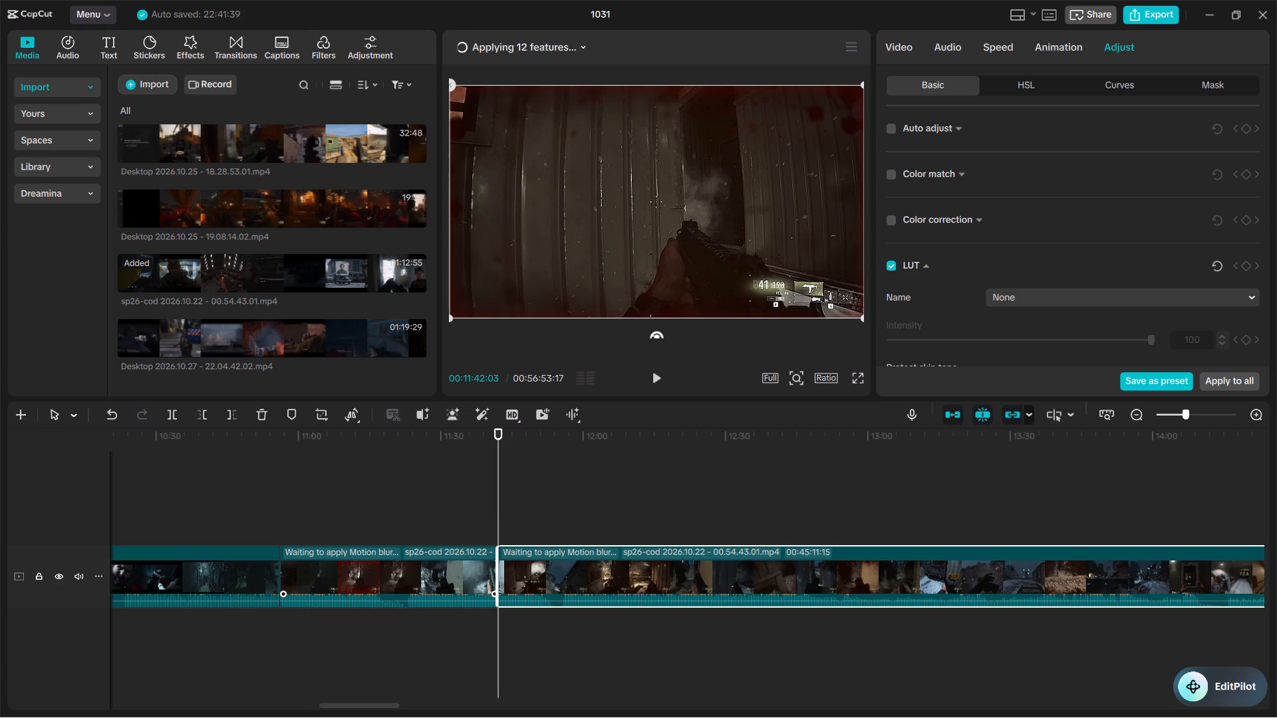
Find the matching alley wall moment in the restarted attempt and split the clip at 00:12:42:15.
left_click_drag(538, 437, 633, 447)
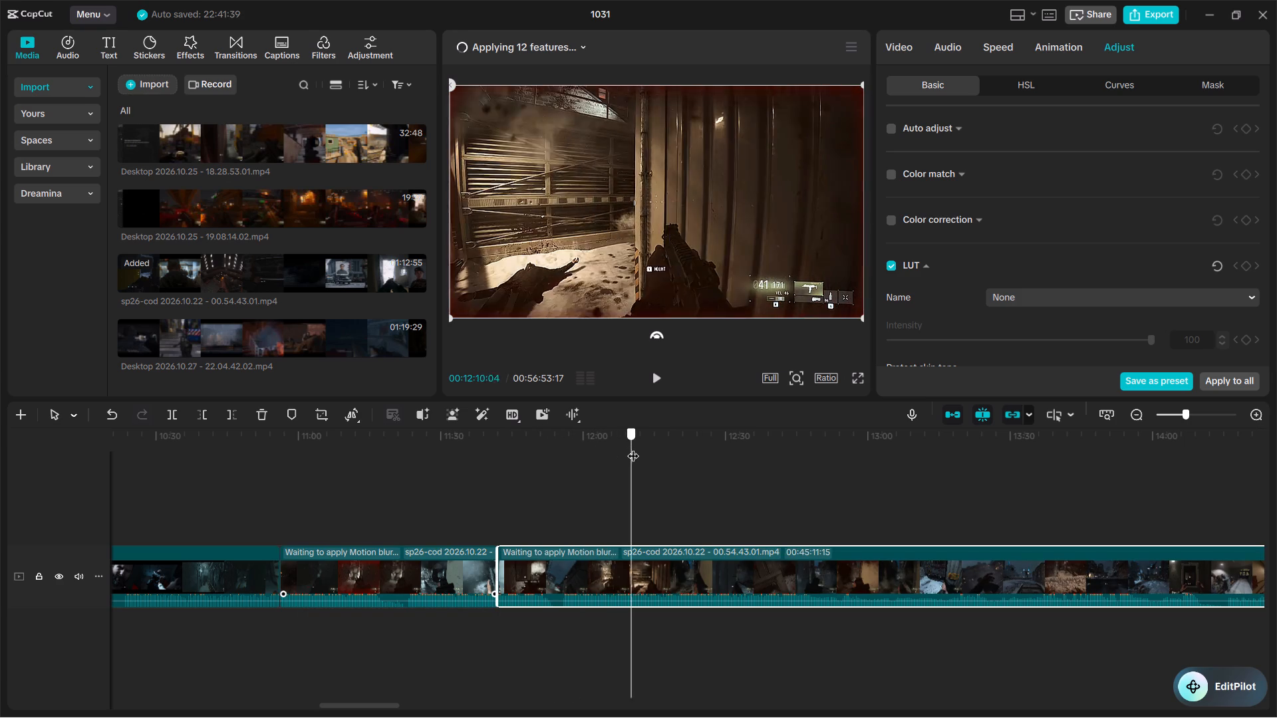
left_click_drag(633, 447, 709, 451)
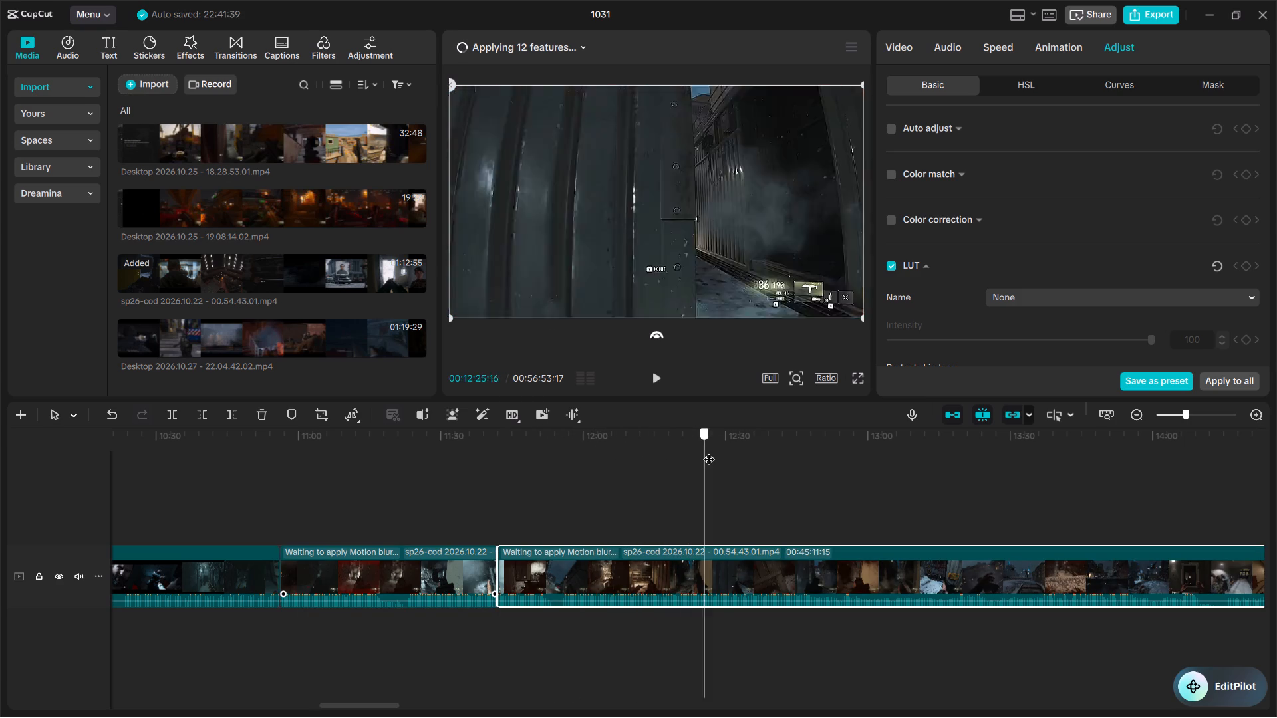
left_click_drag(709, 451, 706, 453)
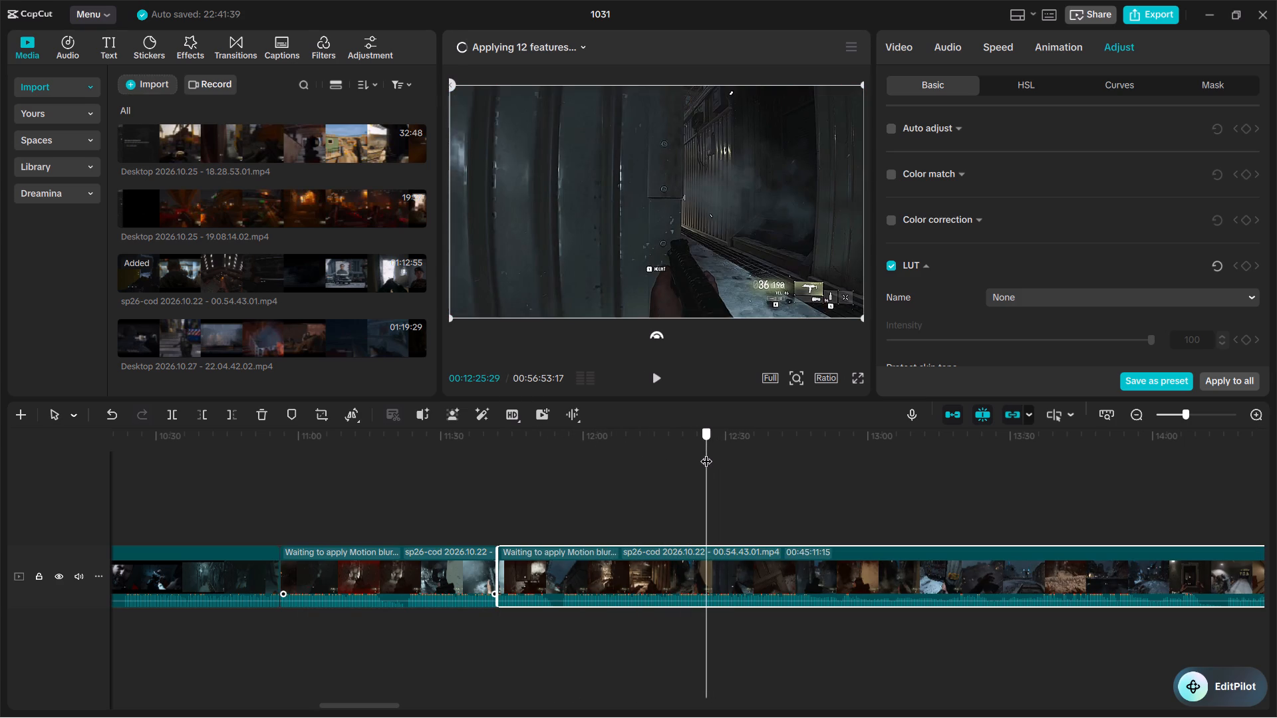
left_click_drag(706, 453, 714, 453)
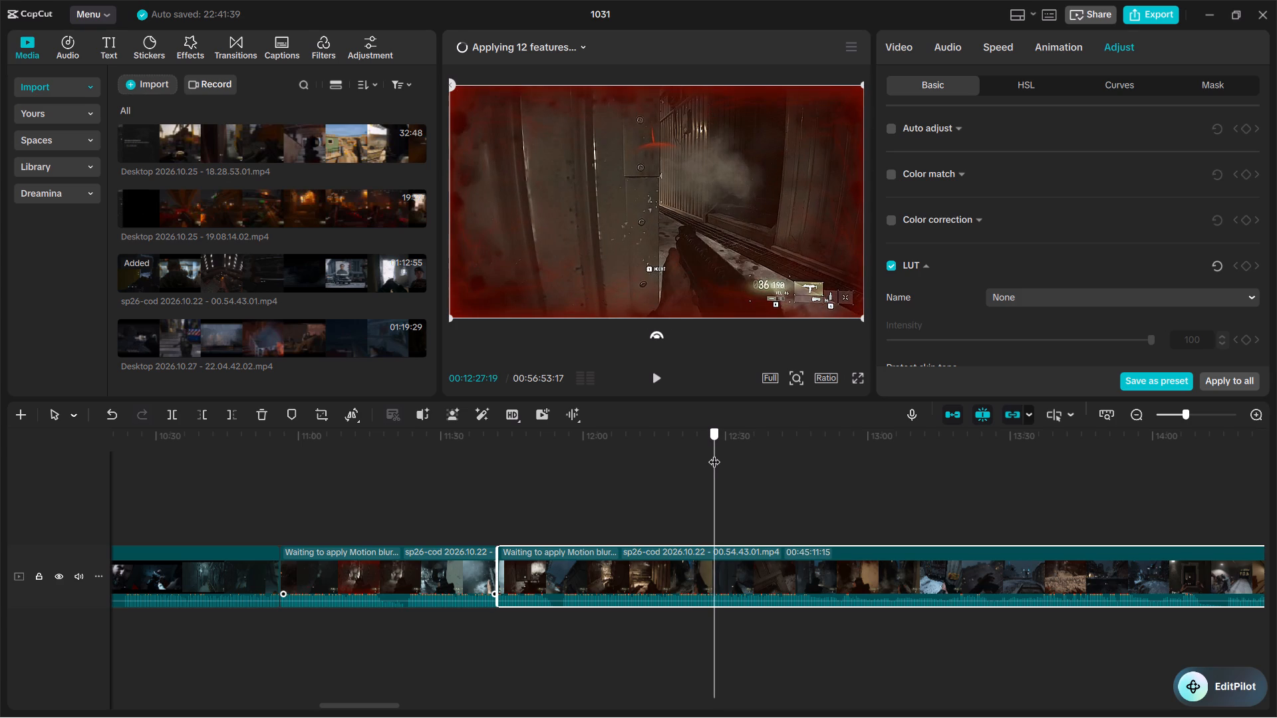
left_click_drag(714, 453, 707, 454)
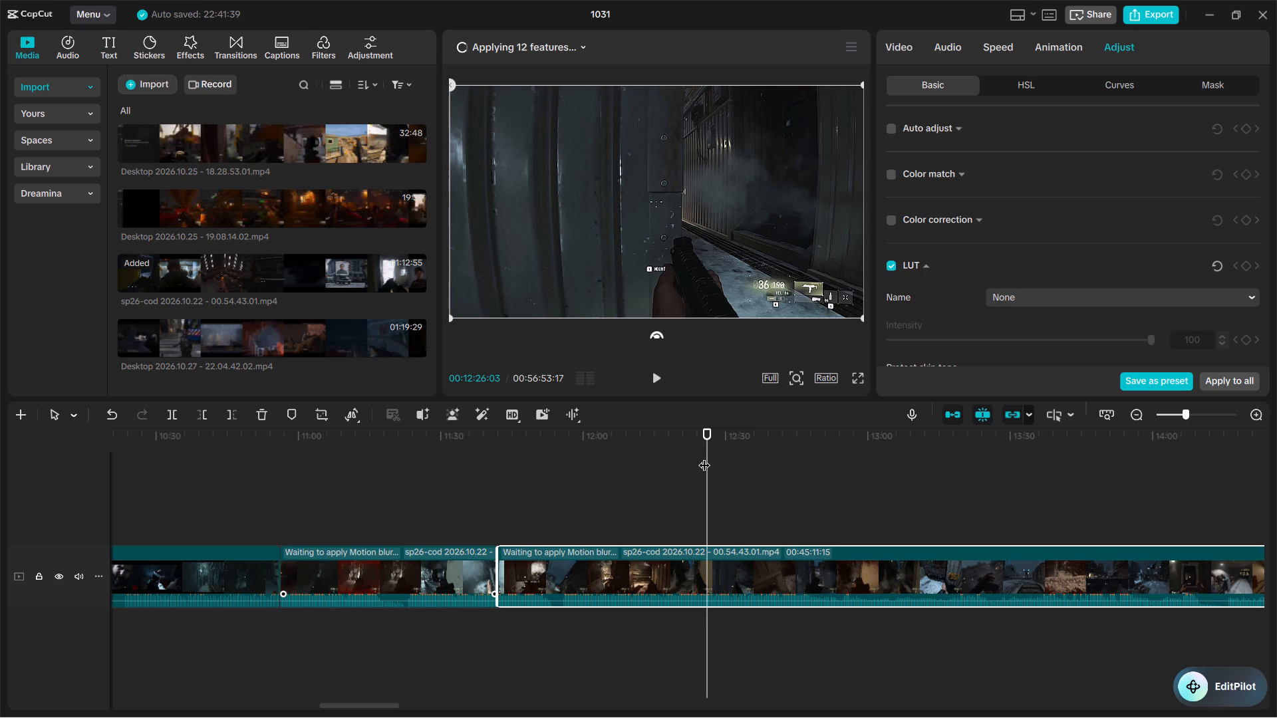
left_click_drag(704, 436, 668, 442)
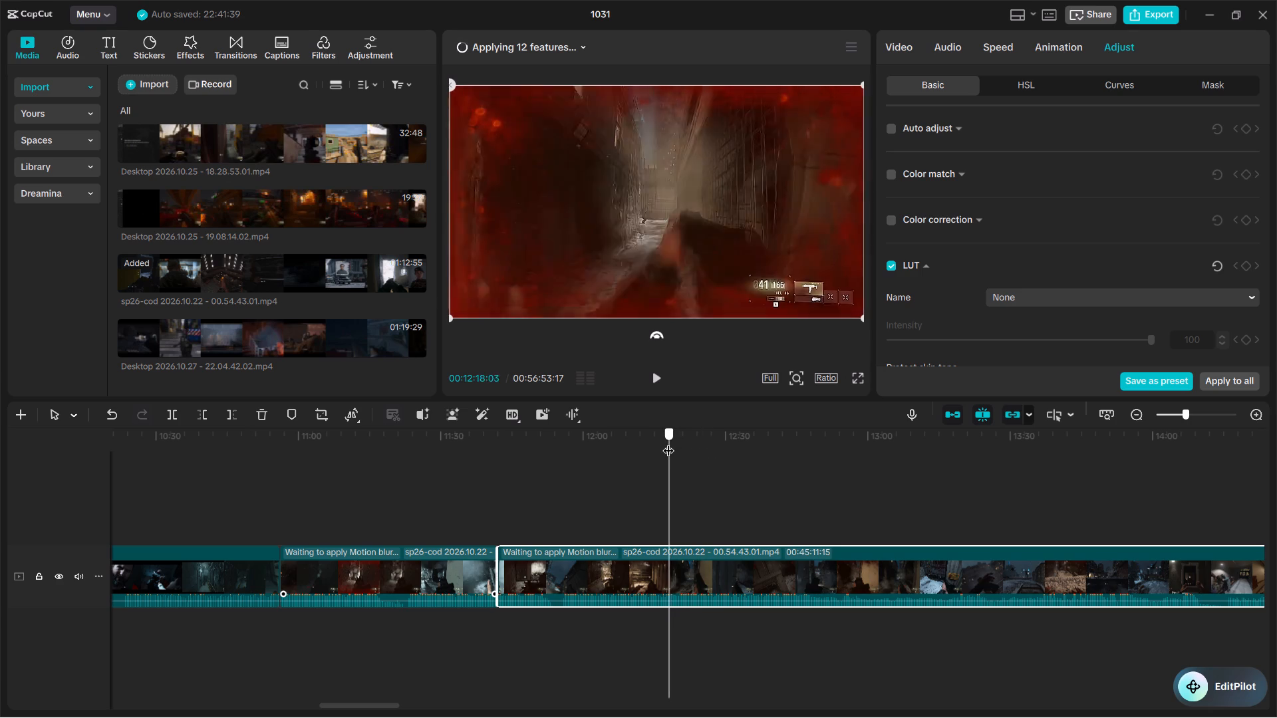
left_click_drag(668, 442, 718, 447)
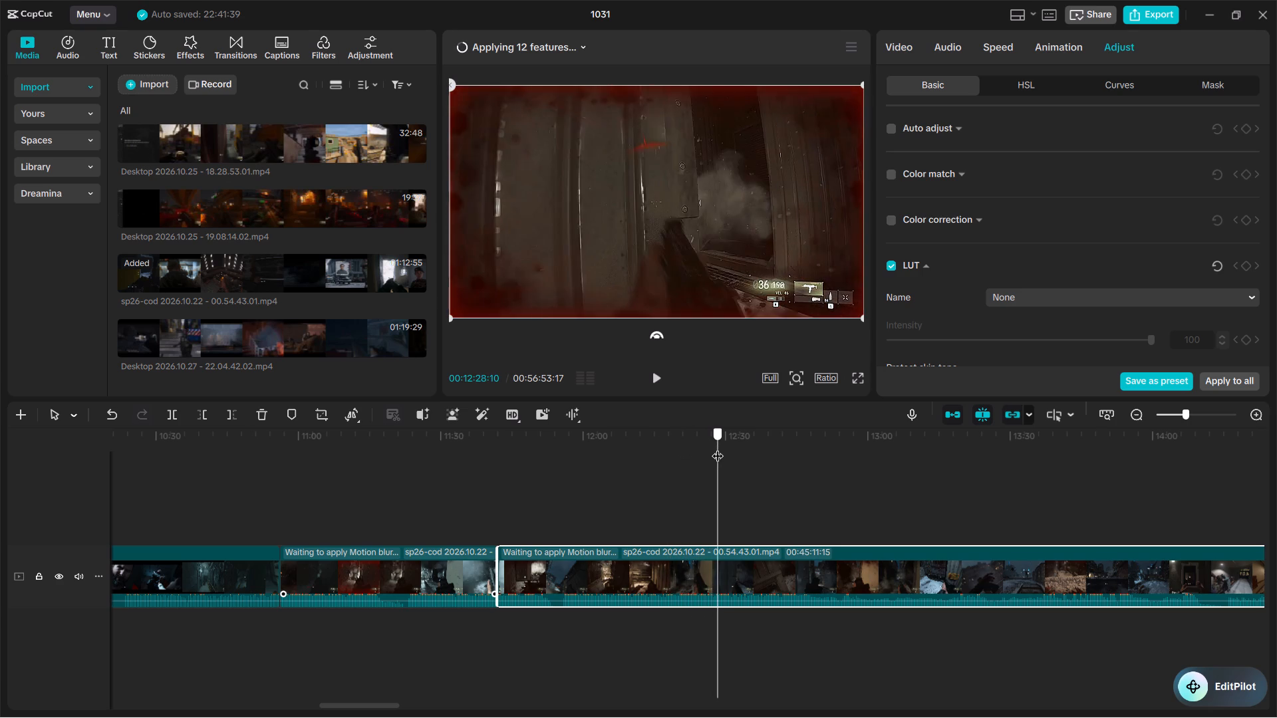
left_click_drag(718, 447, 743, 444)
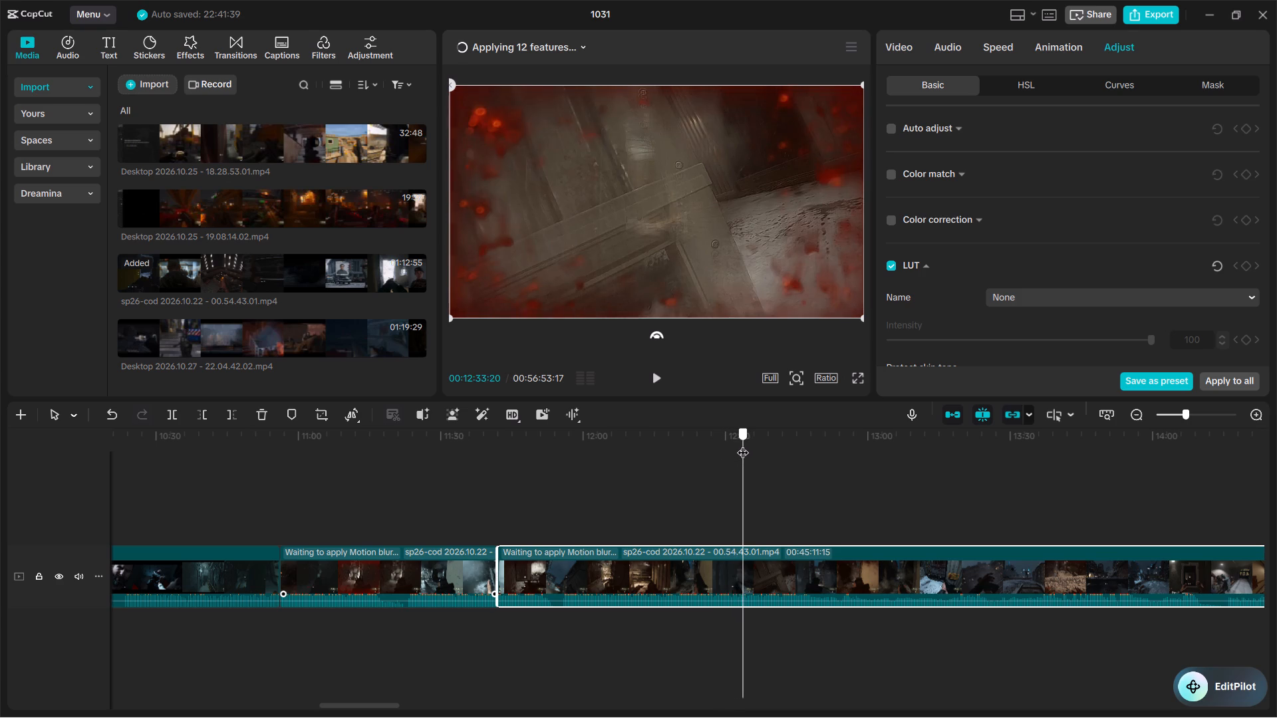
left_click_drag(743, 444, 794, 444)
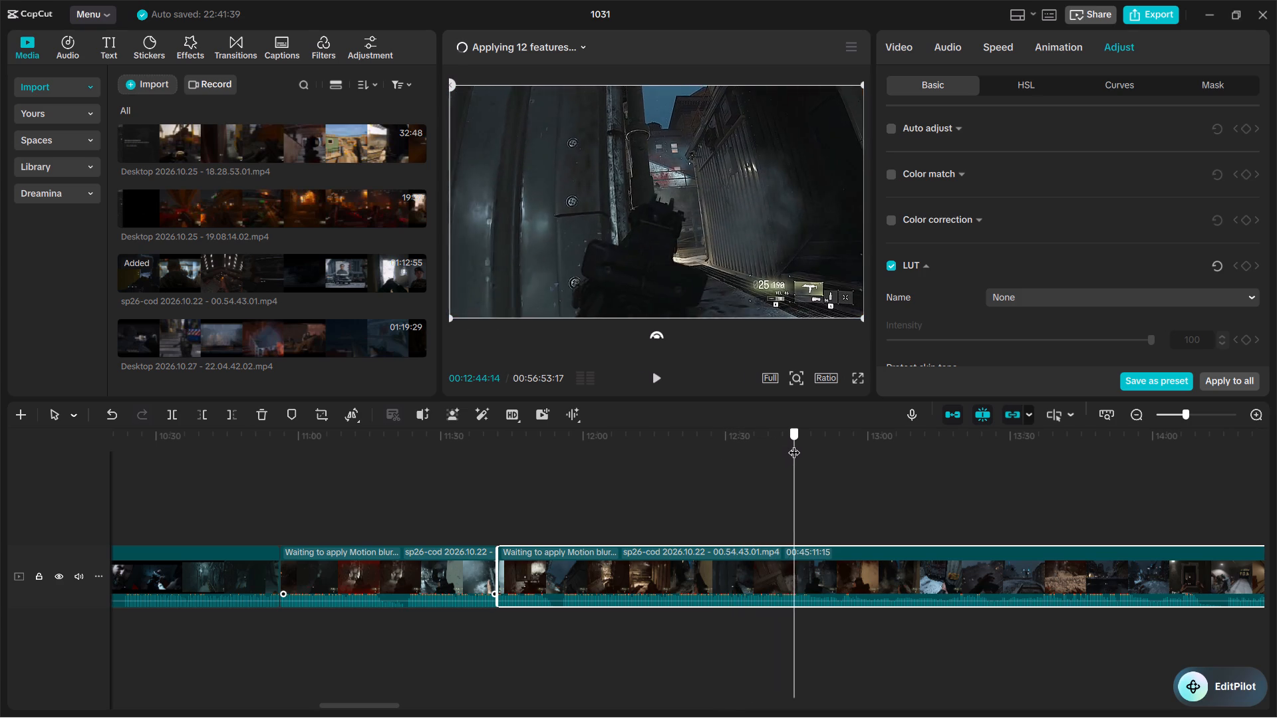
left_click_drag(794, 444, 784, 446)
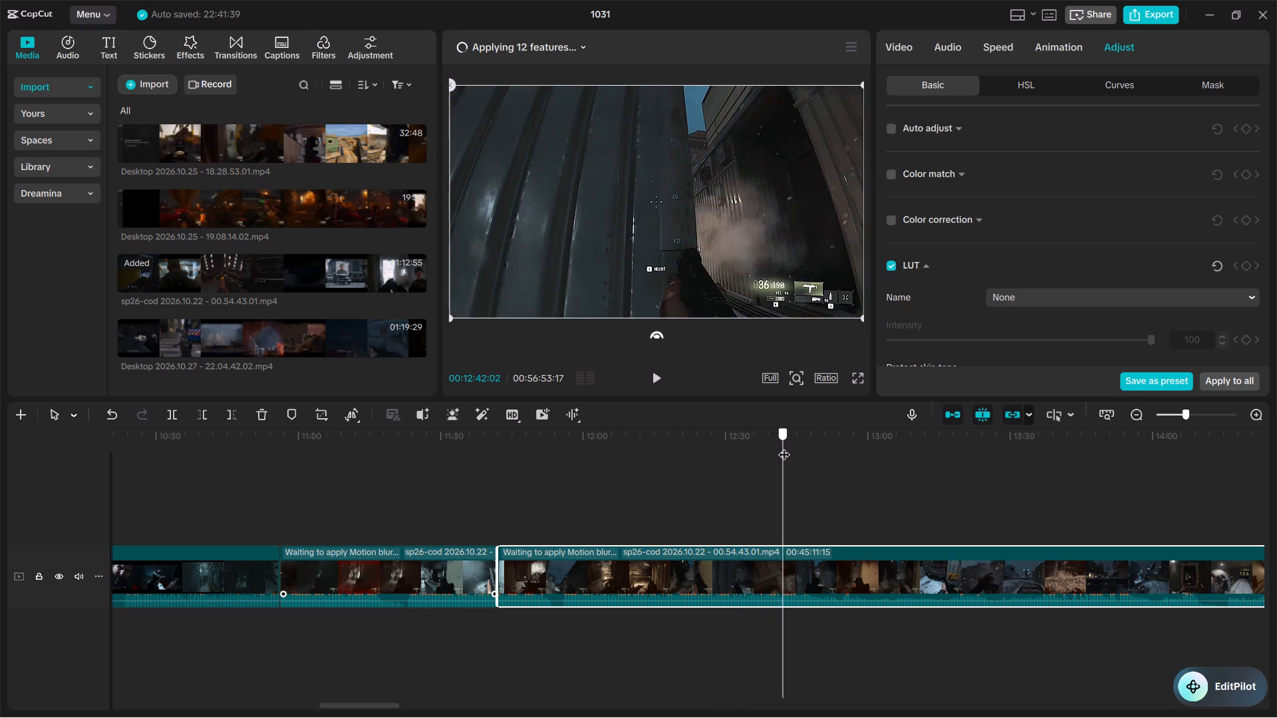
left_click_drag(784, 446, 784, 447)
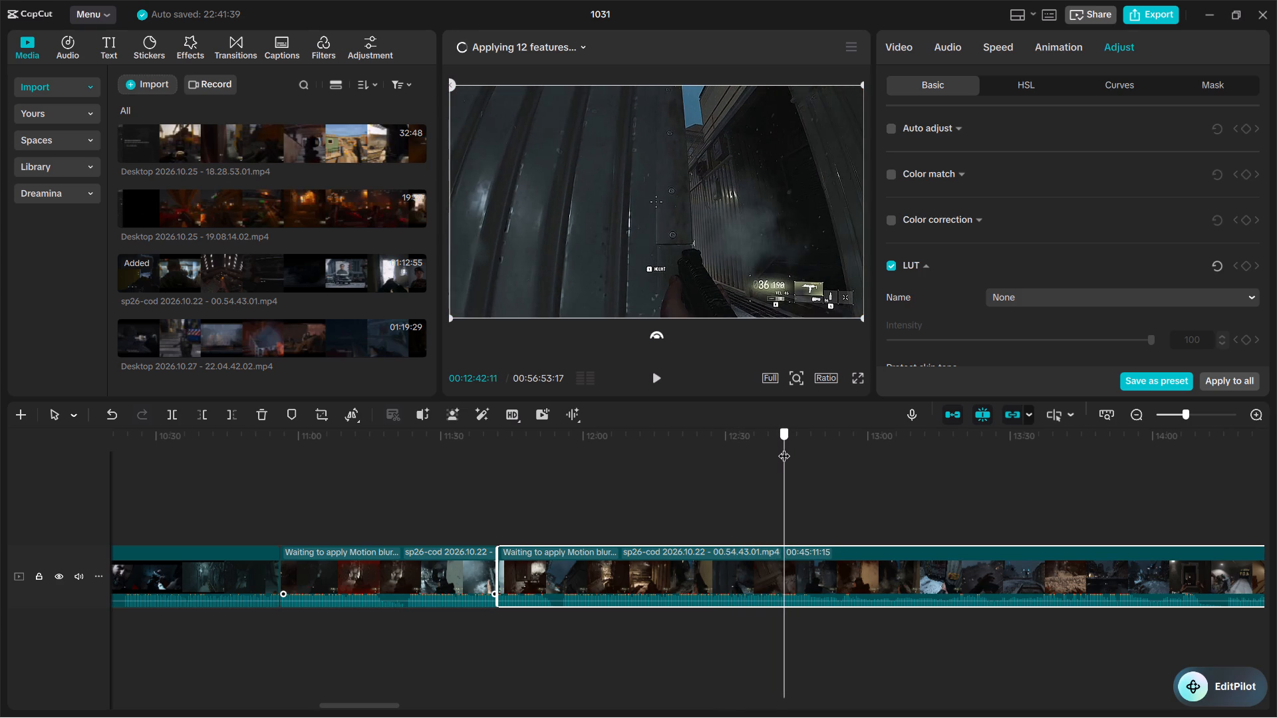
left_click_drag(784, 447, 785, 448)
key("b")
left_click(783, 569)
key("a")
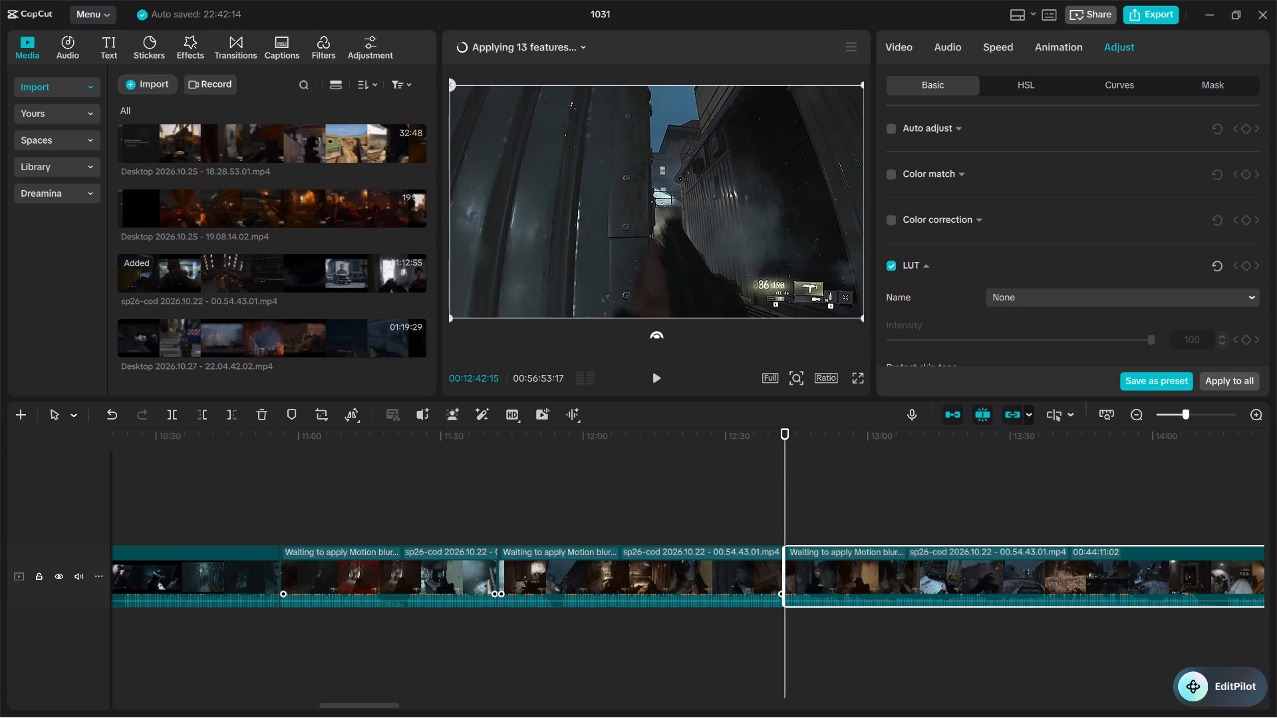
Delete the failed-attempt segment between the cuts at 00:11:42:02 and 00:12:42:15.
left_click(730, 573)
key("BackSpace")
Step frame by frame across the 00:11:42:02 join to check how well the two alley shots match.
left_click_drag(503, 439, 496, 439)
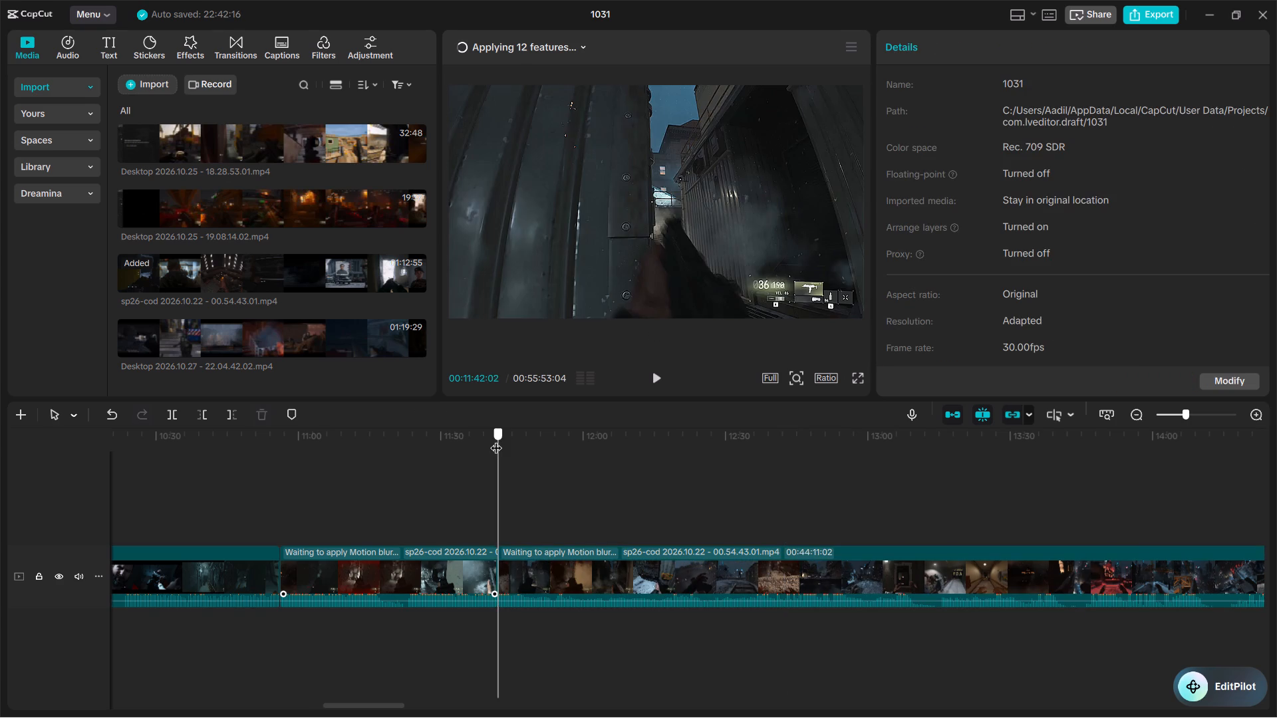
left_click_drag(496, 439, 494, 443)
left_click_drag(494, 443, 492, 444)
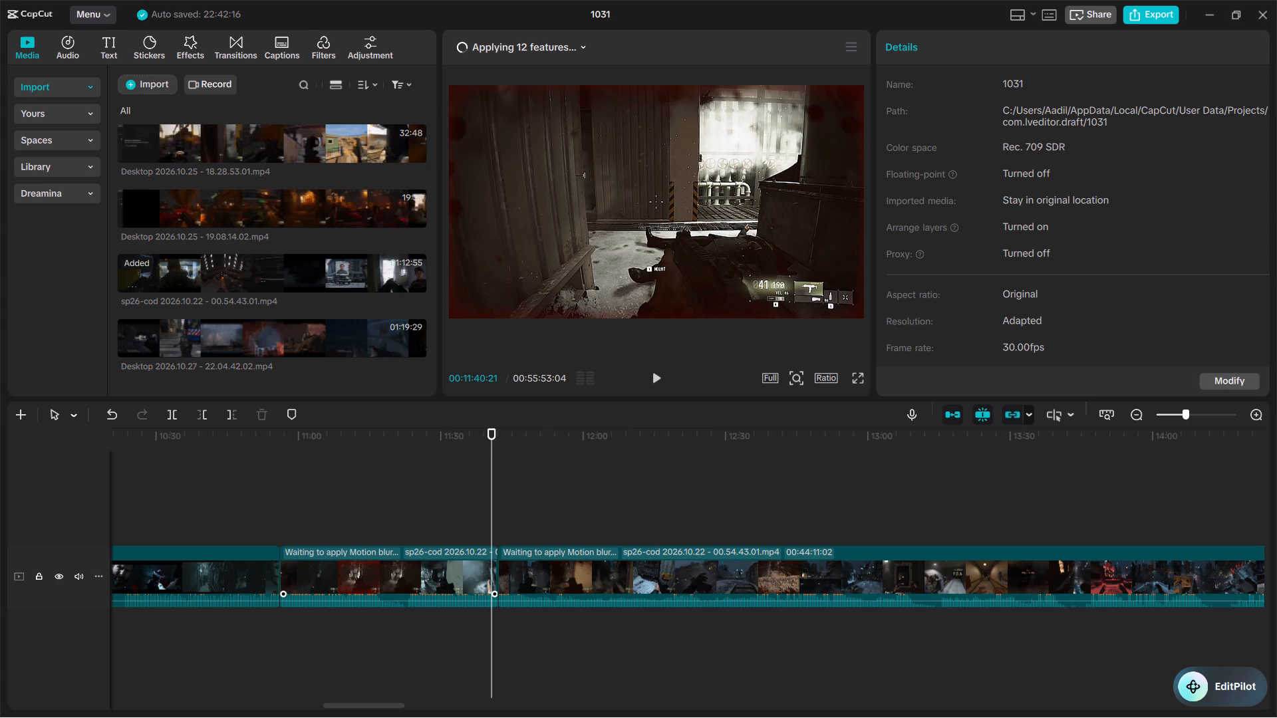
key("Right")
key("Right")
key("Right")
key("Right")
key("Right")
key("Right")
key("Right")
key("Right")
key("Right")
key("Right")
key("Right")
key("Right")
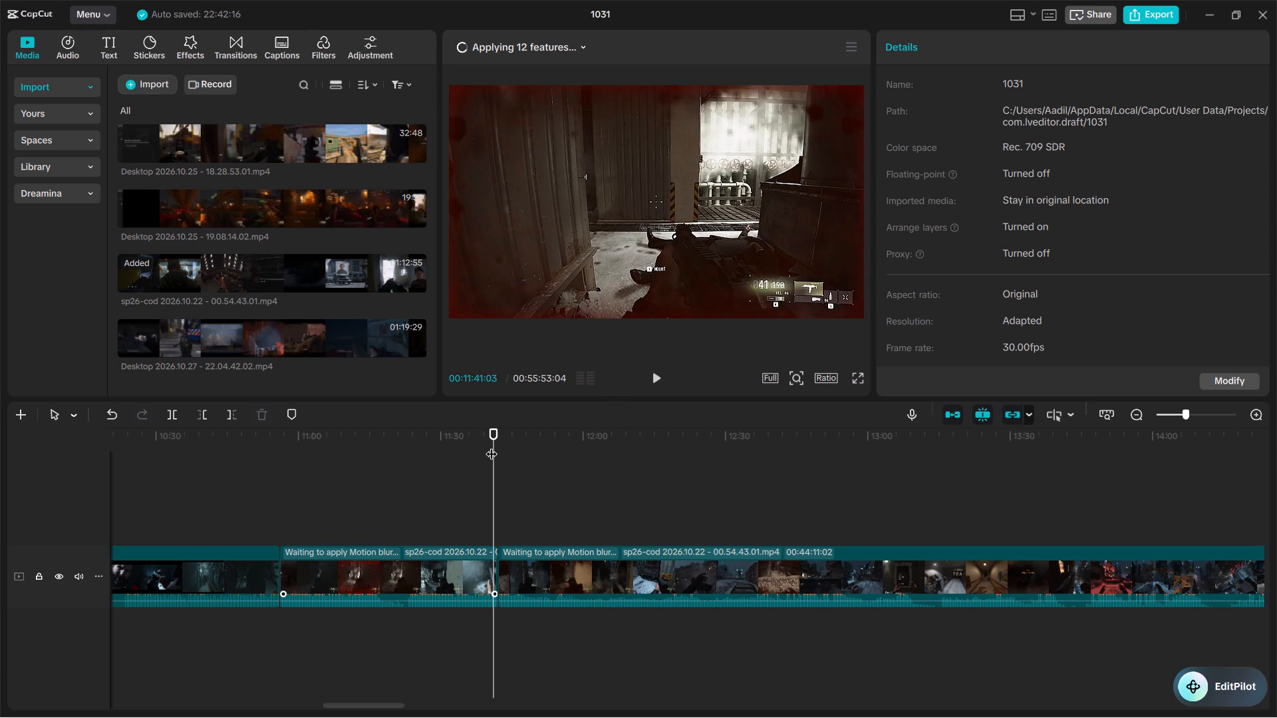
key("Right")
key("Right")
key("Right")
key("Right")
key("Right")
key("Right")
key("Right")
key("Right")
key("Right")
key("Right")
key("Right")
key("Right")
key("Right")
key("Right")
key("Right")
key("Right")
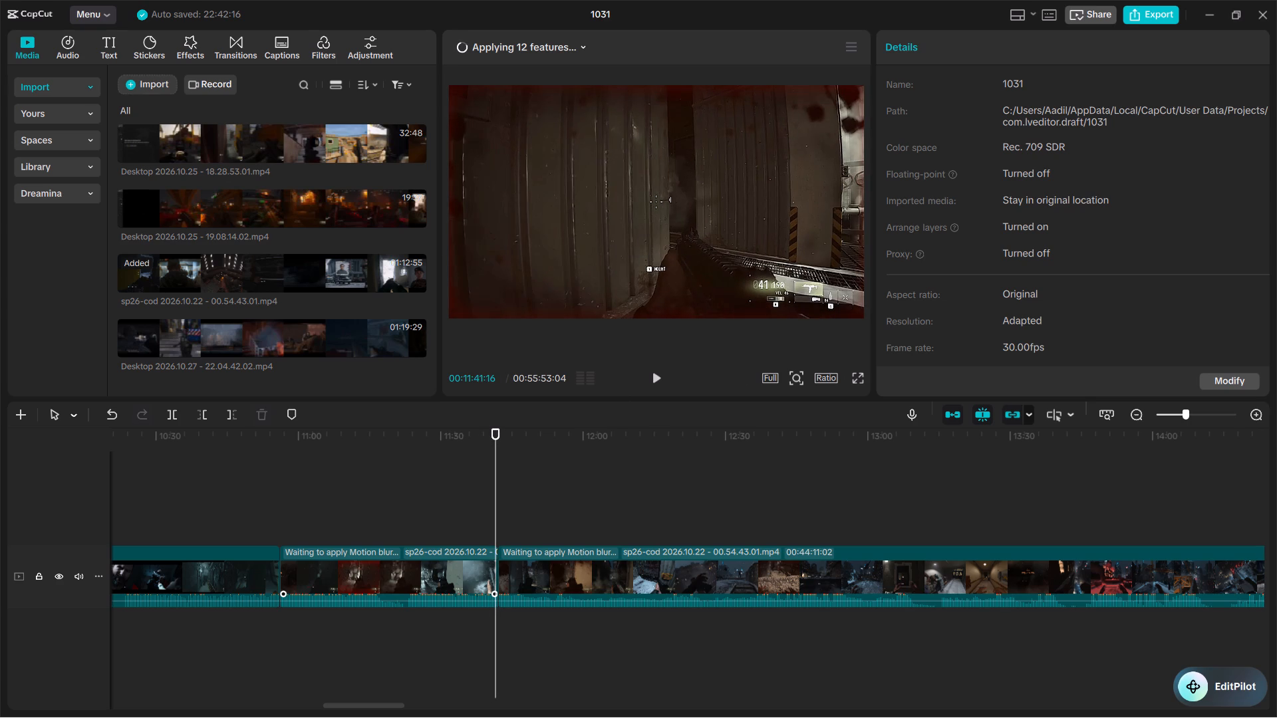
key("Right")
key("Right")
key("Right")
key("Right")
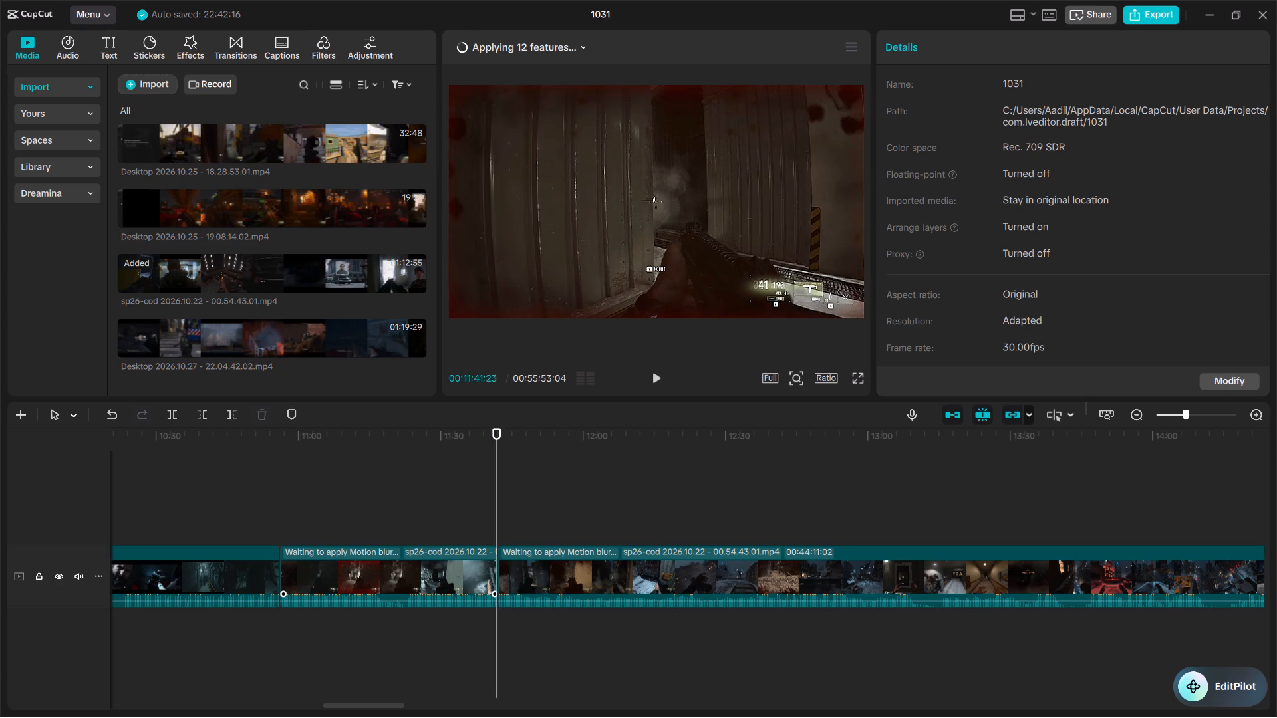
key("Right")
key("Right")
key("Right")
key("Right")
key("Right")
key("Right")
key("Right")
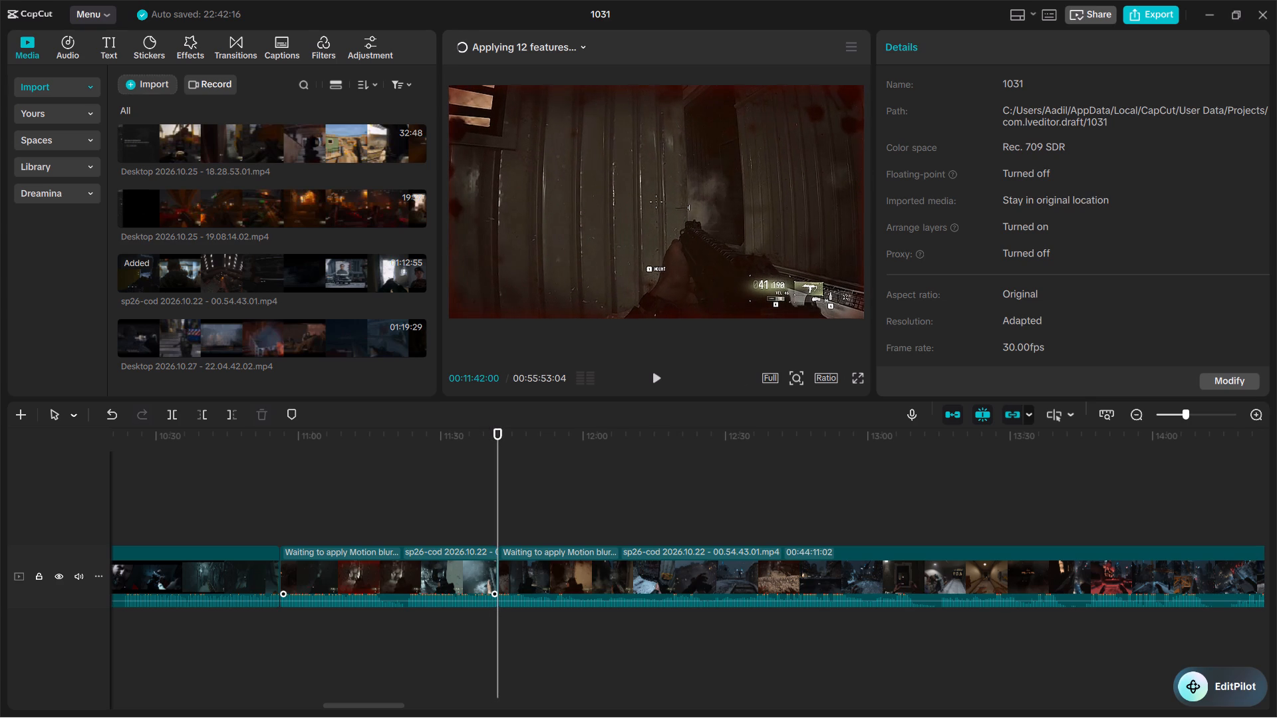
key("Right")
key("Right")
key("Right")
key("Right")
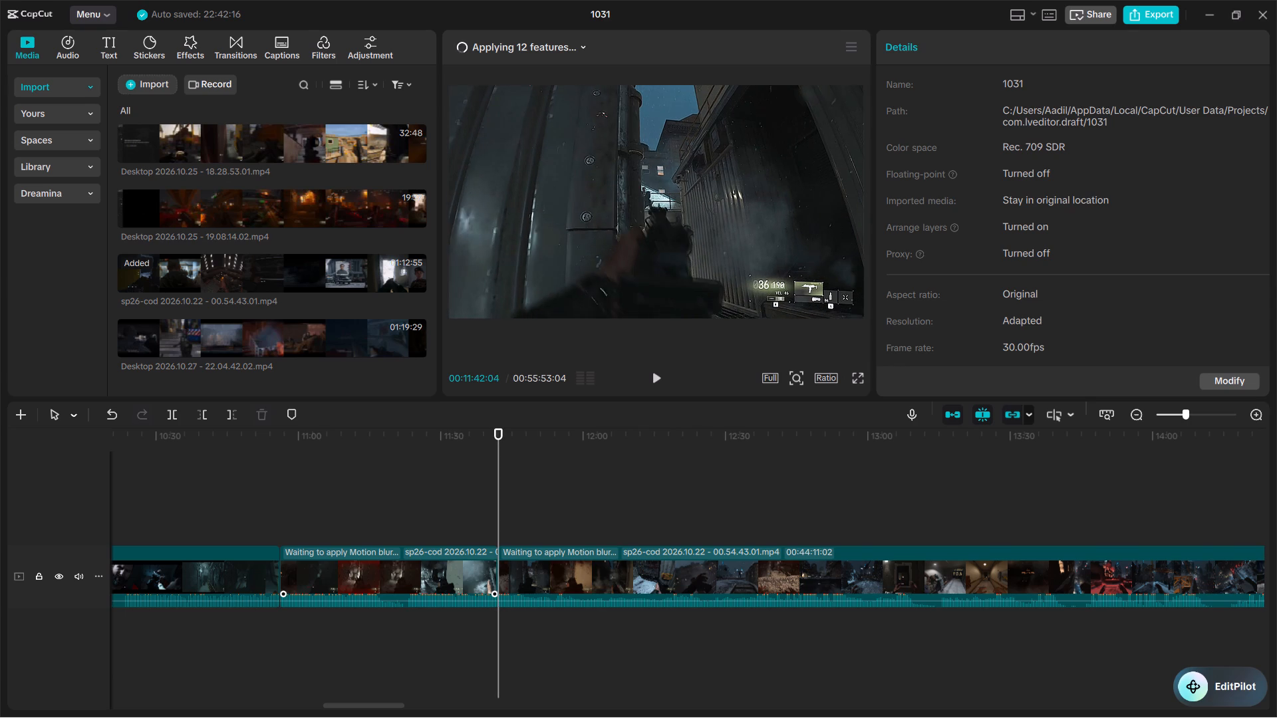
key("Left")
Extend the end of the clip before the 00:11:42:02 join, bringing the total timeline length to 00:55:54:21.
left_click(486, 564)
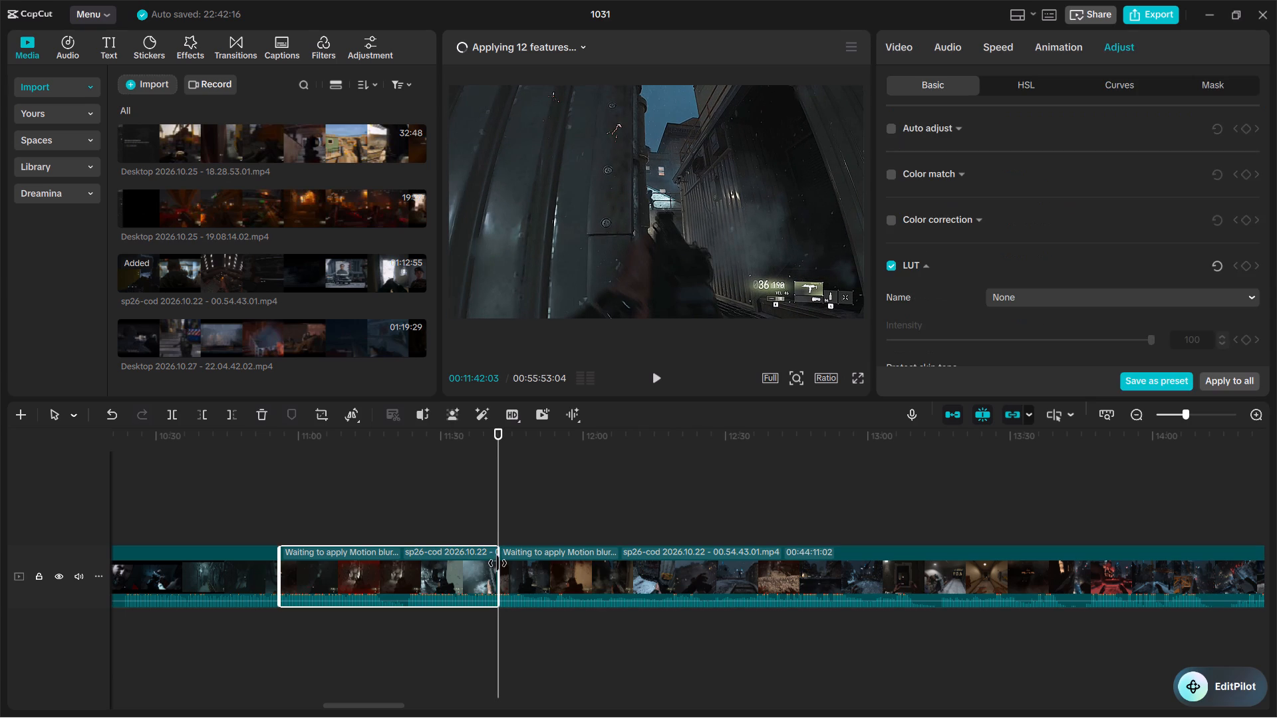
left_click(497, 563)
Step frame by frame through the extended end of the first alley shot up to its join with the restarted attempt.
key("Right")
key("Right")
key("Right")
key("Right")
key("Right")
key("Right")
key("Right")
key("Right")
key("Right")
key("Right")
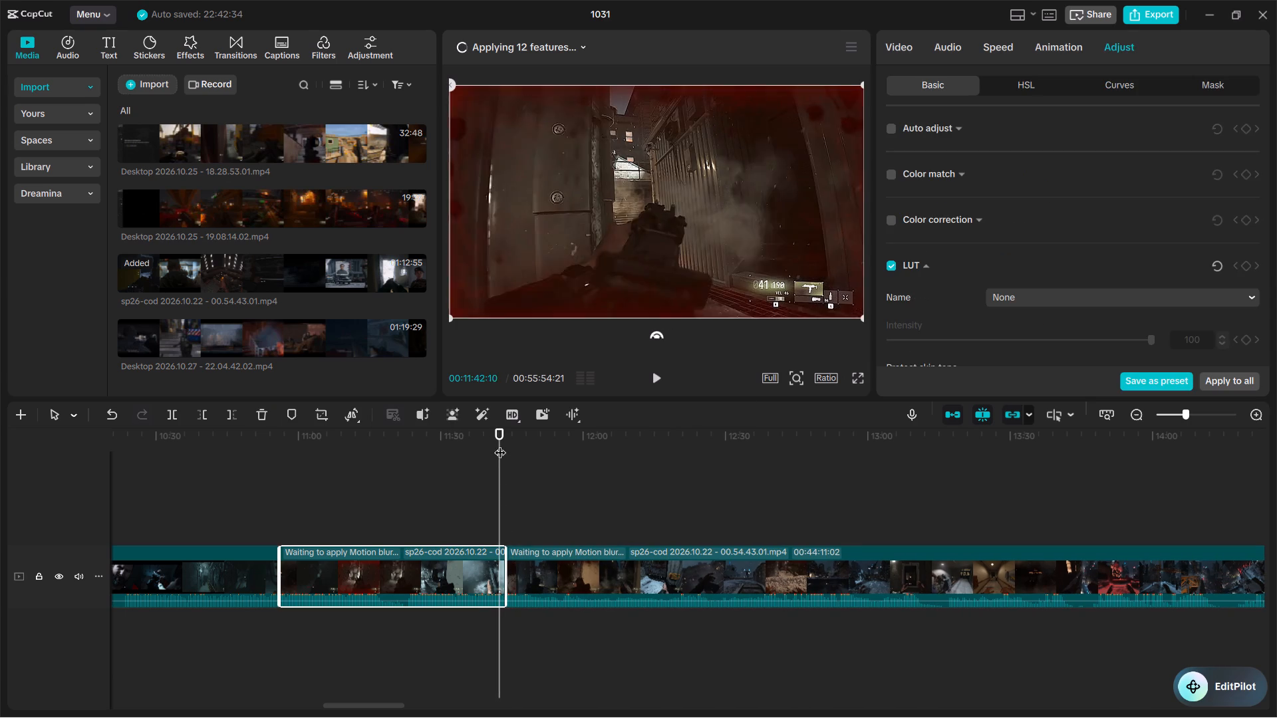
key("Right")
key("Right")
key("Right")
key("Right")
key("Right")
key("Right")
key("Right")
key("Right")
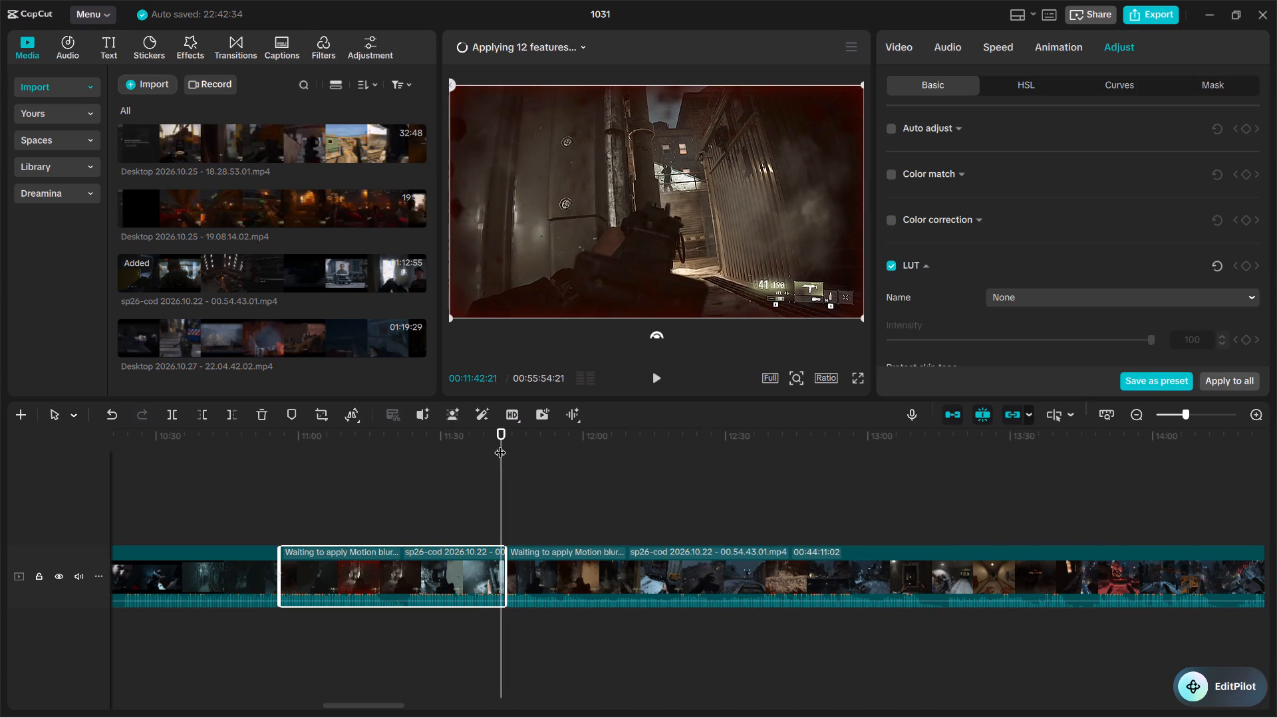
key("Right")
key("Right")
key("Right")
key("Right")
key("Right")
key("Right")
key("Right")
key("Right")
key("Right")
key("Right")
key("Right")
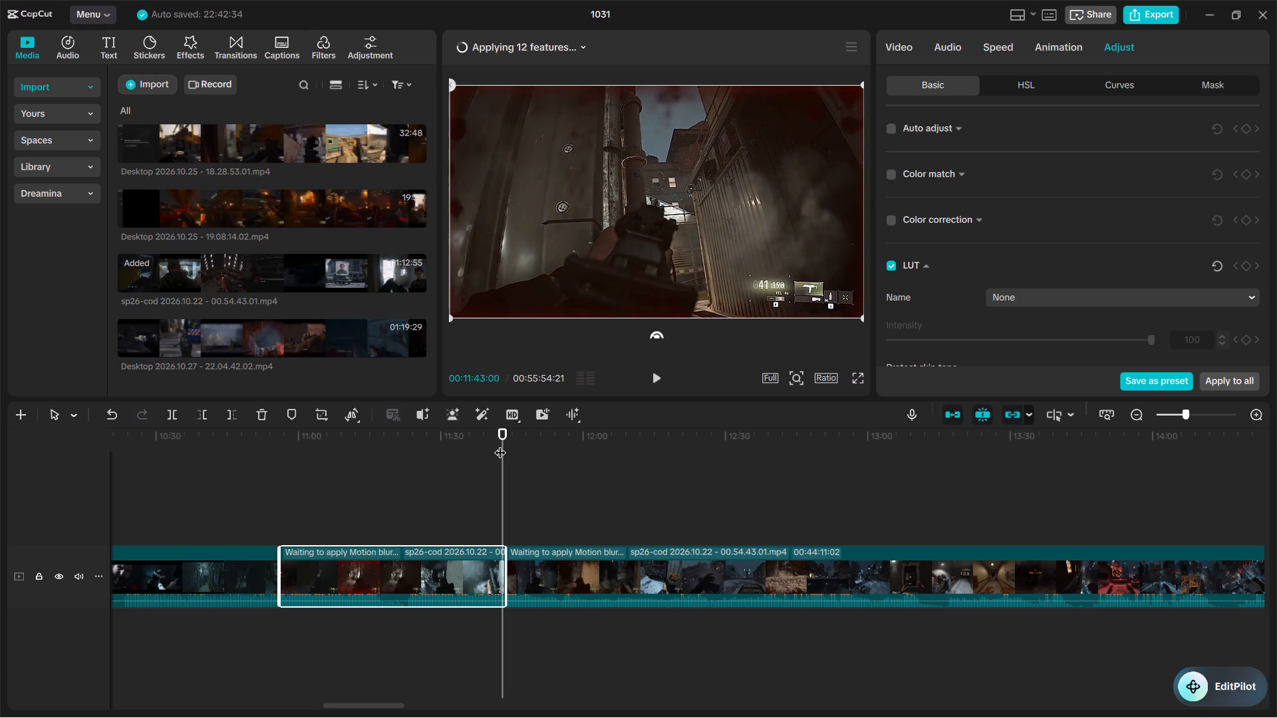
key("Right")
key("Right")
key("Right")
key("Right")
key("Right")
key("Right")
key("Right")
key("Right")
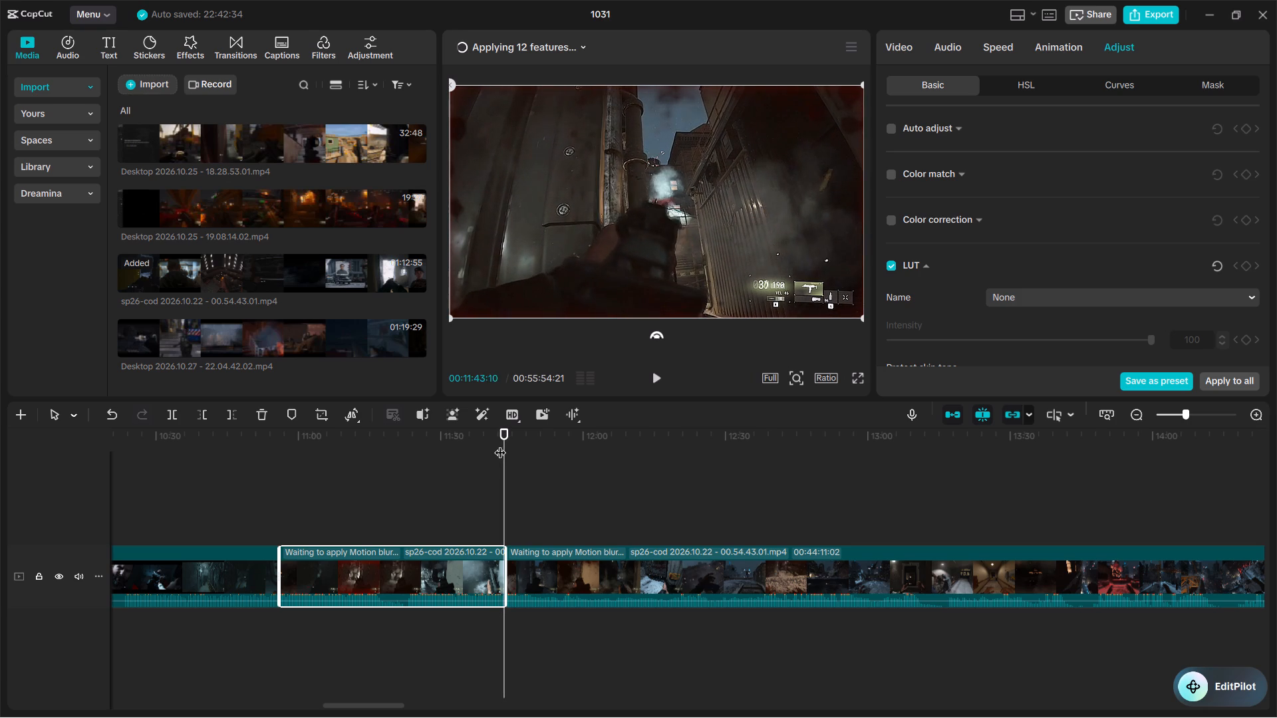
key("Right")
key("Right")
key("Right")
key("Right")
key("Right")
key("Right")
key("Right")
key("Right")
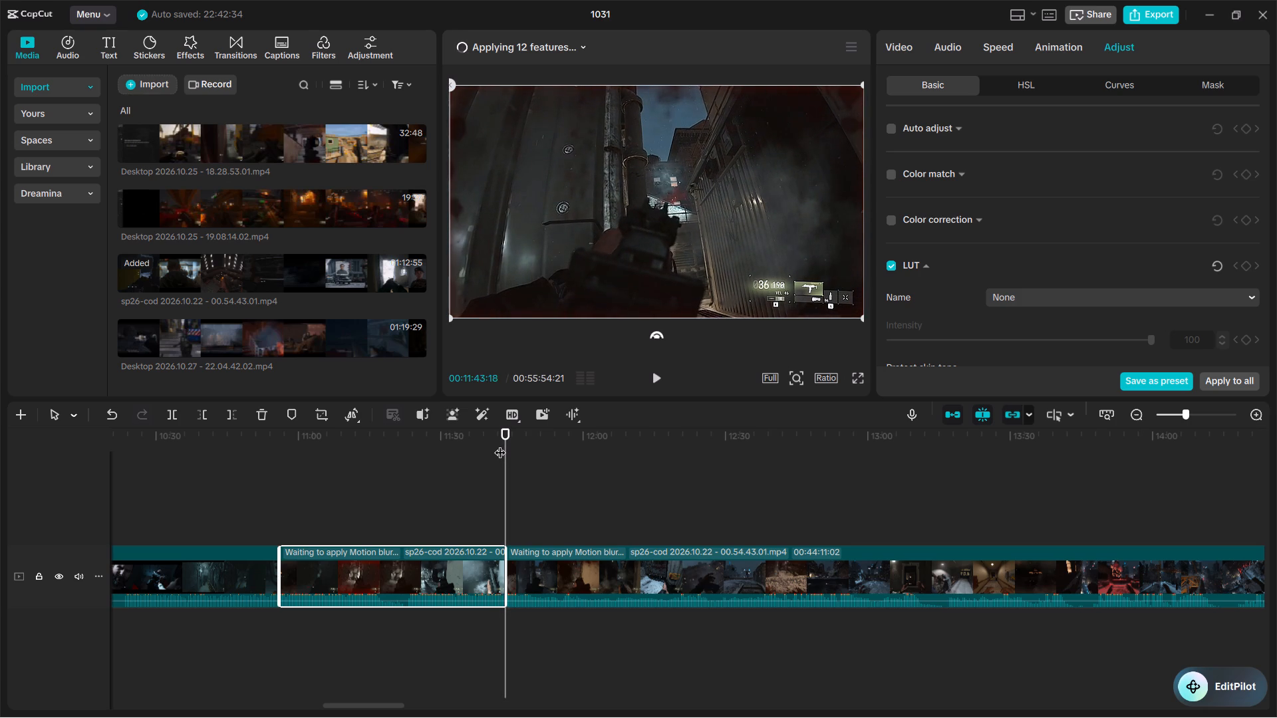
key("Right")
Compare the frames on either side of the join at 00:11:43:20 for mismatched gameplay.
key("Left")
key("Right")
key("Right")
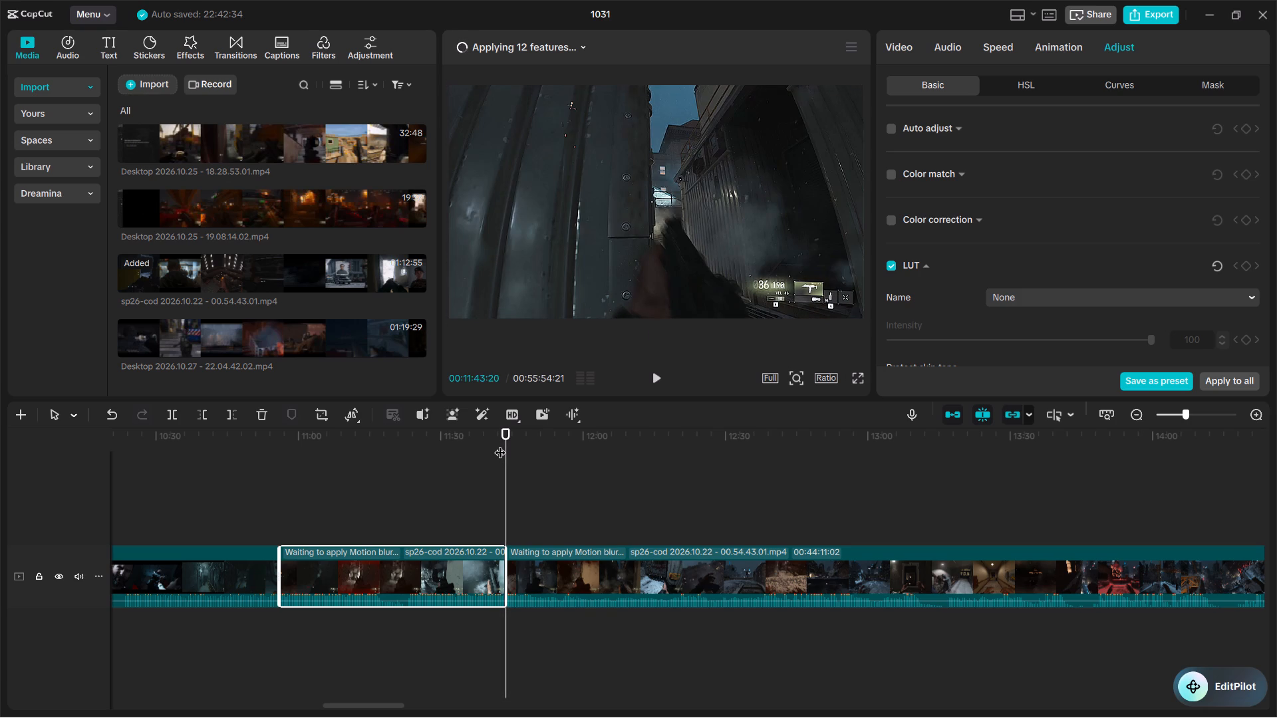
key("Right")
key("Left")
key("Left")
key("Left")
key("Right")
key("Right")
Step frame by frame past the 00:11:43:20 join, looking for the matching alley firing moment in the restarted attempt.
key("Right")
key("Right")
key("Right")
key("Right")
key("Right")
key("Right")
key("Right")
key("Right")
key("Right")
key("Right")
key("Right")
key("Right")
key("Right")
key("Right")
key("Right")
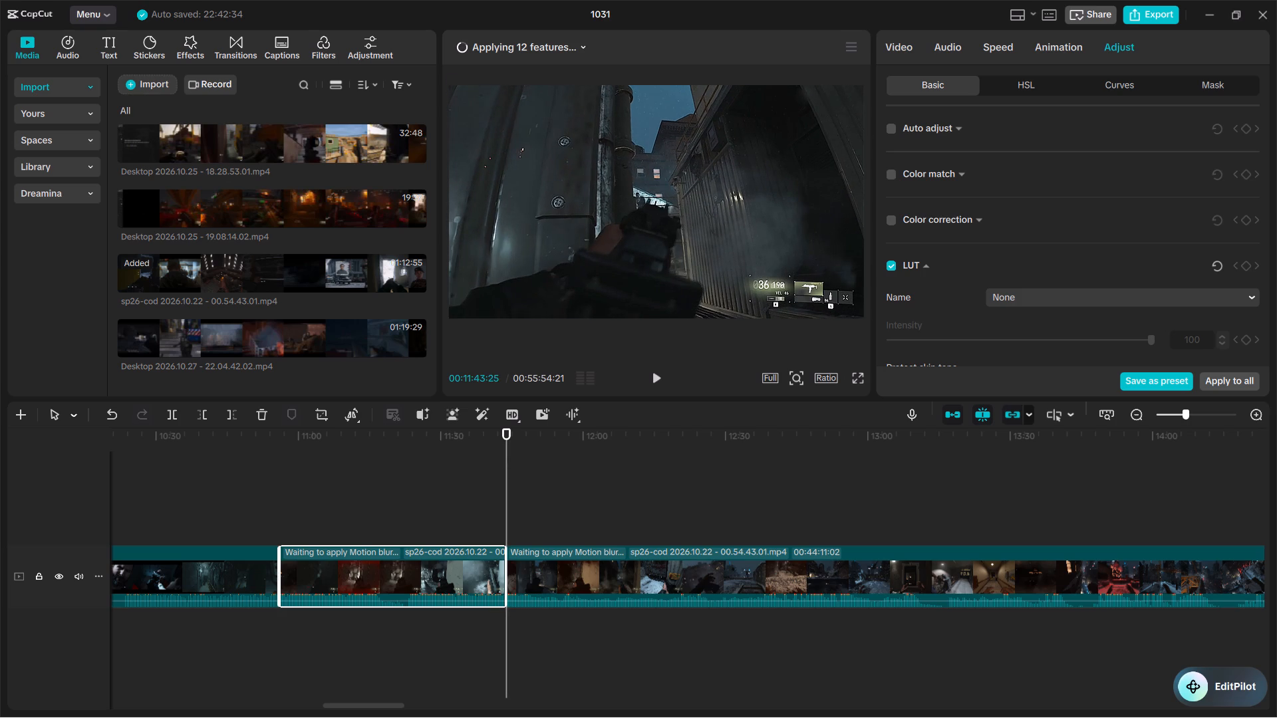
key("Right")
key("Right")
key("Right")
key("Right")
key("Right")
key("Right")
key("Right")
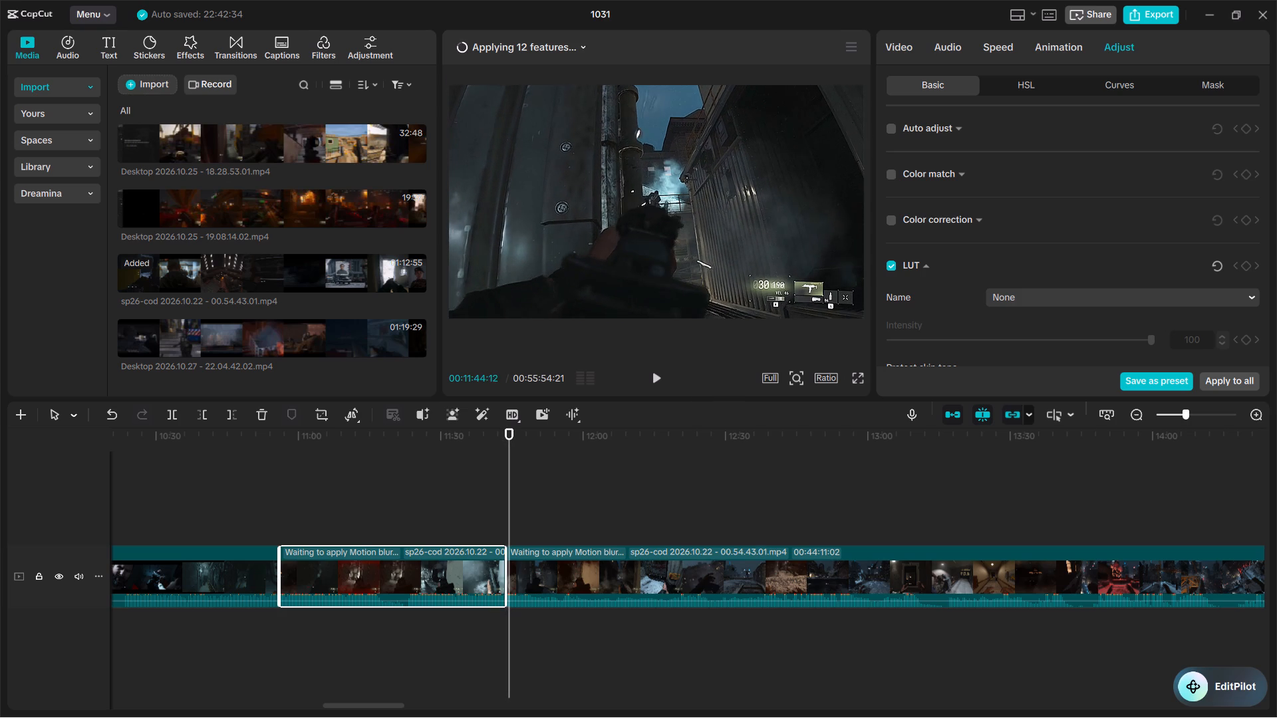
key("Right")
key("Right")
key("Right")
key("Right")
key("Right")
key("Right")
key("Right")
key("Right")
key("Right")
key("Right")
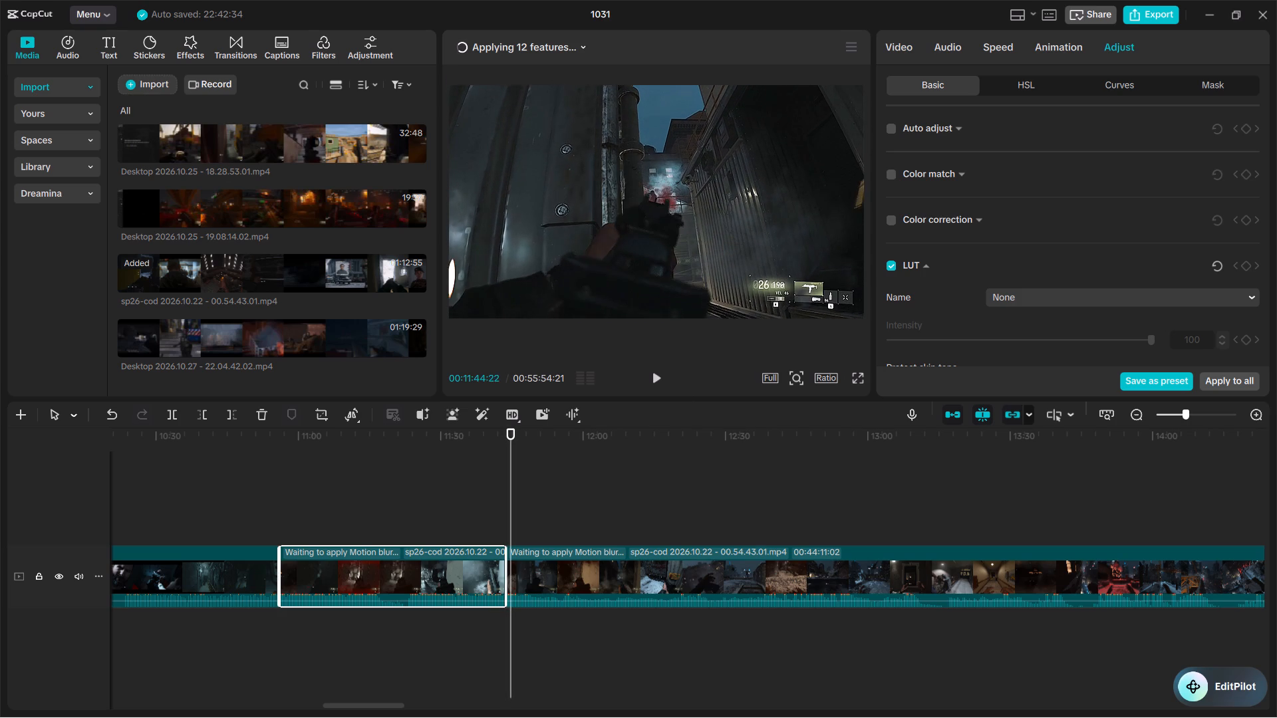
Step frame by frame through the restarted attempt's alley firing up to 00:11:45:13, looking for the frame matching the previous clip's end.
key("Right")
key("Right")
key("Right")
key("Right")
key("Right")
key("Right")
key("Right")
key("Right")
key("Right")
key("Right")
key("Right")
key("Right")
key("Right")
key("Right")
key("Right")
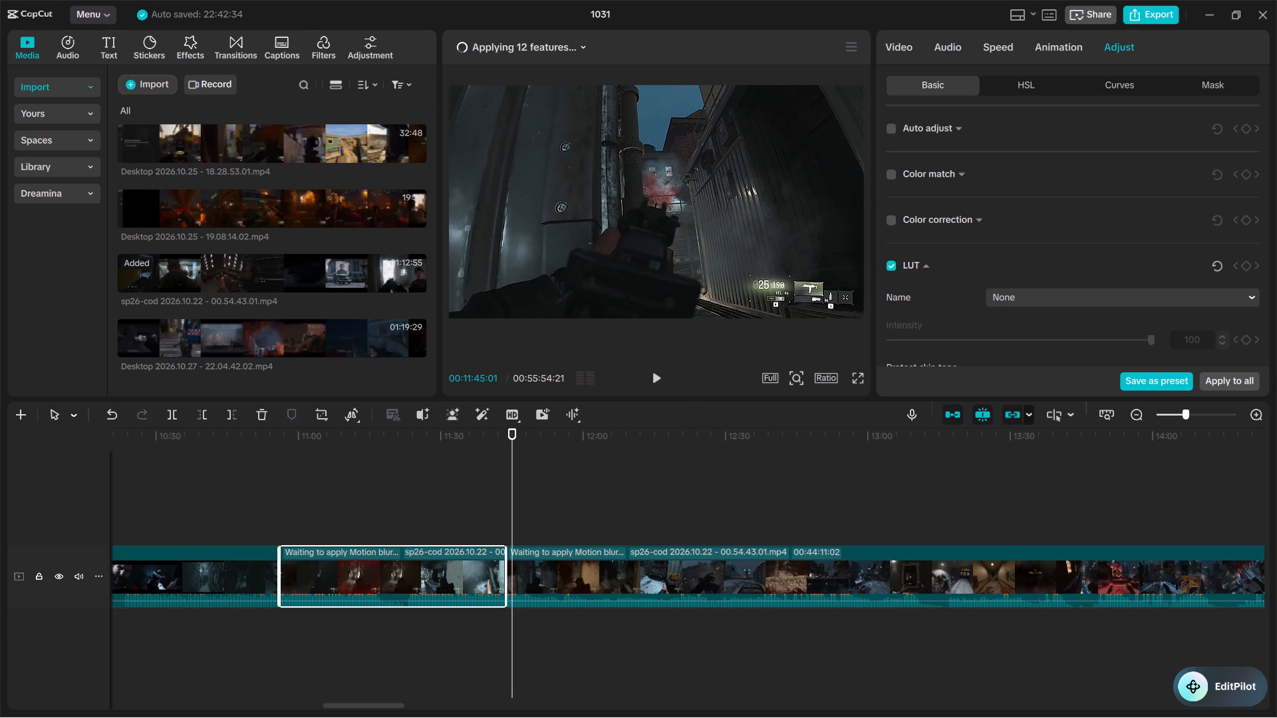
key("Right")
key("Right")
key("Right")
key("Right")
key("Right")
key("Right")
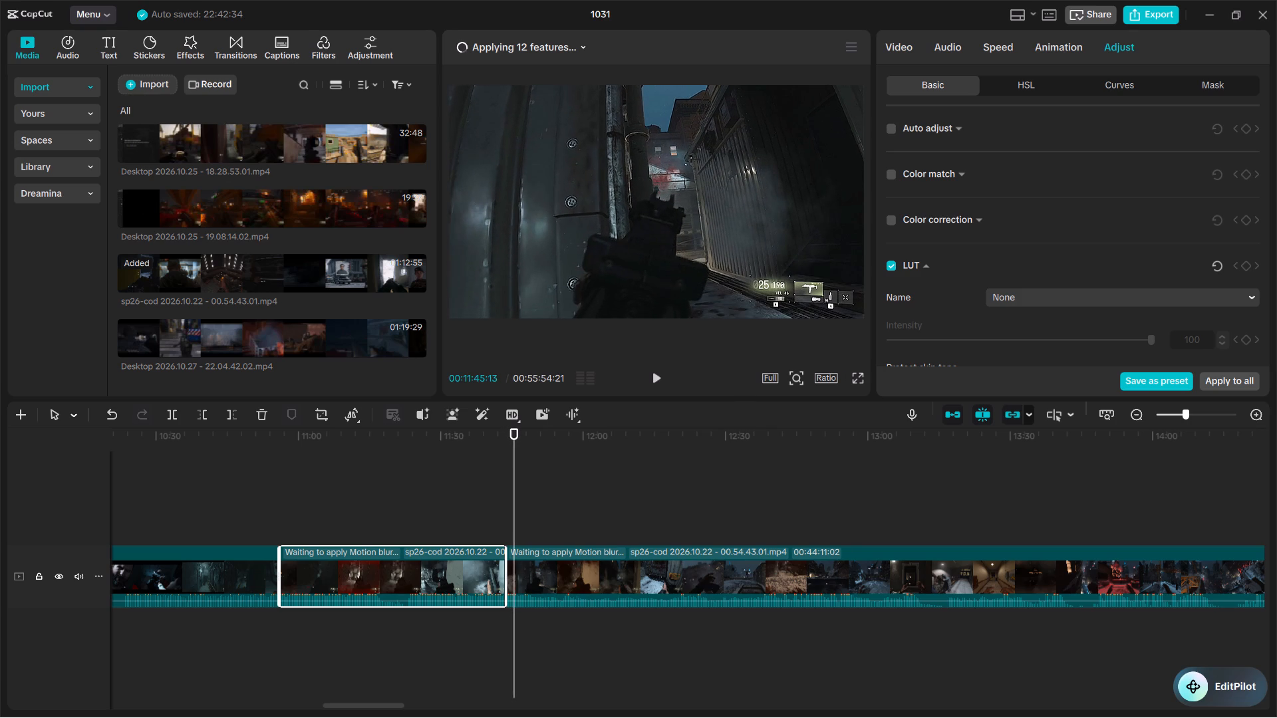
Locate the matching firing frame at 00:11:45:08 and trim the start of the restarted clip to it, bringing the total to 00:55:53:02.
key("Left")
key("Left")
key("Left")
key("Left")
key("Left")
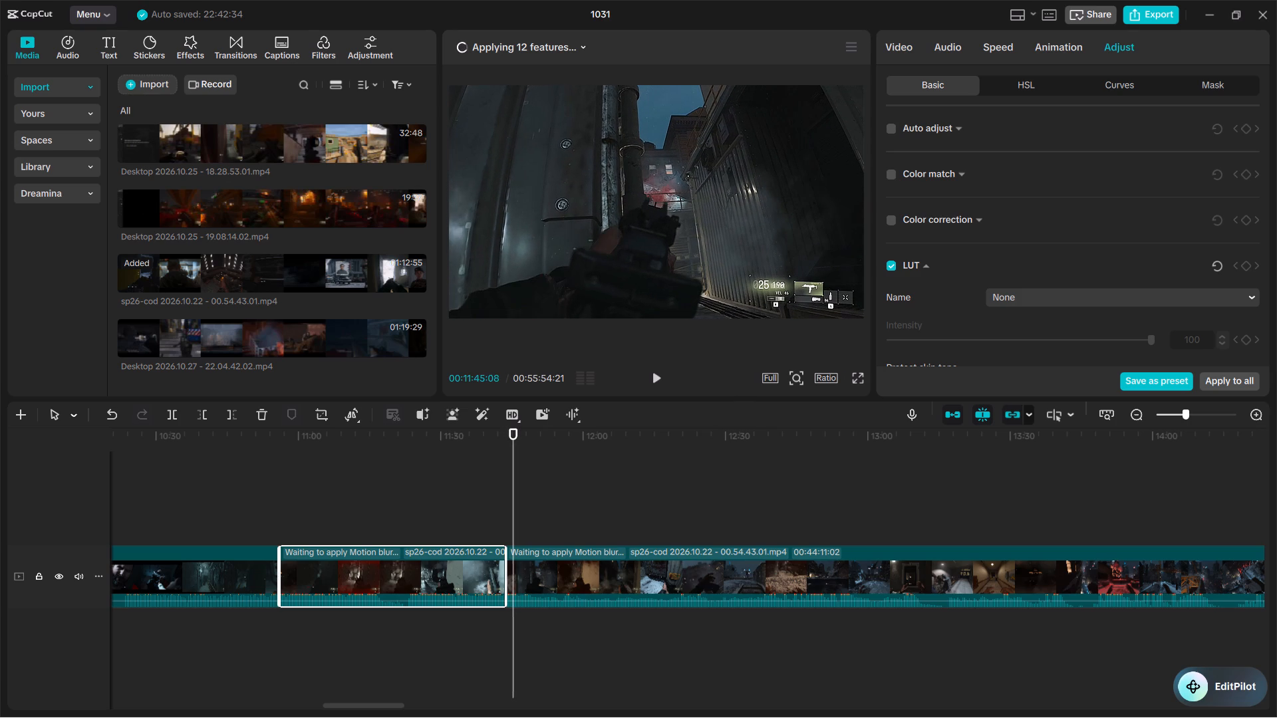
key("Left")
key("Right")
key("Right")
key("Left")
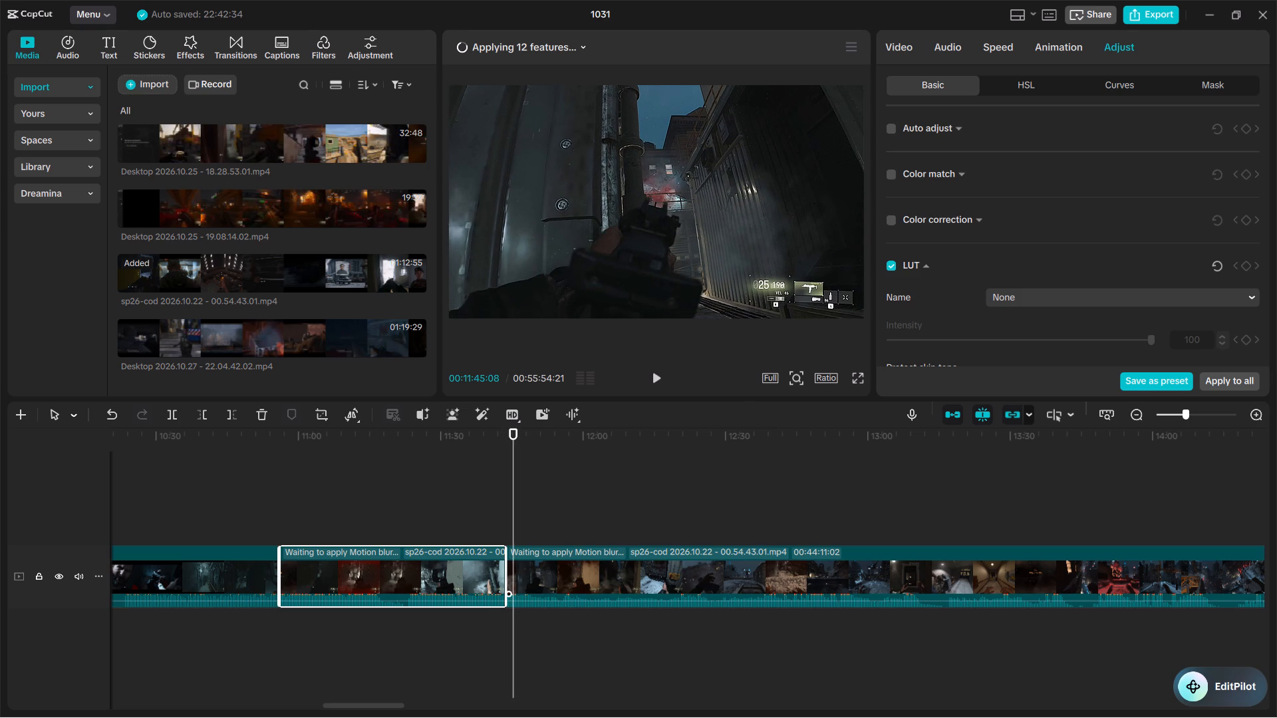
left_click(529, 560)
left_click_drag(504, 570, 510, 571)
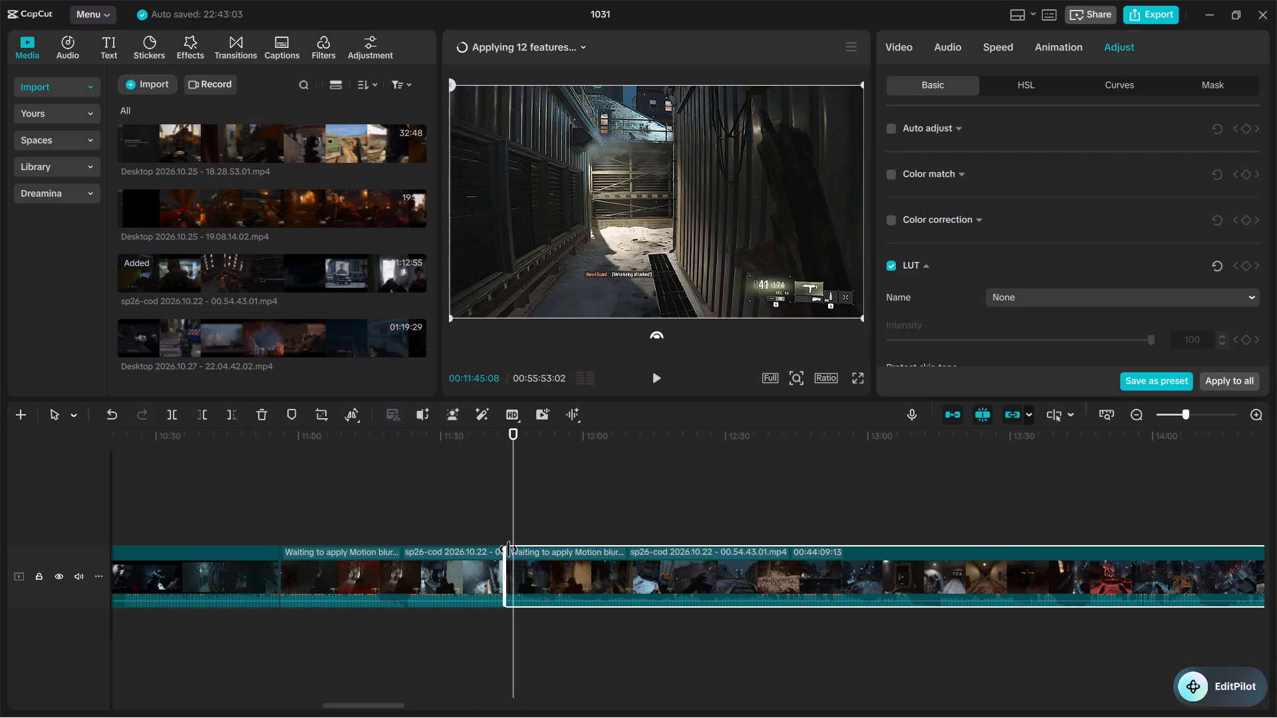
Play back across the trimmed alley join from 00:11:42:15 and check the gameplay onward to about 00:12:06.
left_click(502, 442)
double_click(501, 442)
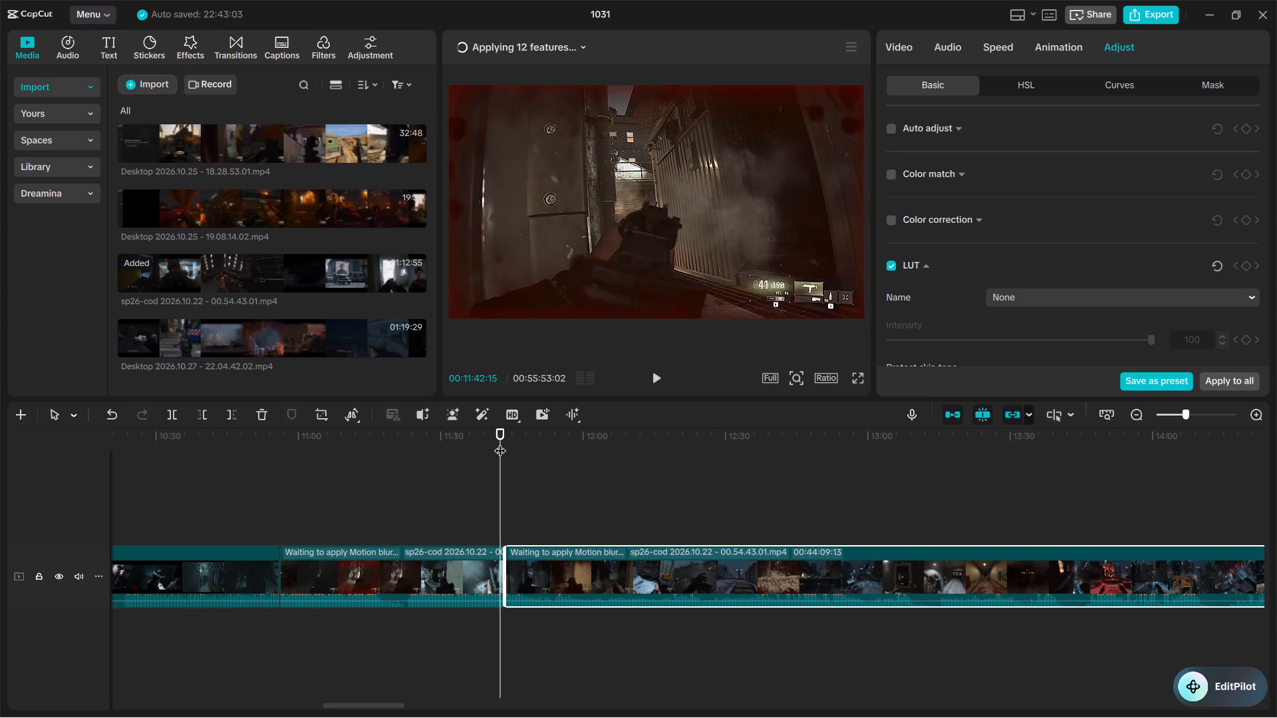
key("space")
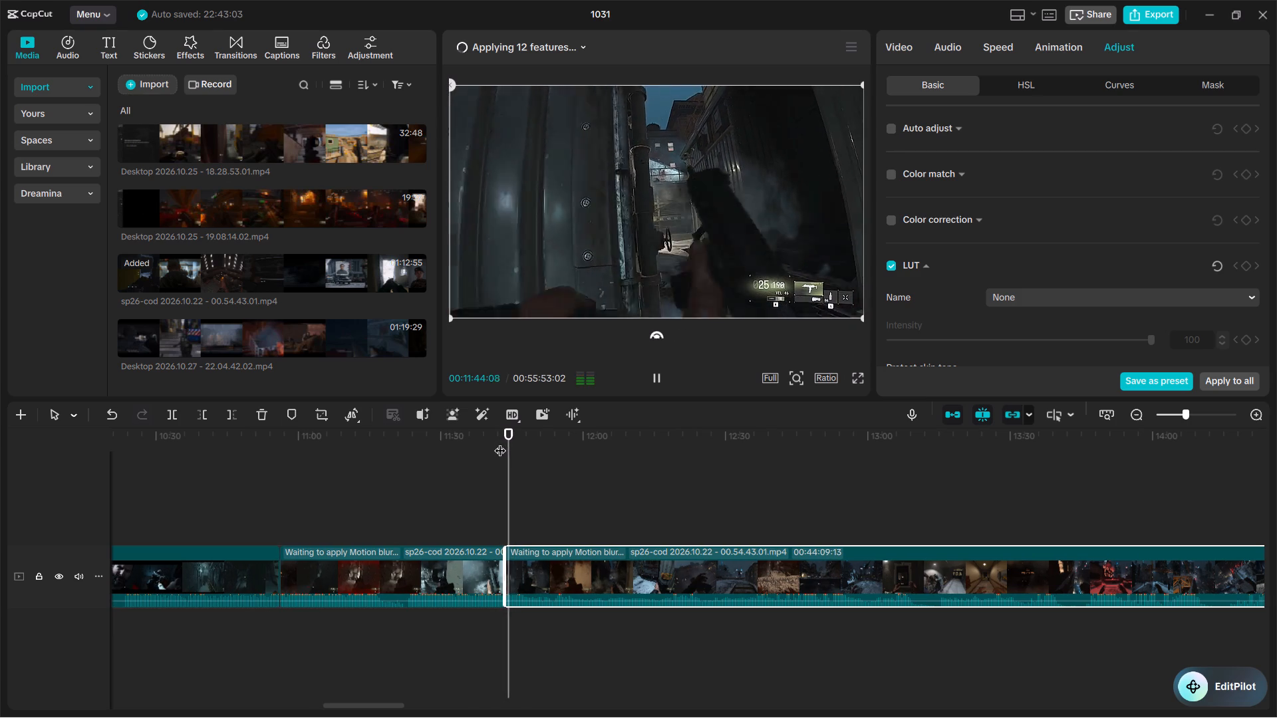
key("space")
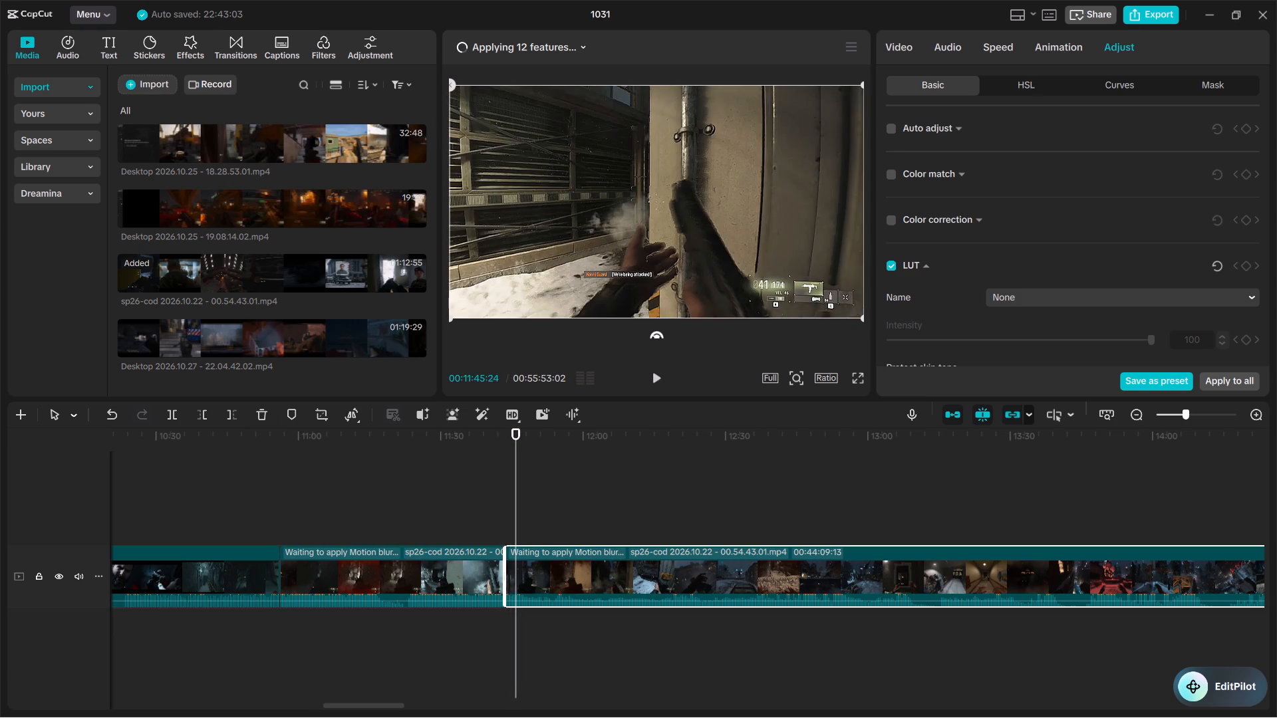
left_click_drag(527, 437, 613, 445)
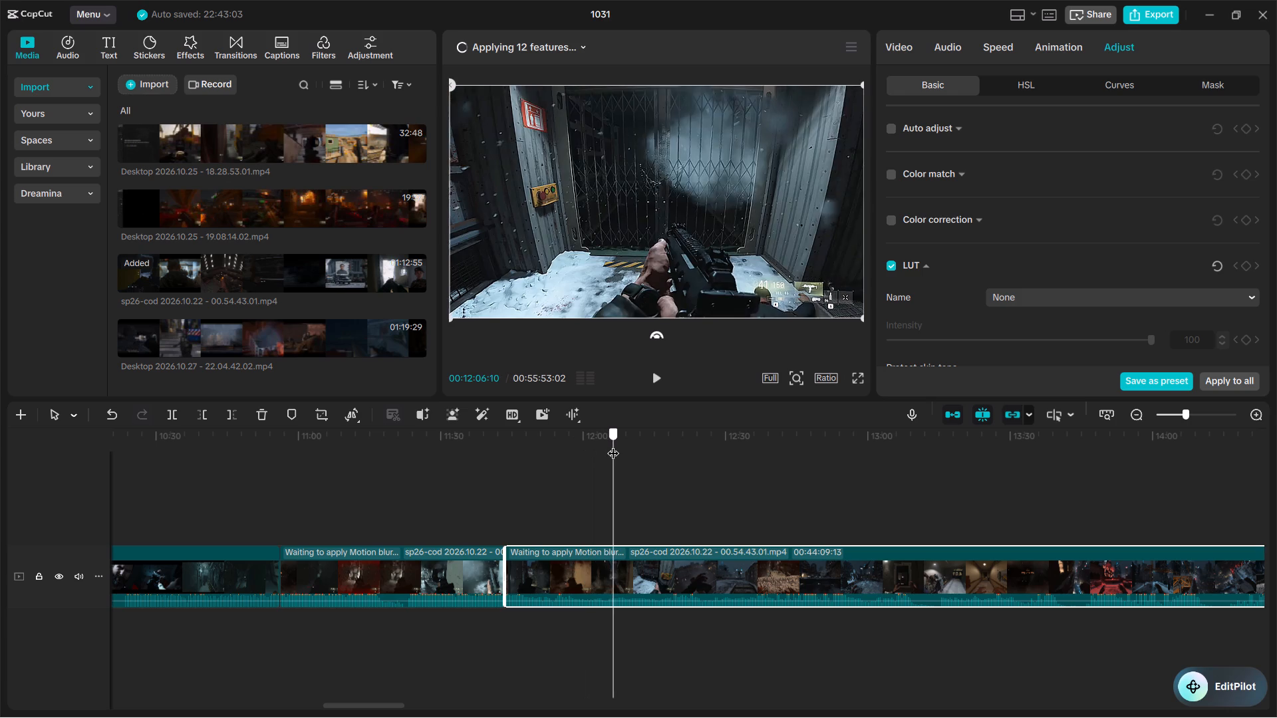
left_click_drag(613, 445, 613, 450)
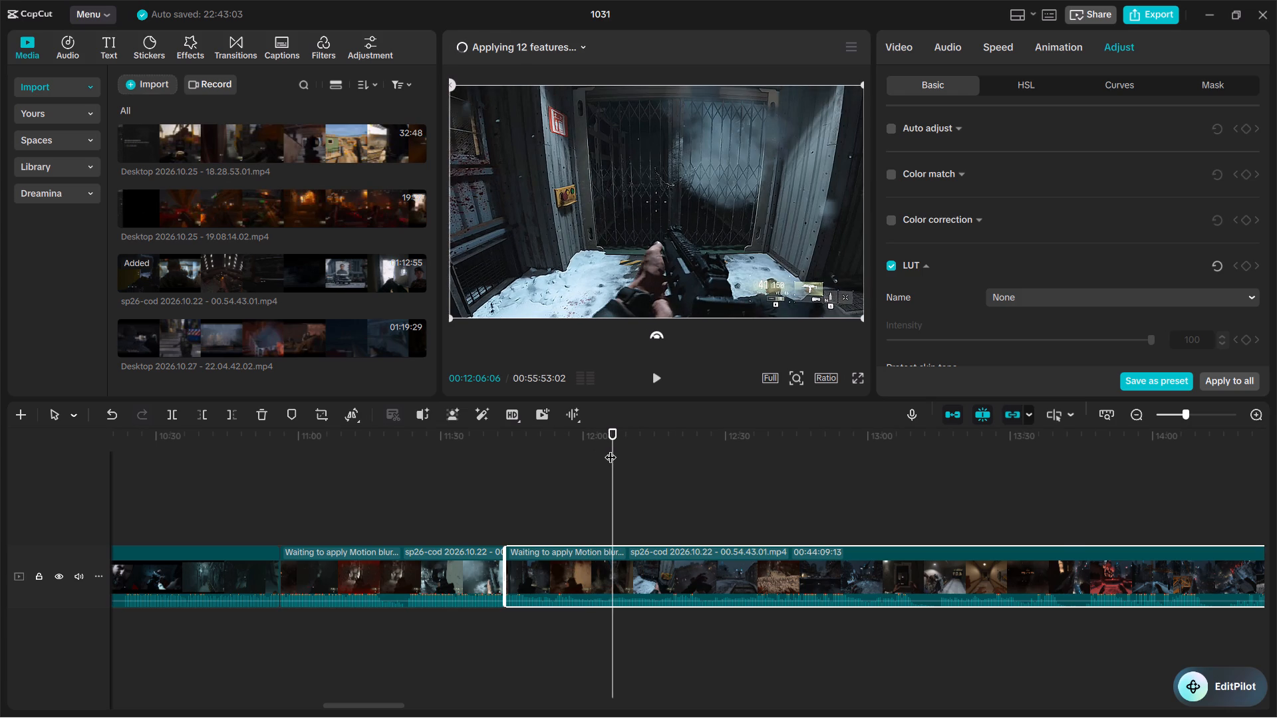
Dismiss the message notification covering the timeline.
left_click_drag(1087, 616, 1089, 616)
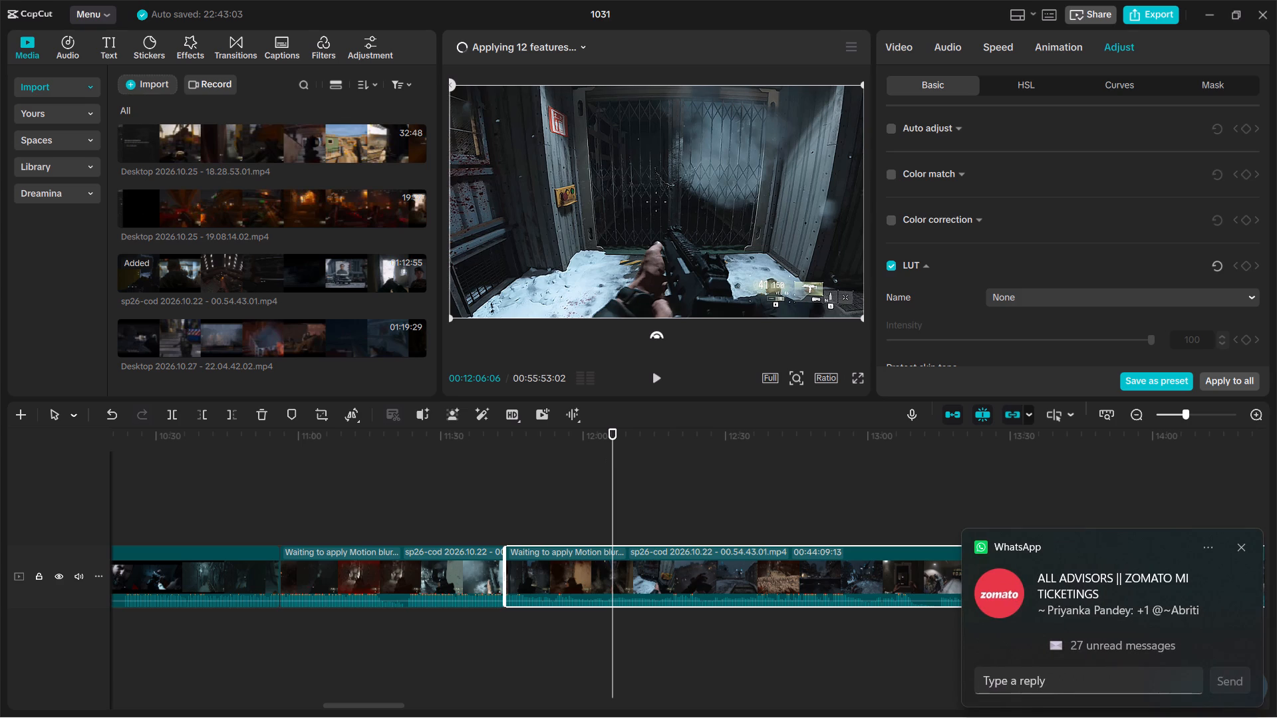
left_click_drag(1089, 616, 1276, 554)
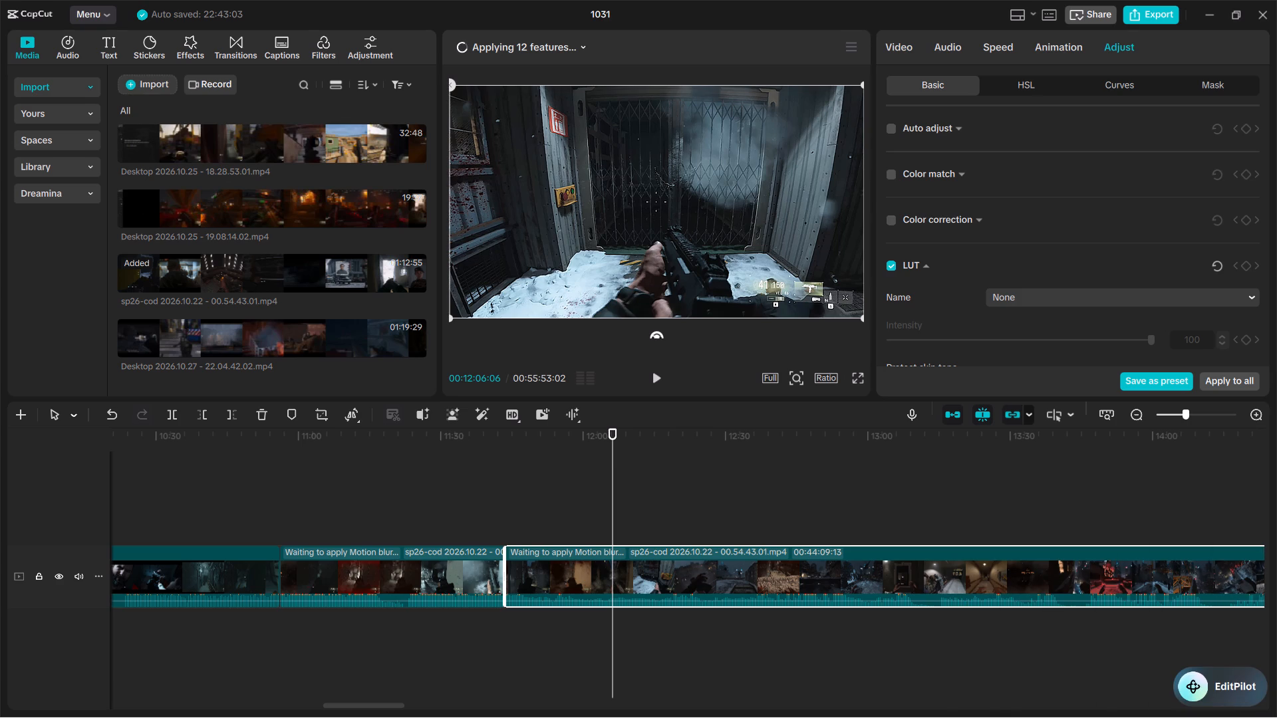
Scrub through the gameplay from about 00:12:06 to 00:15:14, looking for the next failed attempt.
left_click_drag(611, 439, 628, 439)
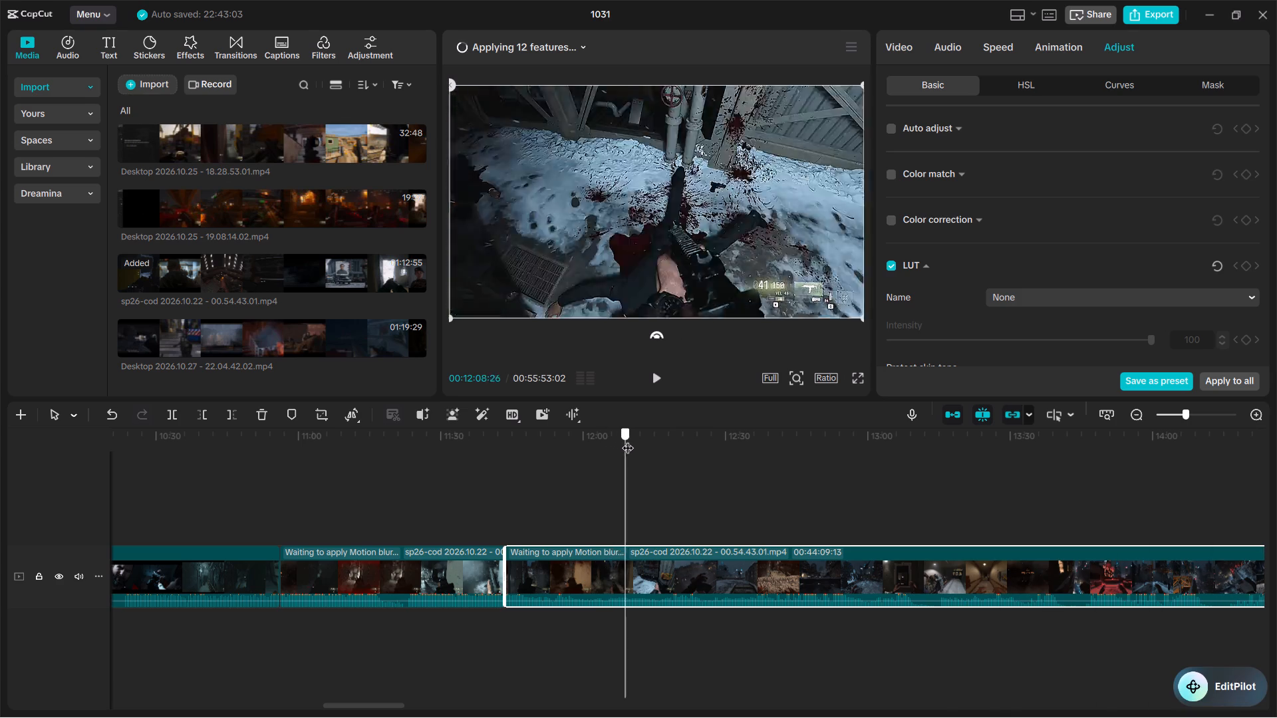
left_click_drag(628, 439, 742, 444)
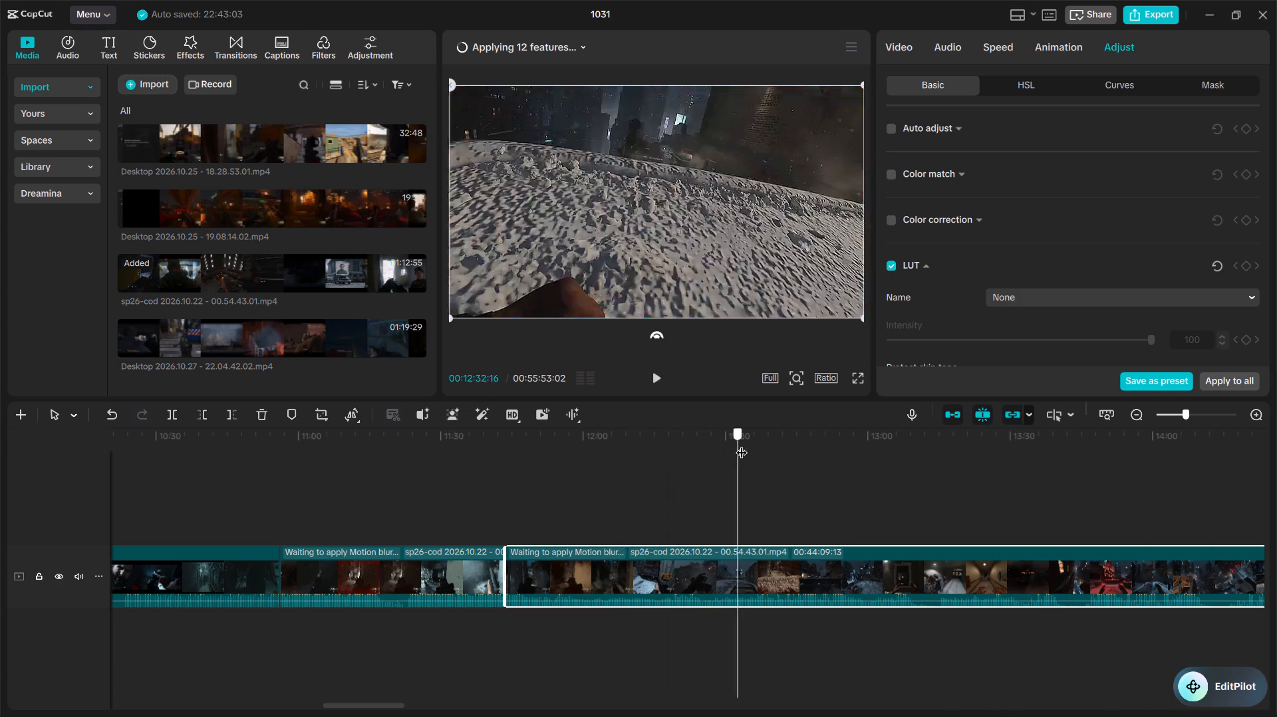
left_click_drag(742, 444, 972, 445)
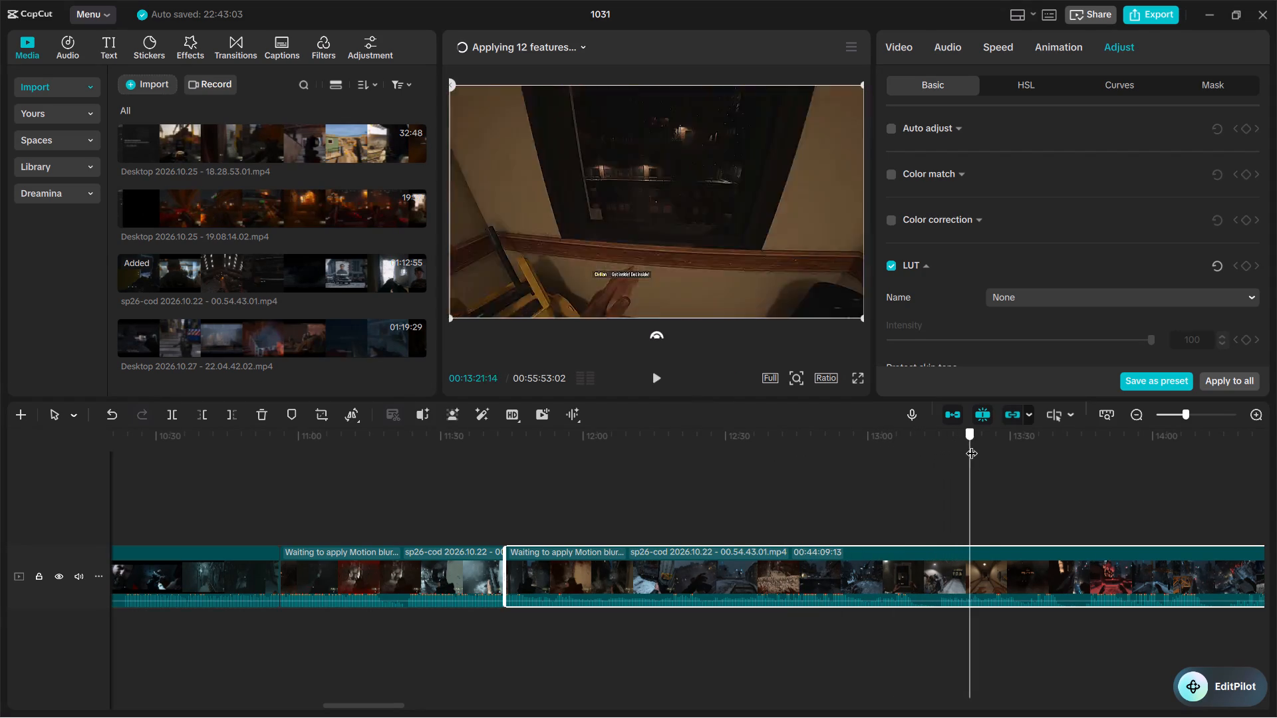
left_click_drag(972, 445, 973, 450)
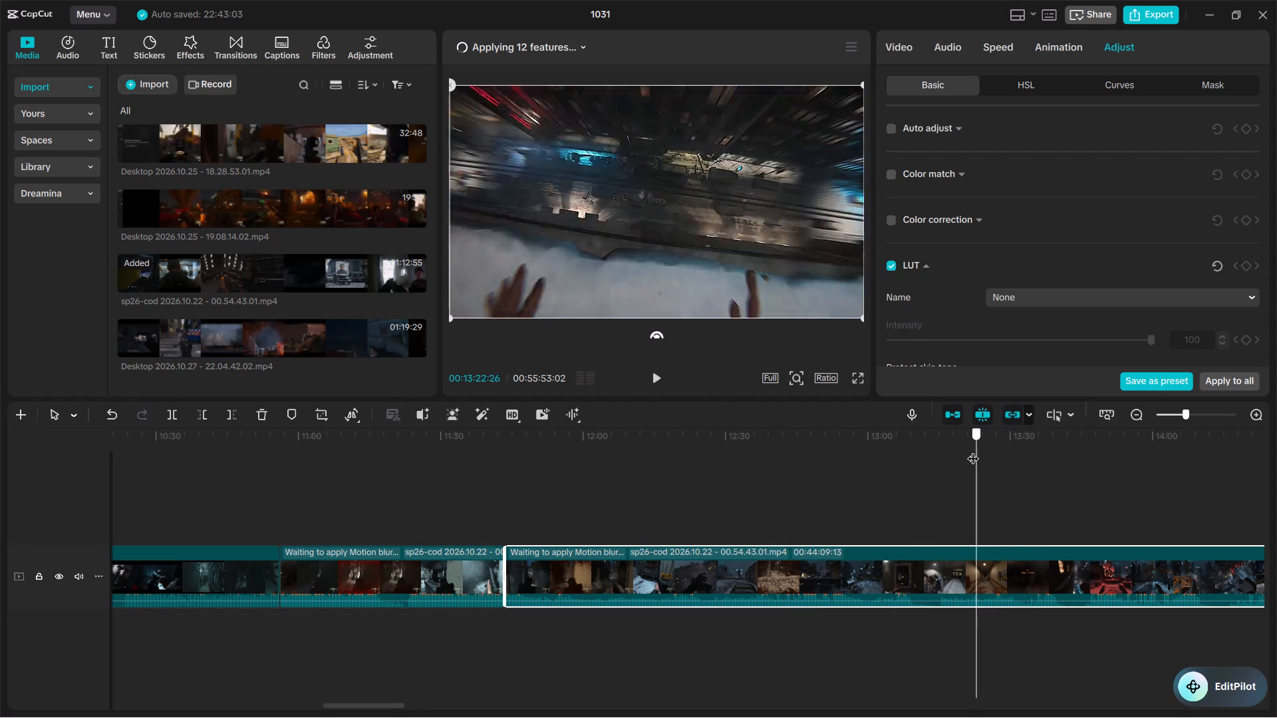
left_click_drag(973, 450, 1000, 449)
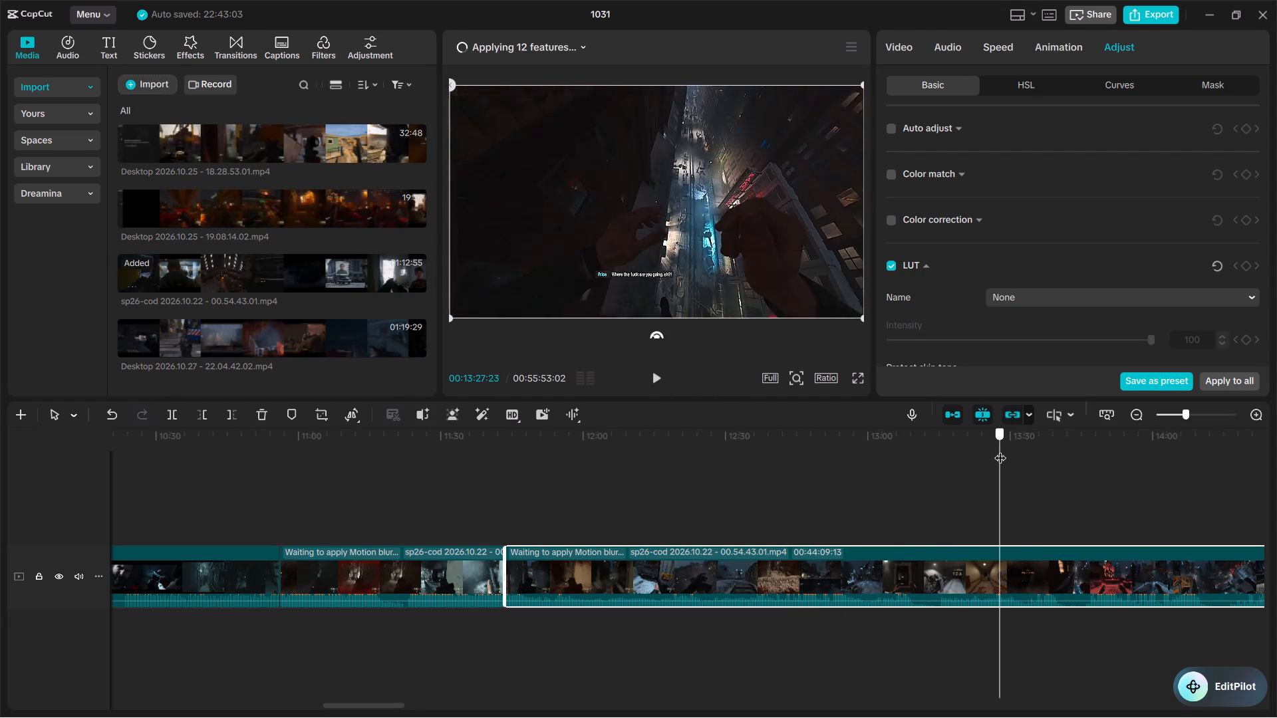
left_click_drag(1000, 449, 973, 449)
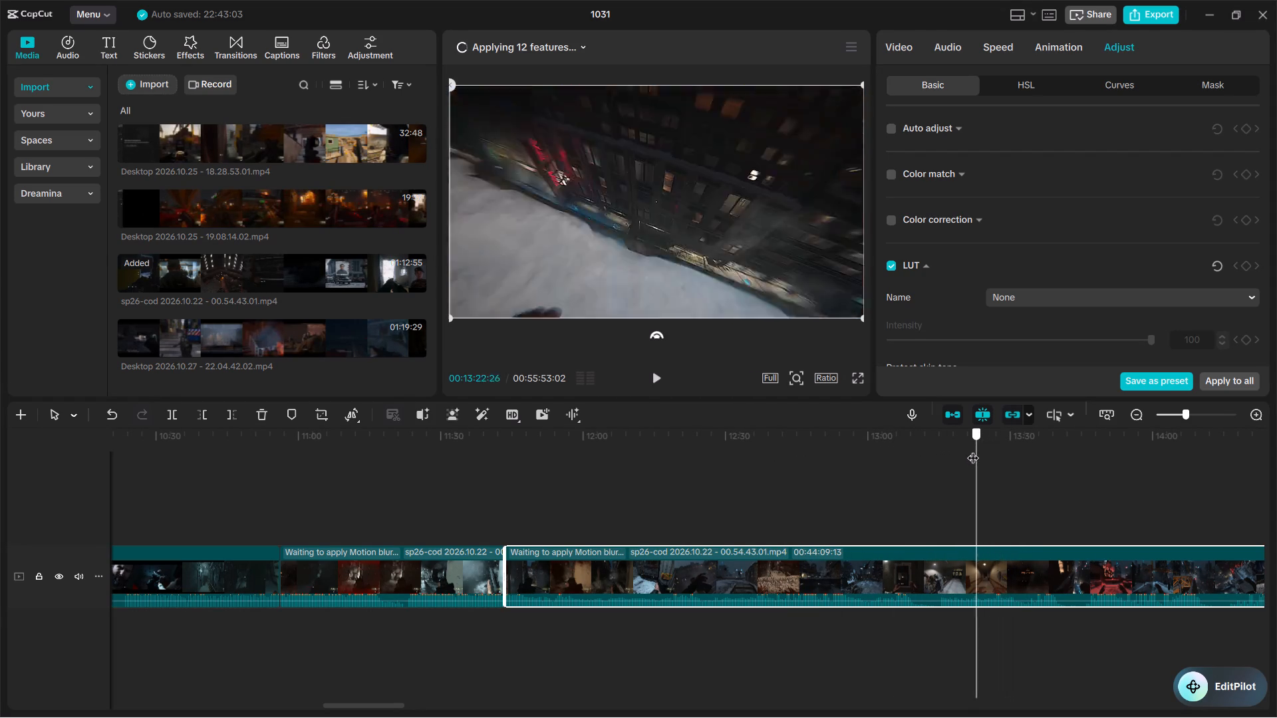
left_click_drag(973, 449, 1080, 446)
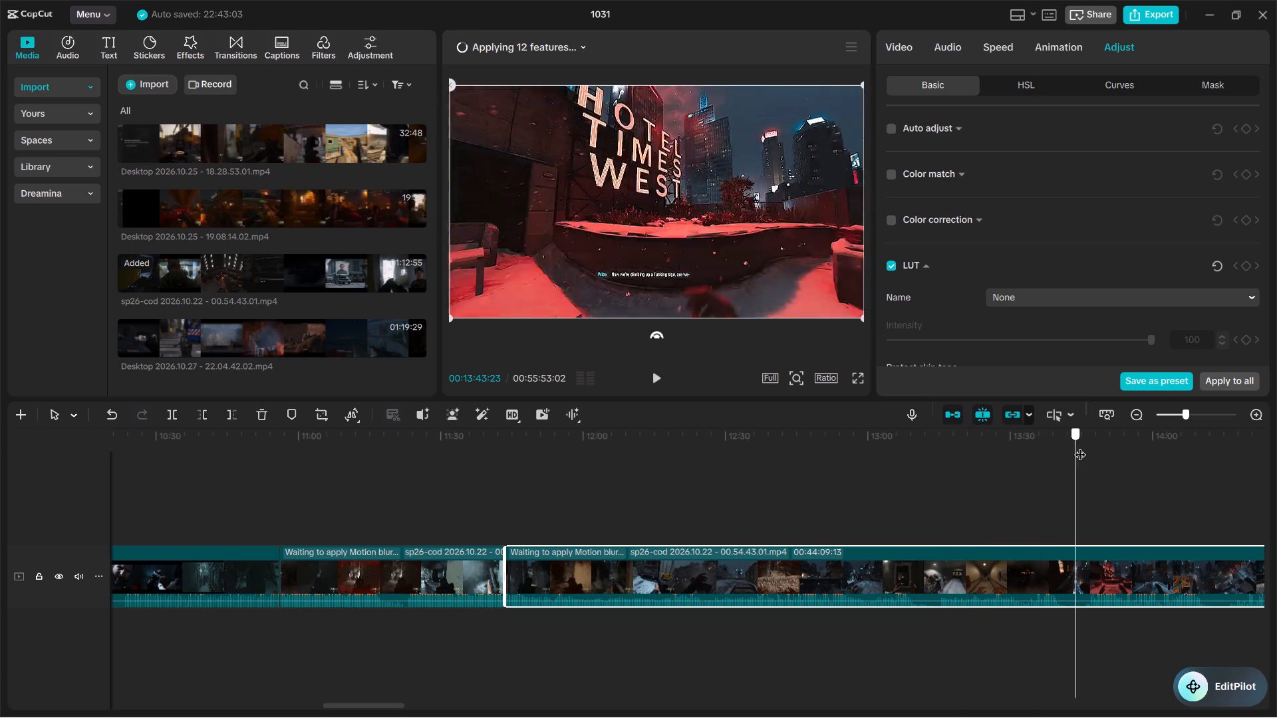
left_click_drag(1080, 446, 1220, 449)
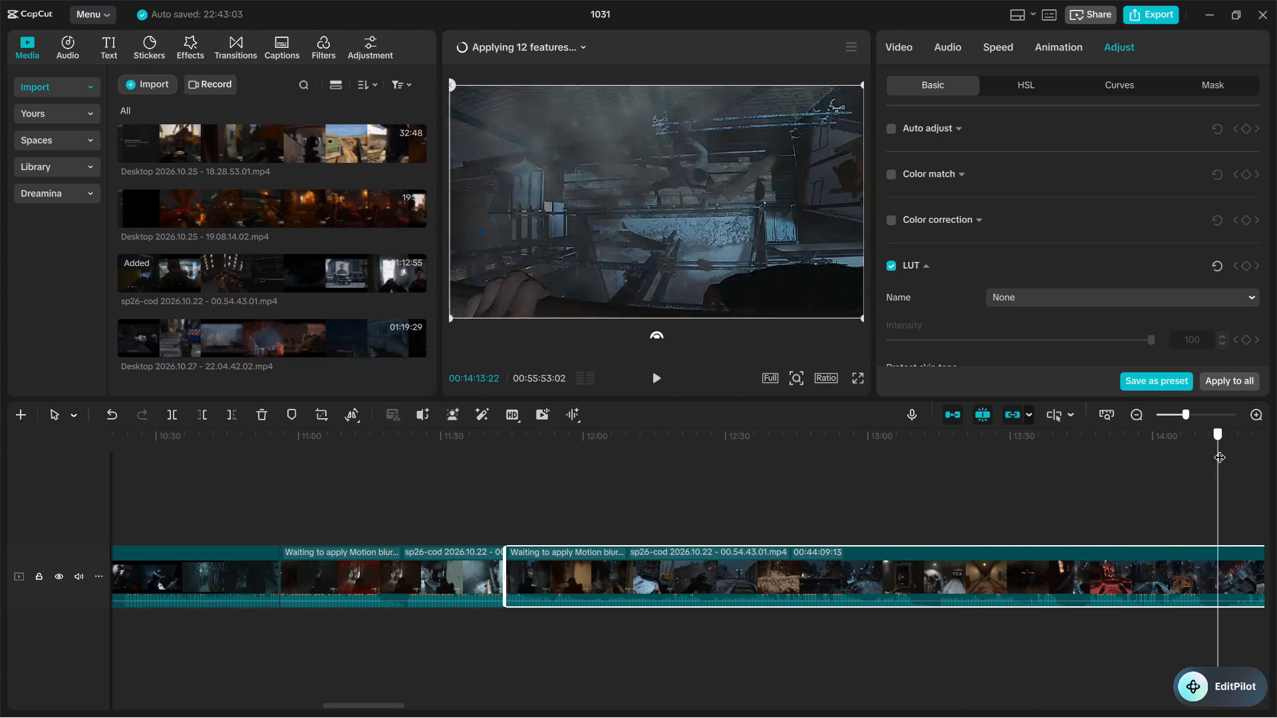
left_click_drag(1220, 449, 1253, 451)
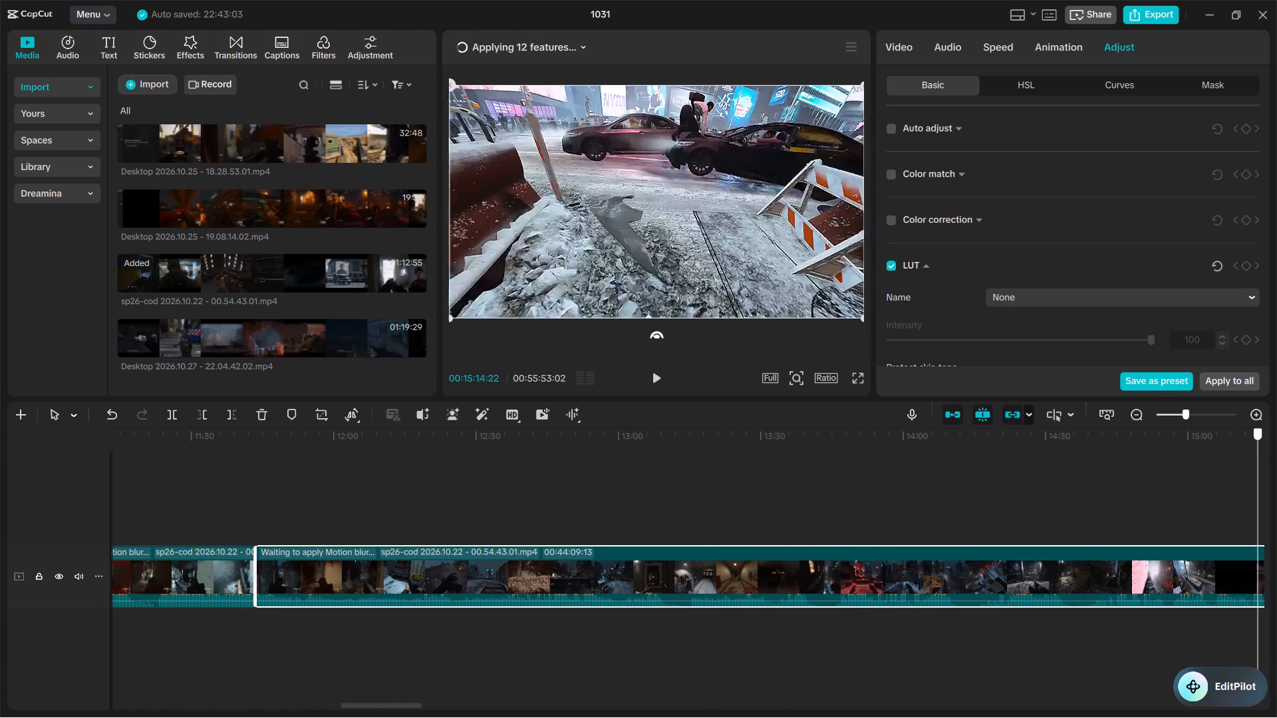
Scan the street chase and alley cutscene between about 00:14:43 and 00:15:52 for the start of the next failed attempt.
left_click_drag(1253, 451, 1097, 438)
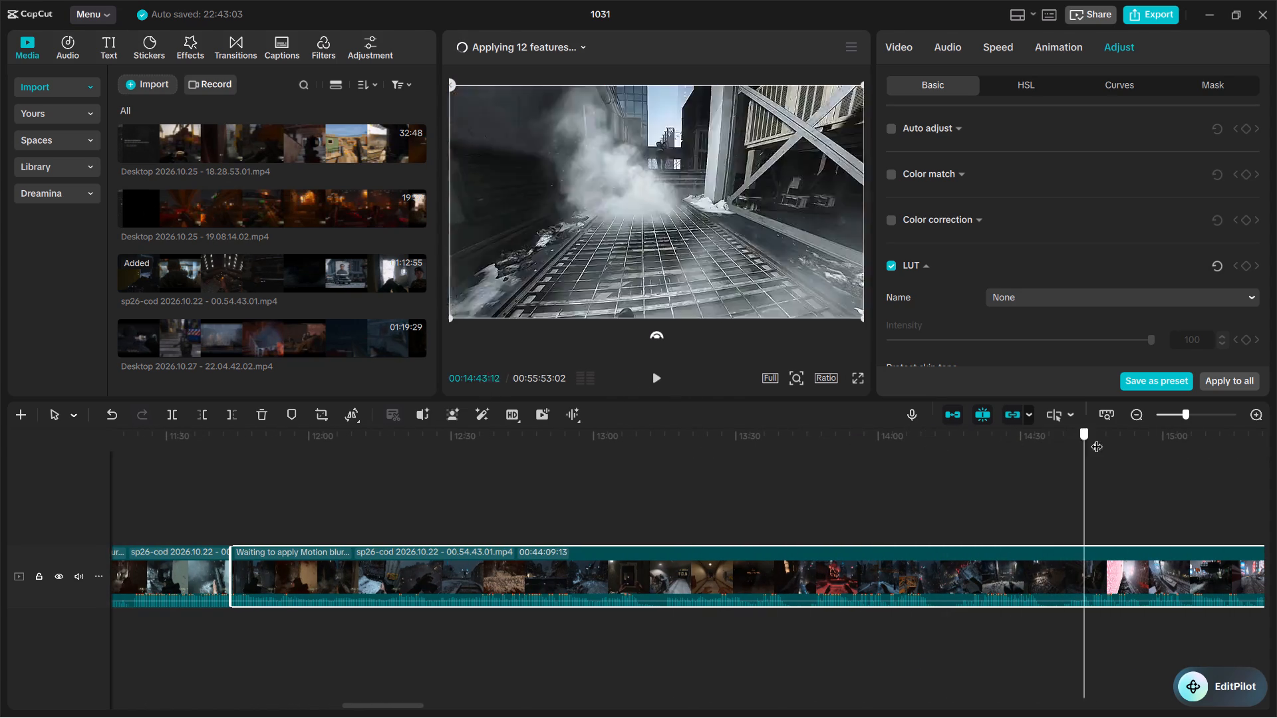
left_click_drag(1097, 438, 1189, 435)
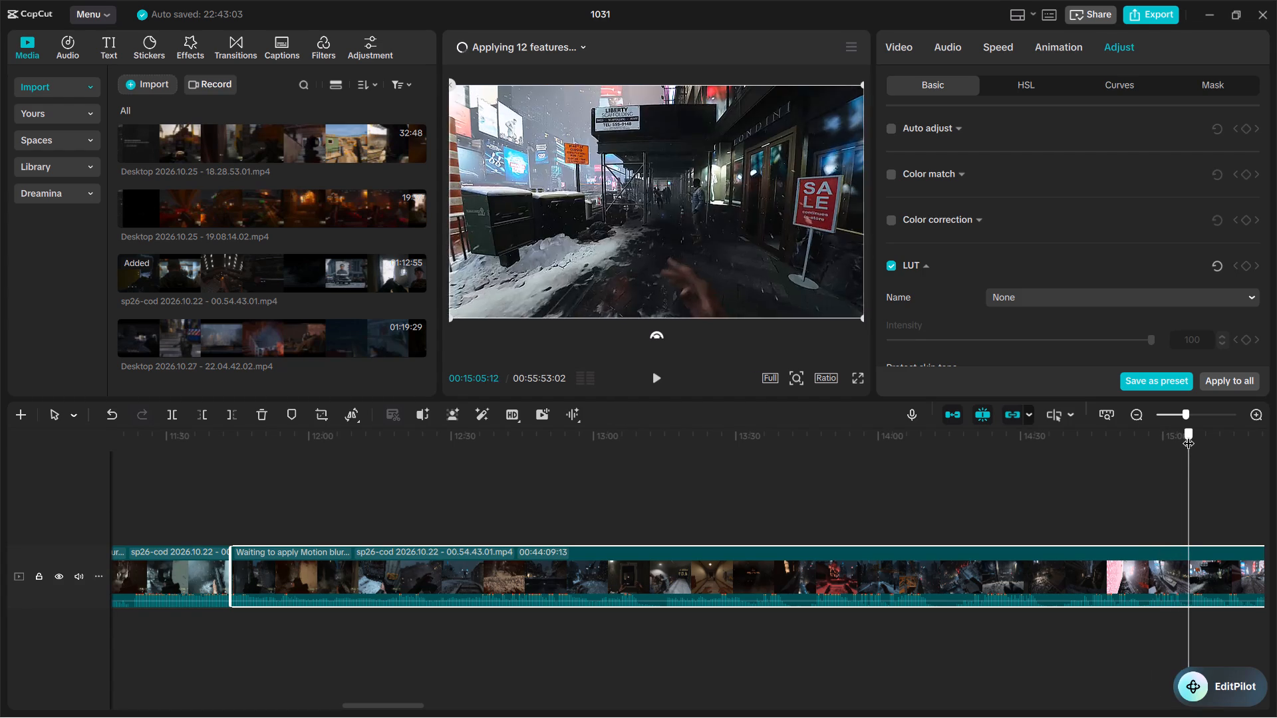
left_click_drag(1189, 435, 1227, 434)
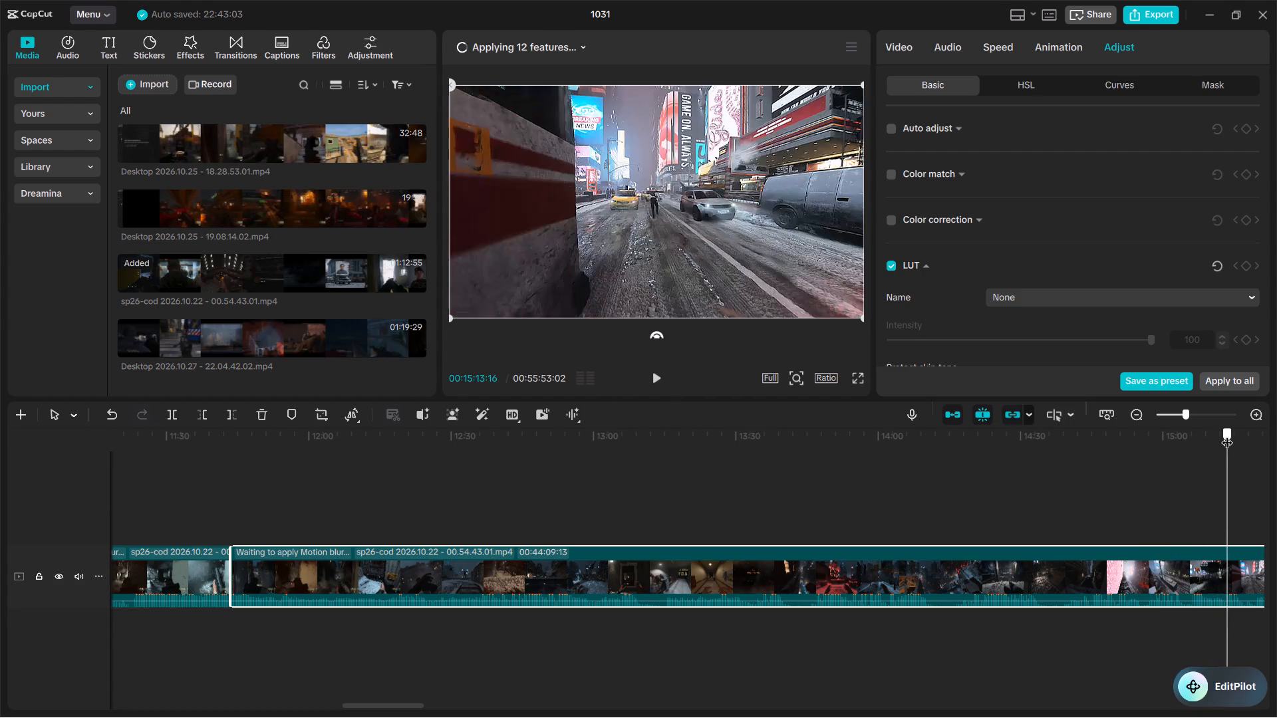
left_click_drag(1227, 434, 1254, 433)
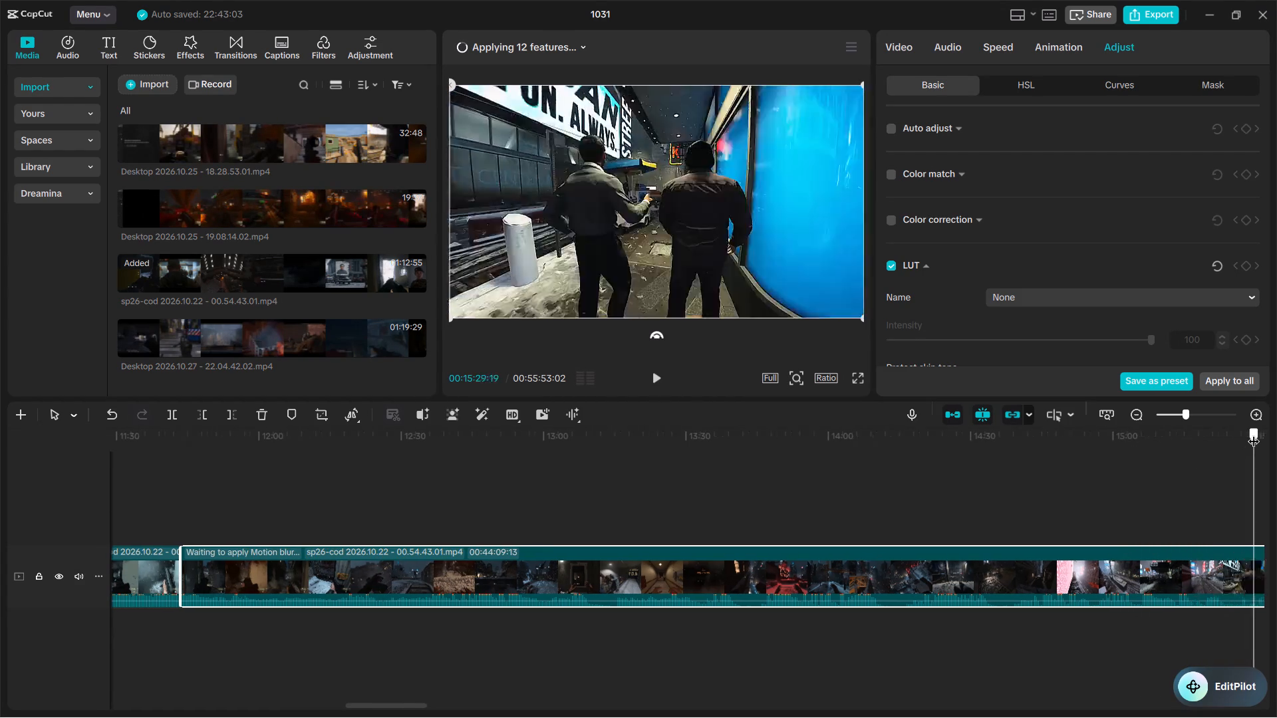
left_click_drag(1254, 433, 1233, 433)
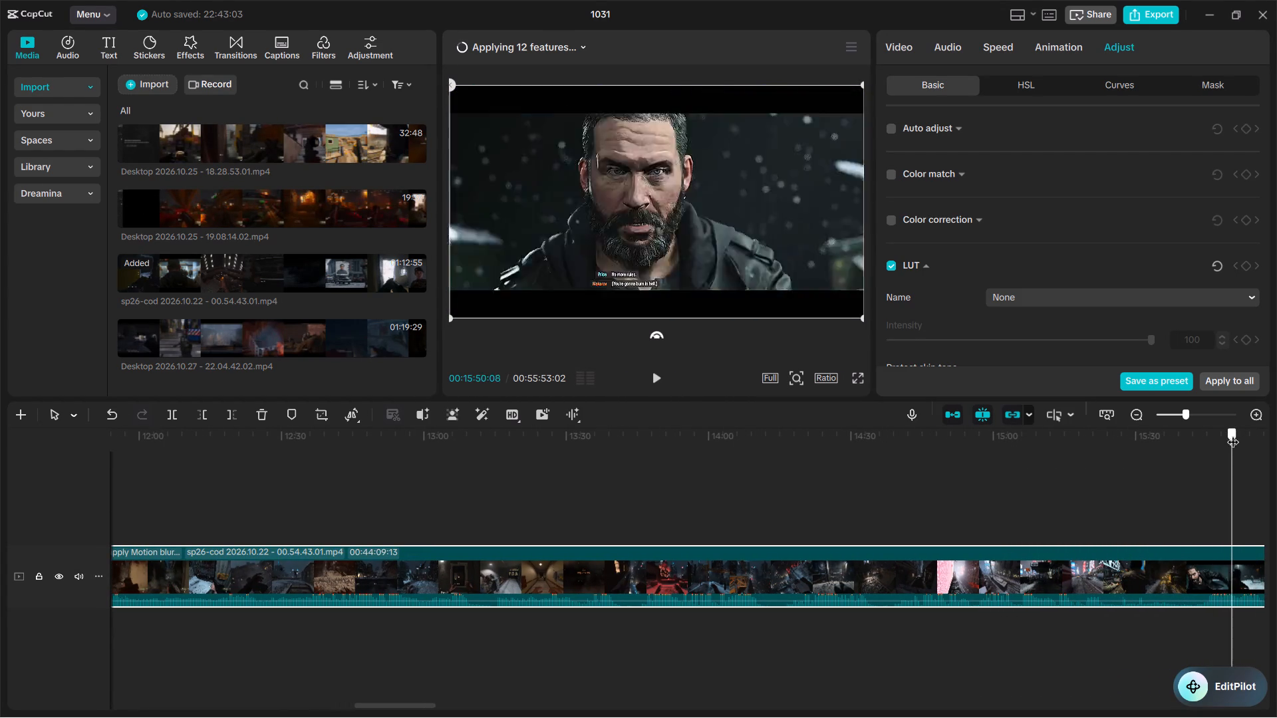
left_click_drag(1233, 433, 938, 438)
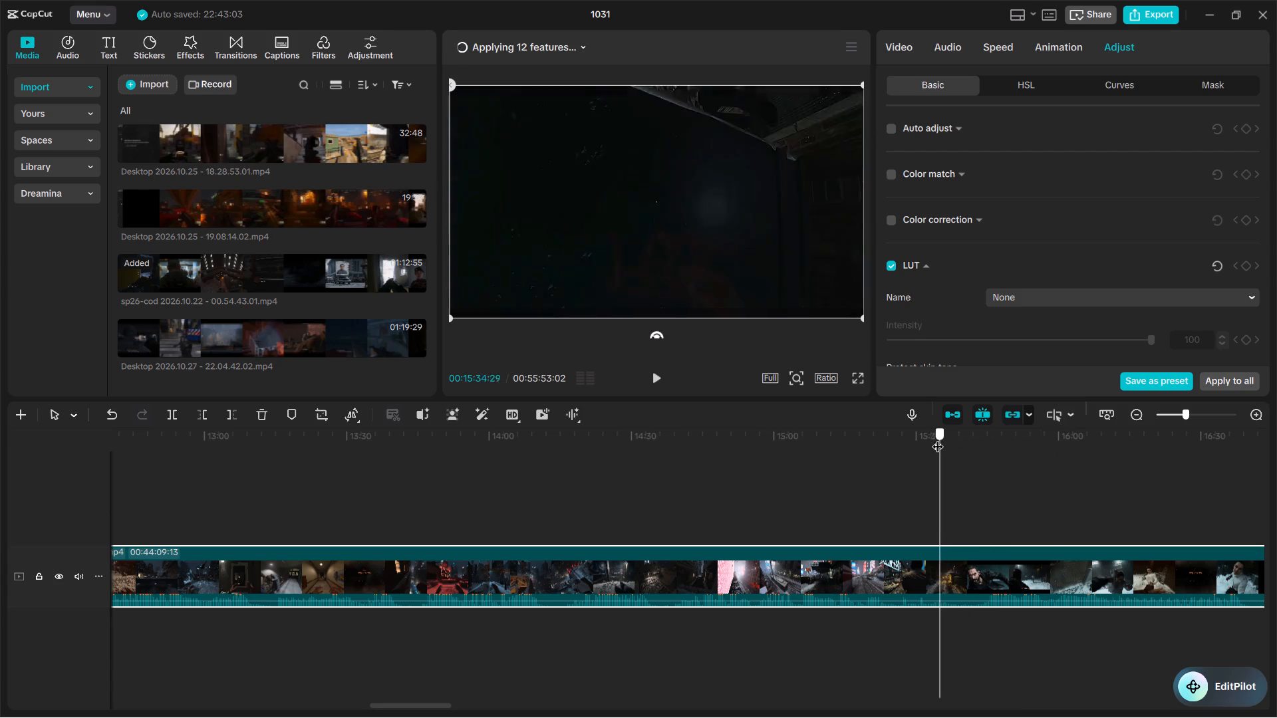
left_click_drag(938, 438, 947, 438)
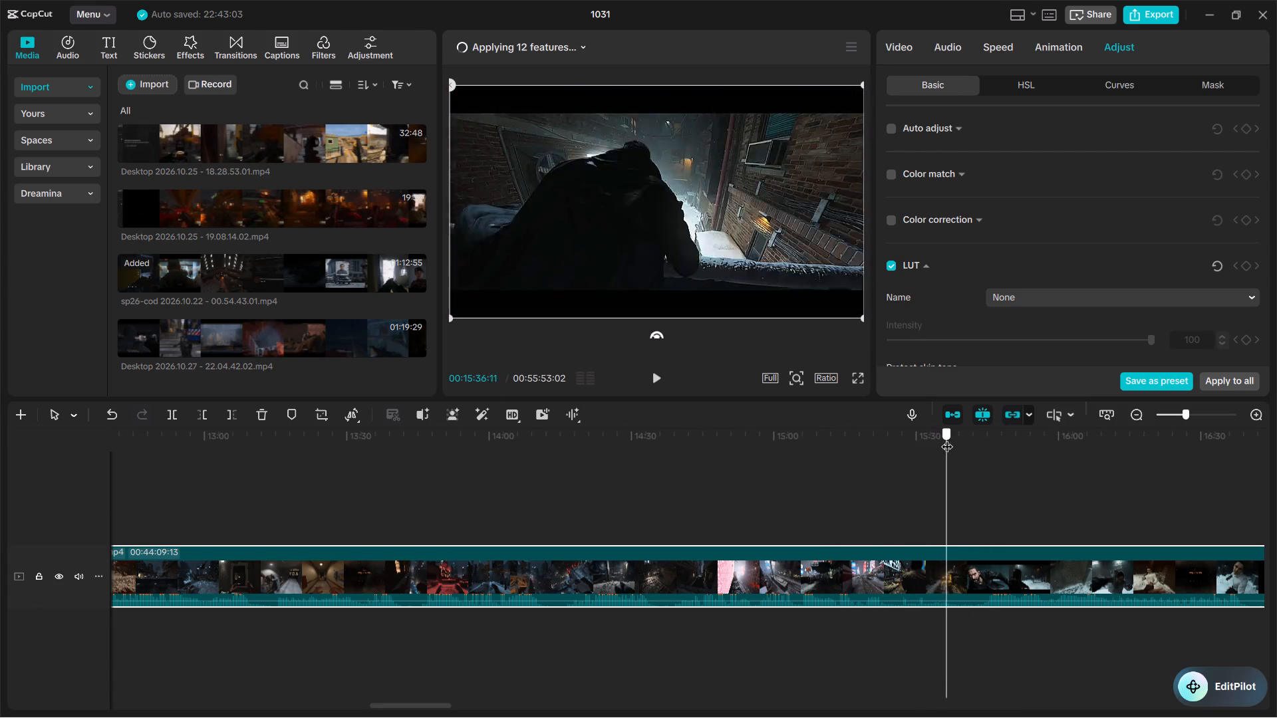
left_click_drag(947, 438, 1004, 441)
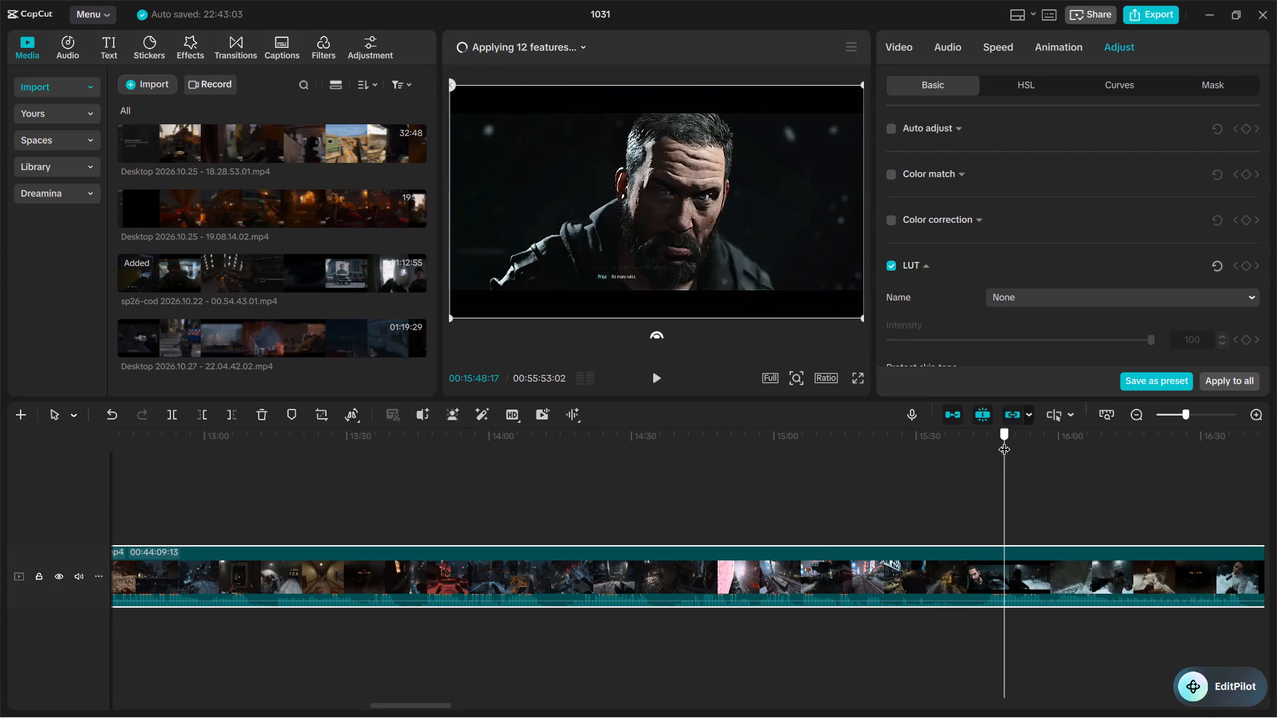
left_click_drag(1004, 441, 1023, 441)
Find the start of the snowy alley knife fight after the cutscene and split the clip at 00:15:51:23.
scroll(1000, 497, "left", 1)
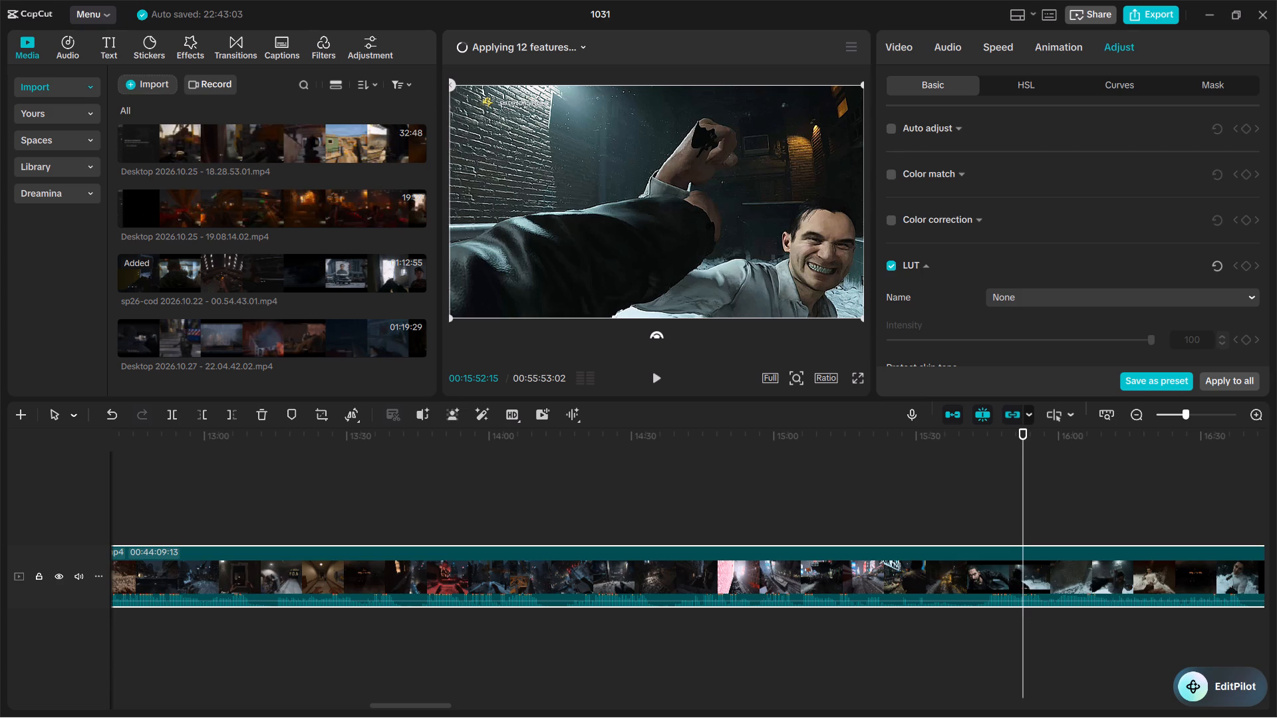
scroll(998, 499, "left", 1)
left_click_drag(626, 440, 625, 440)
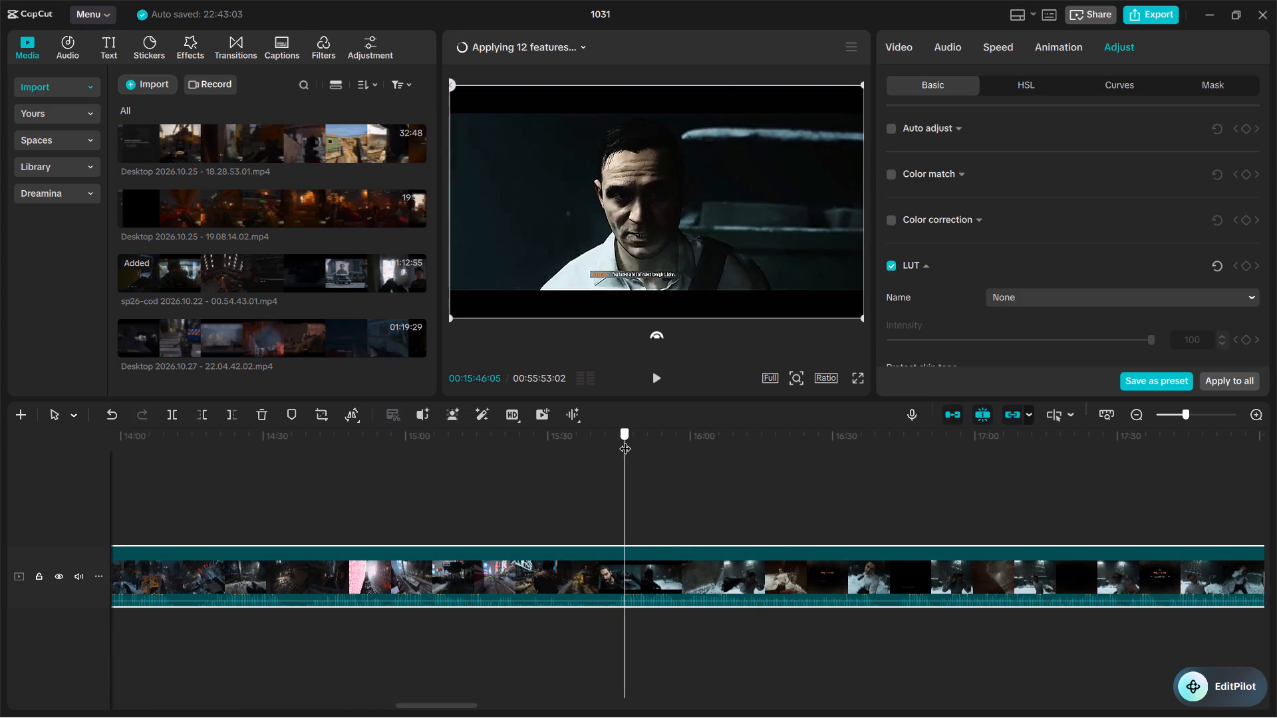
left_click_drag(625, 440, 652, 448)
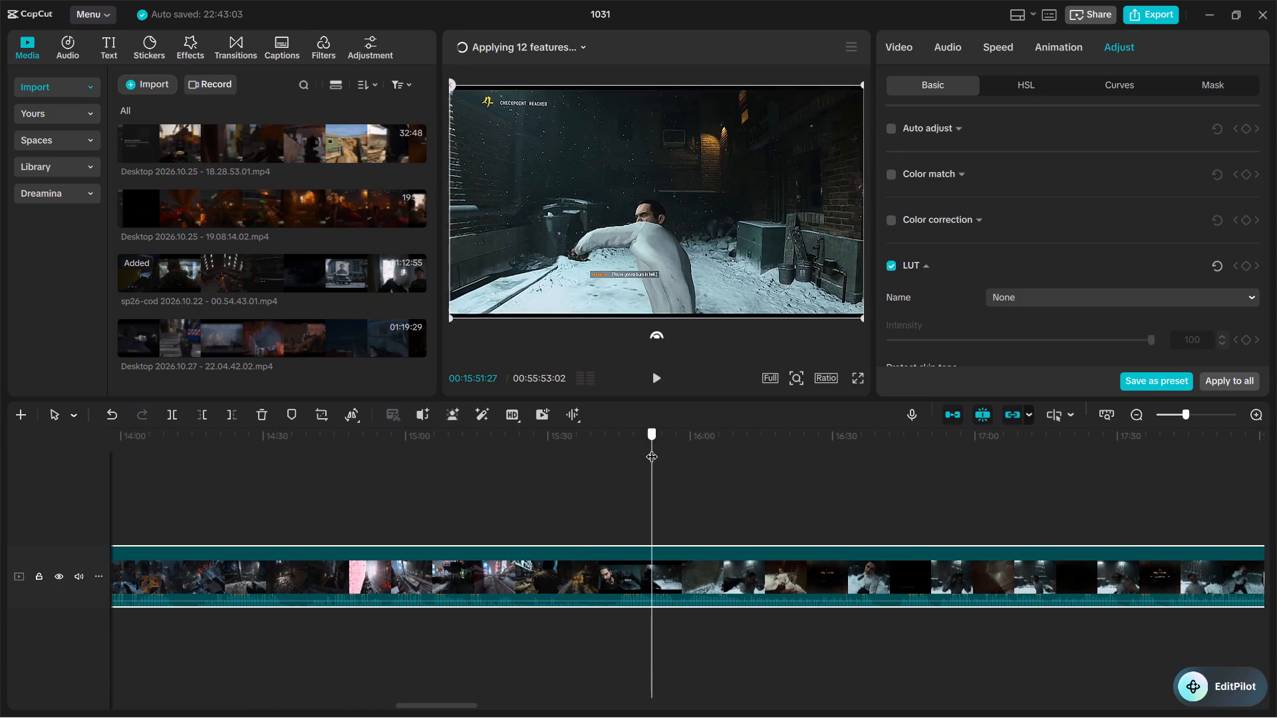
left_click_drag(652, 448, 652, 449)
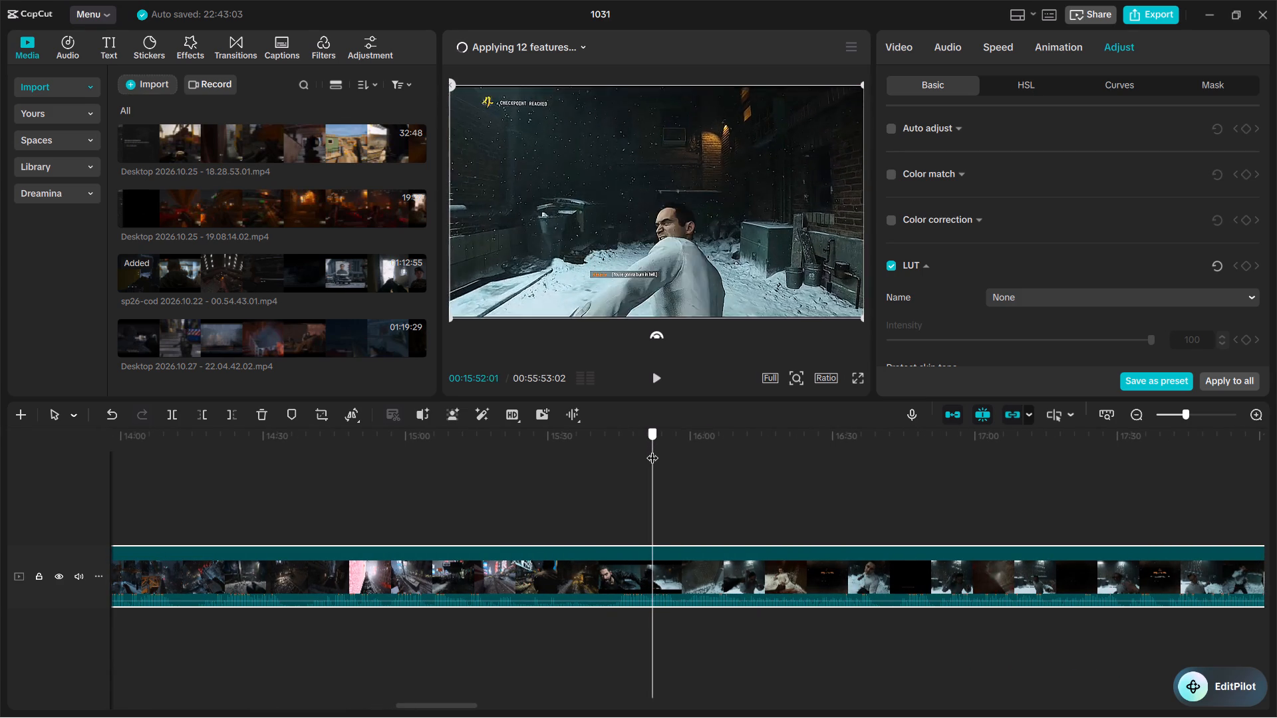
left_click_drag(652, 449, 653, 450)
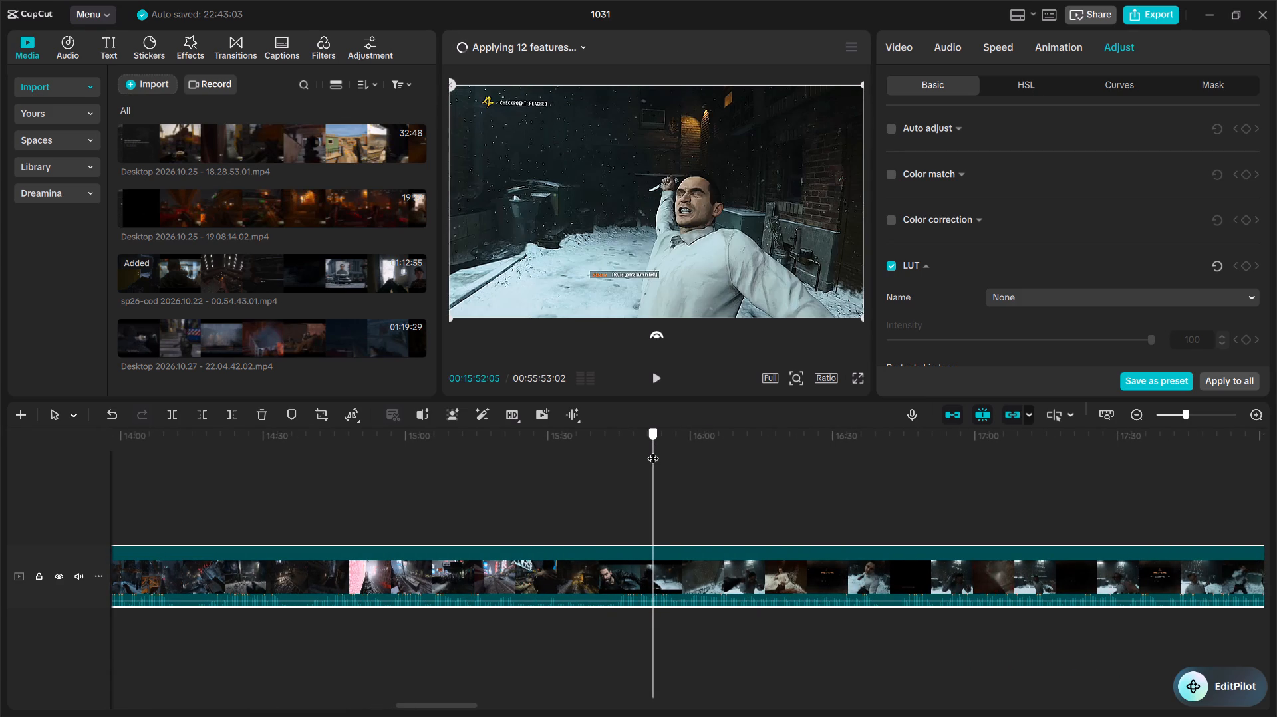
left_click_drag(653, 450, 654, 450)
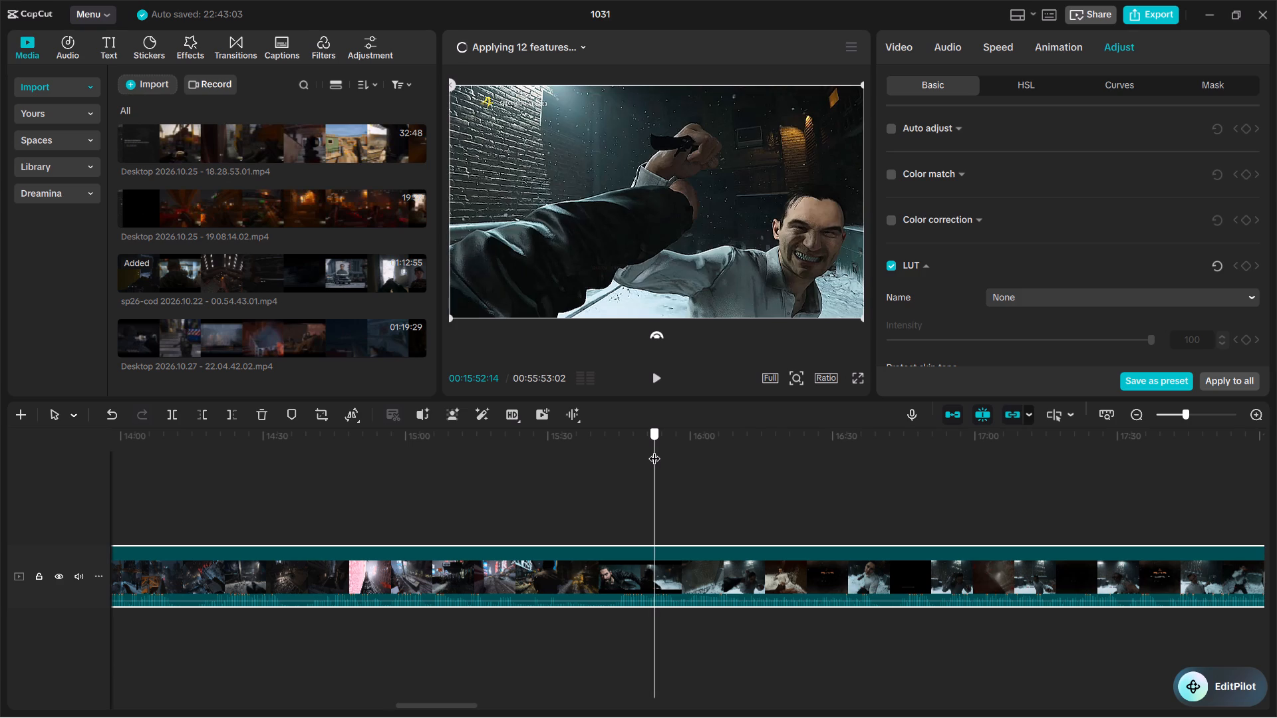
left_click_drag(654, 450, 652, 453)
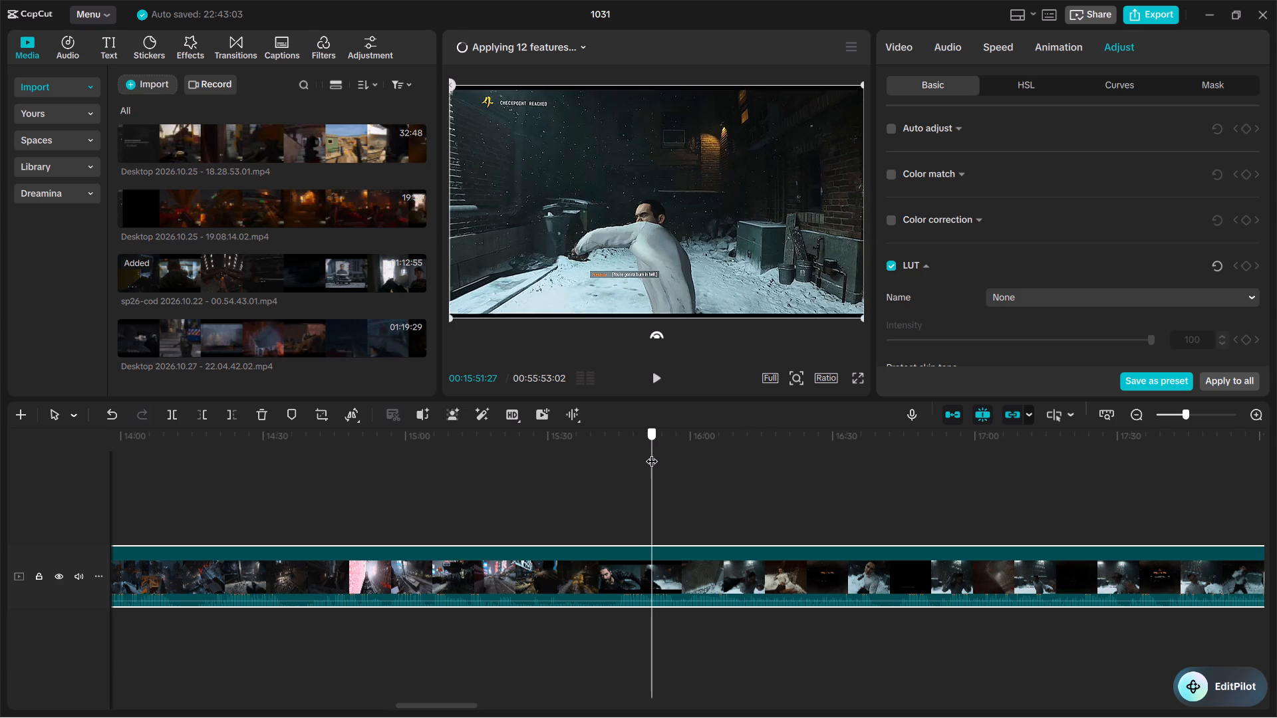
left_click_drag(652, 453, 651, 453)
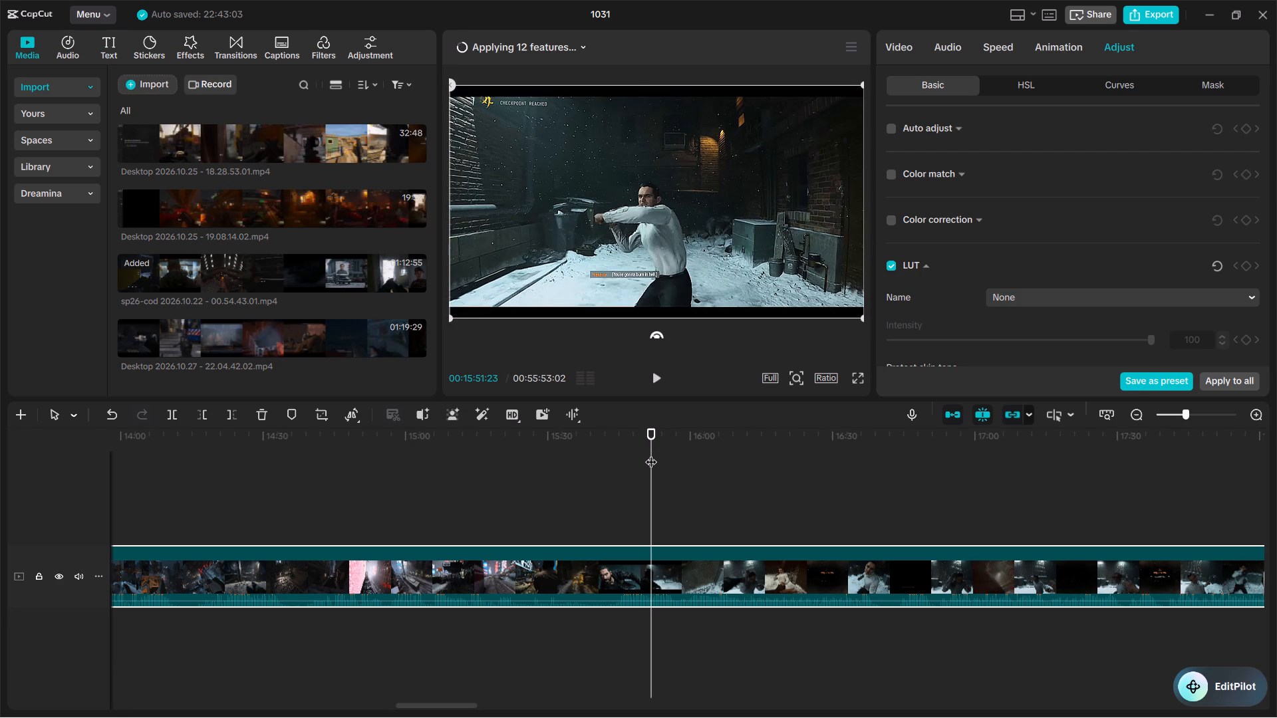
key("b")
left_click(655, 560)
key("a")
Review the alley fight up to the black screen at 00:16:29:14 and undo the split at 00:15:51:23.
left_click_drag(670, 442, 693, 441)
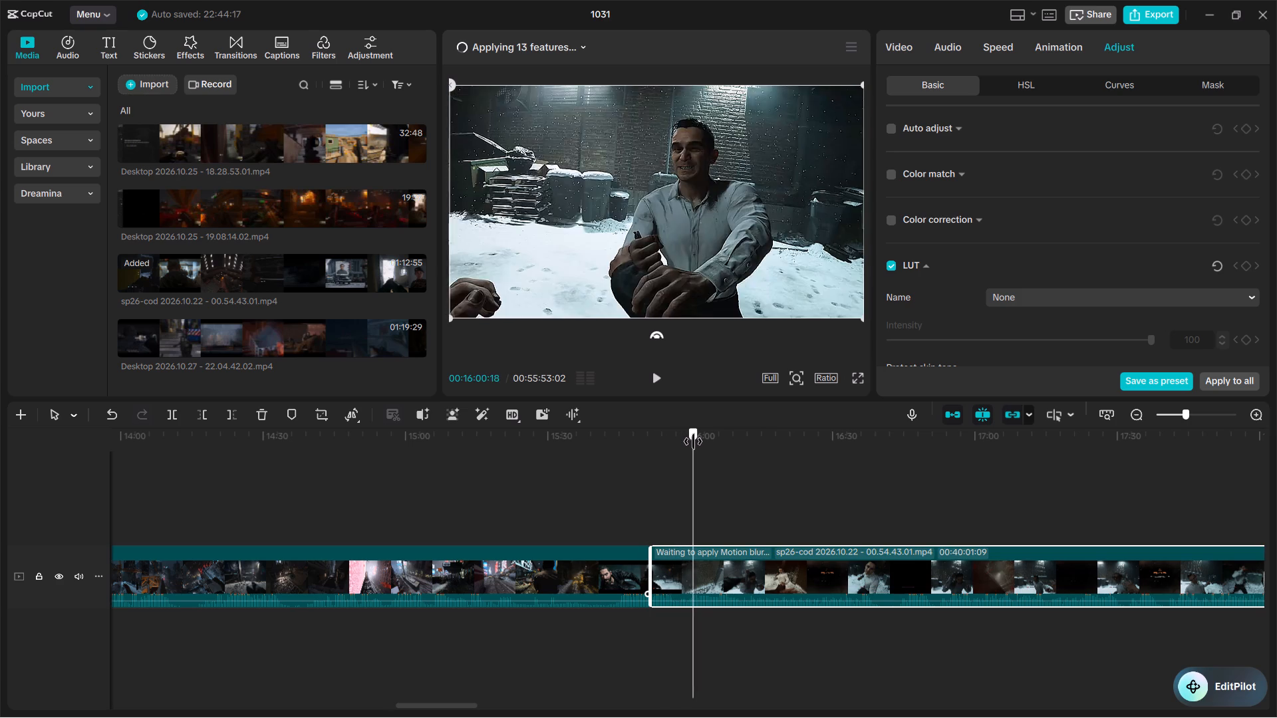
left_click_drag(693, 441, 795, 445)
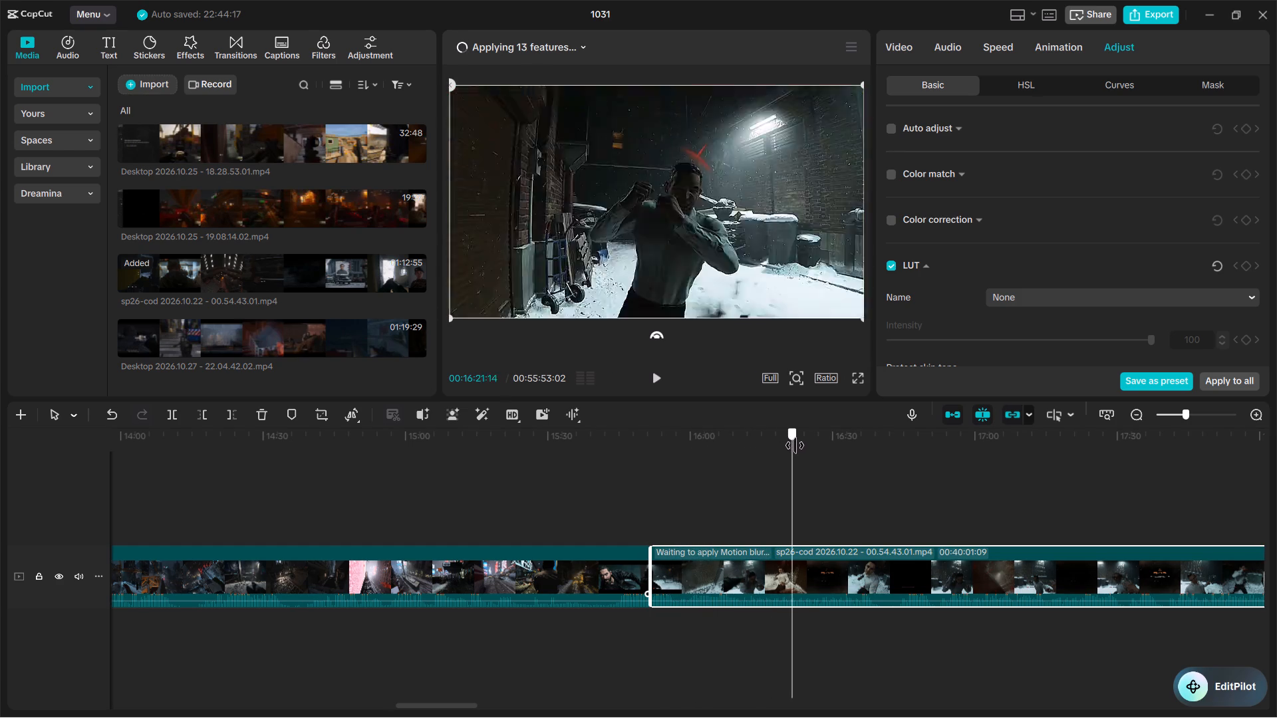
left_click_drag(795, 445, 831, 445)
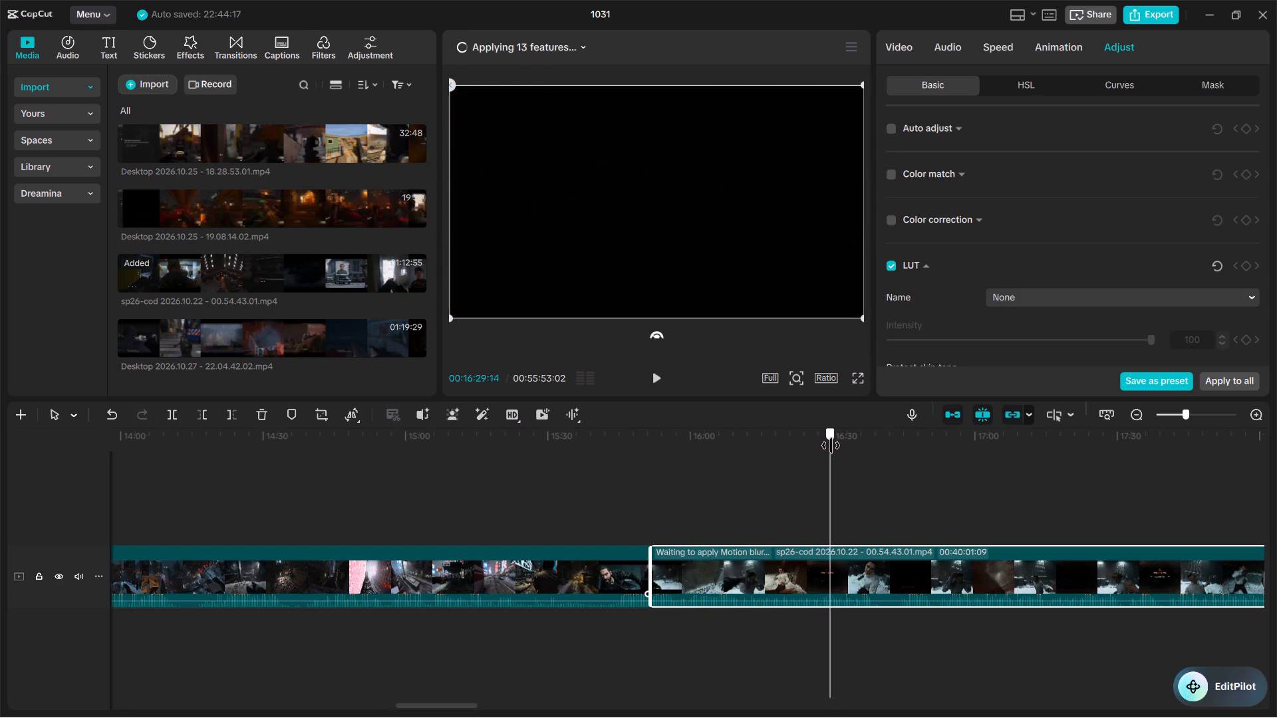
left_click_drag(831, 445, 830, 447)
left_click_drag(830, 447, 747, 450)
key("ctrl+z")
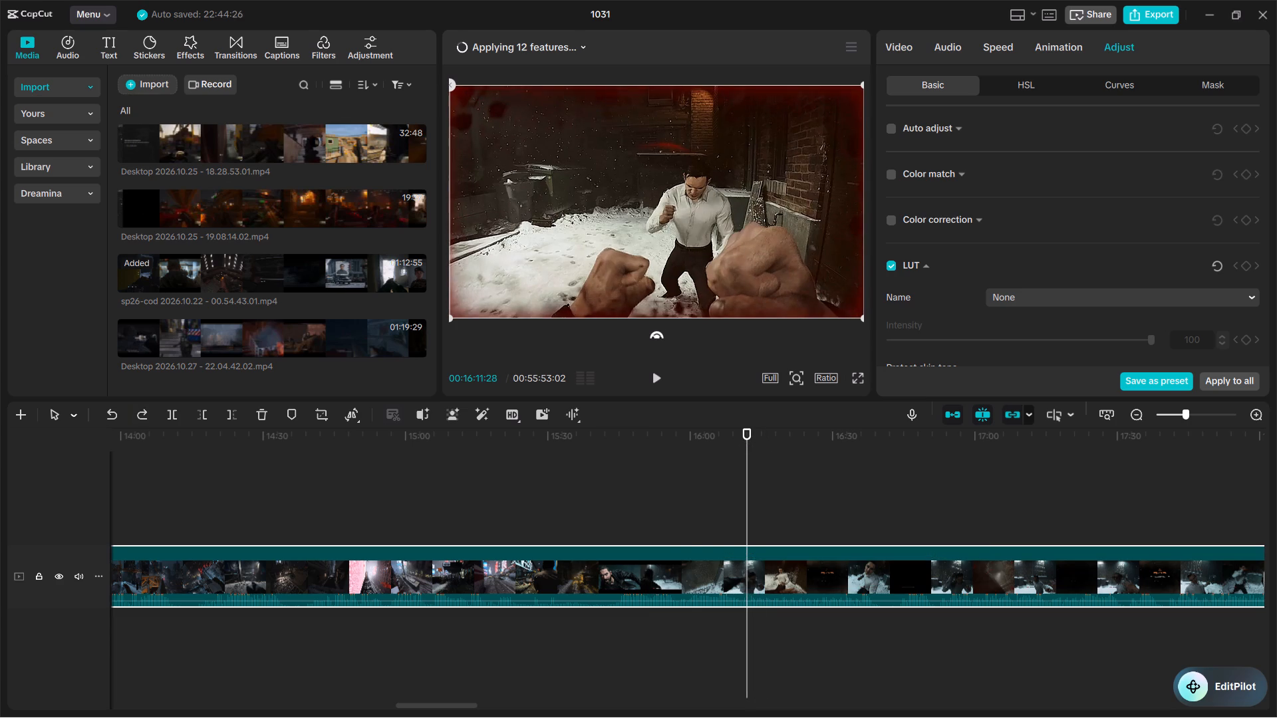
Review the snowy alley fight between about 00:15:58 and the Try Again screen at 00:16:27 to locate the failed attempt.
left_click_drag(690, 449, 736, 447)
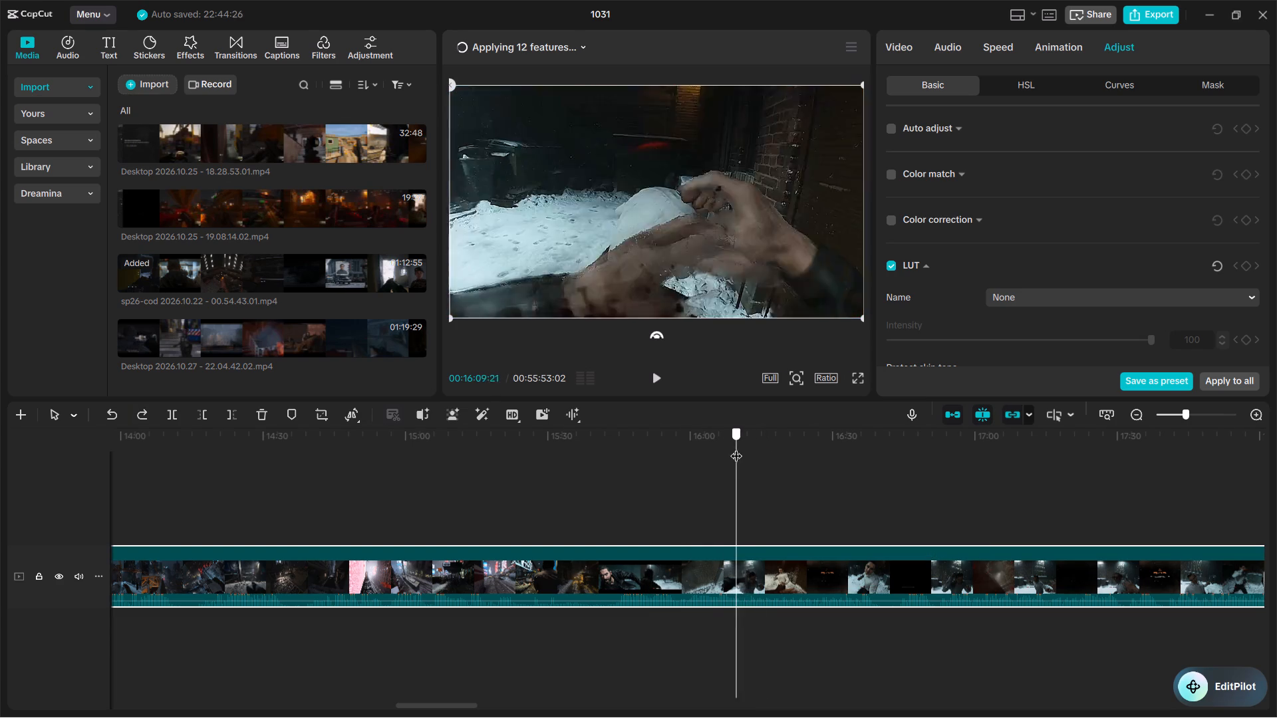
left_click_drag(736, 447, 798, 446)
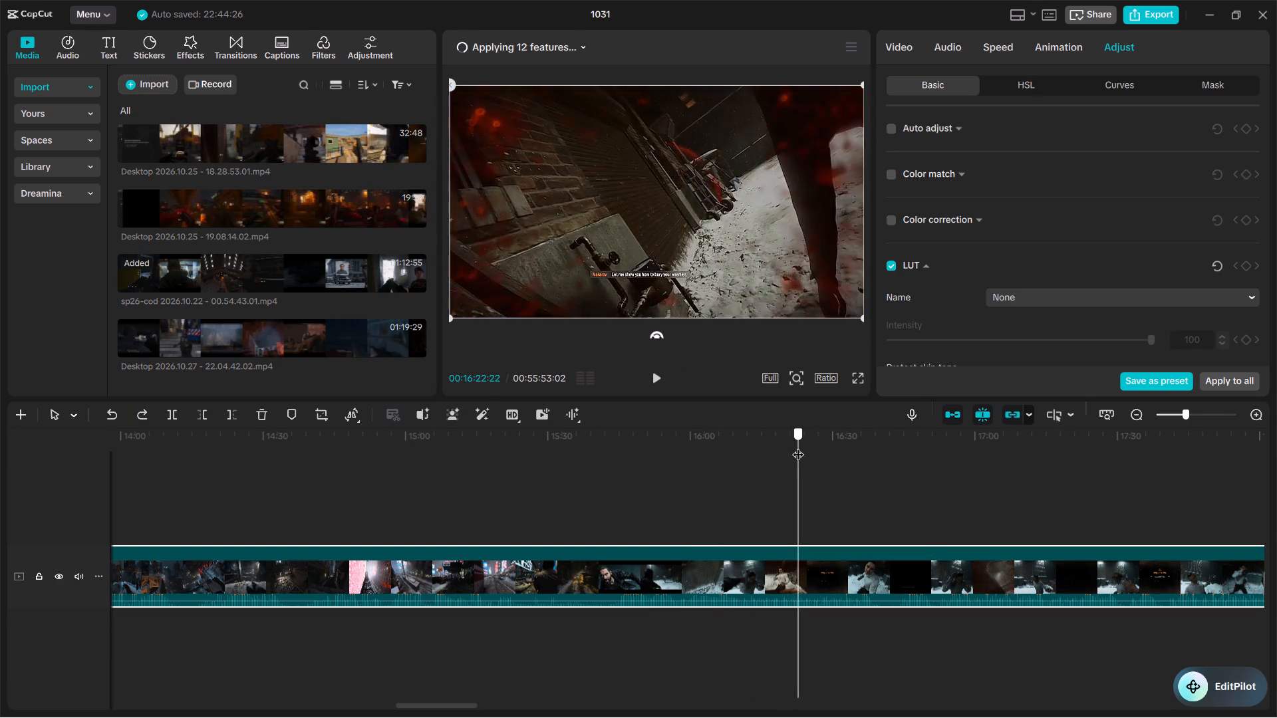
left_click_drag(798, 446, 689, 447)
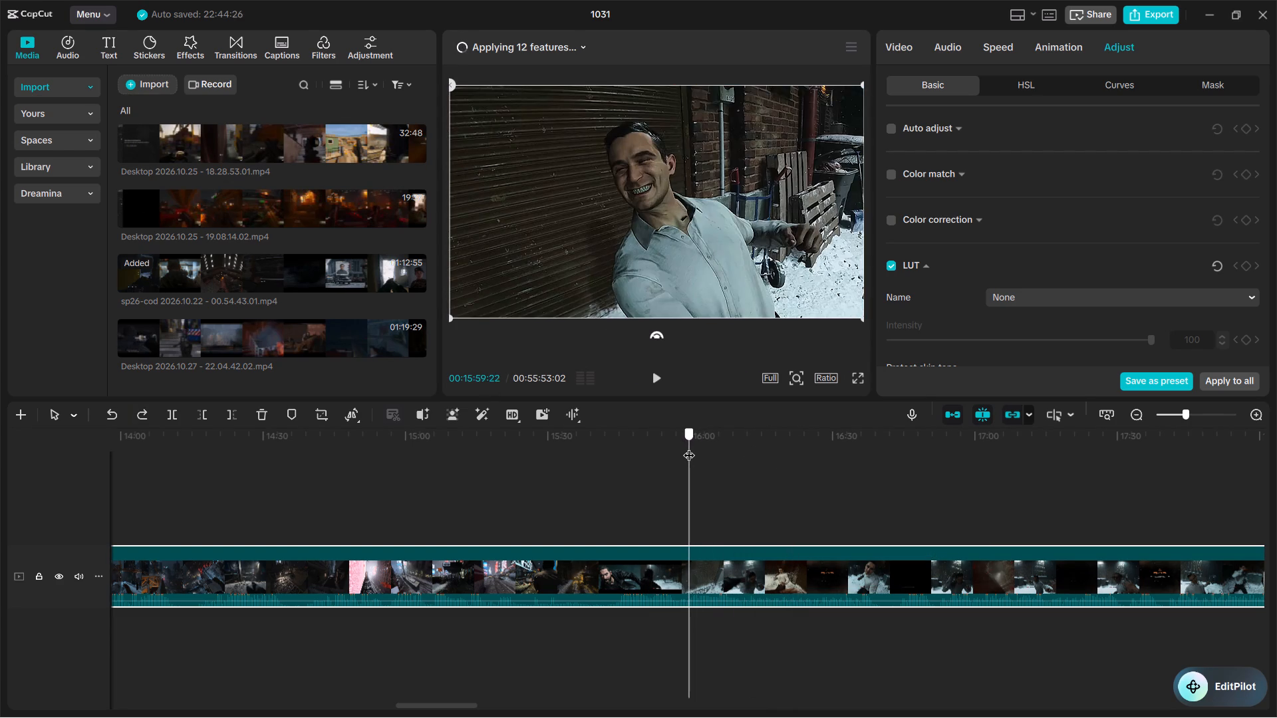
left_click_drag(689, 447, 688, 450)
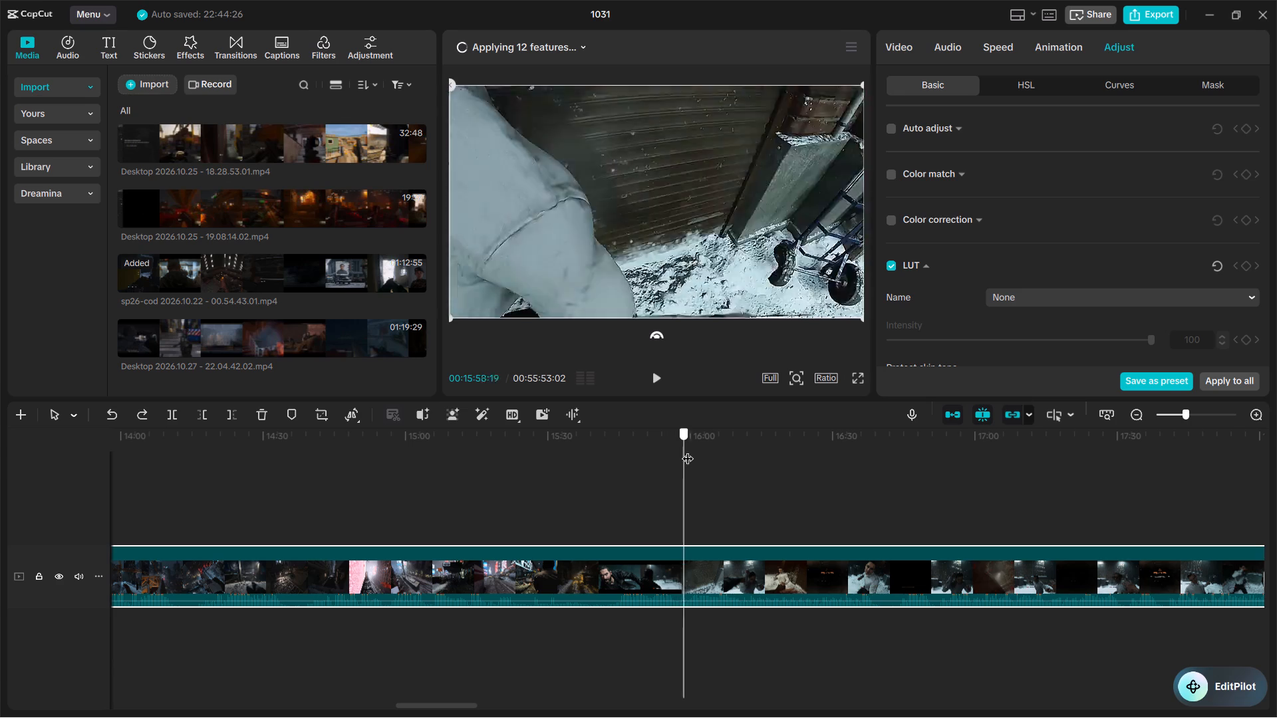
left_click_drag(688, 450, 803, 447)
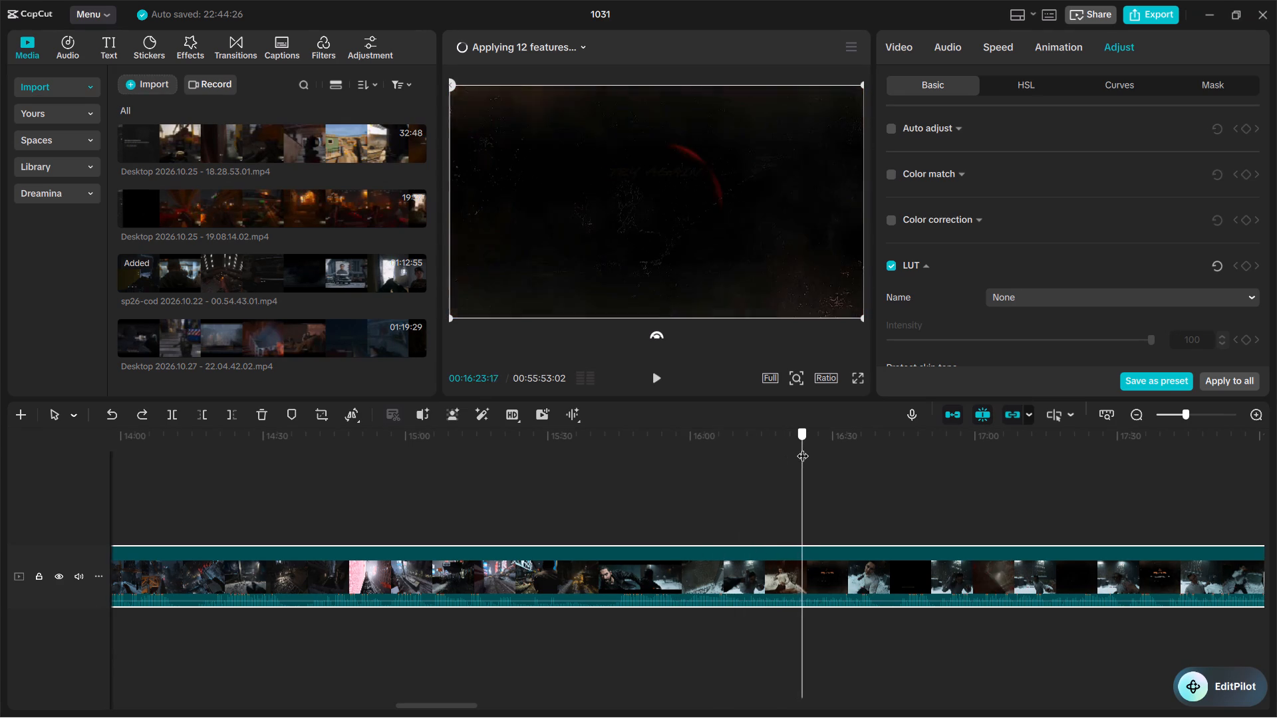
left_click_drag(803, 447, 819, 445)
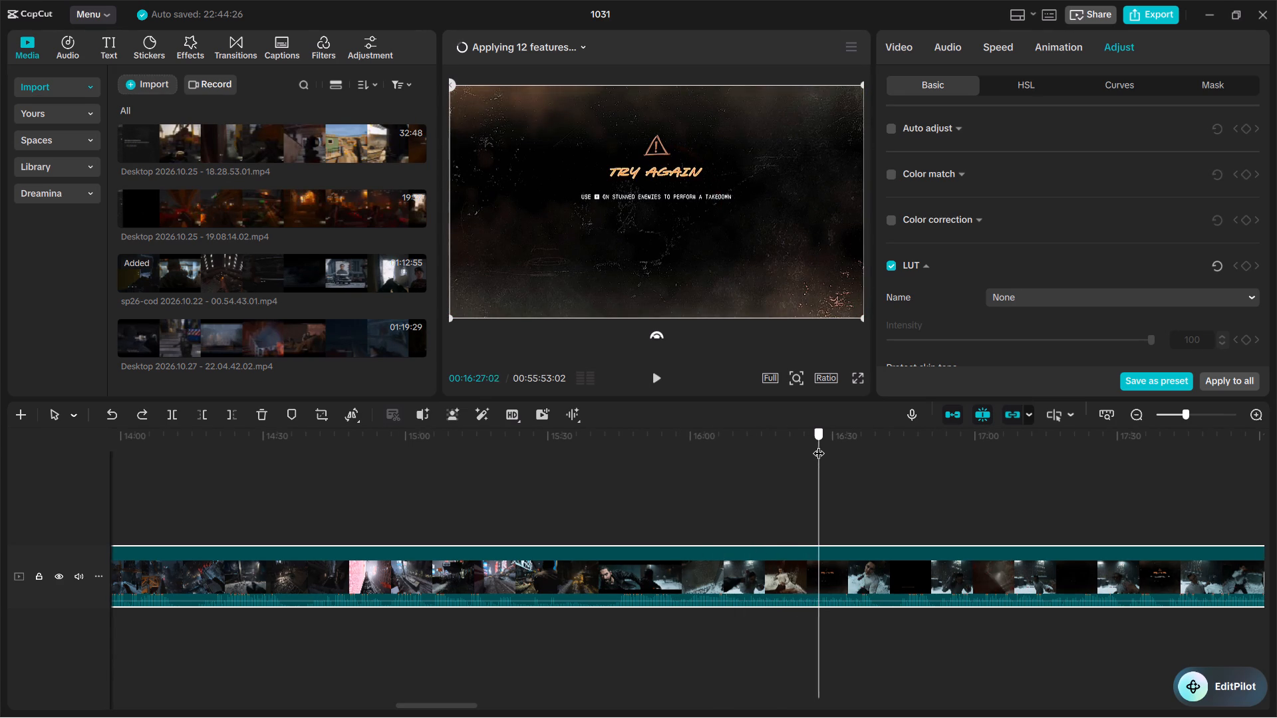
Find the first bright frame of the restarted alley fight after the Try Again screen and split the clip at 00:16:29:23.
left_click_drag(819, 445, 832, 444)
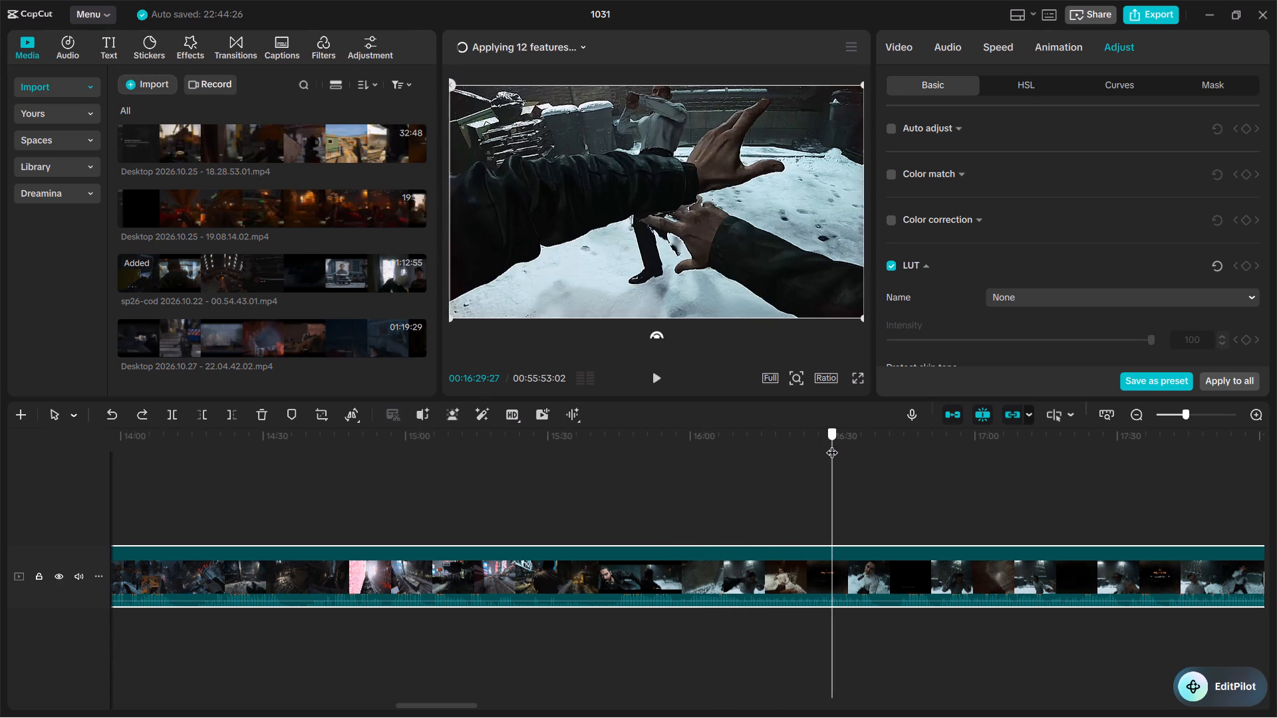
left_click_drag(832, 444, 833, 444)
key("Left")
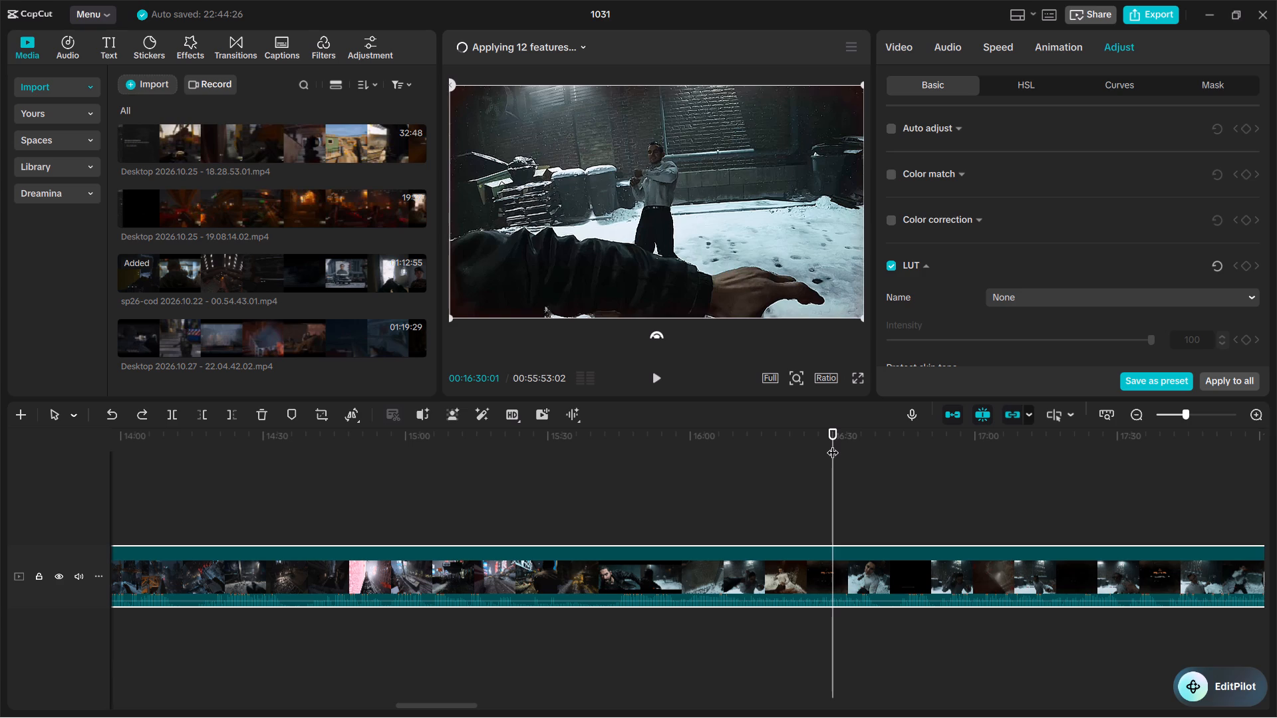
key("Left")
key("Left")
key("Left")
key("Left")
key("Left")
key("Left")
key("Left")
key("Left")
key("Left")
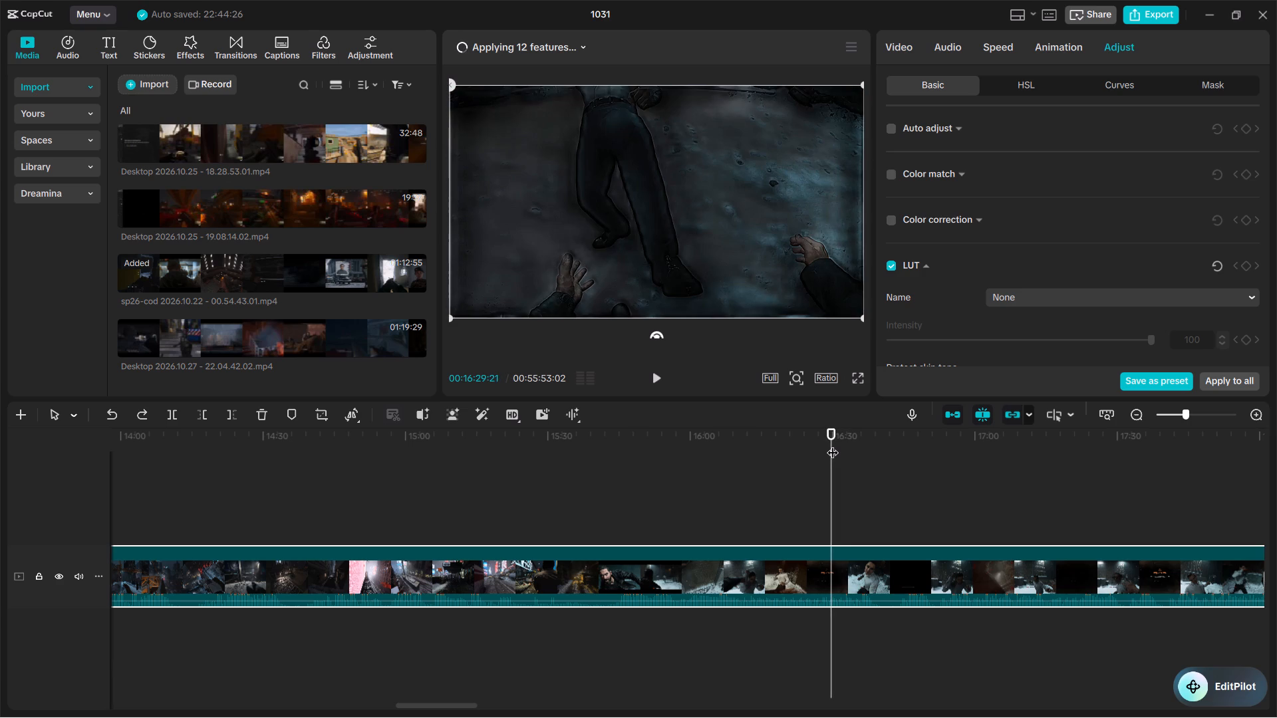
key("Right")
key("Right")
key("b")
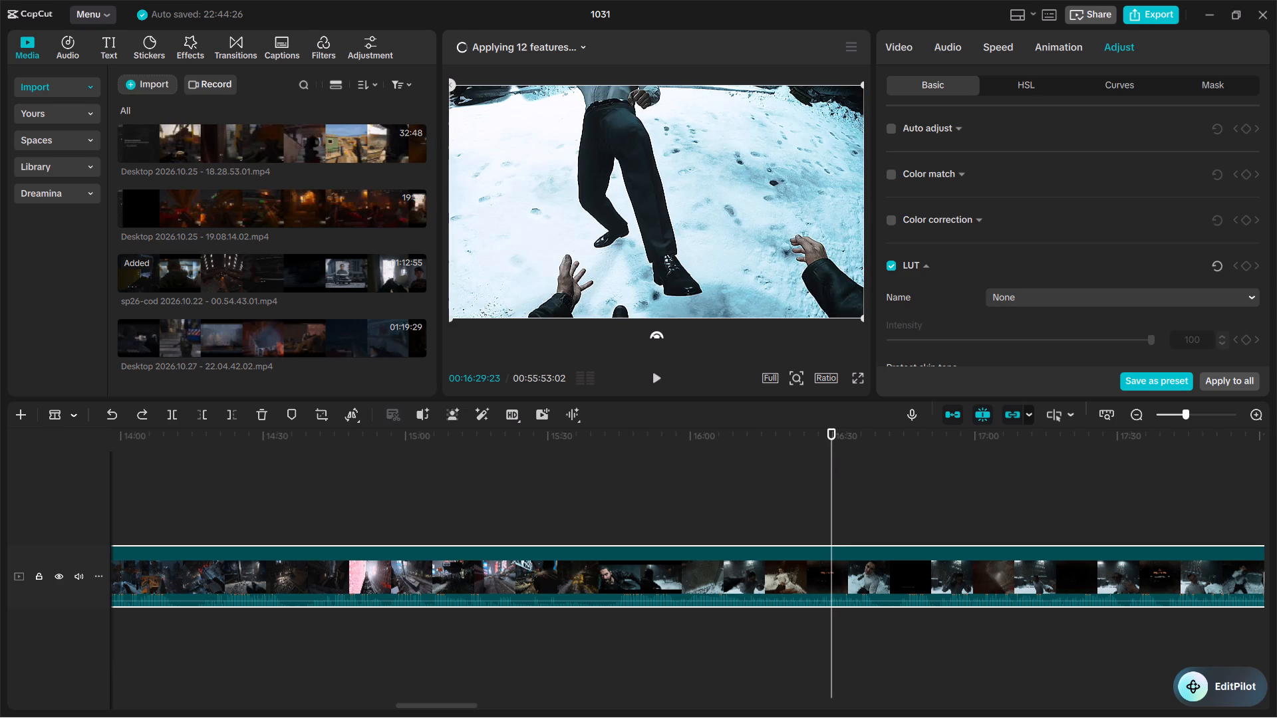
left_click(833, 544)
key("a")
key("b")
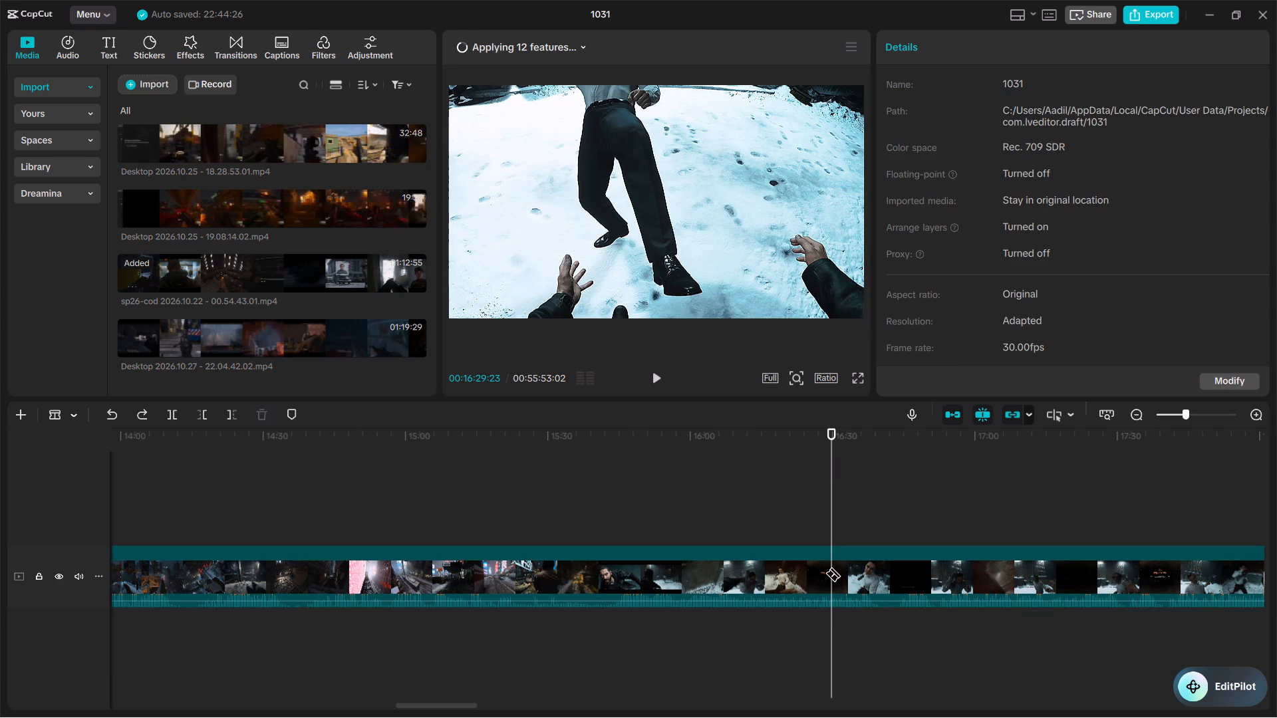
left_click(833, 568)
key("a")
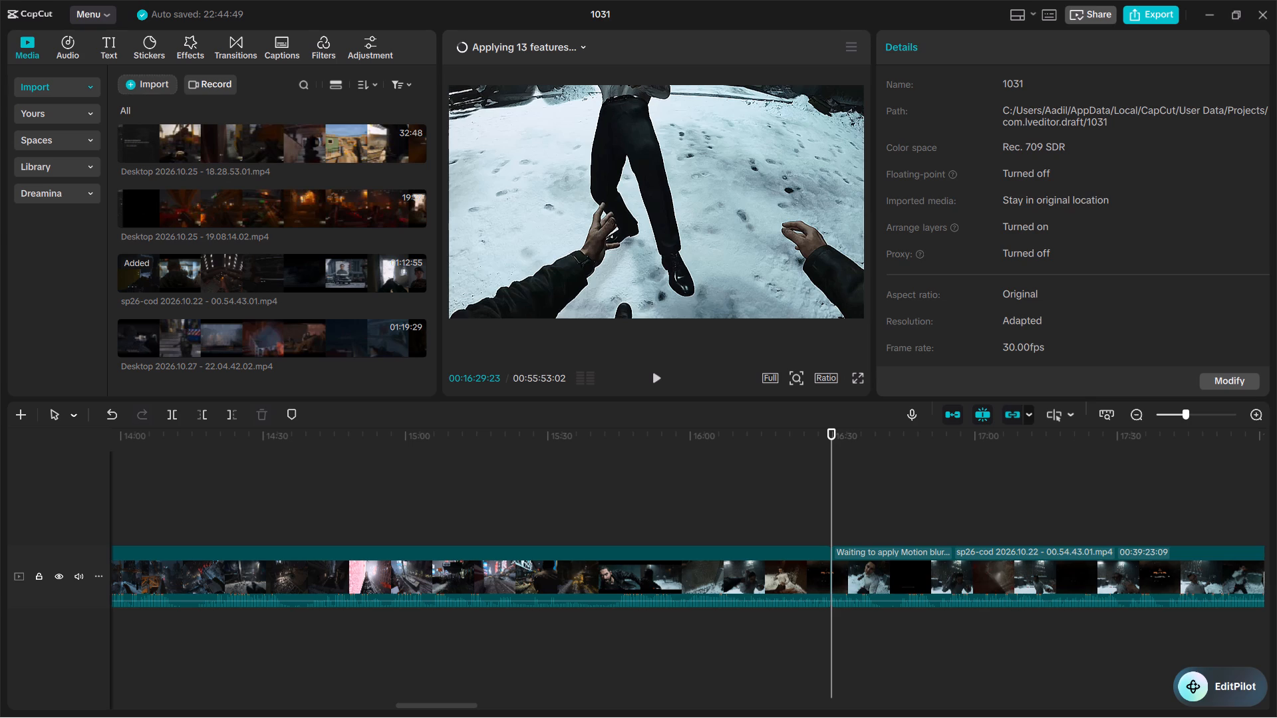
Find the matching knocked-back moment in the earlier attempt of the alley fight and split the clip at 00:16:05:00.
left_click_drag(714, 434, 700, 437)
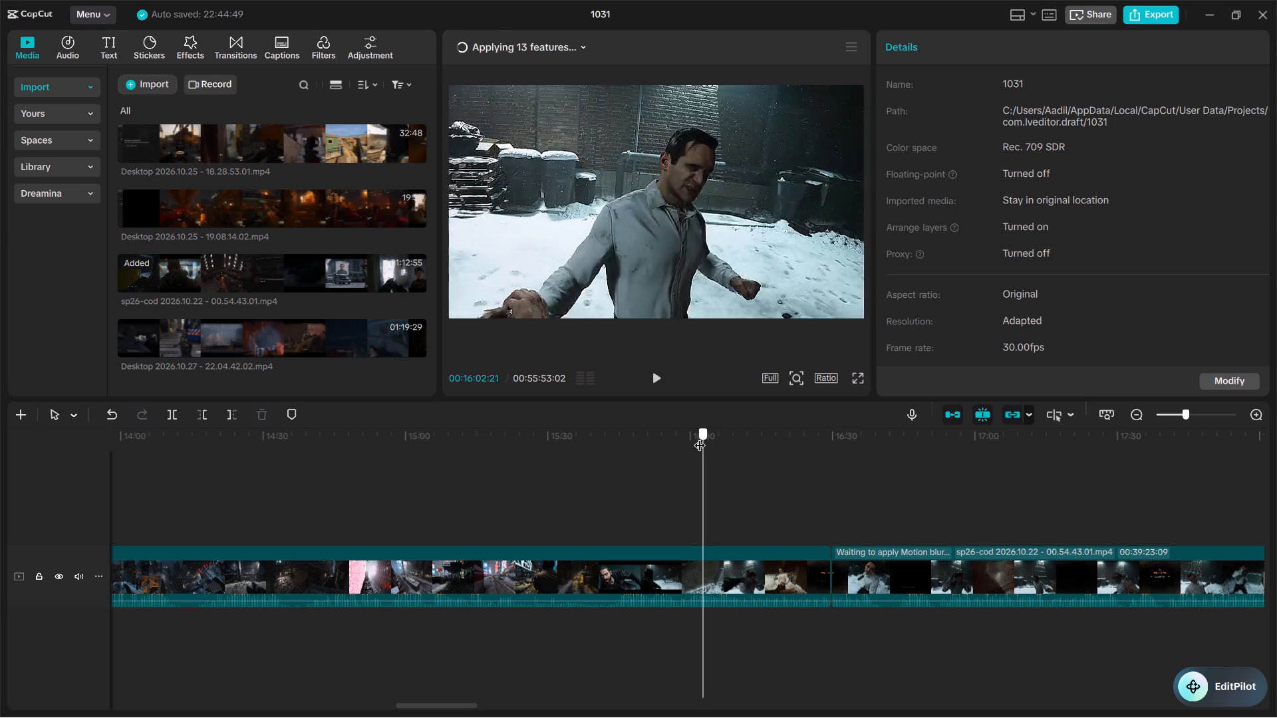
left_click_drag(700, 437, 670, 441)
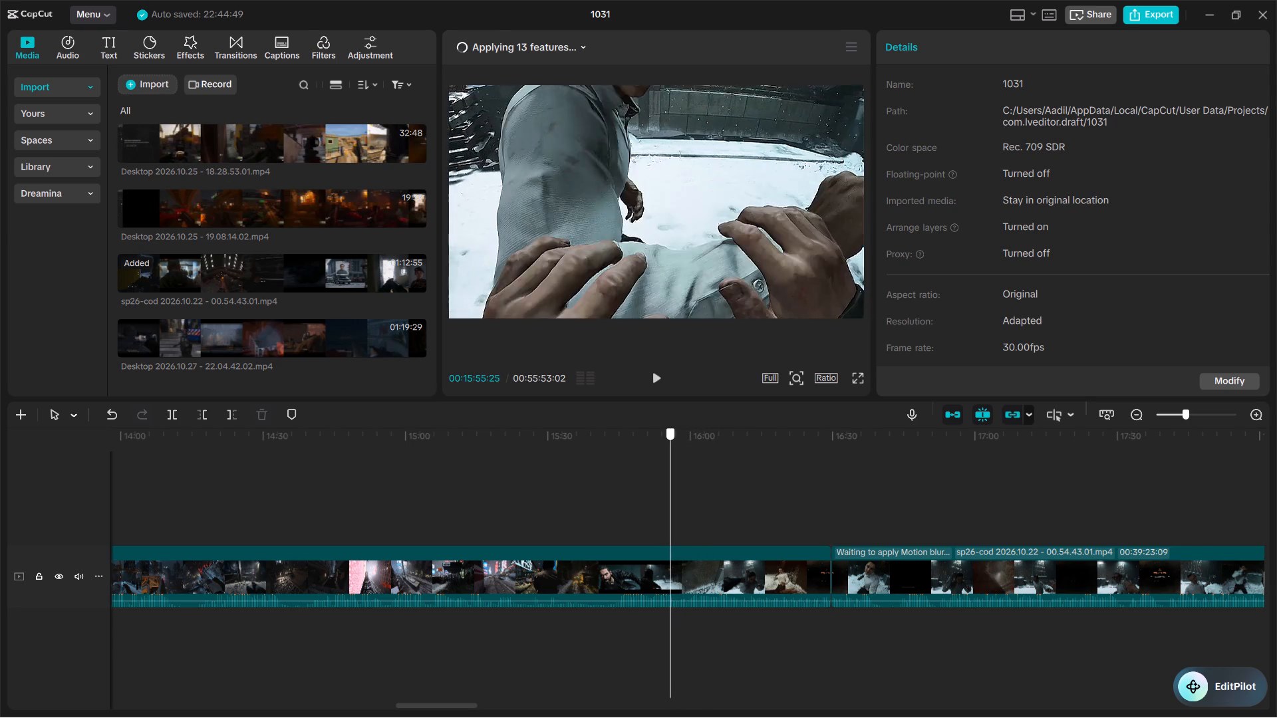
left_click_drag(670, 441, 664, 441)
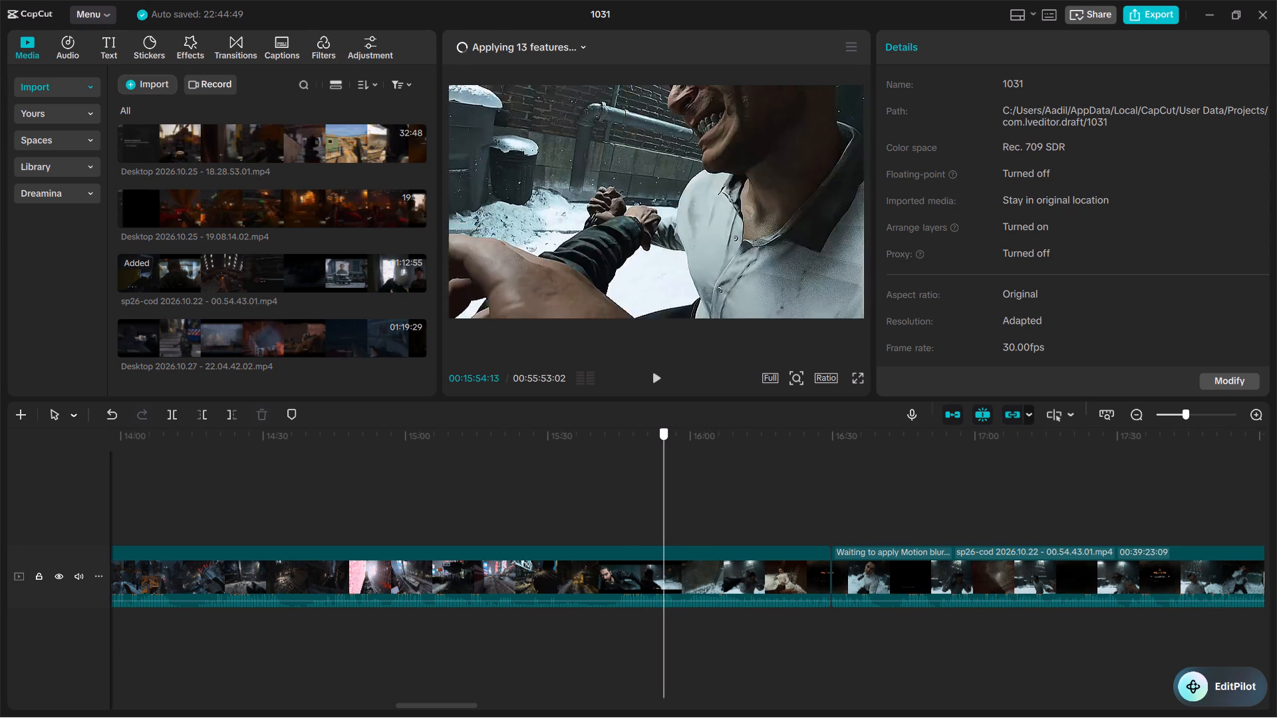
left_click_drag(664, 441, 672, 442)
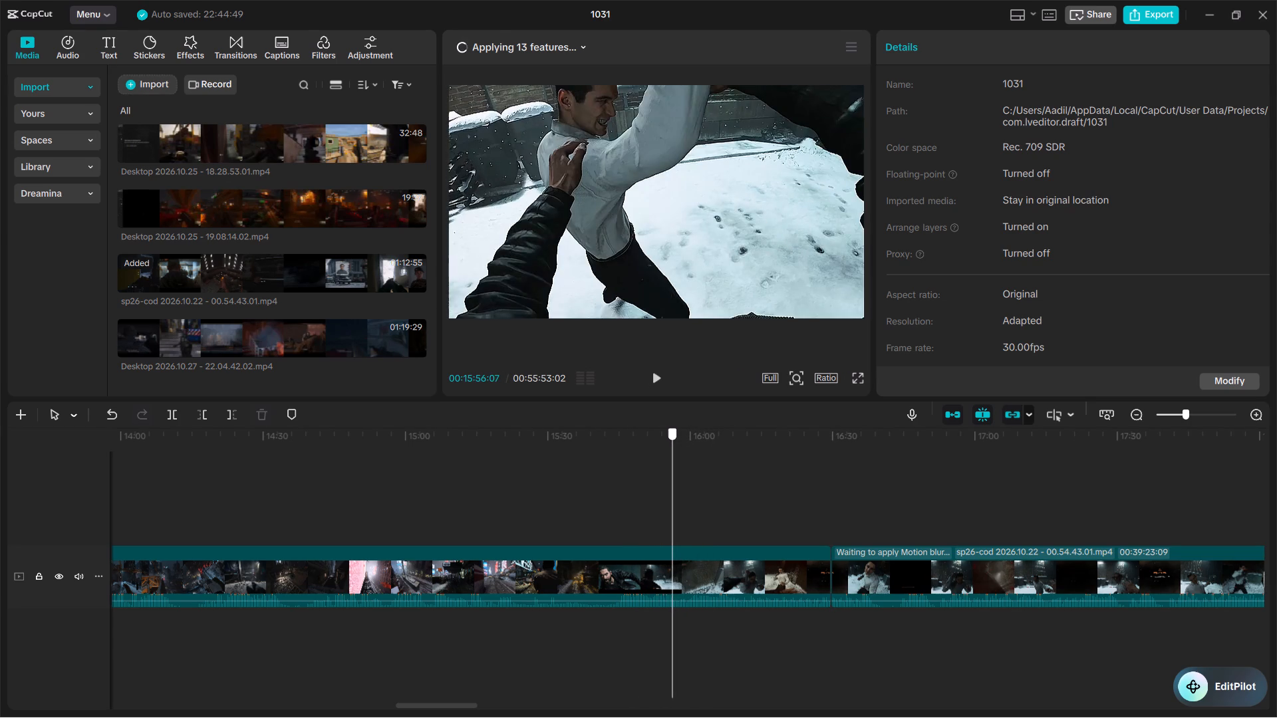
left_click_drag(672, 442, 675, 443)
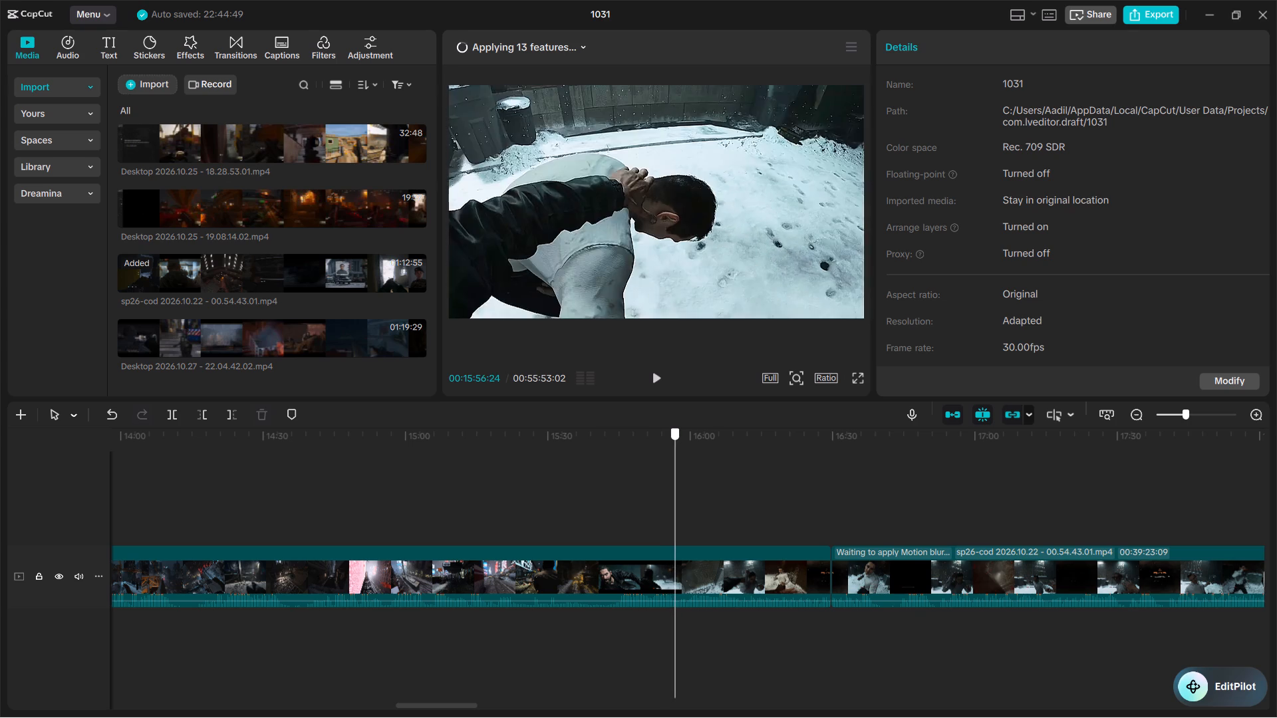
left_click_drag(675, 443, 682, 443)
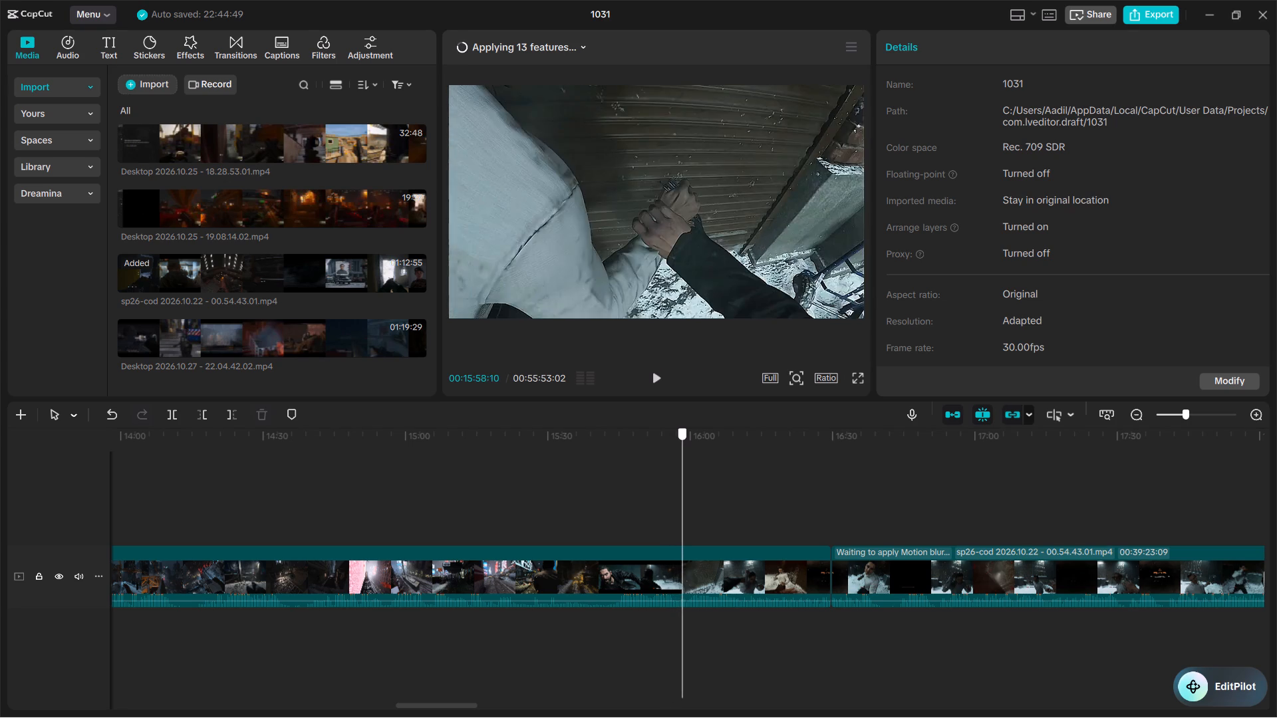
left_click_drag(682, 443, 694, 443)
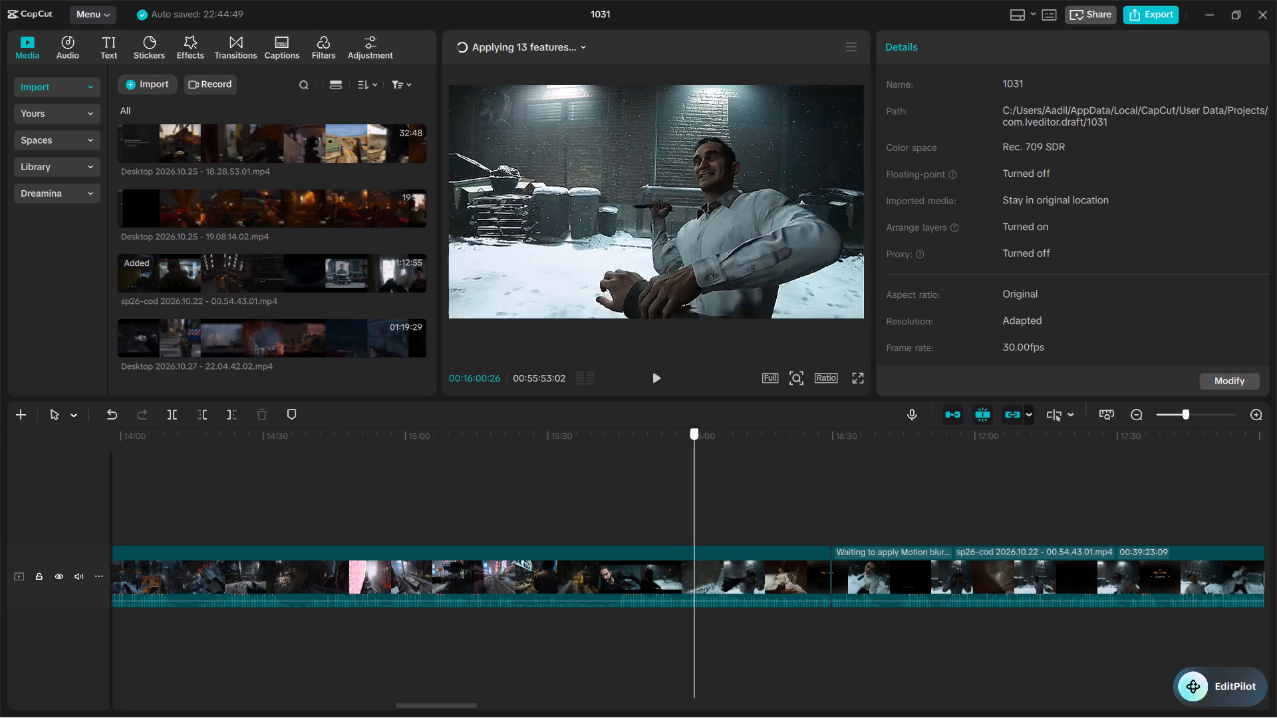
left_click_drag(694, 443, 703, 443)
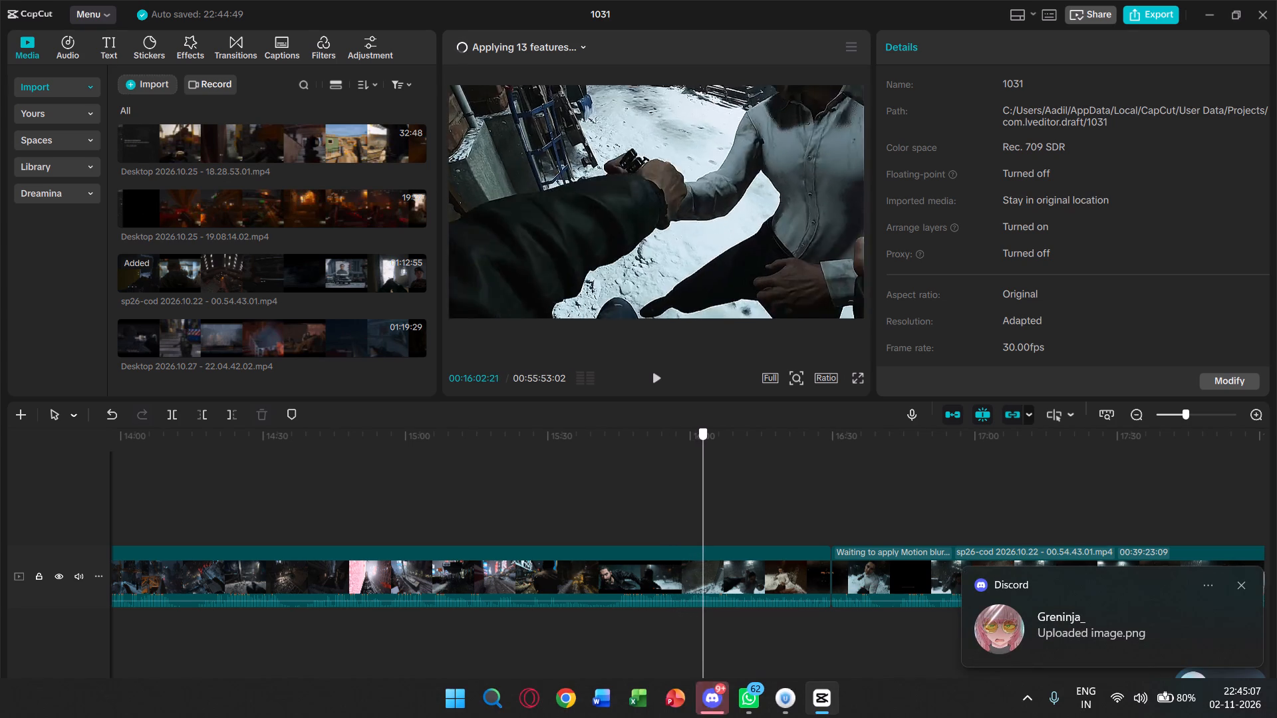
left_click_drag(703, 443, 710, 445)
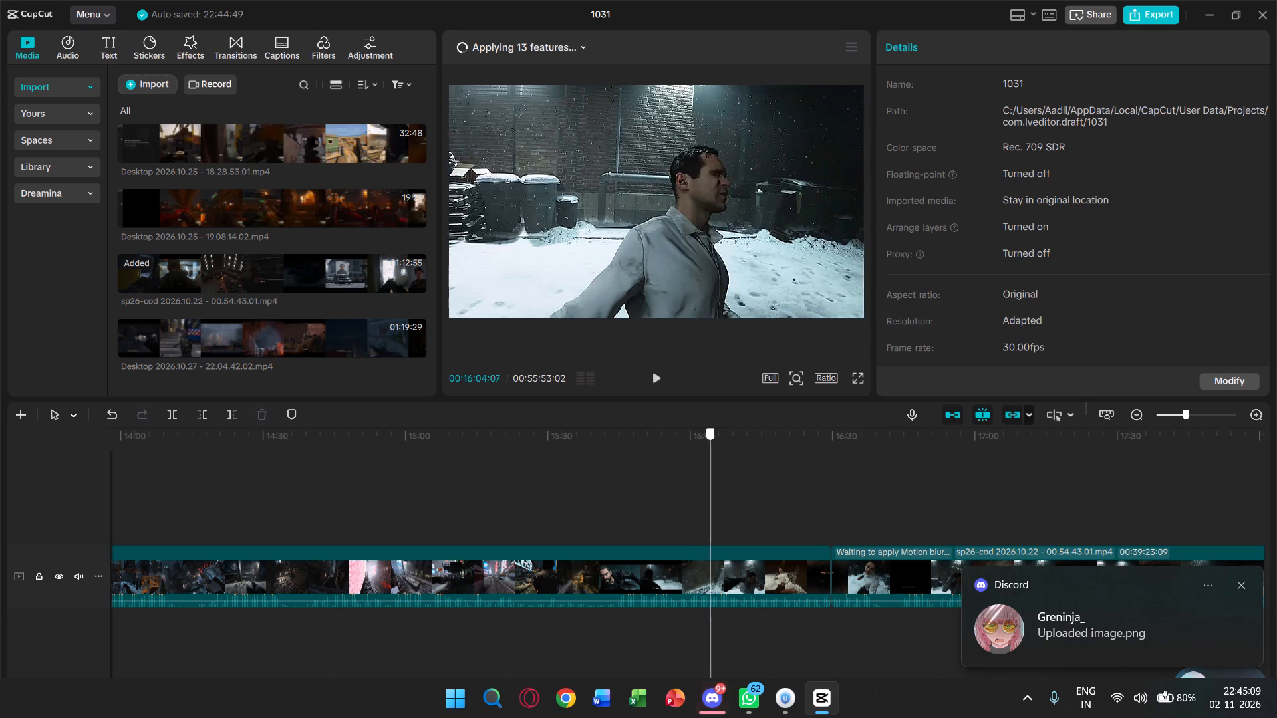
left_click_drag(710, 445, 715, 446)
key("Left")
key("Left")
key("Left")
key("Left")
key("Left")
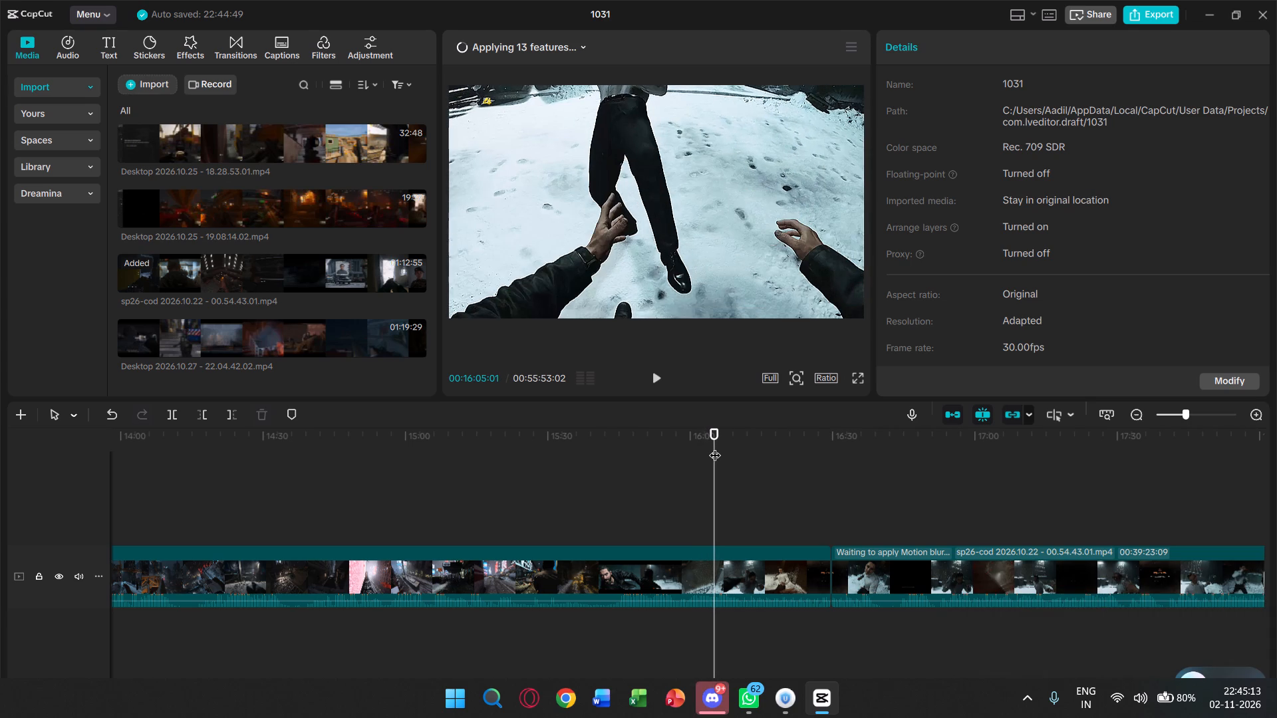
key("Left")
key("Left")
key("Left")
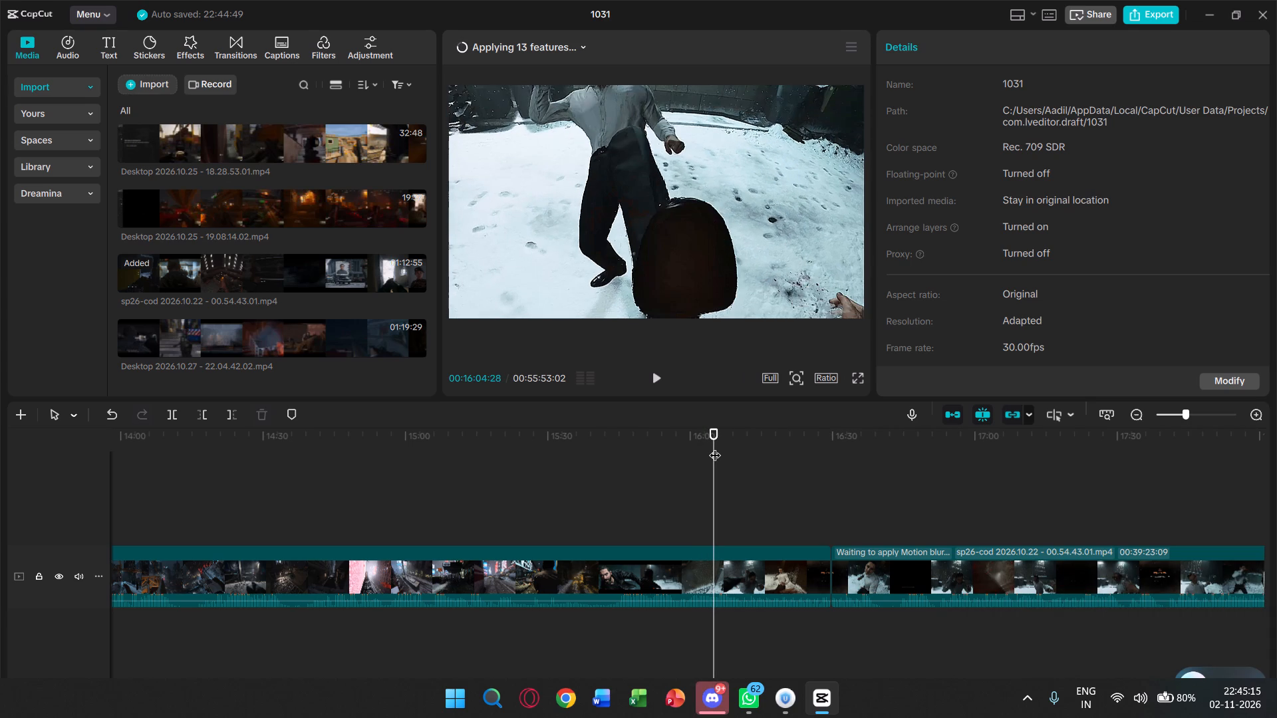
key("Right")
key("Right")
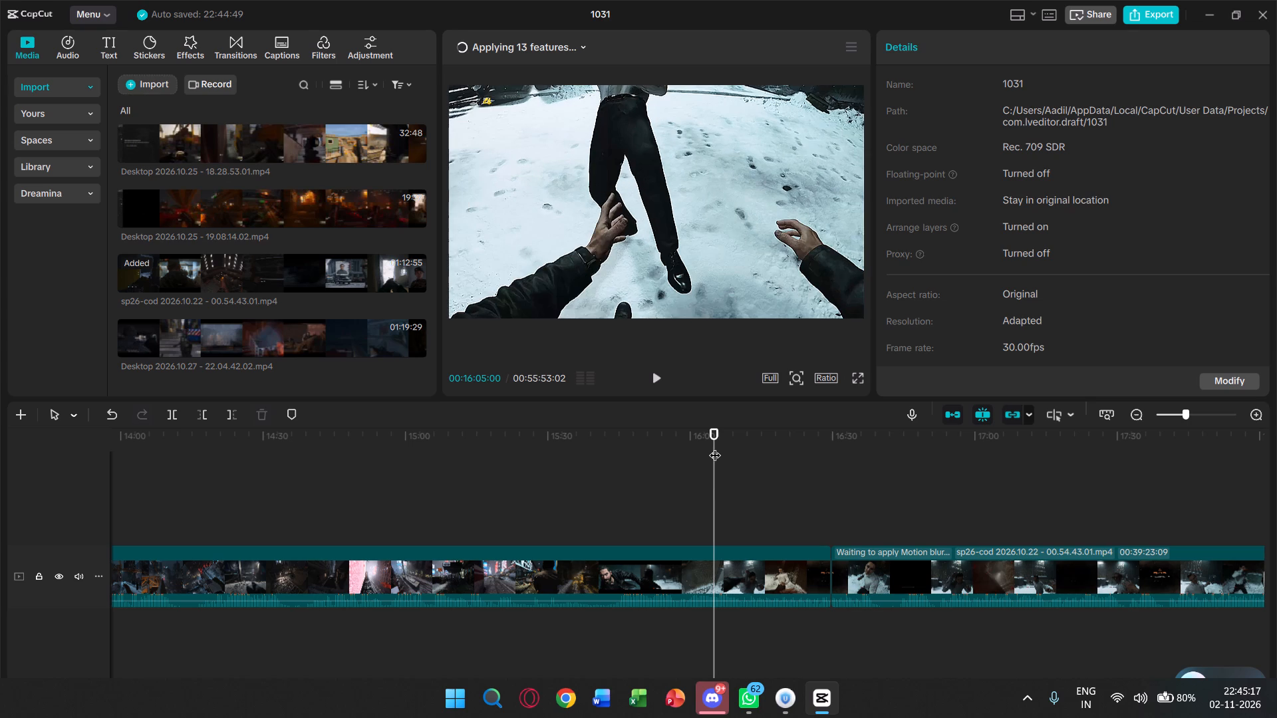
key("b")
left_click(717, 546)
key("a")
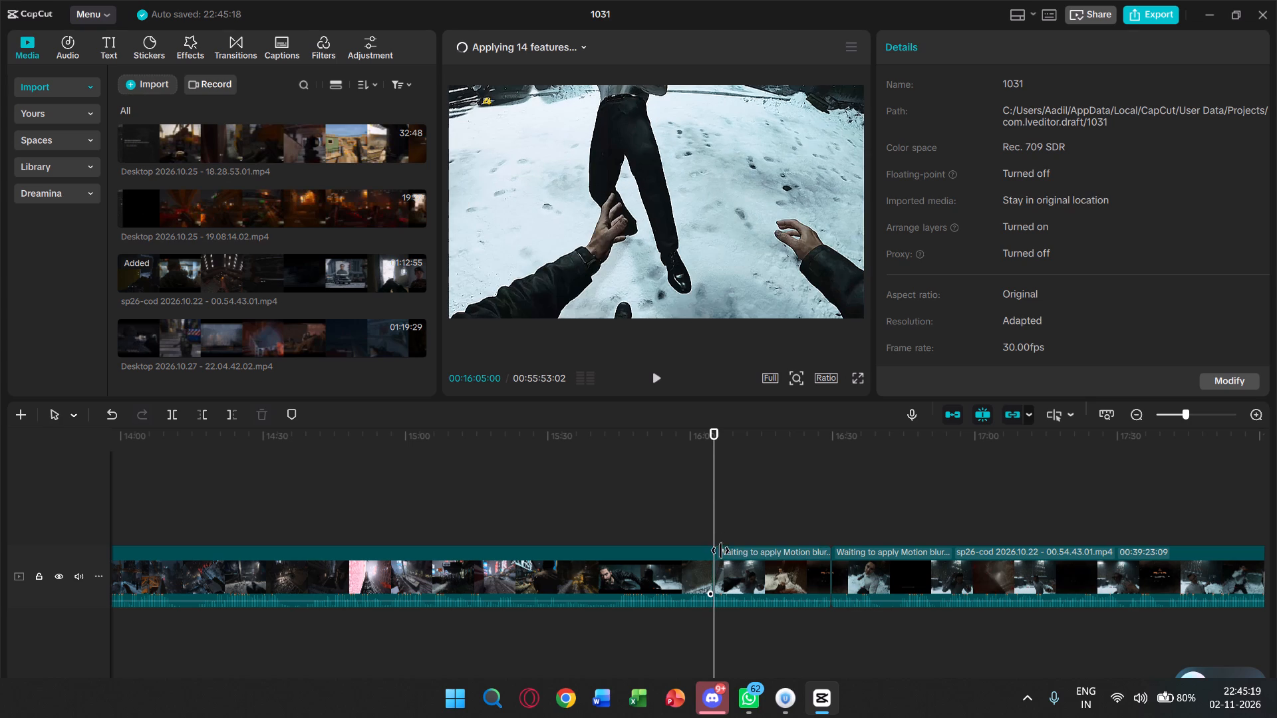
Delete the failed-attempt segment between the cuts at 00:16:05:00 and 00:16:29:23.
left_click(730, 556)
key("BackSpace")
left_click(737, 568)
key("BackSpace")
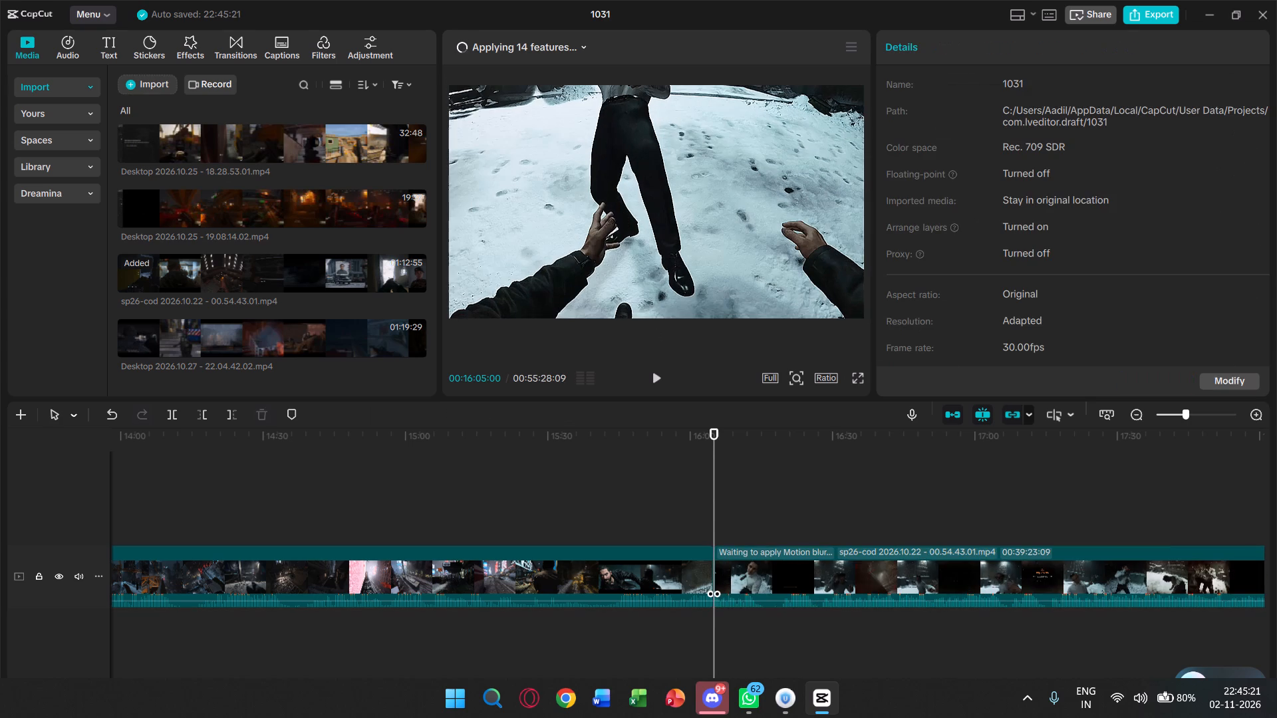
Step frame by frame across the 00:16:05:00 join to check that the alley fight continues smoothly.
key("Left")
key("Left")
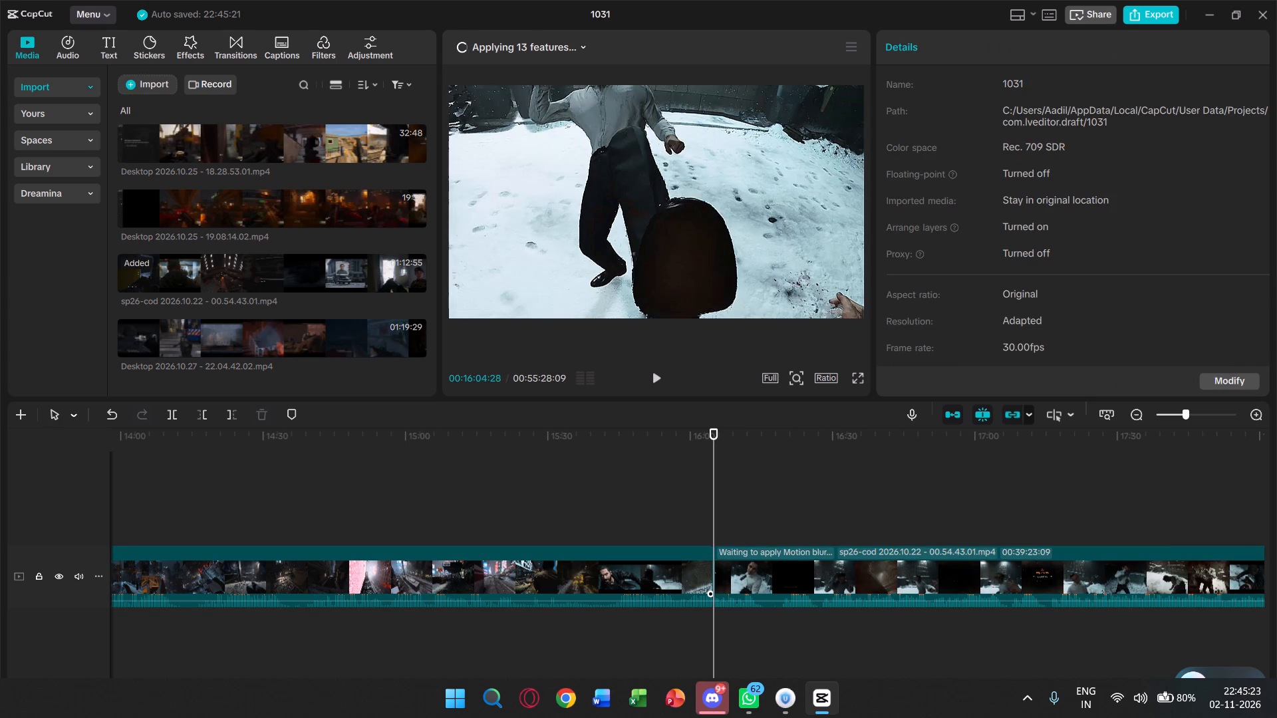
key("Left")
key("Right")
key("Right")
key("Right")
key("Right")
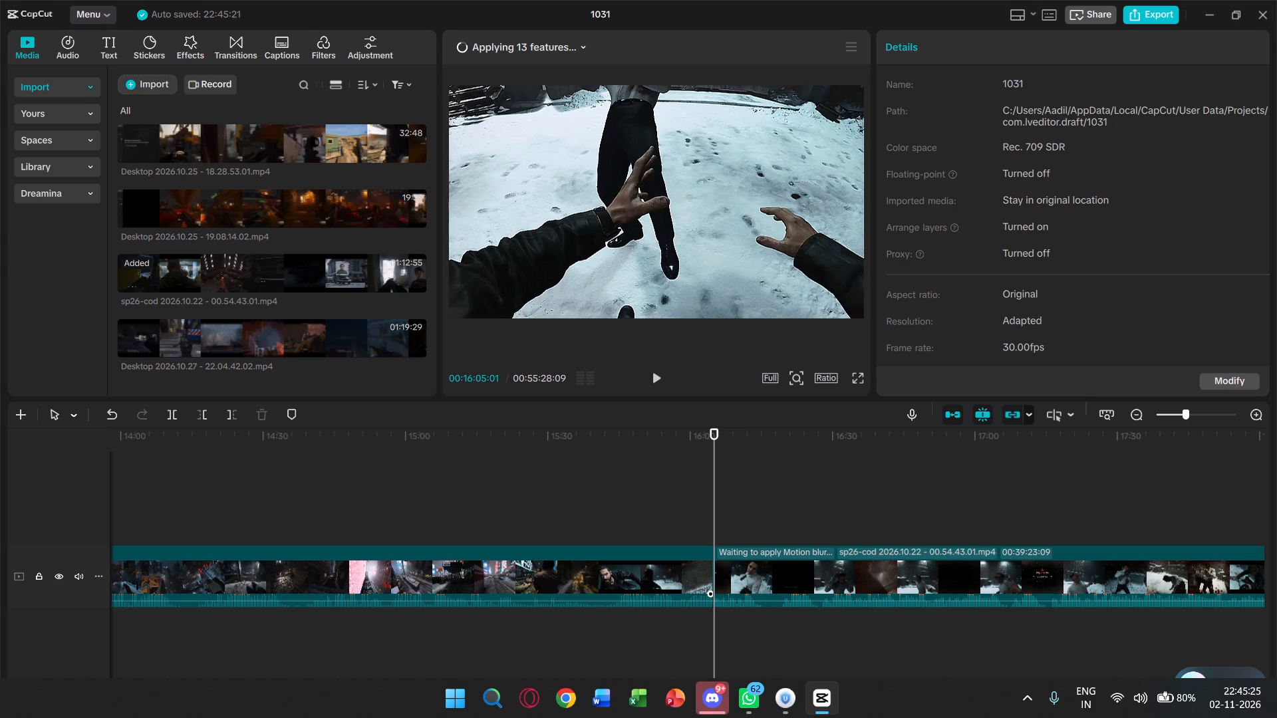
key("Right")
key("Right")
key("Right")
key("Right")
key("Right")
key("Right")
key("Right")
key("Right")
key("Right")
key("Right")
key("Right")
key("Right")
key("Right")
key("Right")
key("Right")
key("Right")
key("Right")
key("Right")
key("Right")
key("Right")
key("Right")
key("Right")
key("Right")
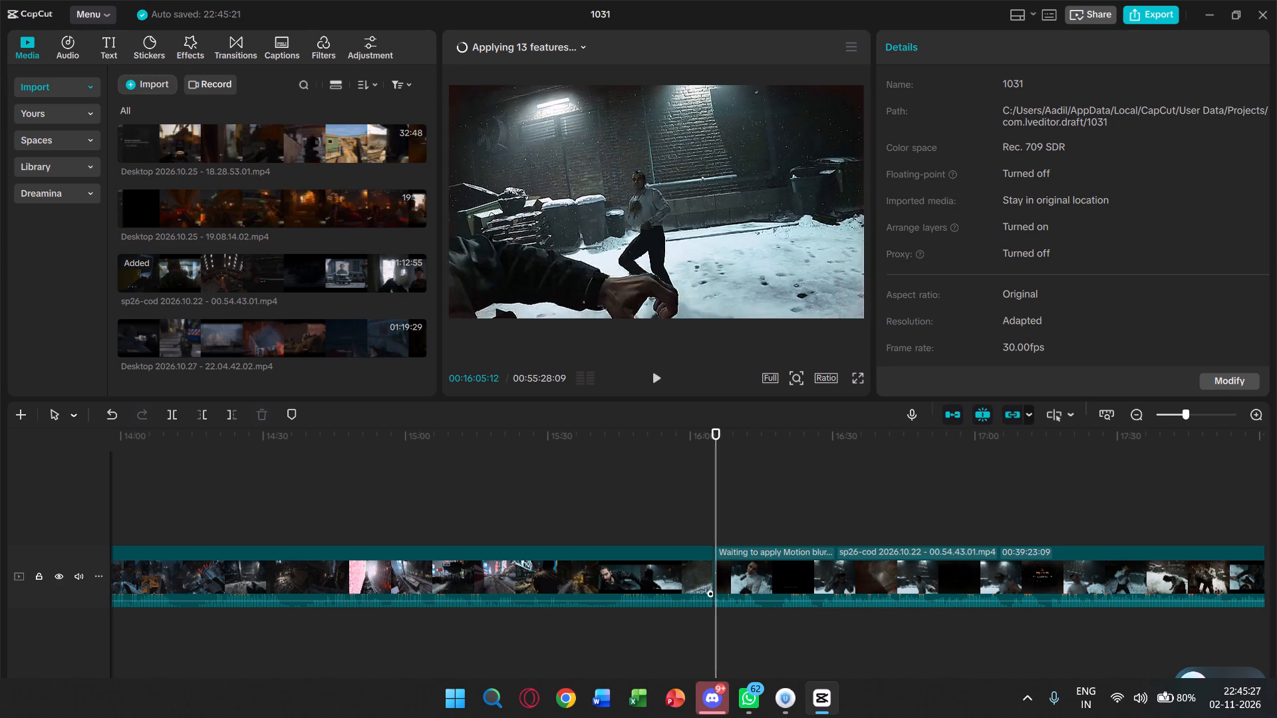
Play back the alley fight across the 00:16:05:00 join, starting a few seconds before it.
left_click(698, 439)
key("space")
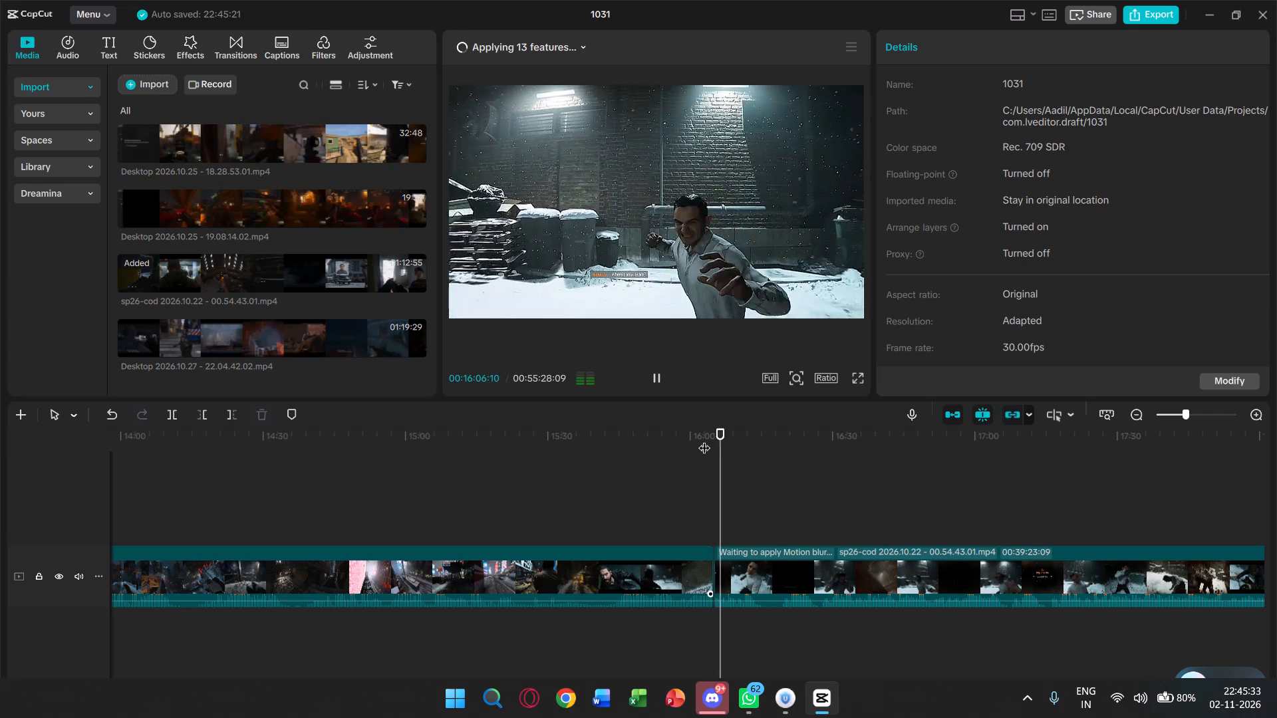
key("space")
Switch to the Discord chat window.
key("alt+Tab")
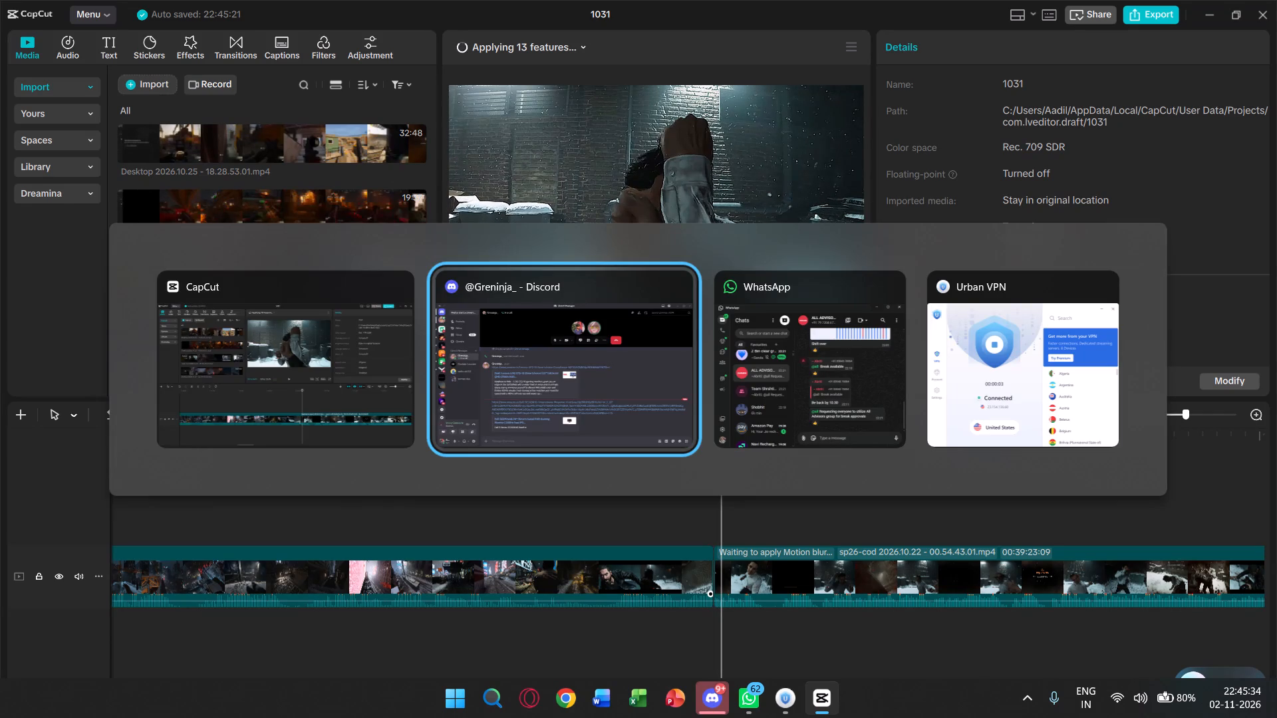
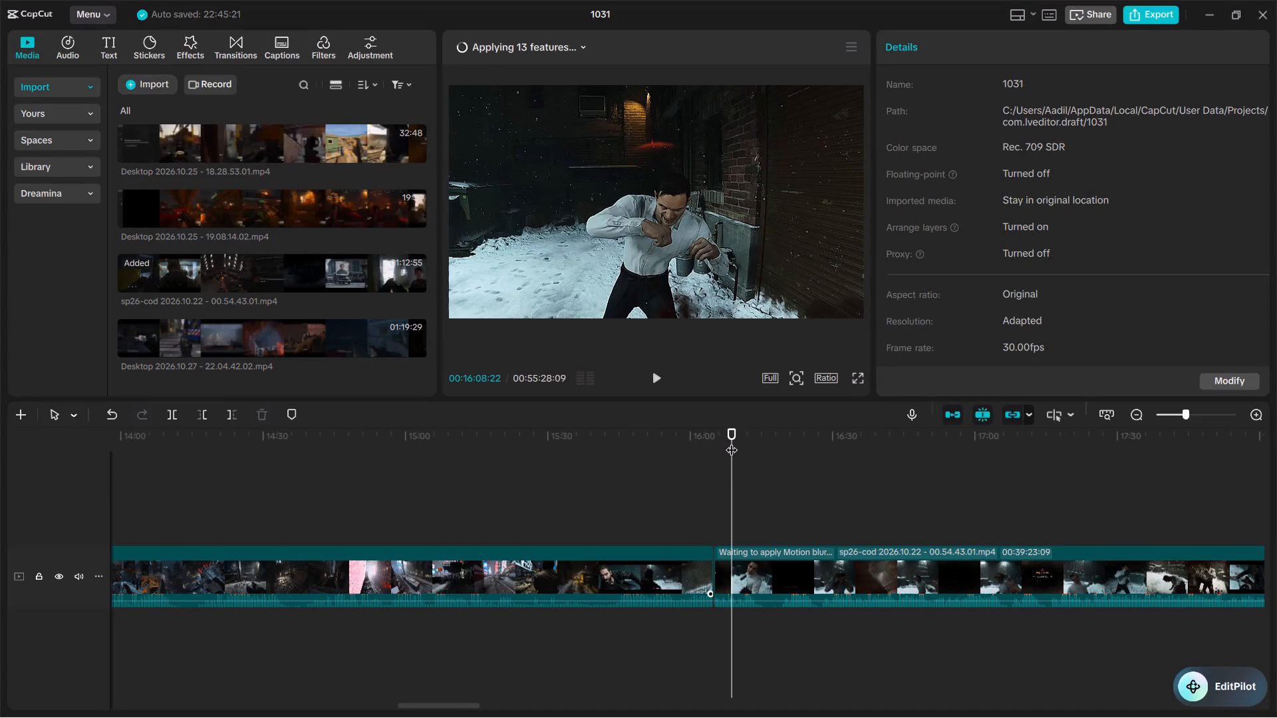
Split the gameplay clip at 00:16:41:24, on the first frame where the alley fight restarts after the black screen.
left_click_drag(732, 438, 740, 437)
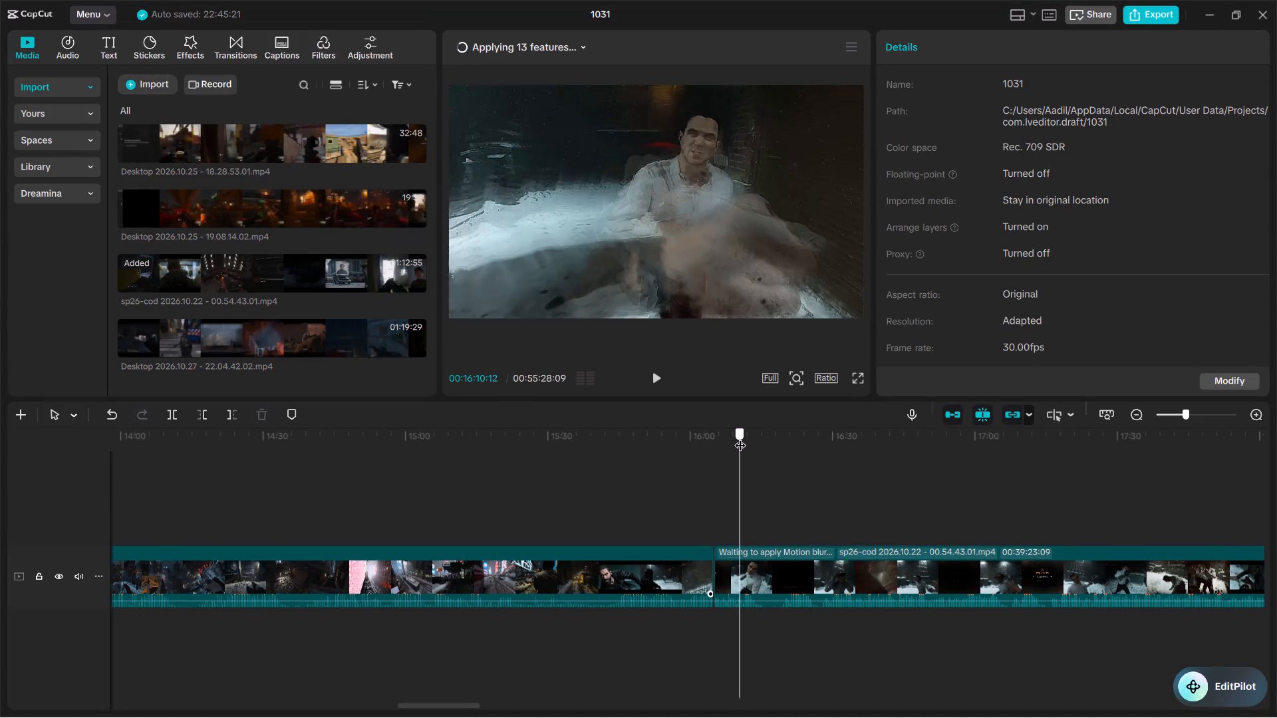
left_click_drag(740, 437, 760, 436)
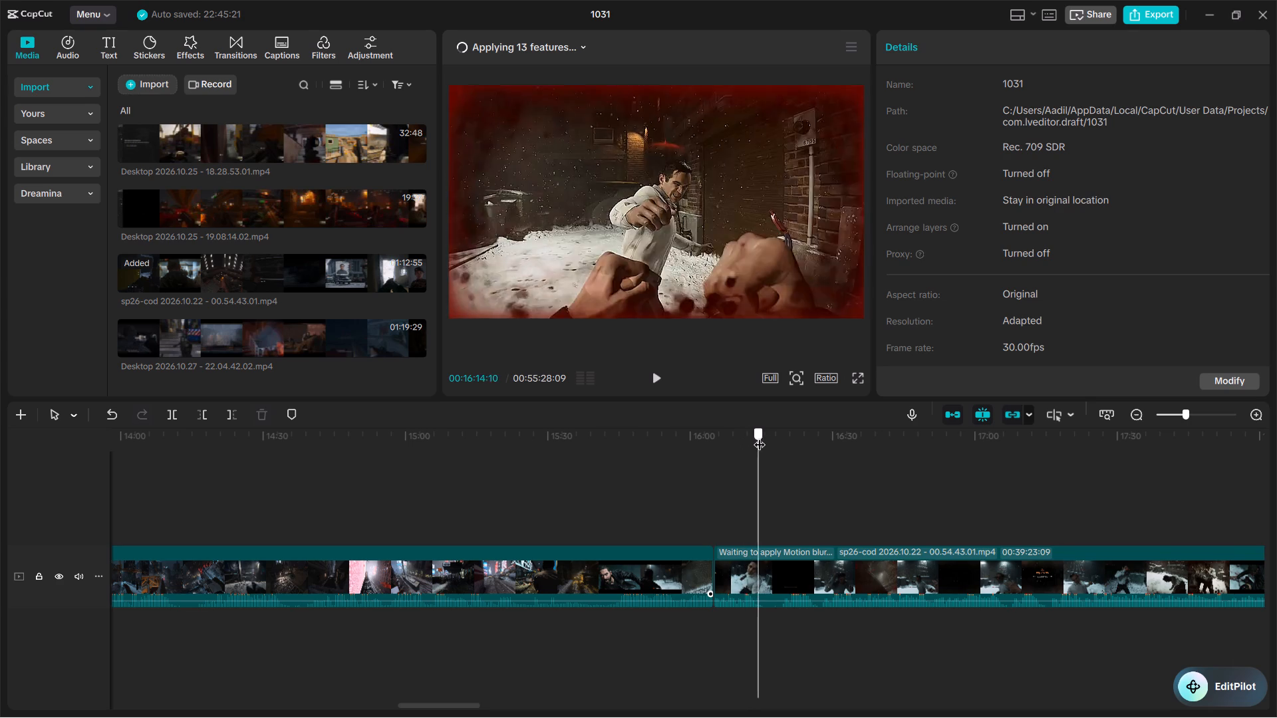
left_click_drag(760, 436, 778, 436)
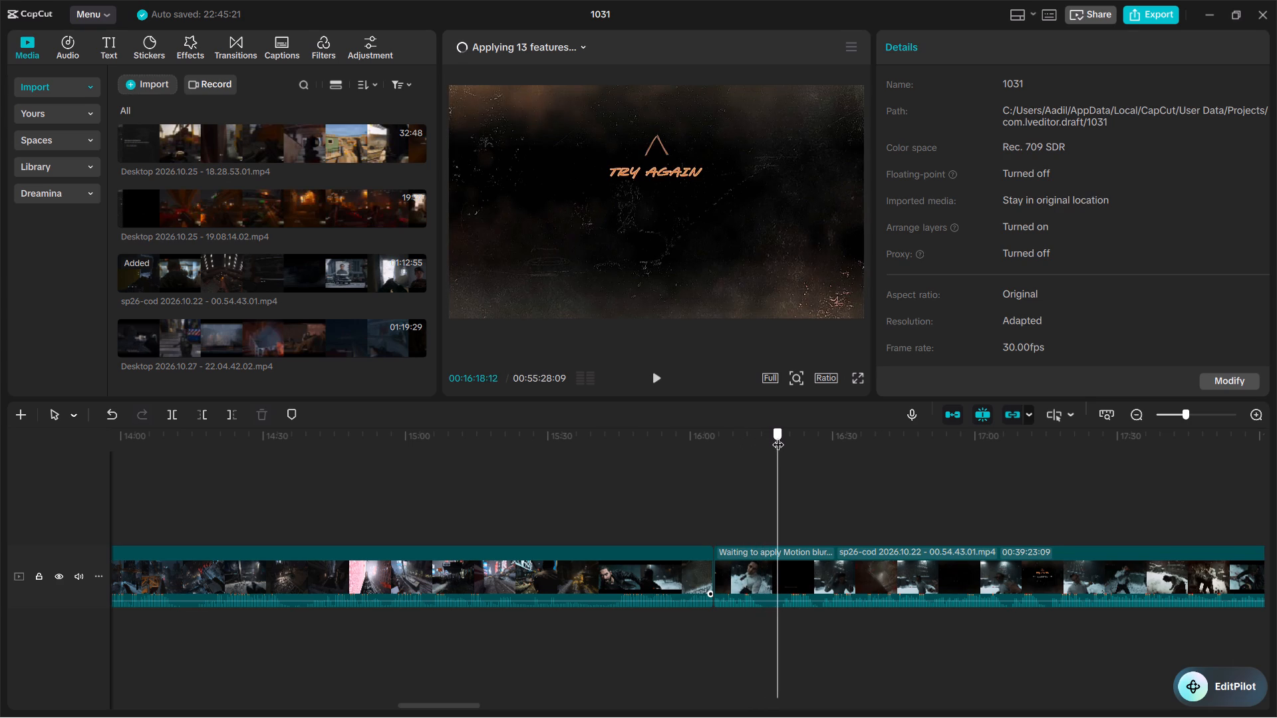
left_click_drag(778, 436, 800, 436)
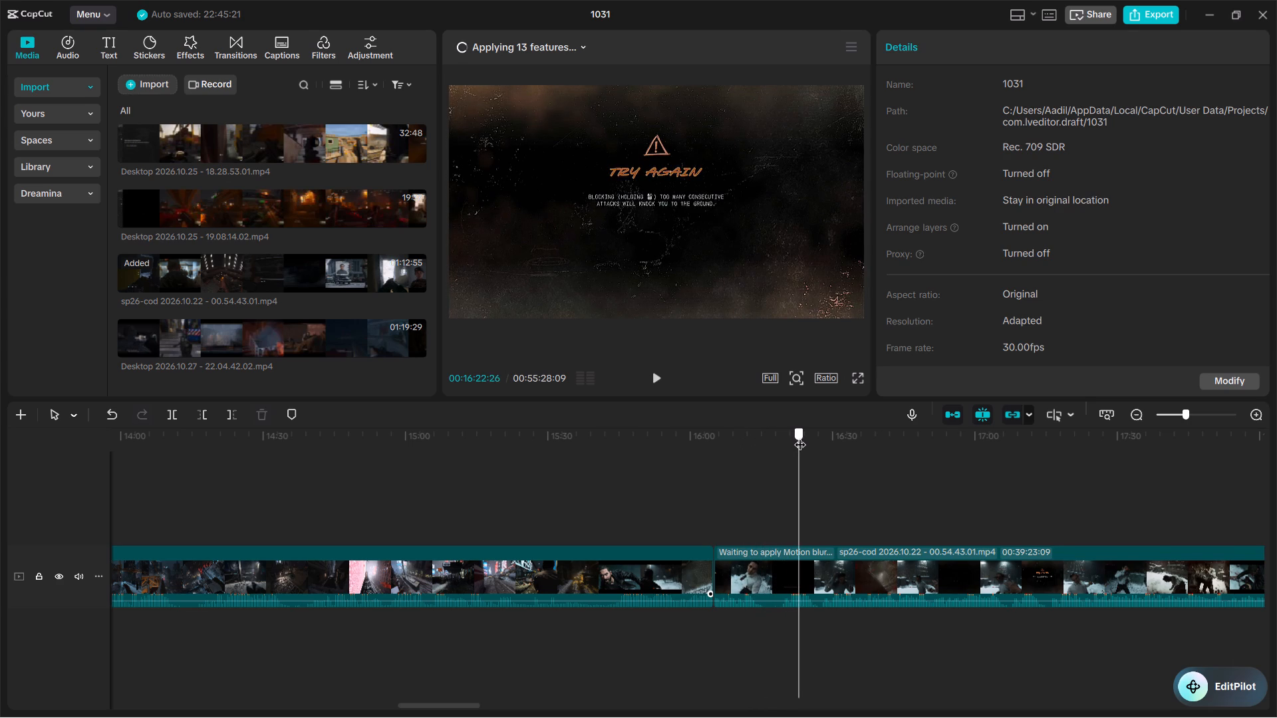
left_click_drag(800, 436, 806, 438)
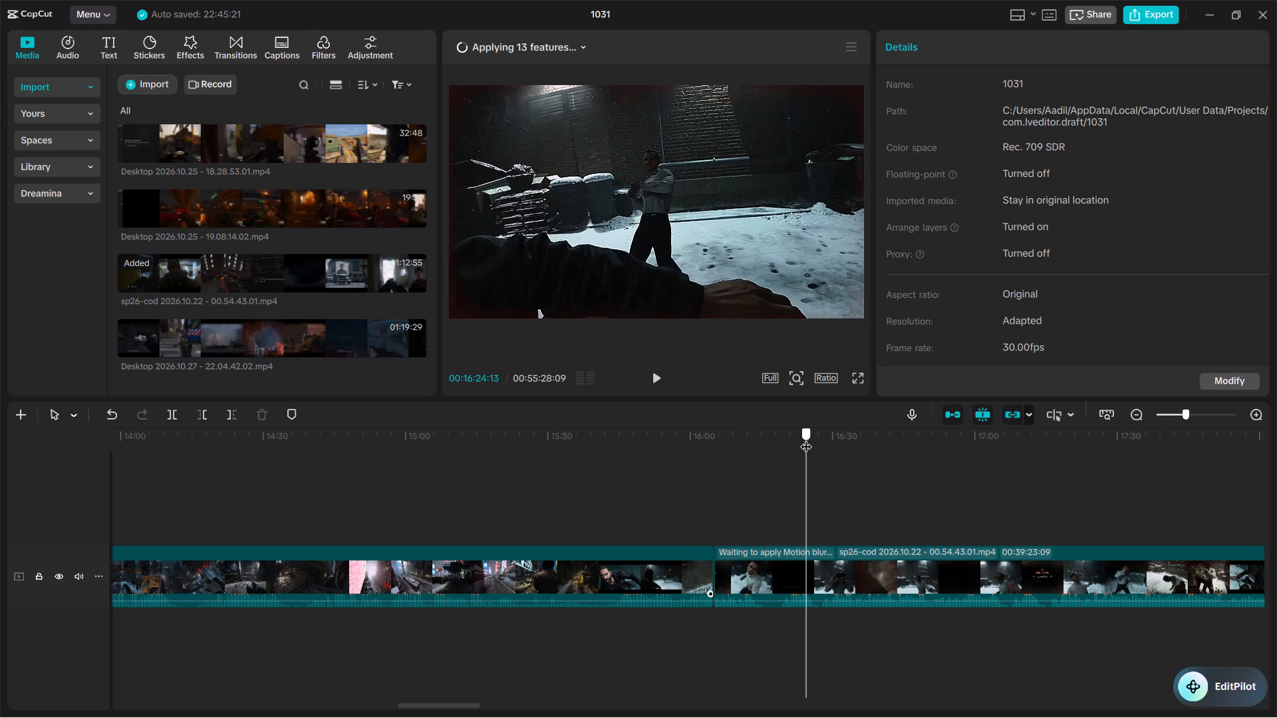
left_click_drag(806, 438, 829, 439)
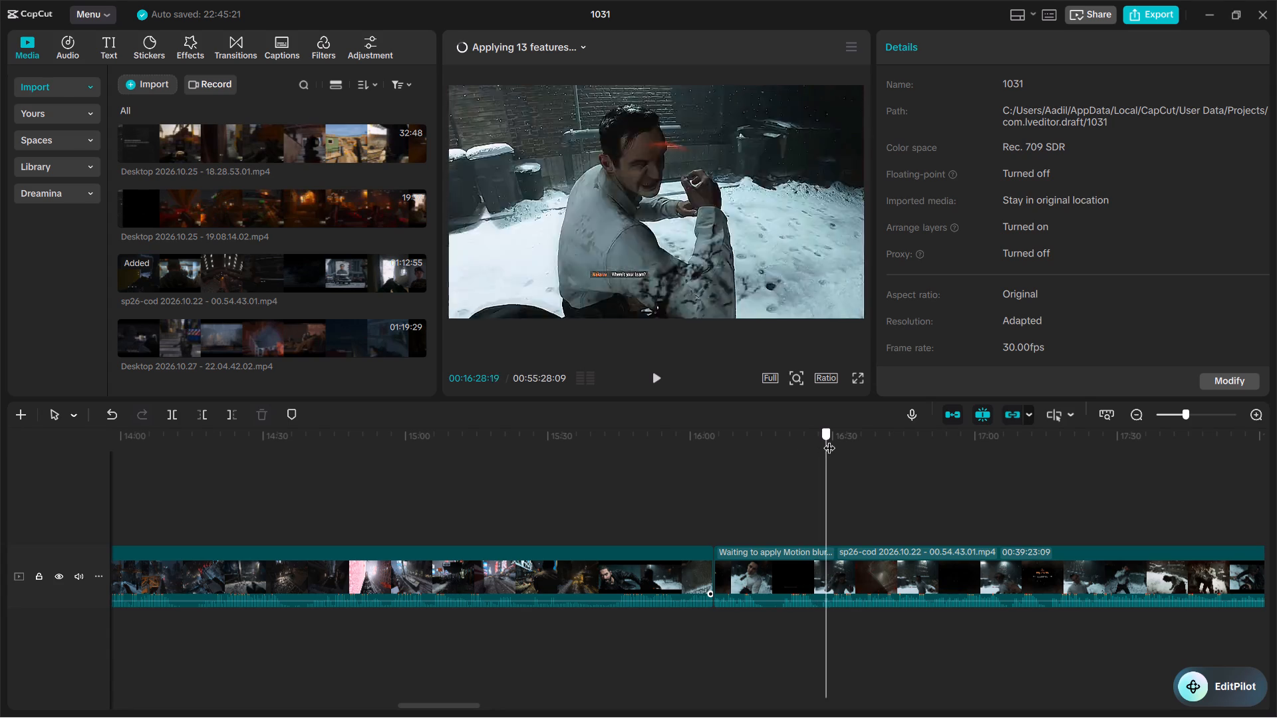
left_click_drag(829, 439, 886, 446)
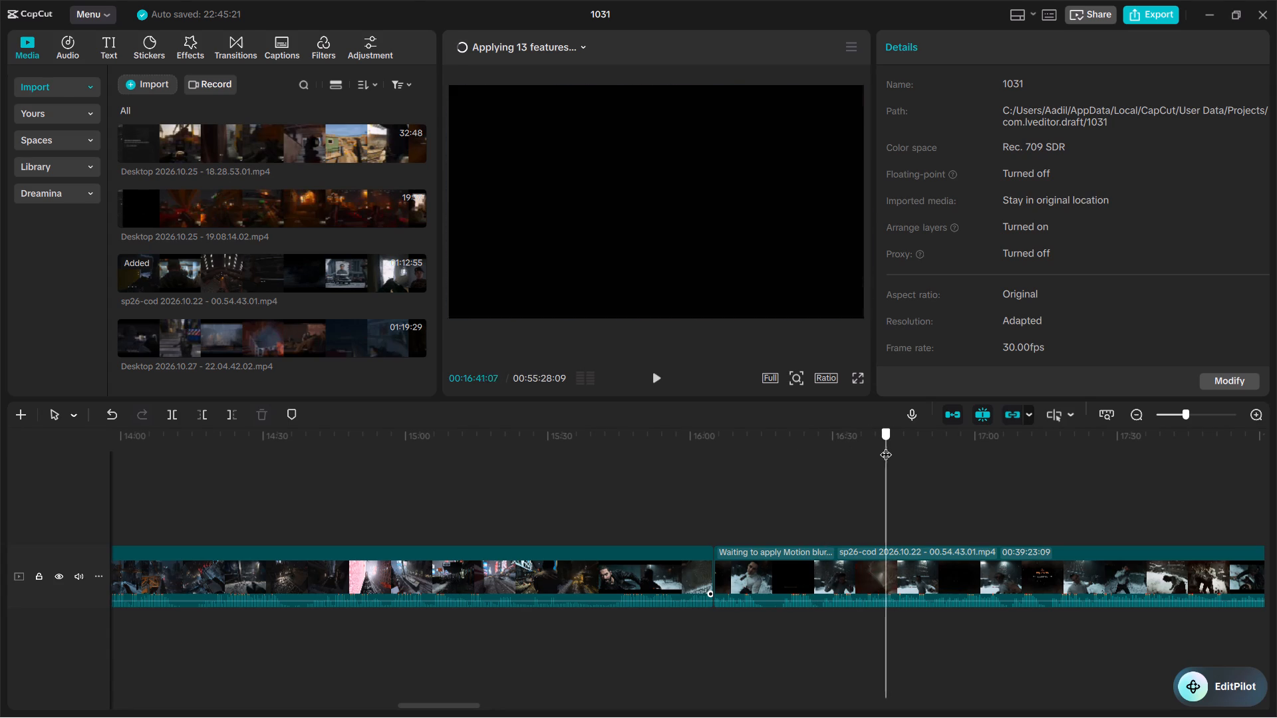
left_click_drag(886, 446, 887, 449)
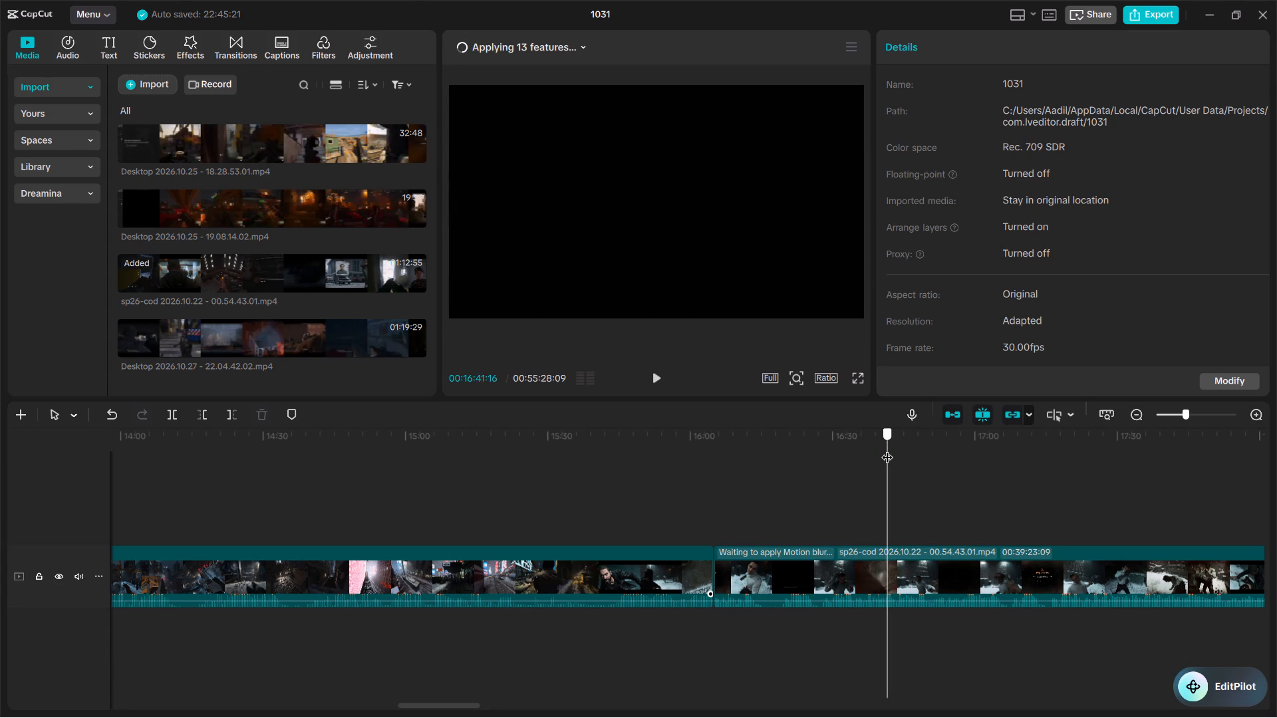
left_click_drag(887, 449, 889, 450)
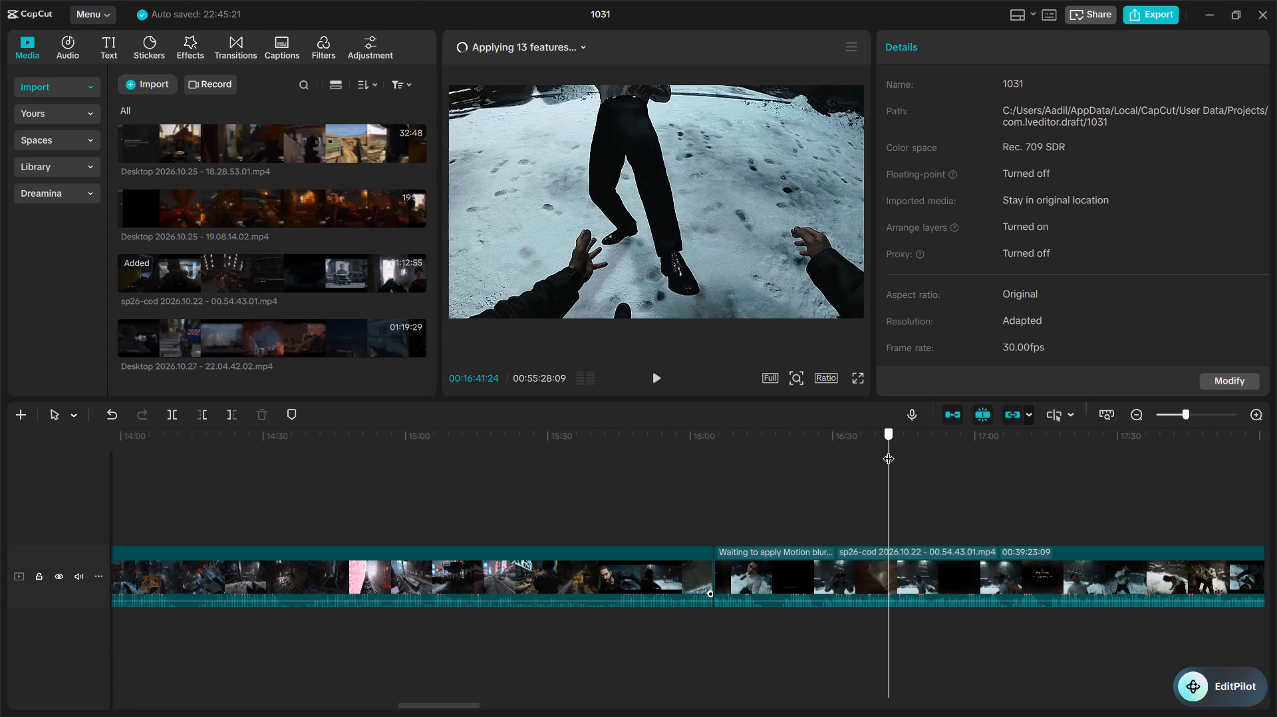
left_click_drag(889, 450, 888, 450)
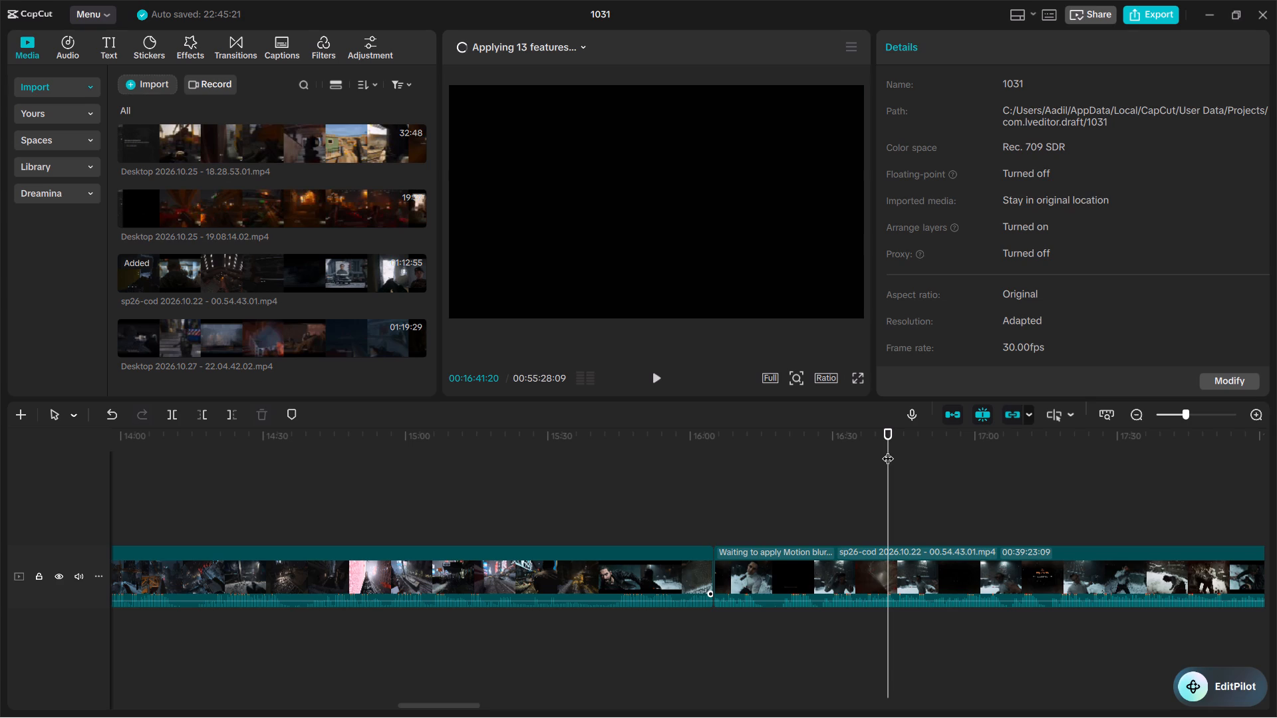
key("Right")
key("Right")
key("Right")
key("Right")
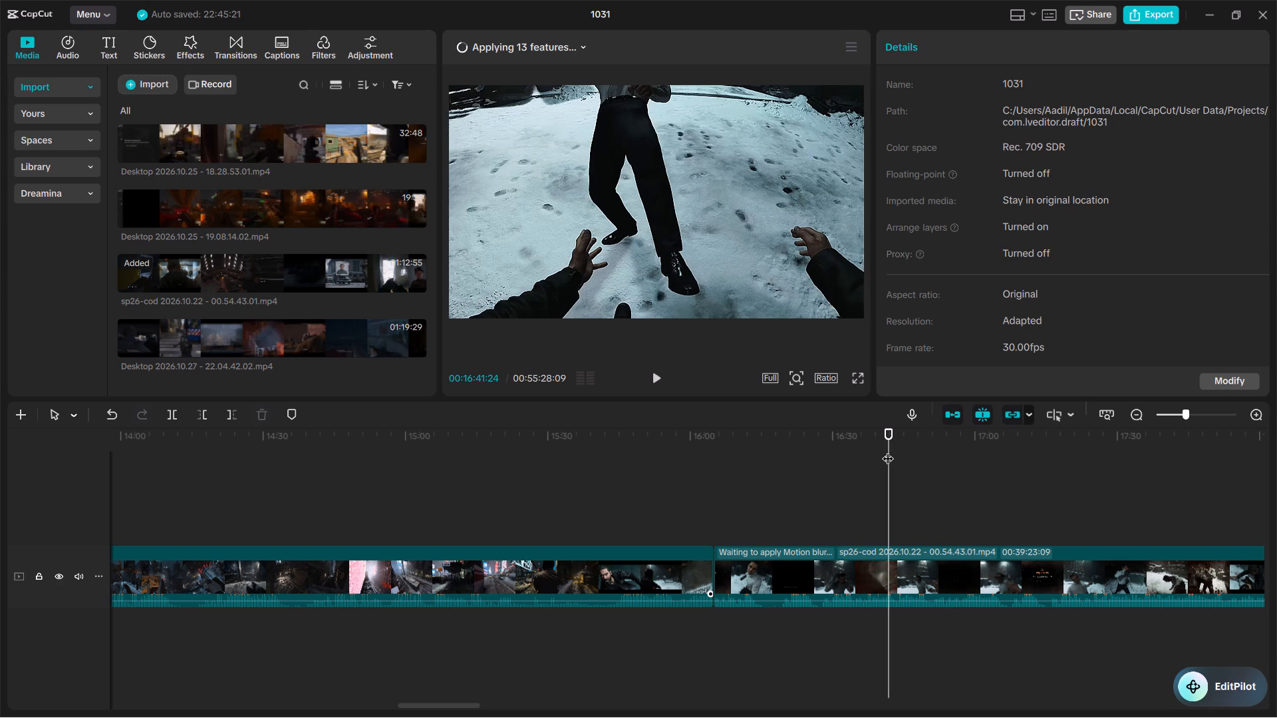
key("b")
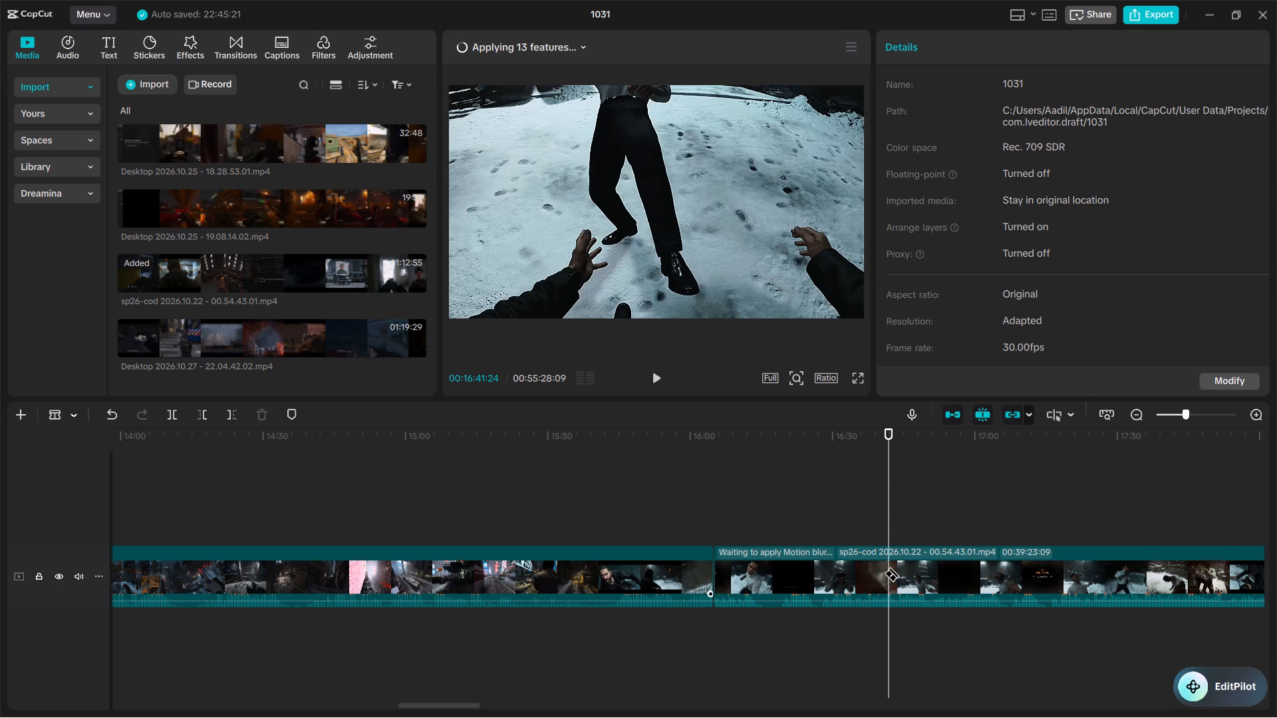
left_click(892, 566)
key("a")
Split the clip again at 00:16:57:27, on the first frame of the fight restart following the next Try Again screen.
left_click_drag(892, 433, 917, 433)
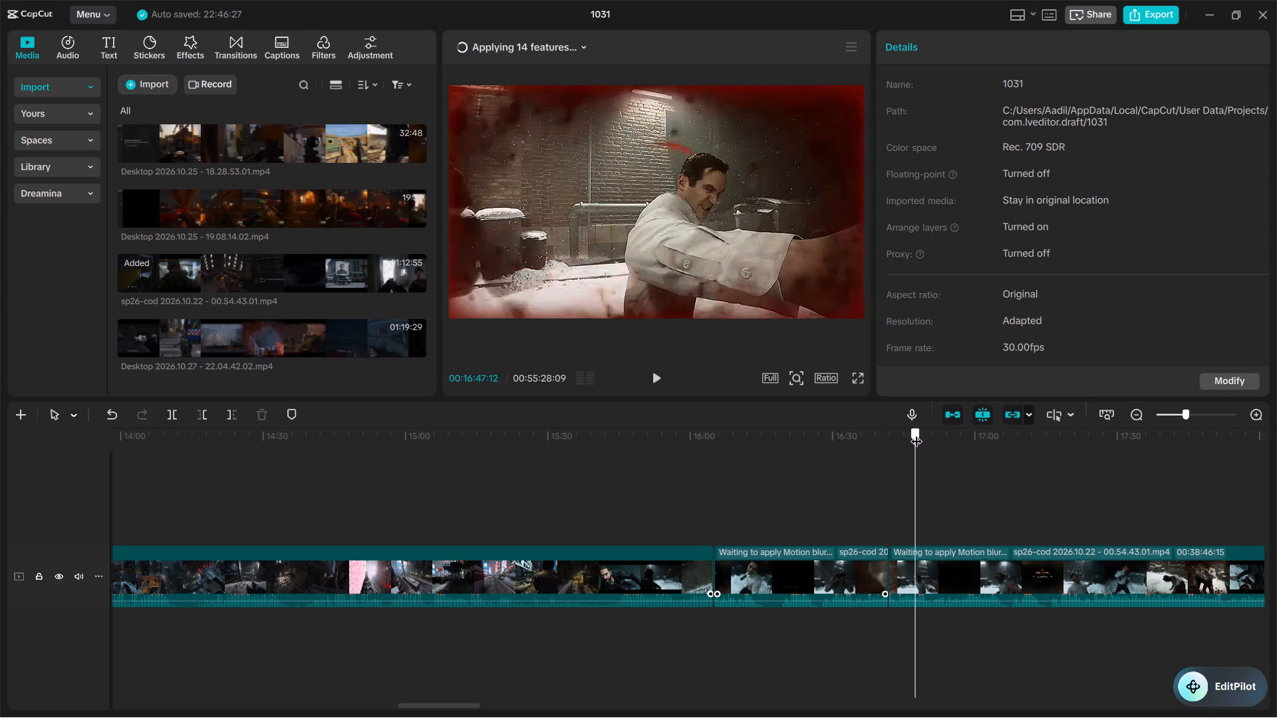
left_click_drag(917, 433, 946, 435)
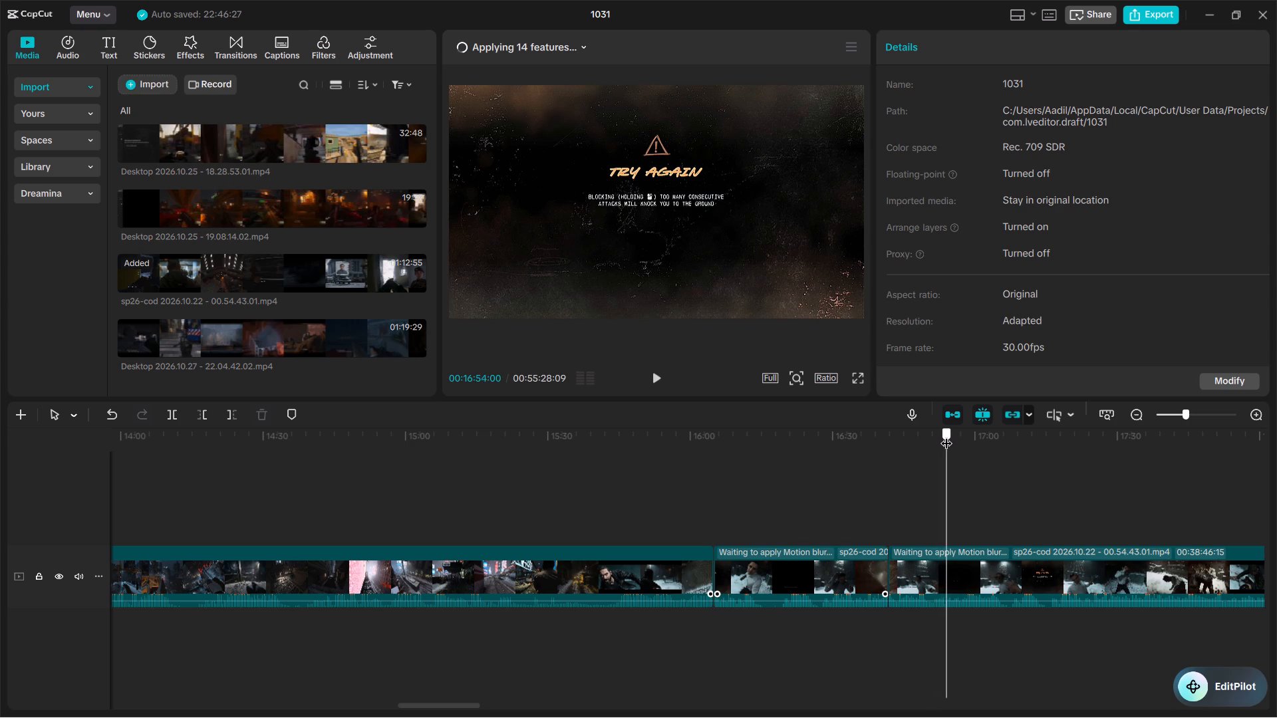
left_click_drag(946, 435, 966, 437)
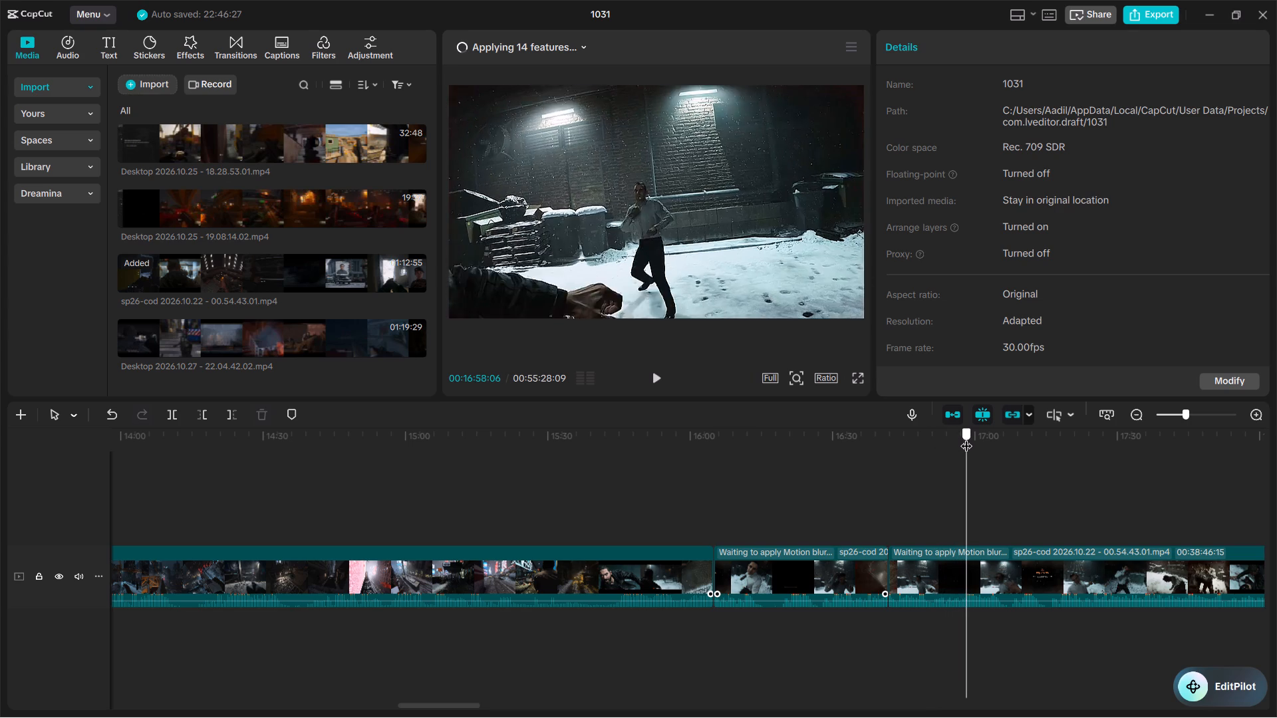
left_click_drag(966, 437, 965, 438)
key("Left")
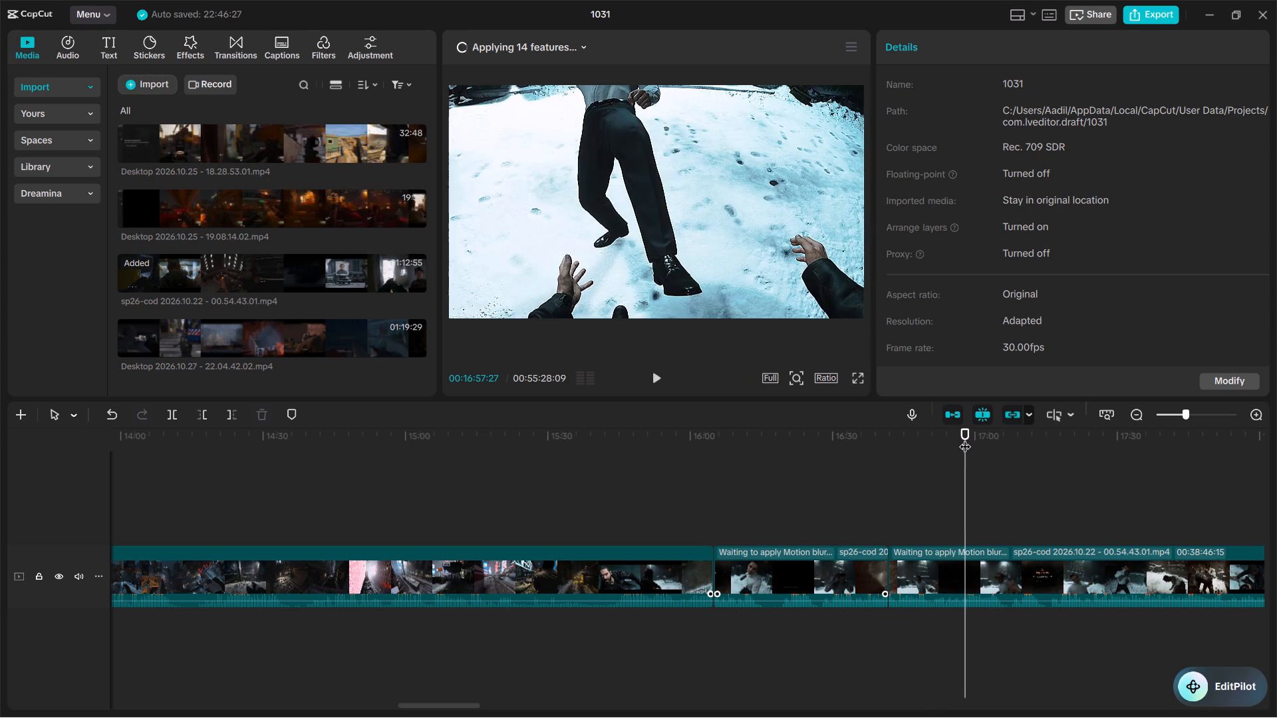
key("Right")
key("Right")
key("Right")
key("Right")
key("Left")
key("Left")
key("Left")
key("Left")
key("Left")
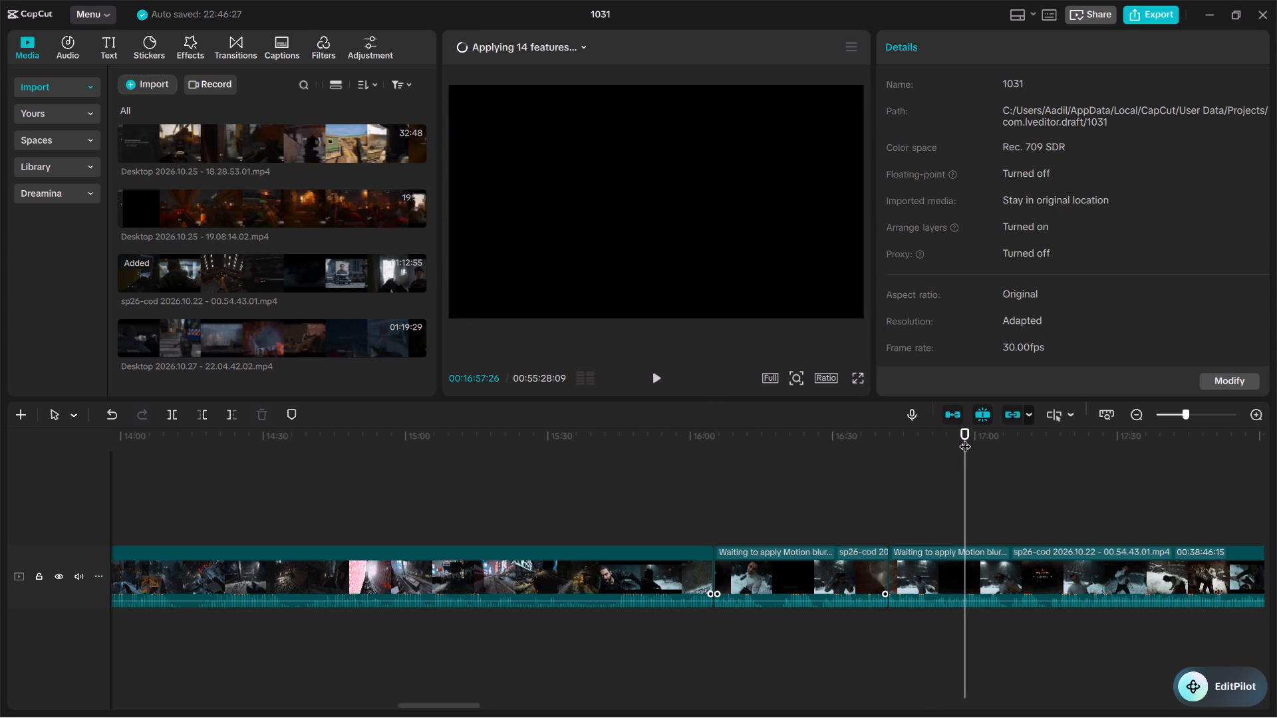
key("Right")
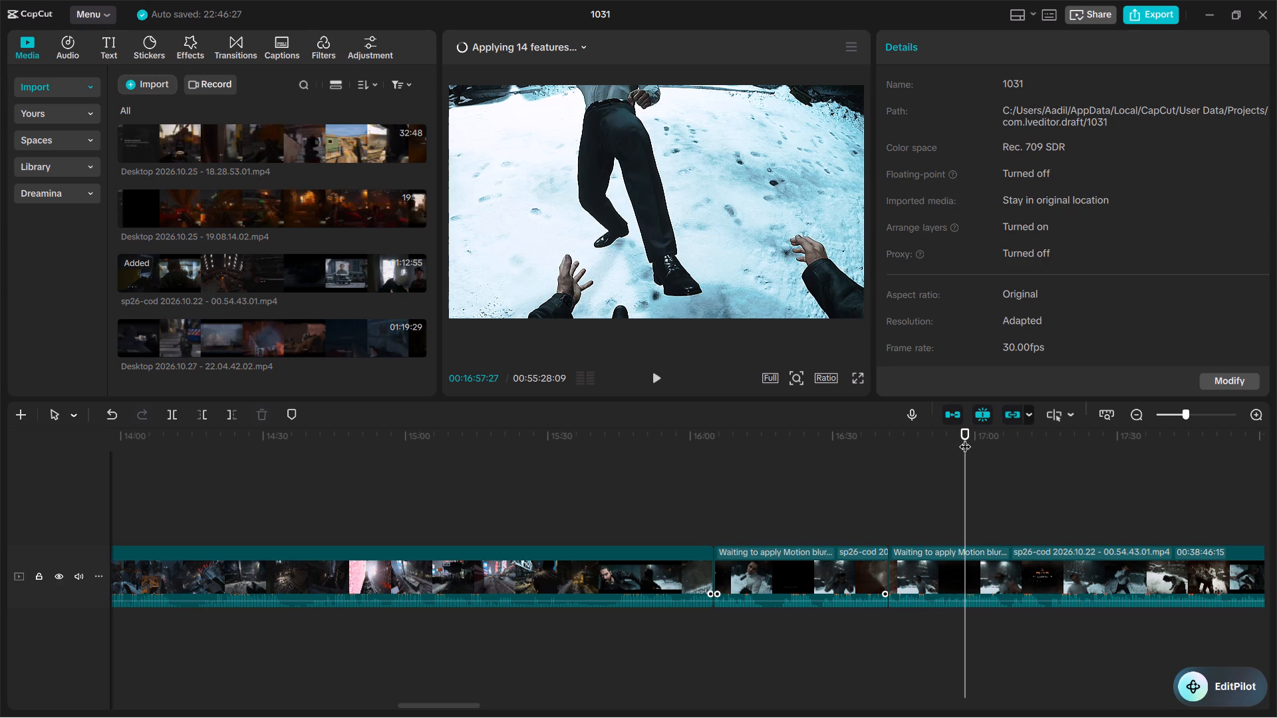
key("b")
left_click(967, 568)
key("a")
Delete the failed-attempt segment between the cuts at 00:16:41:24 and 00:16:57:27.
left_click(932, 567)
key("BackSpace")
Review the alley fight segment between 00:16:05:00 and 00:16:41:24 and delete it as a repeated attempt.
left_click(829, 565)
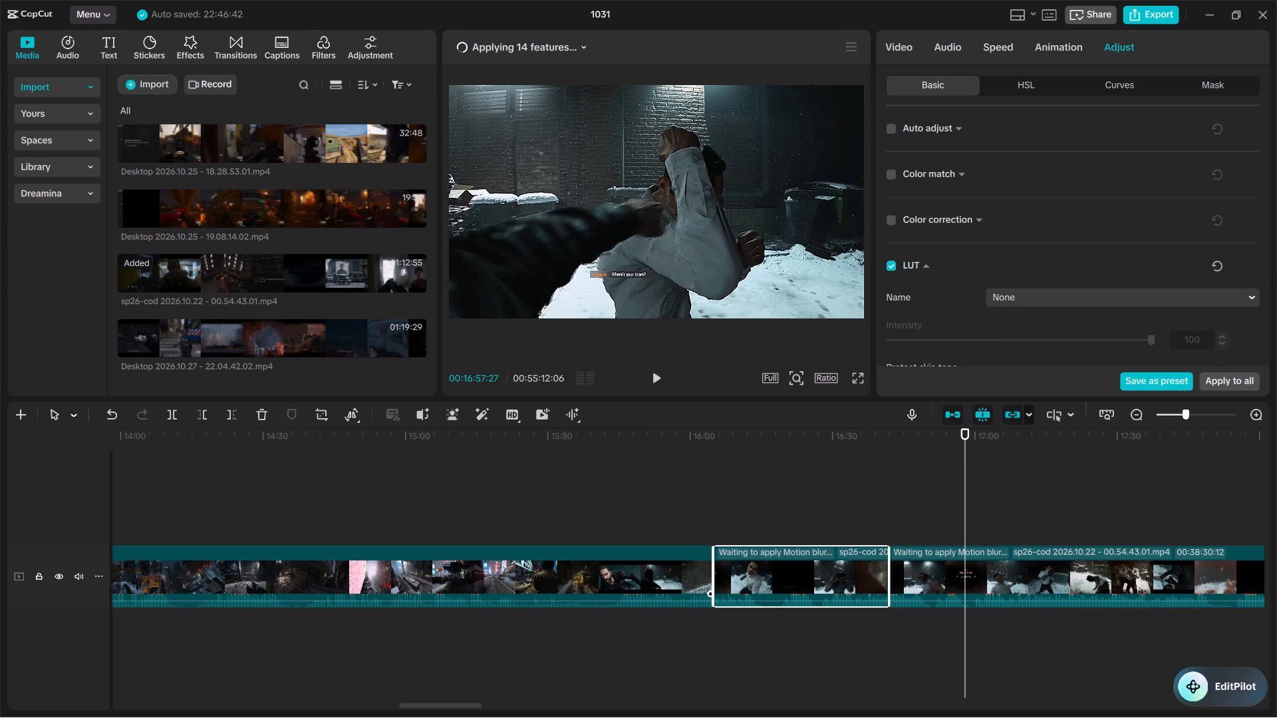
left_click_drag(712, 439, 722, 441)
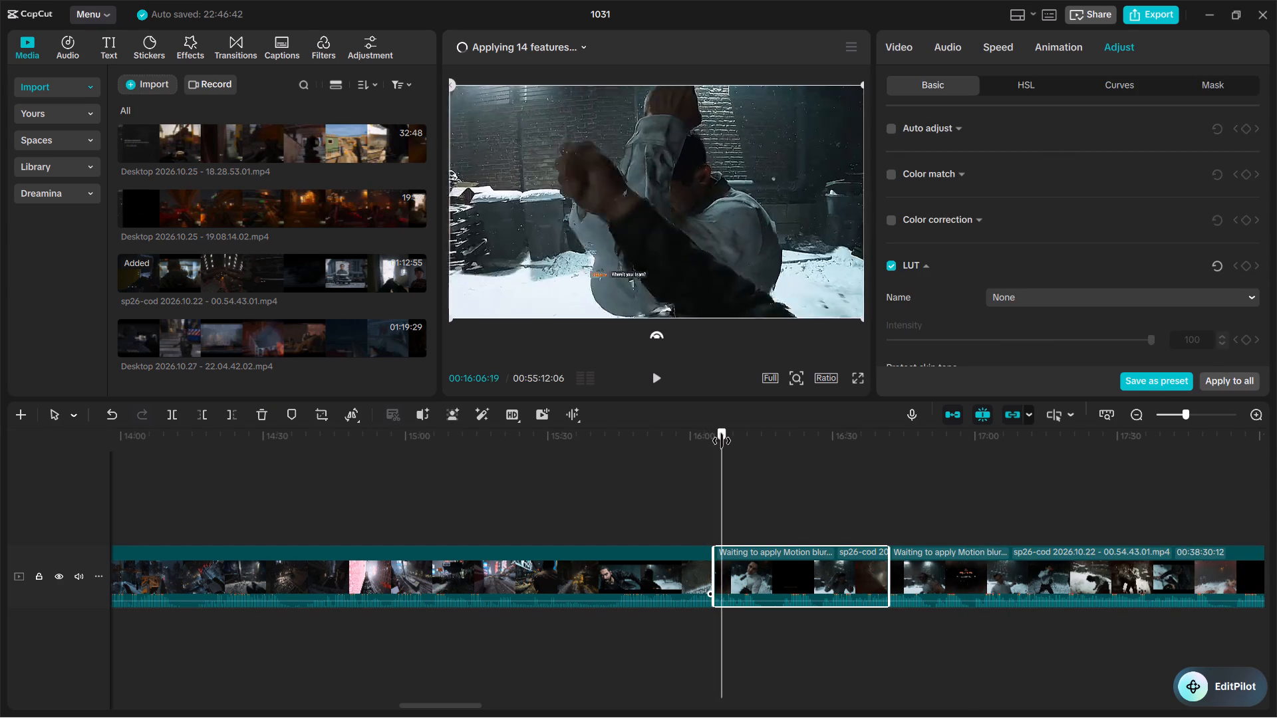
left_click_drag(722, 441, 729, 440)
left_click_drag(705, 444, 703, 444)
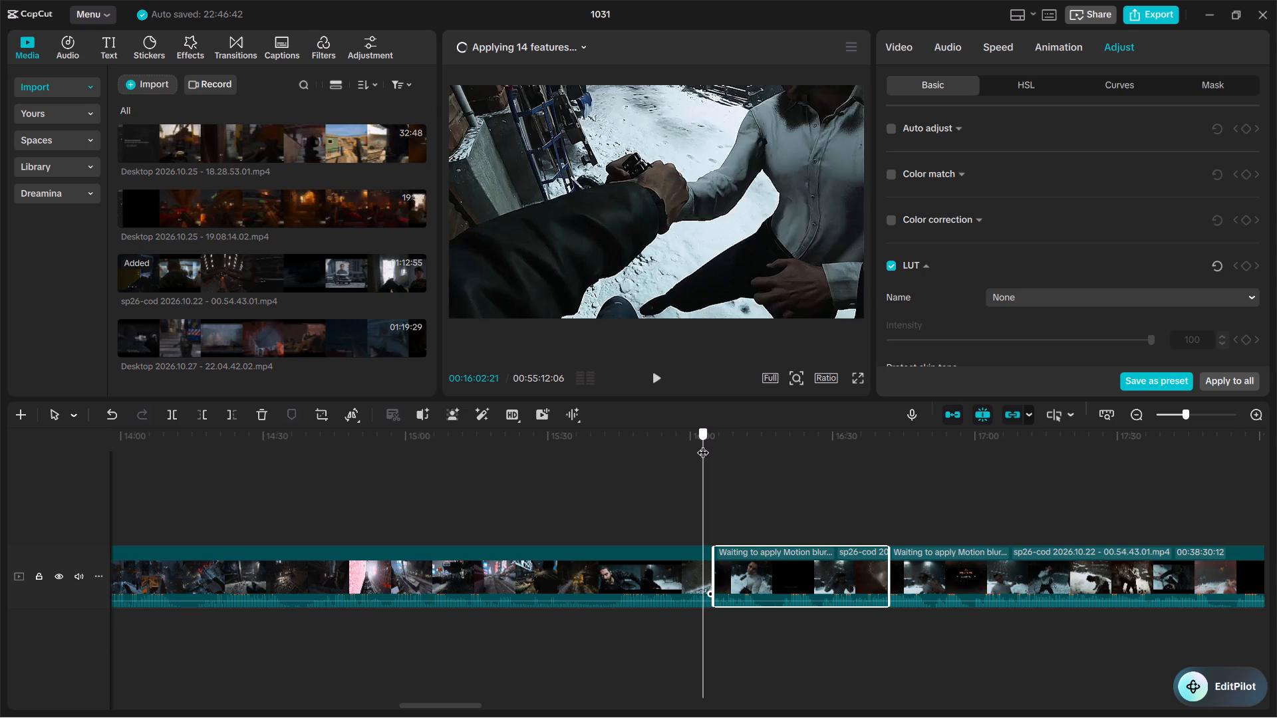
left_click_drag(703, 444, 825, 440)
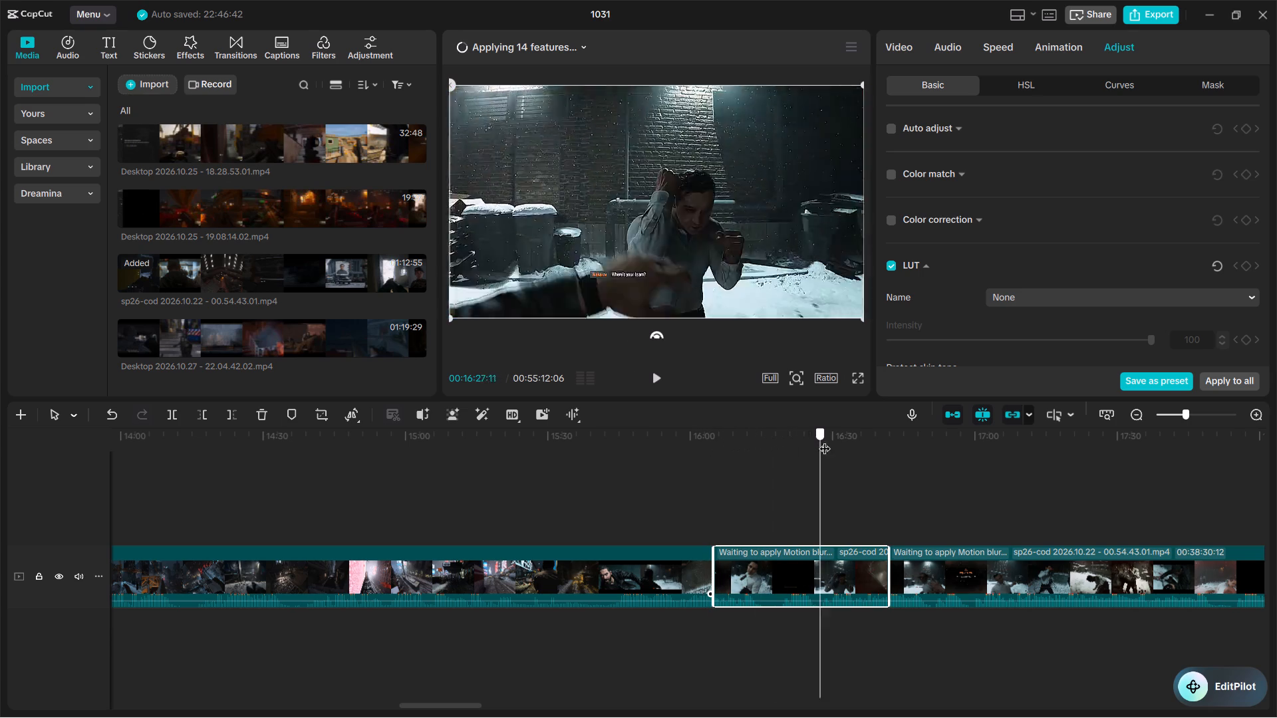
left_click_drag(825, 440, 887, 439)
left_click(830, 587)
key("BackSpace")
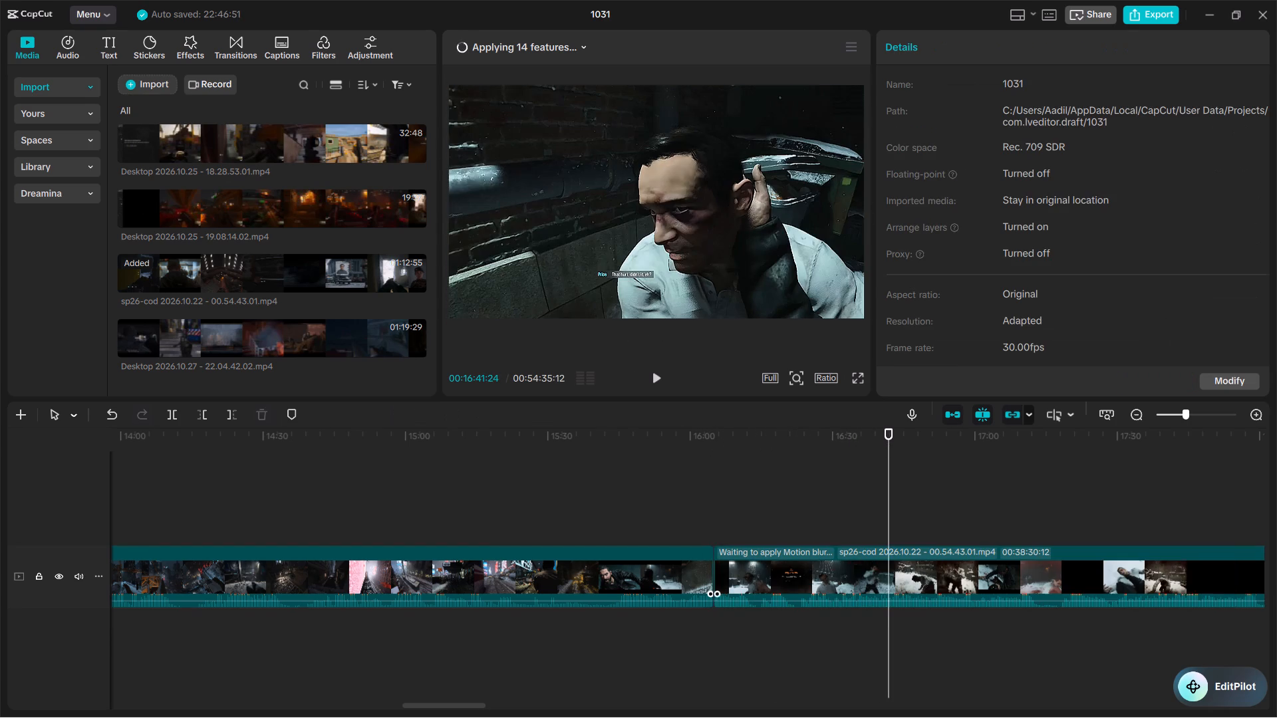
Split the clip at 00:16:19:15, on the first frame where the alley fight restarts after the Try Again screen.
left_click_drag(714, 444, 725, 445)
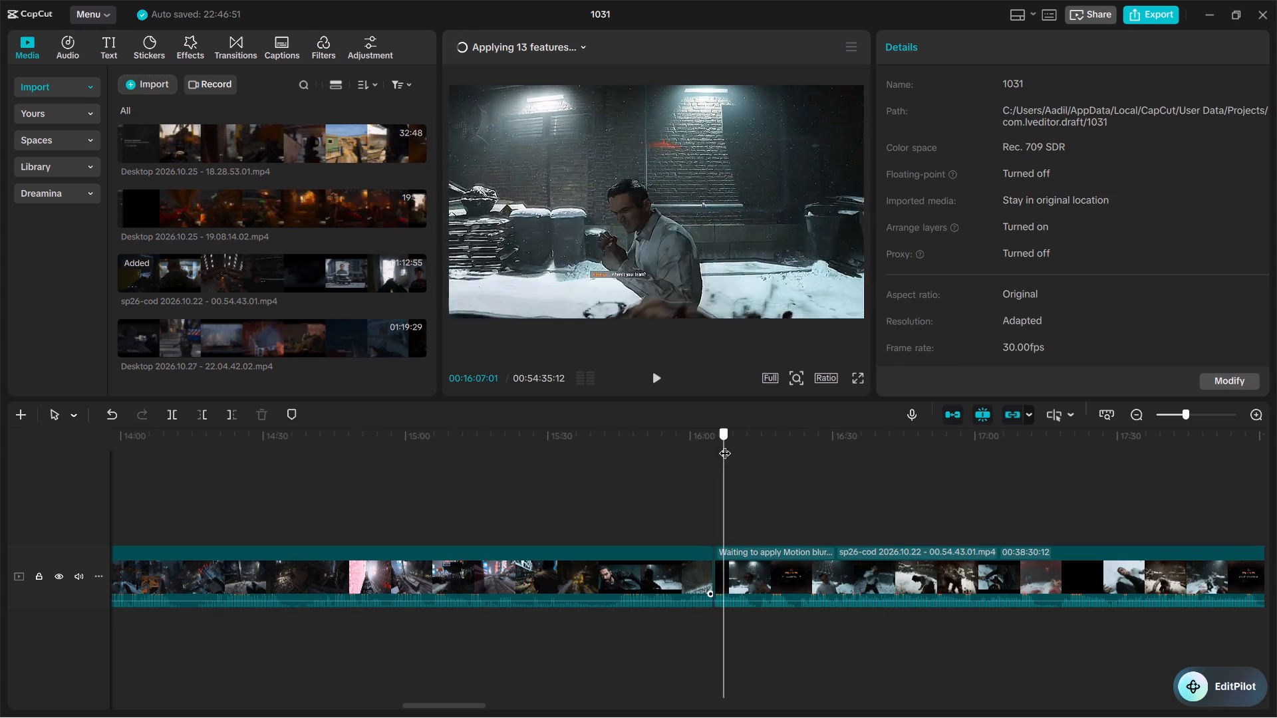
left_click_drag(725, 445, 757, 445)
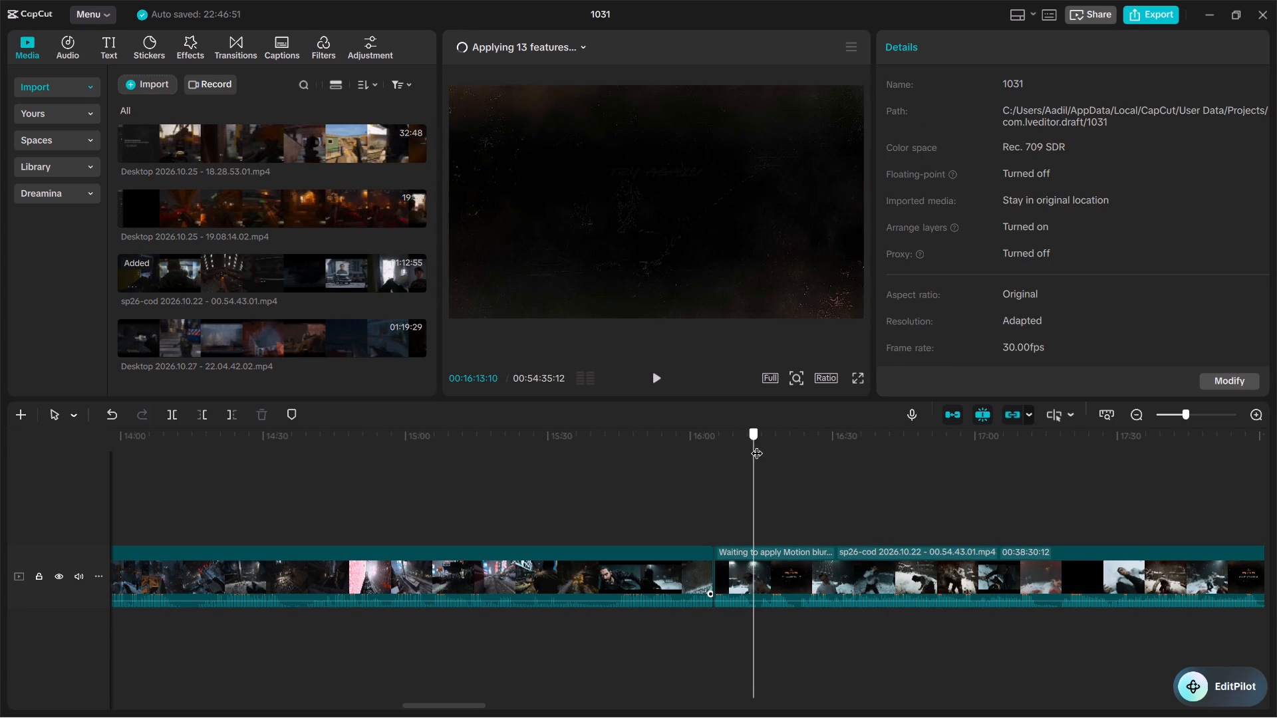
left_click_drag(757, 445, 784, 445)
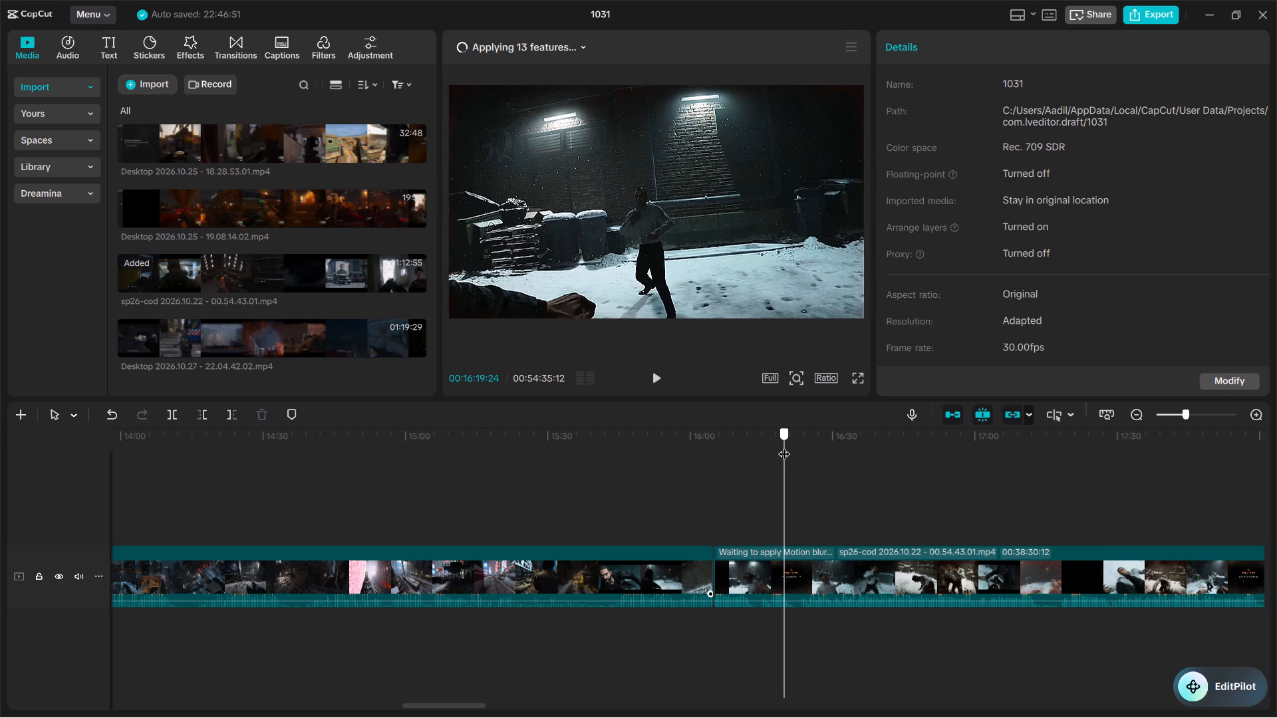
left_click_drag(784, 445, 782, 447)
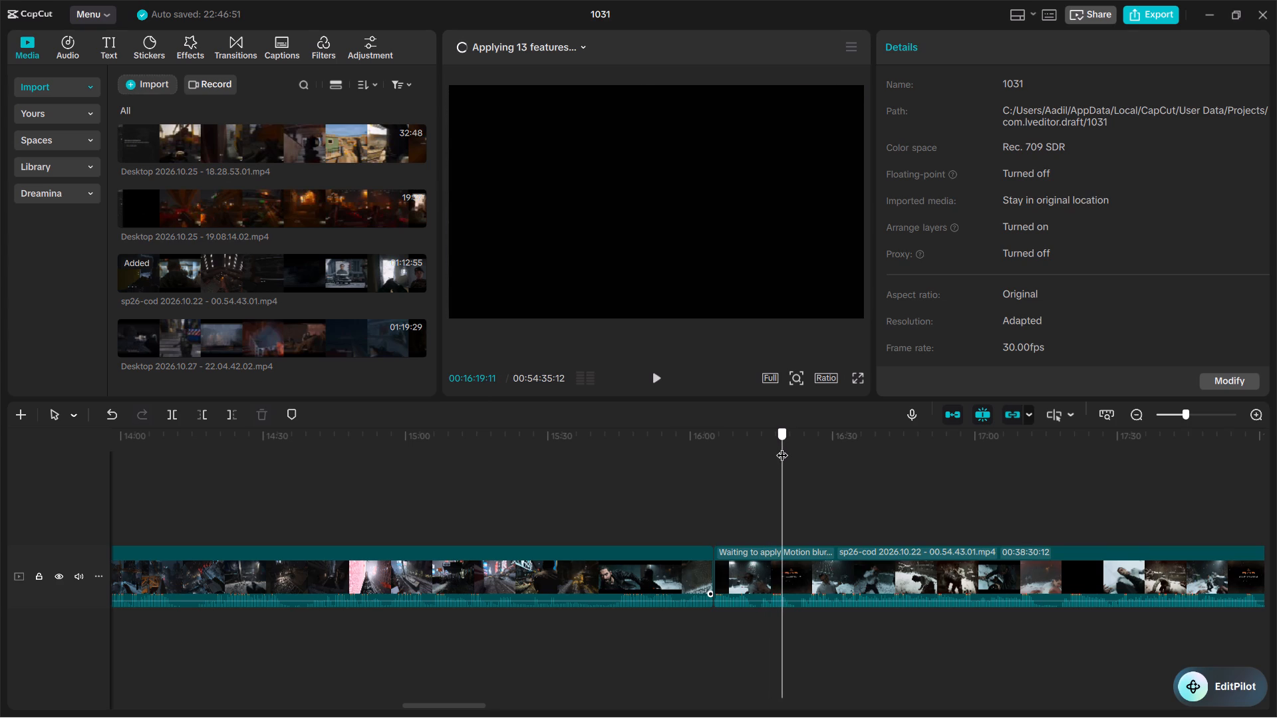
left_click_drag(782, 447, 783, 447)
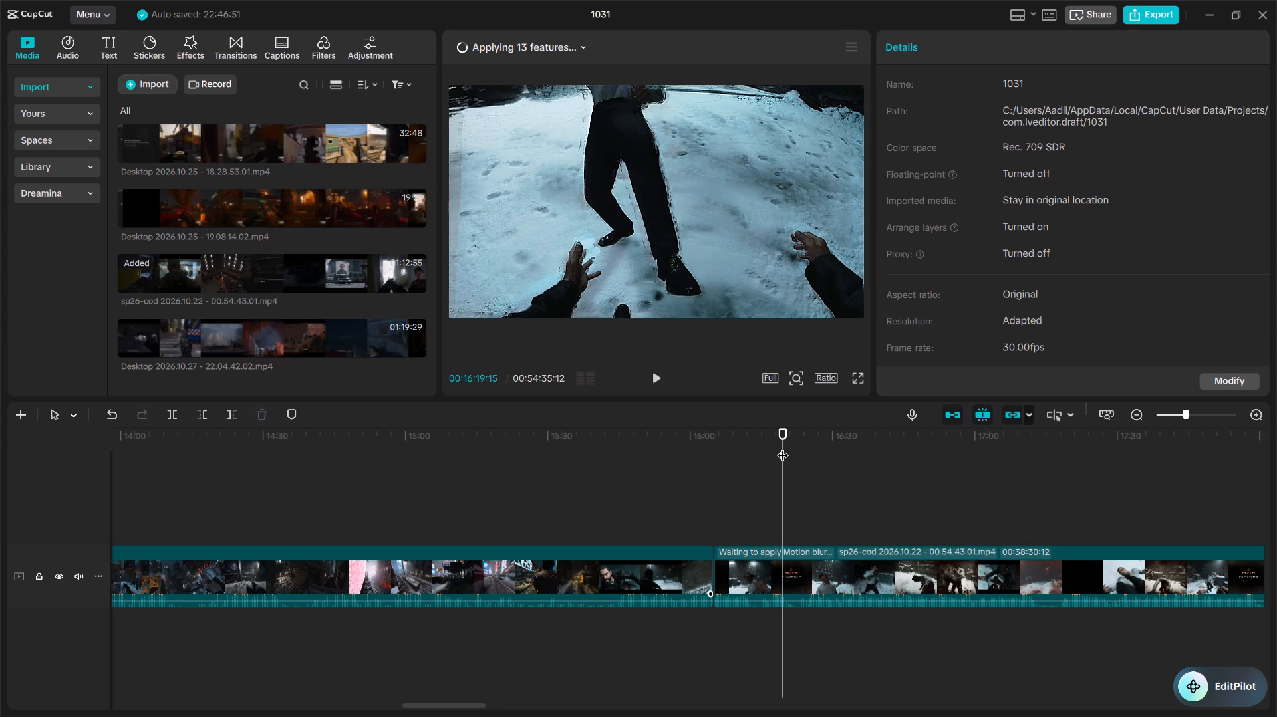
key("Right")
key("Right")
key("Left")
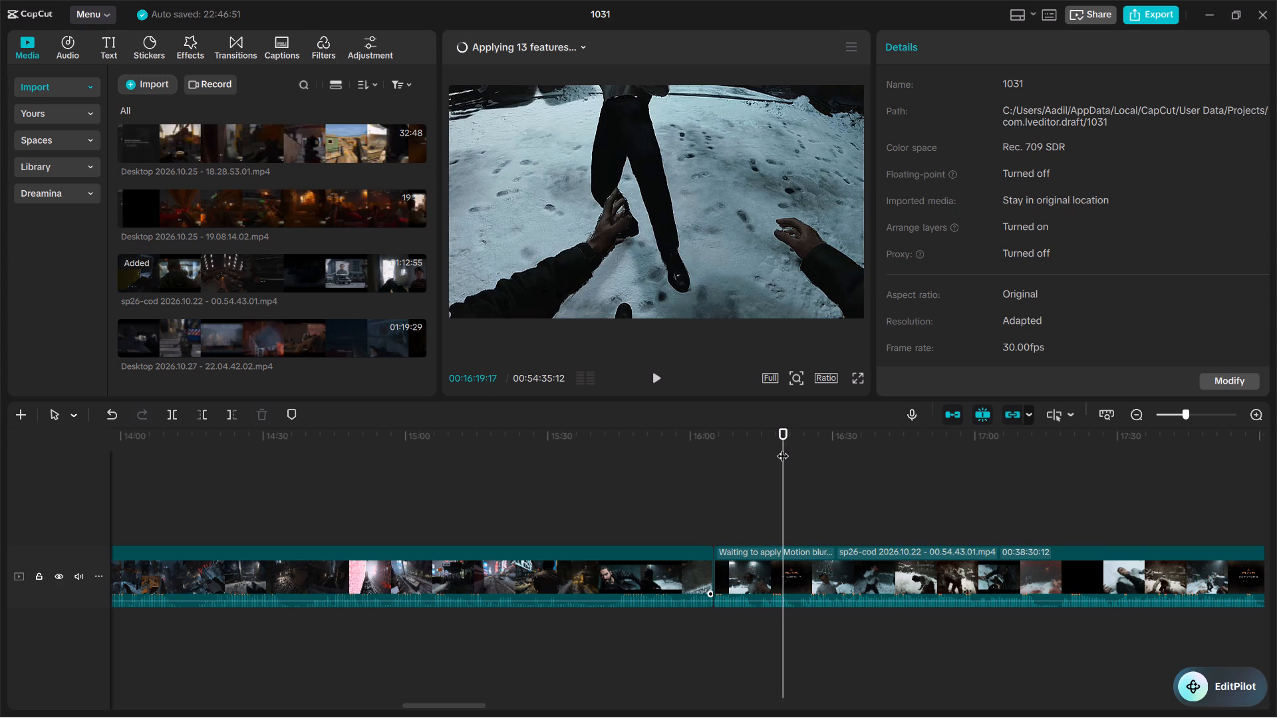
key("Left")
key("Left")
key("Right")
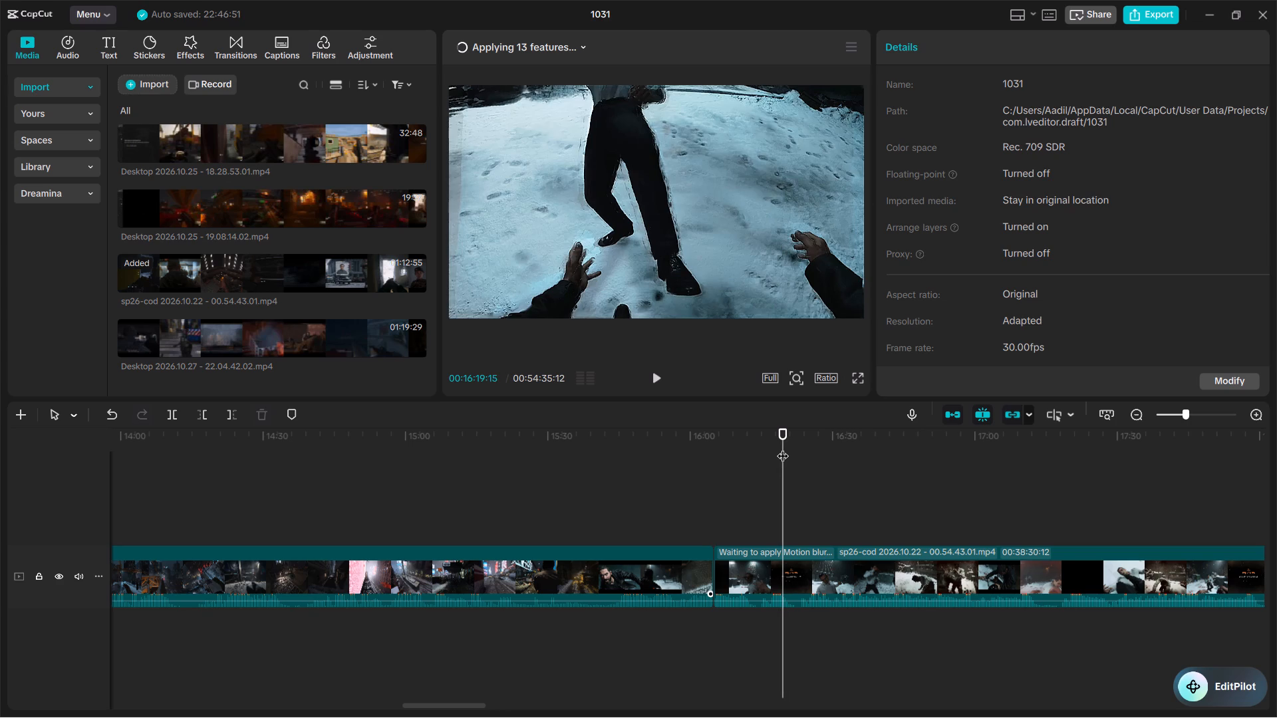
key("b")
left_click(785, 561)
key("a")
Delete the failed-attempt segment between the cuts at 00:16:05:00 and 00:16:19:15.
left_click(743, 562)
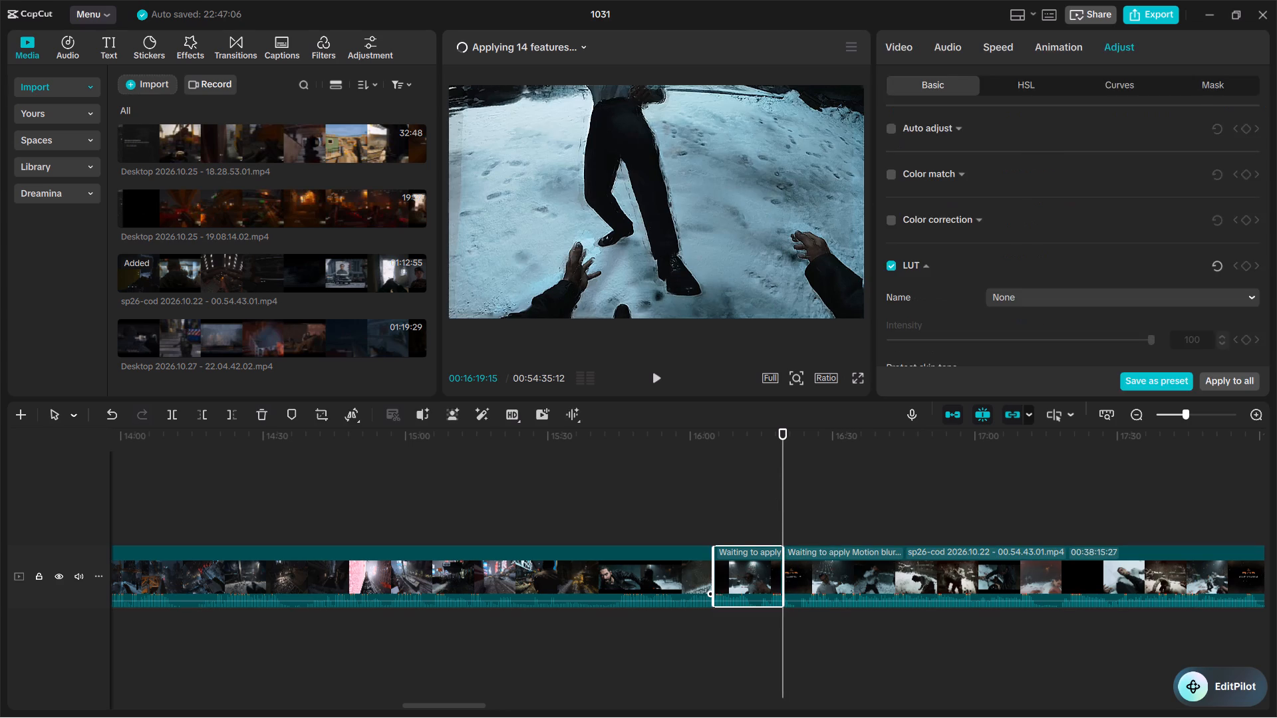
key("BackSpace")
Examine the alley fight footage from 00:16:07:22 up to the Try Again screen at 00:16:59:05.
left_click_drag(713, 442, 728, 441)
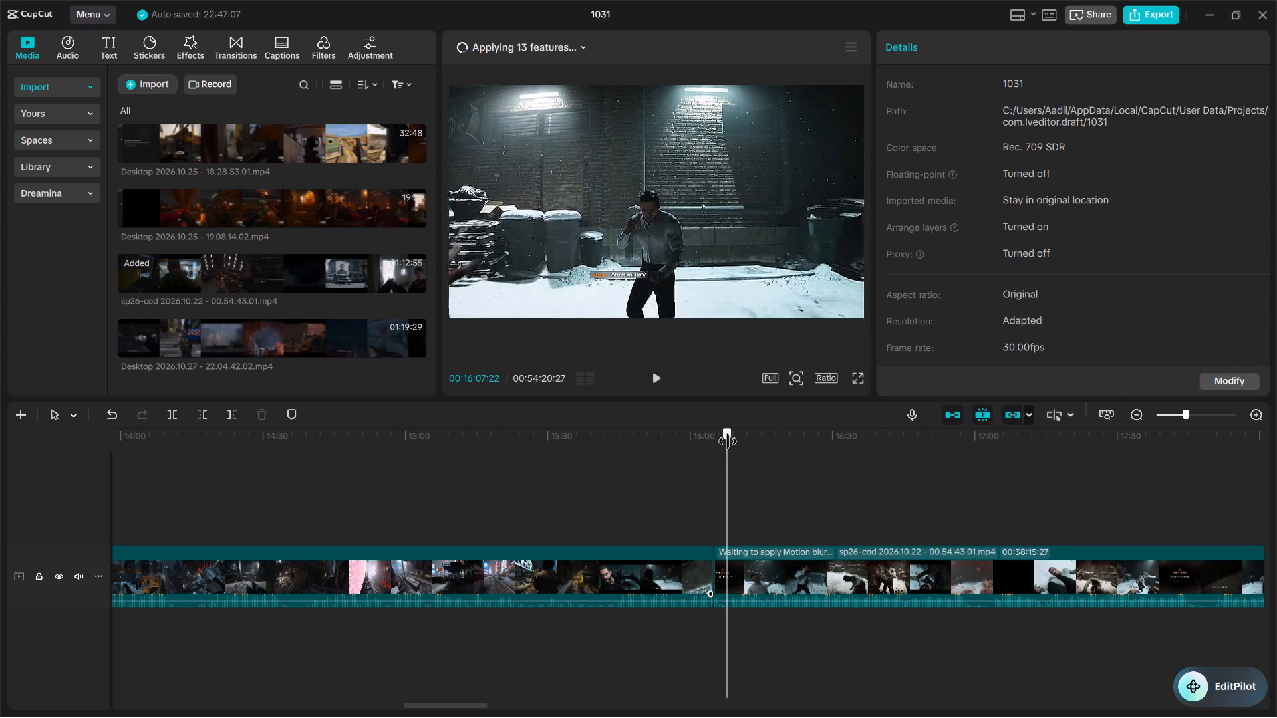
left_click_drag(728, 441, 784, 441)
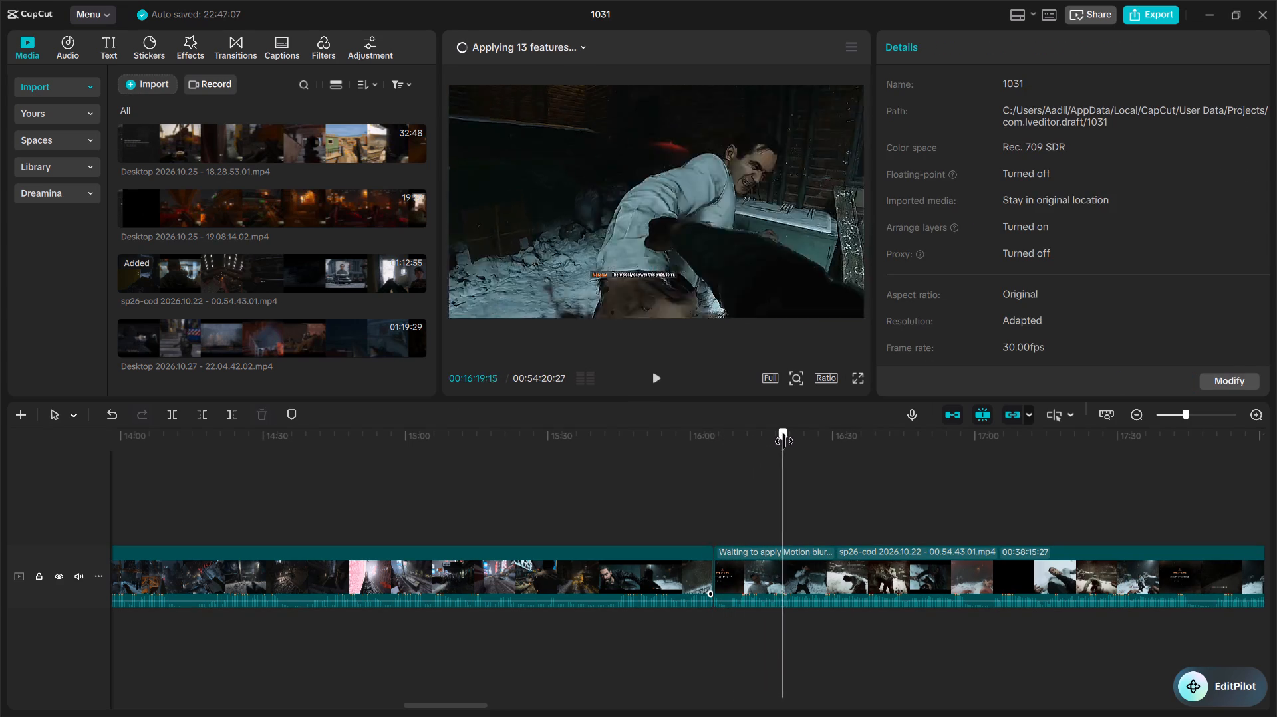
left_click_drag(784, 441, 818, 439)
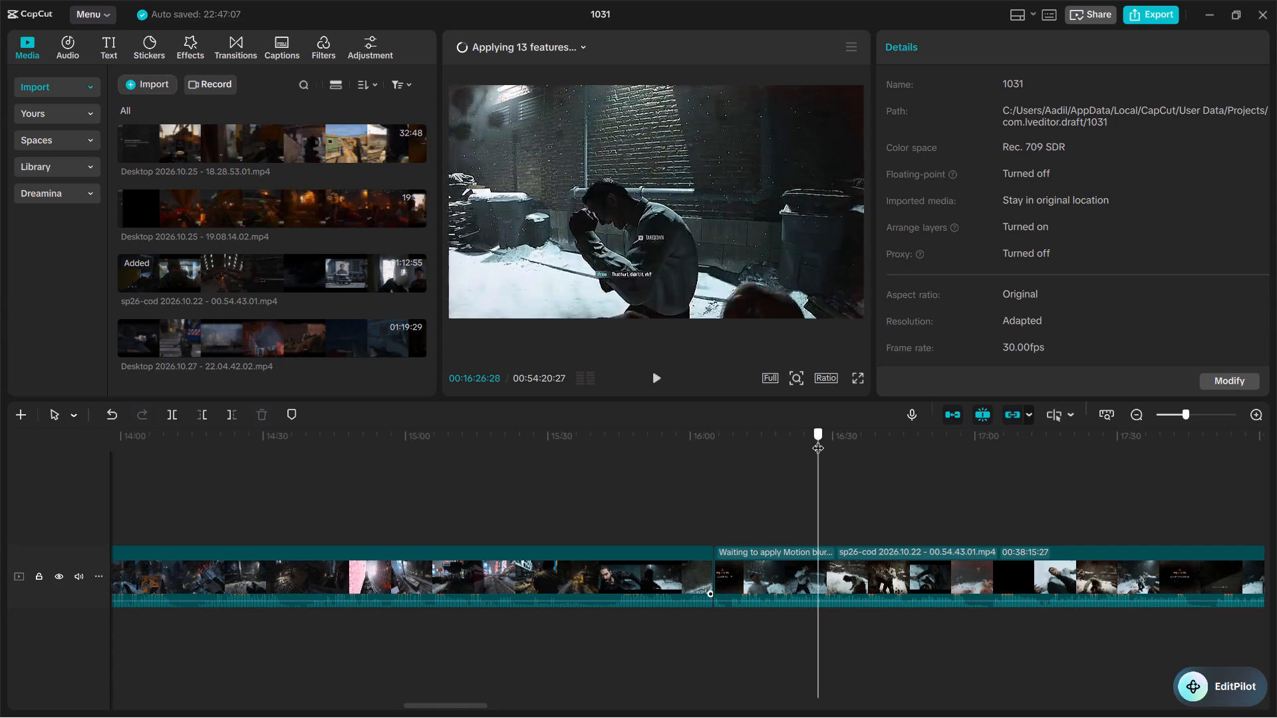
left_click_drag(818, 439, 845, 439)
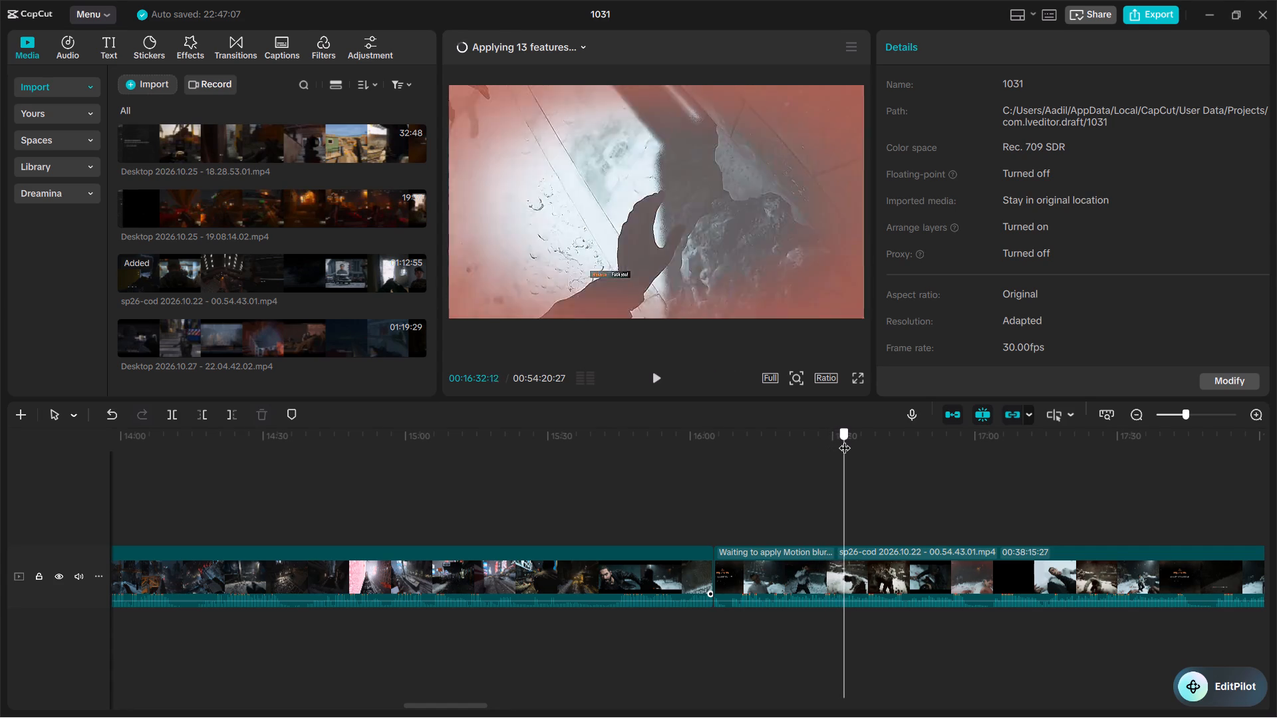
left_click_drag(845, 439, 865, 440)
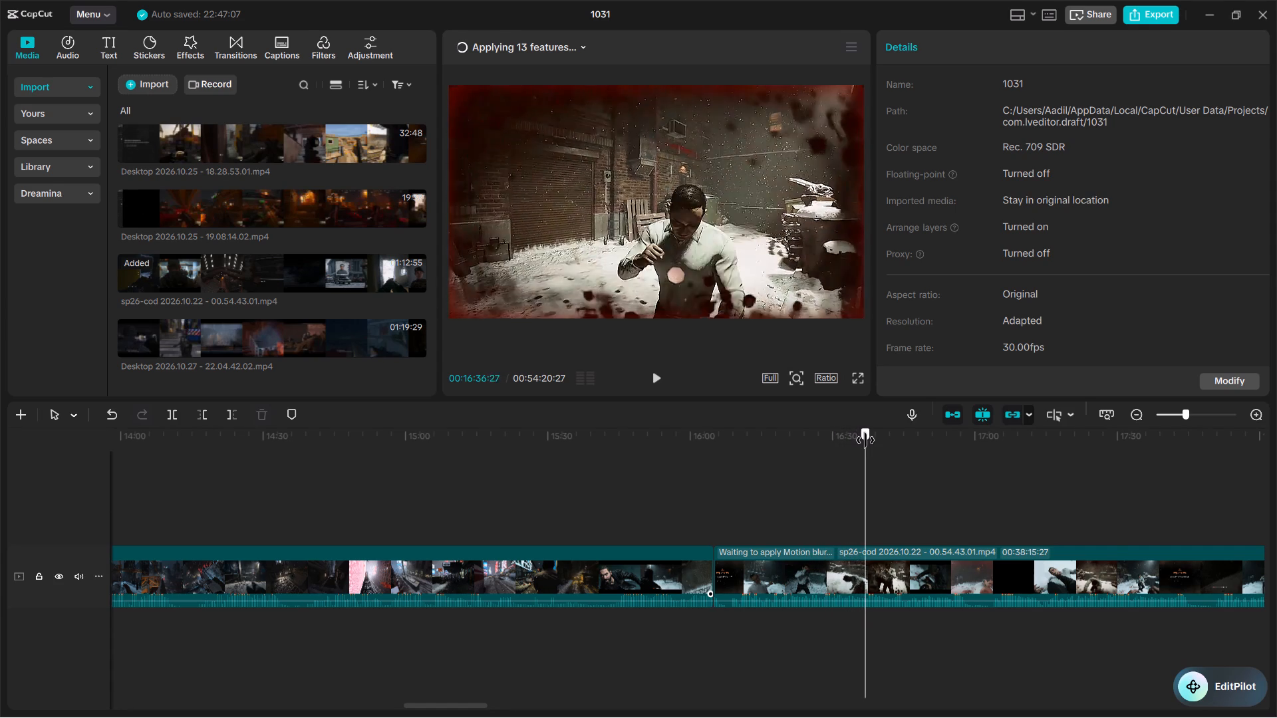
left_click_drag(865, 440, 889, 440)
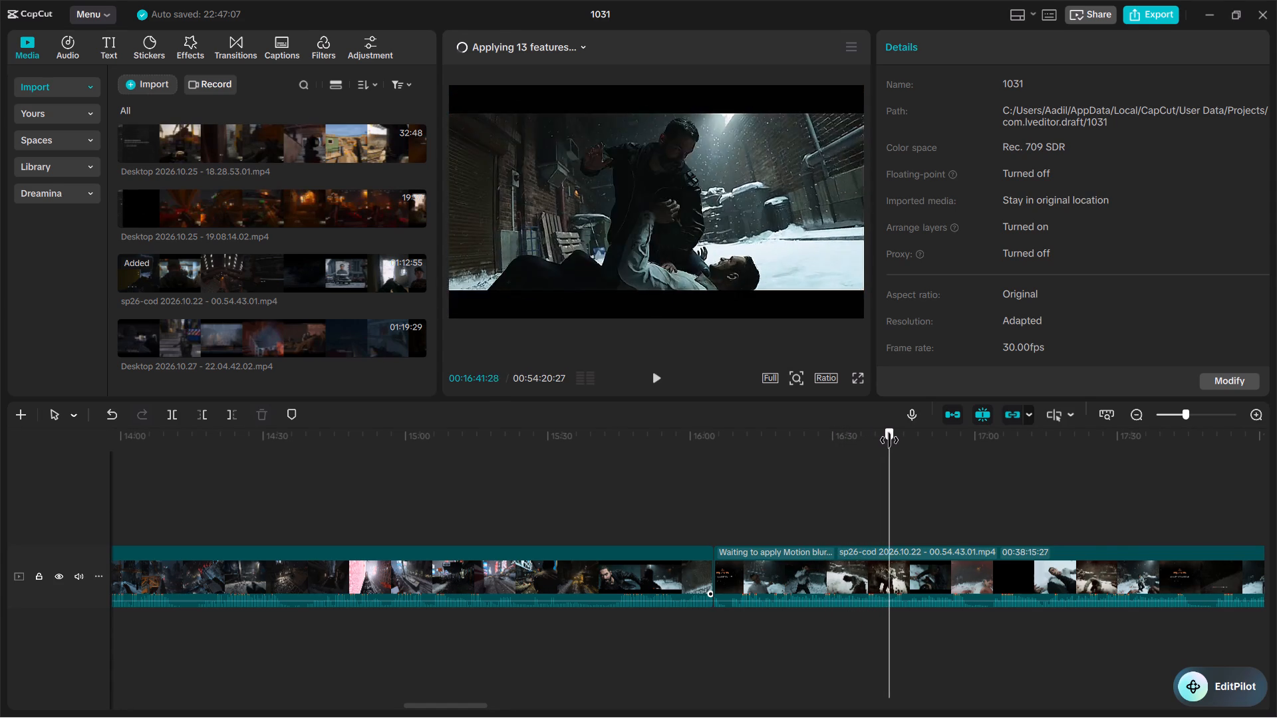
left_click_drag(889, 440, 917, 440)
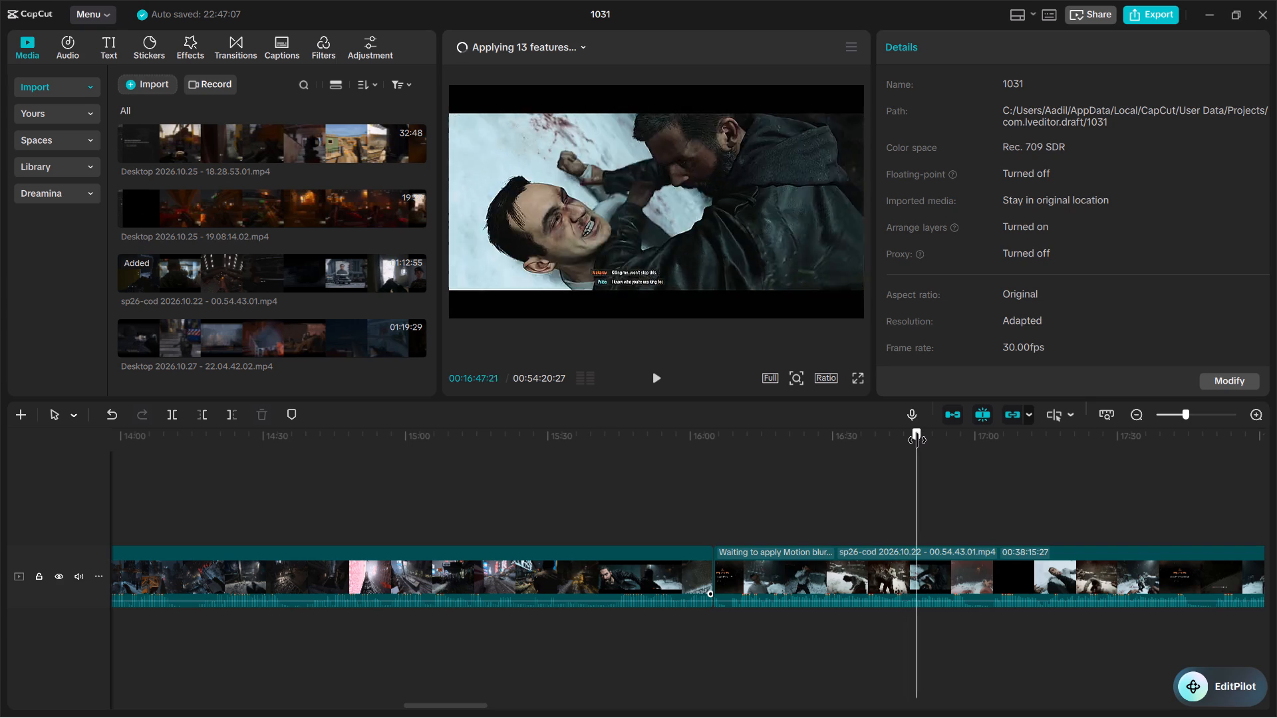
left_click_drag(917, 440, 971, 440)
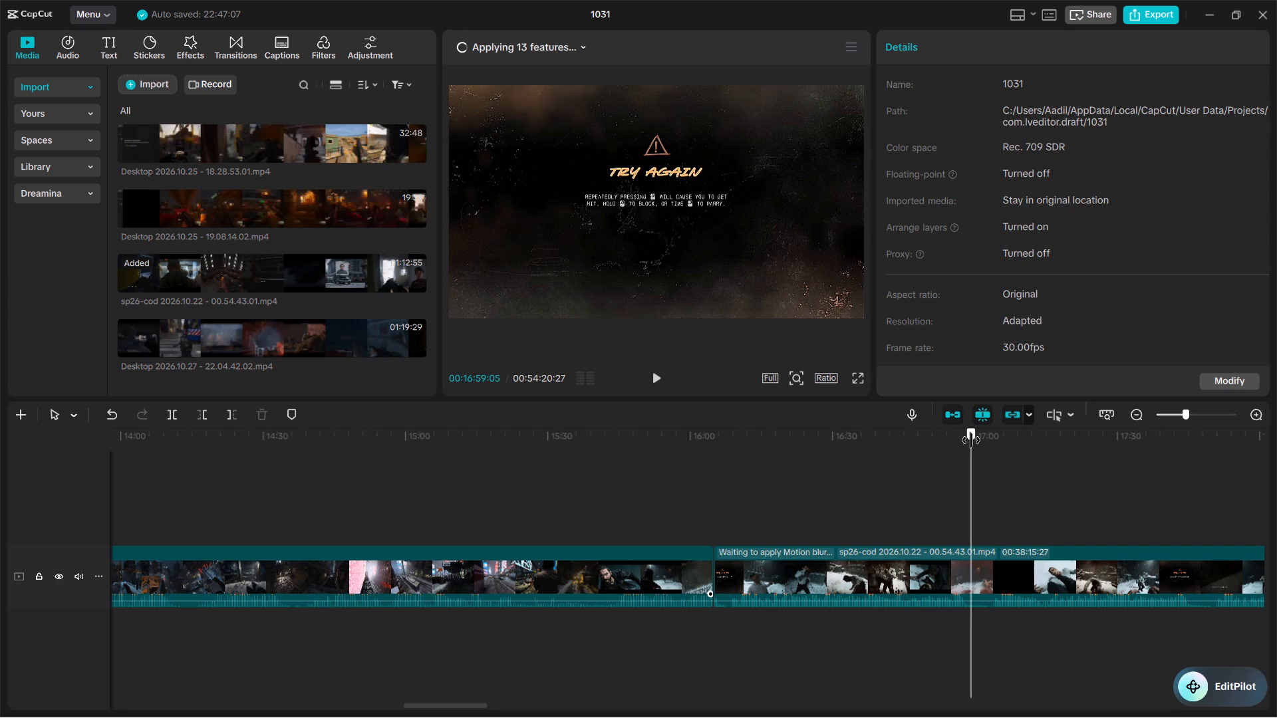
Examine the footage between 00:16:51 and the Try Again screen for the checkpoint moment where the failed fight attempt begins.
left_click_drag(971, 440, 945, 443)
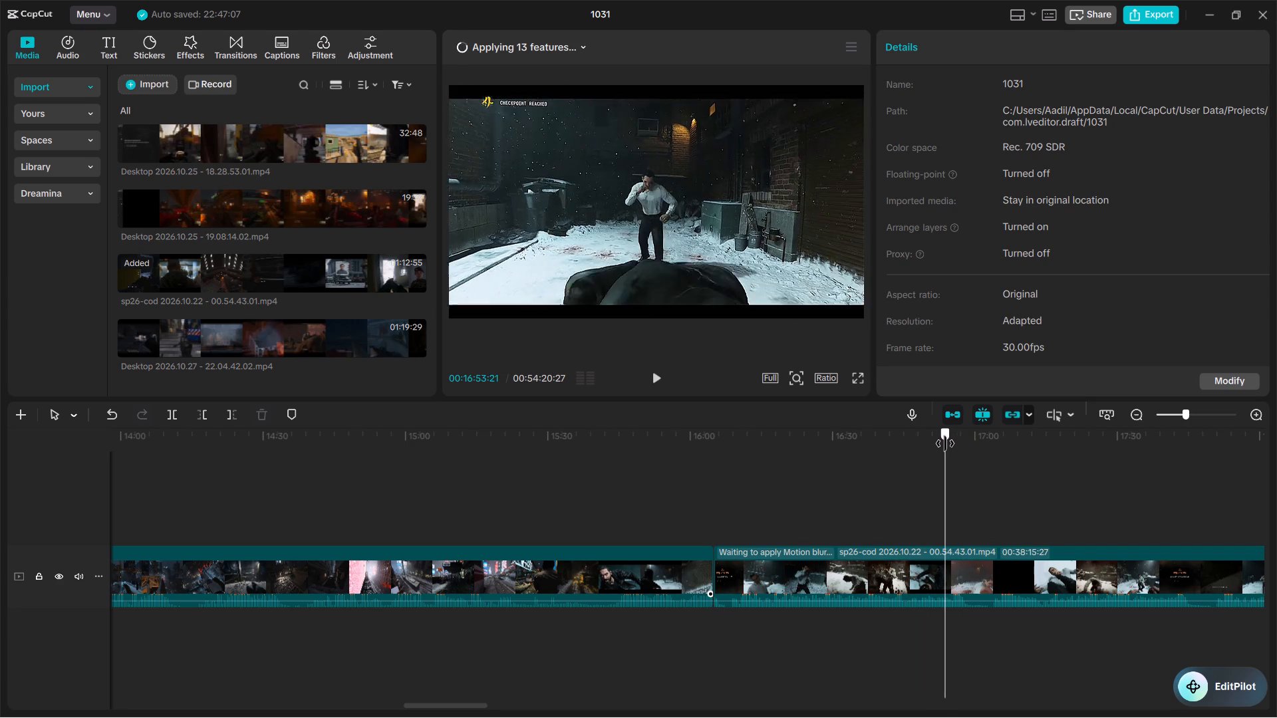
left_click_drag(945, 443, 942, 445)
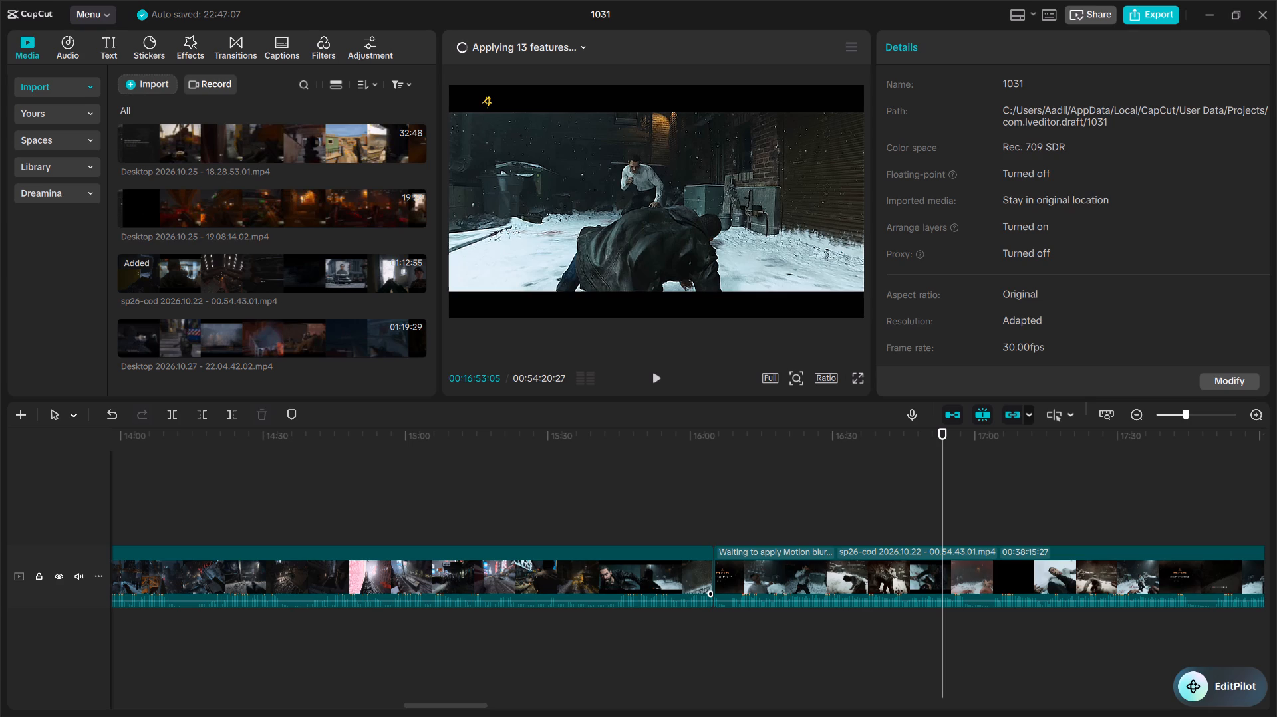
left_click_drag(932, 433, 938, 433)
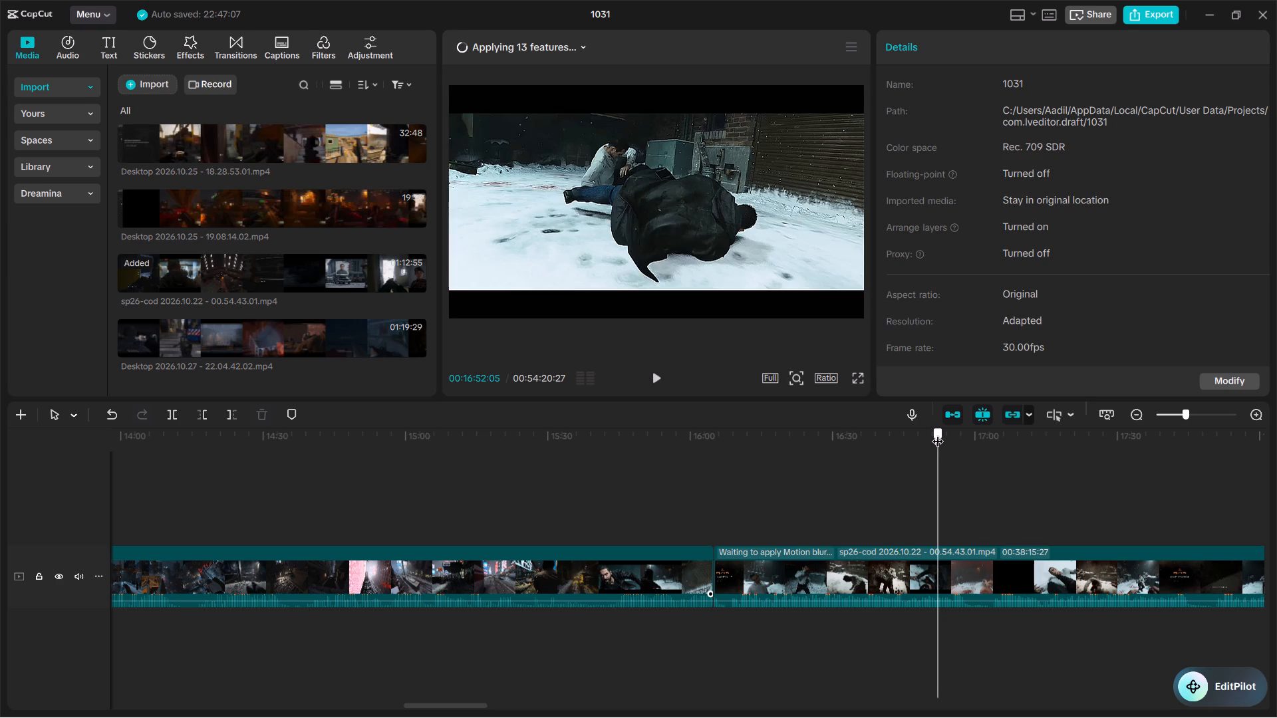
left_click_drag(938, 433, 945, 431)
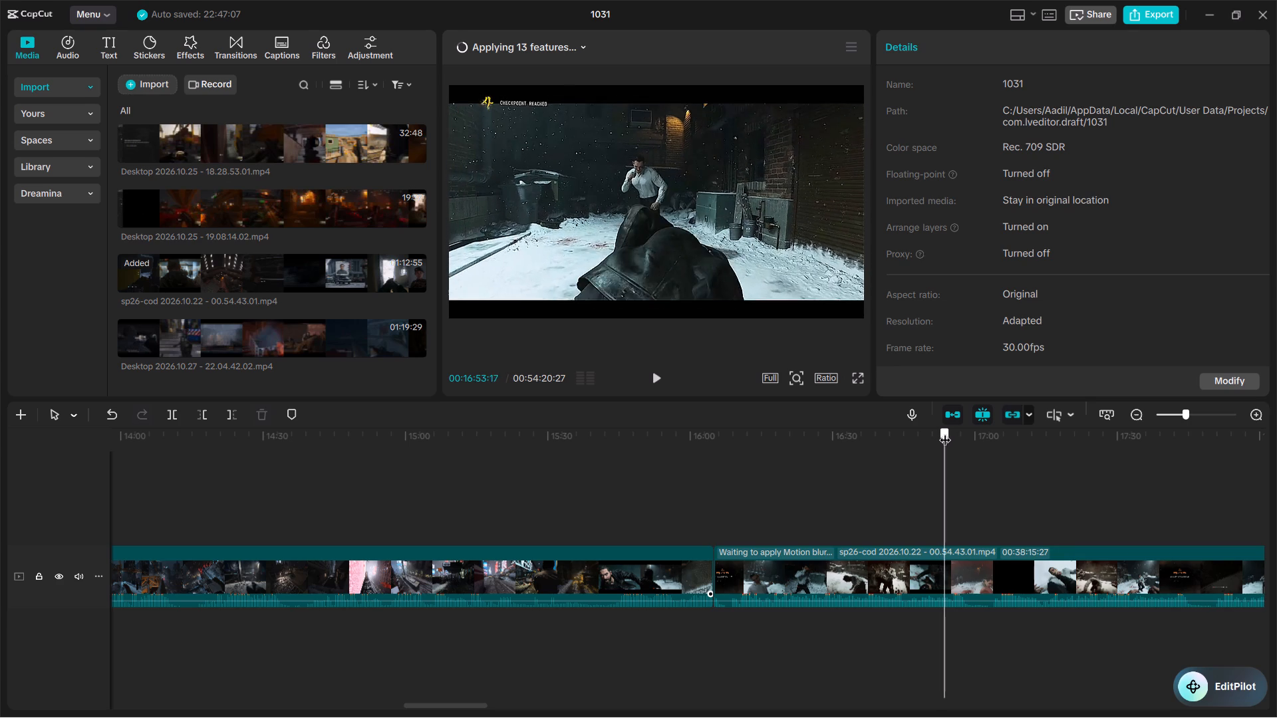
left_click_drag(945, 431, 952, 431)
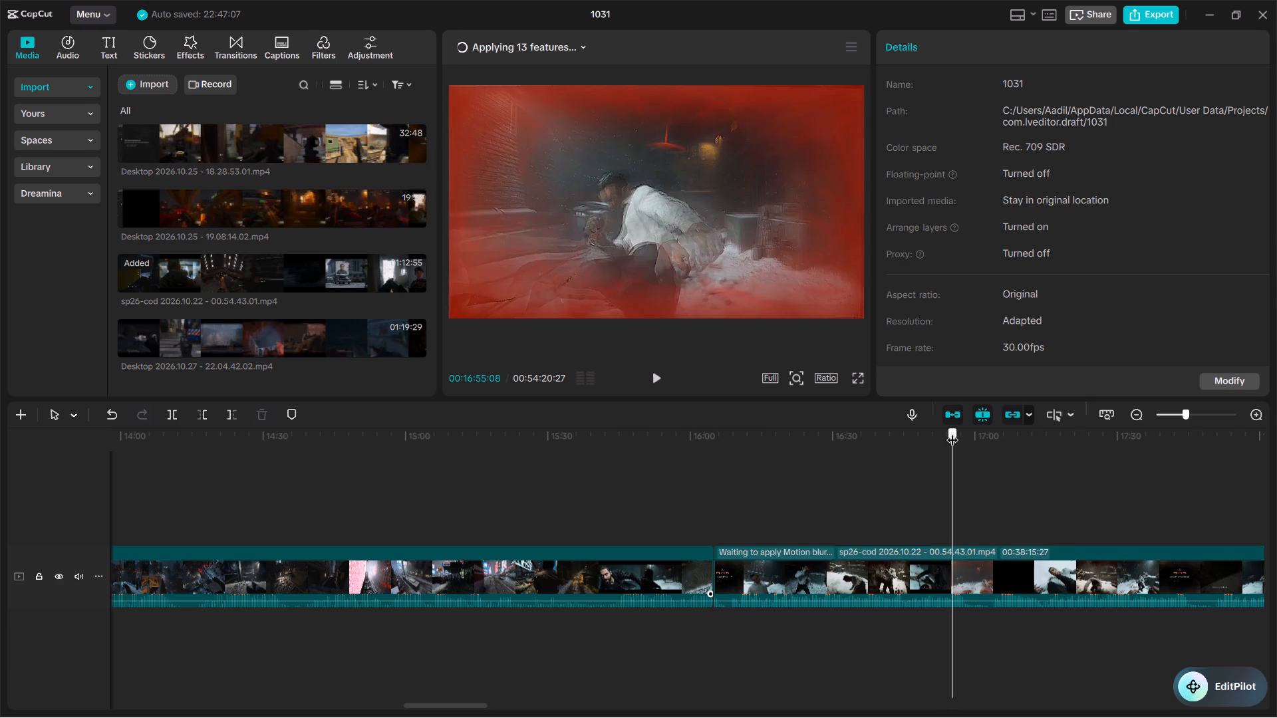
left_click_drag(952, 431, 951, 433)
left_click(1042, 702)
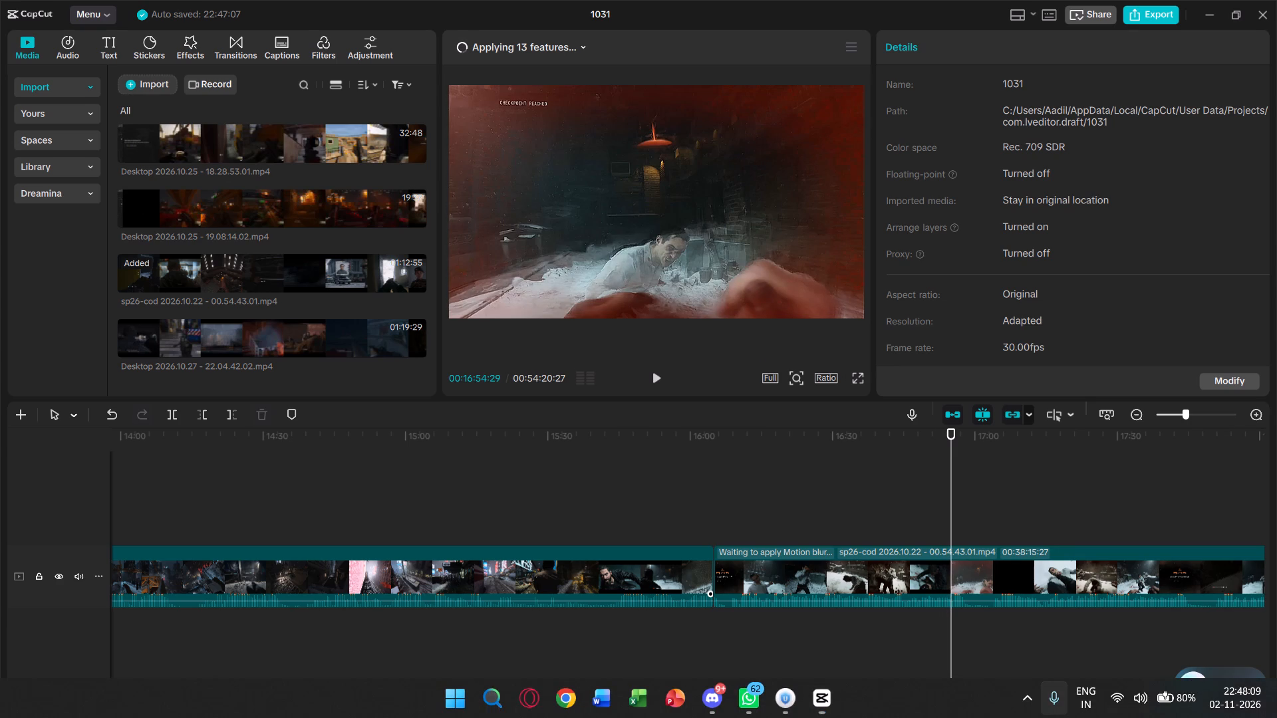
left_click(1273, 0)
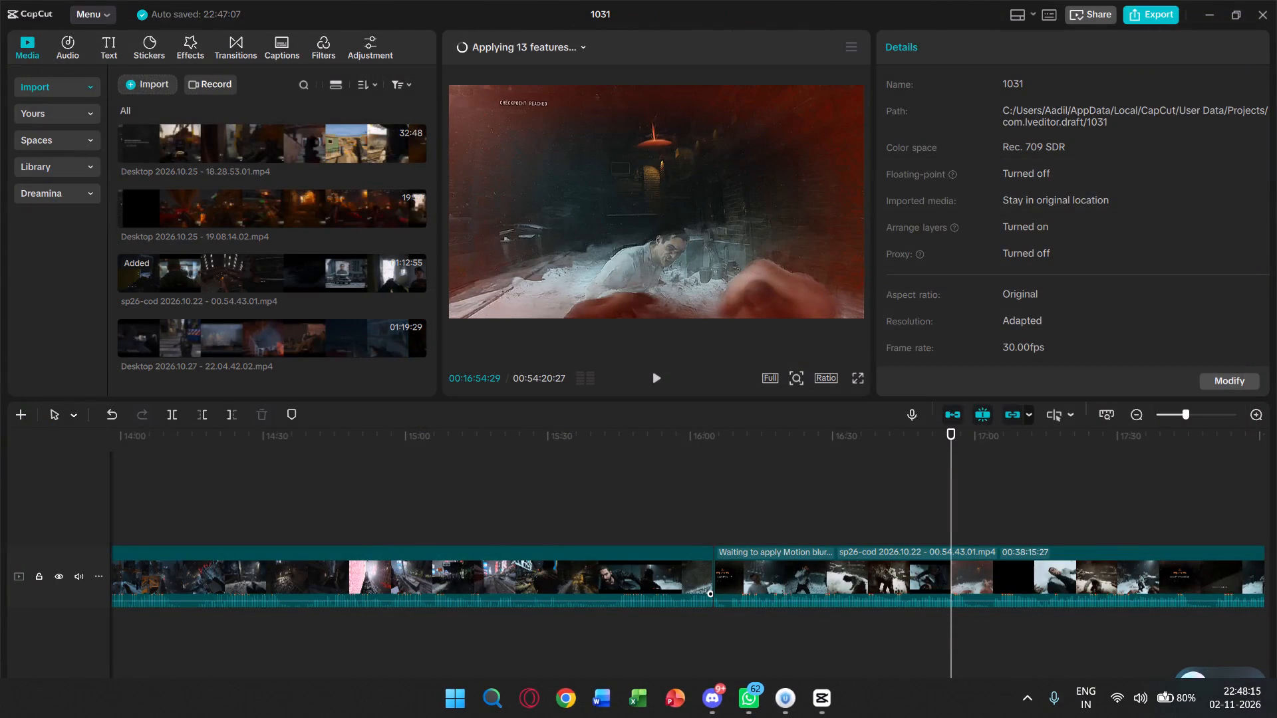
left_click_drag(930, 432, 935, 431)
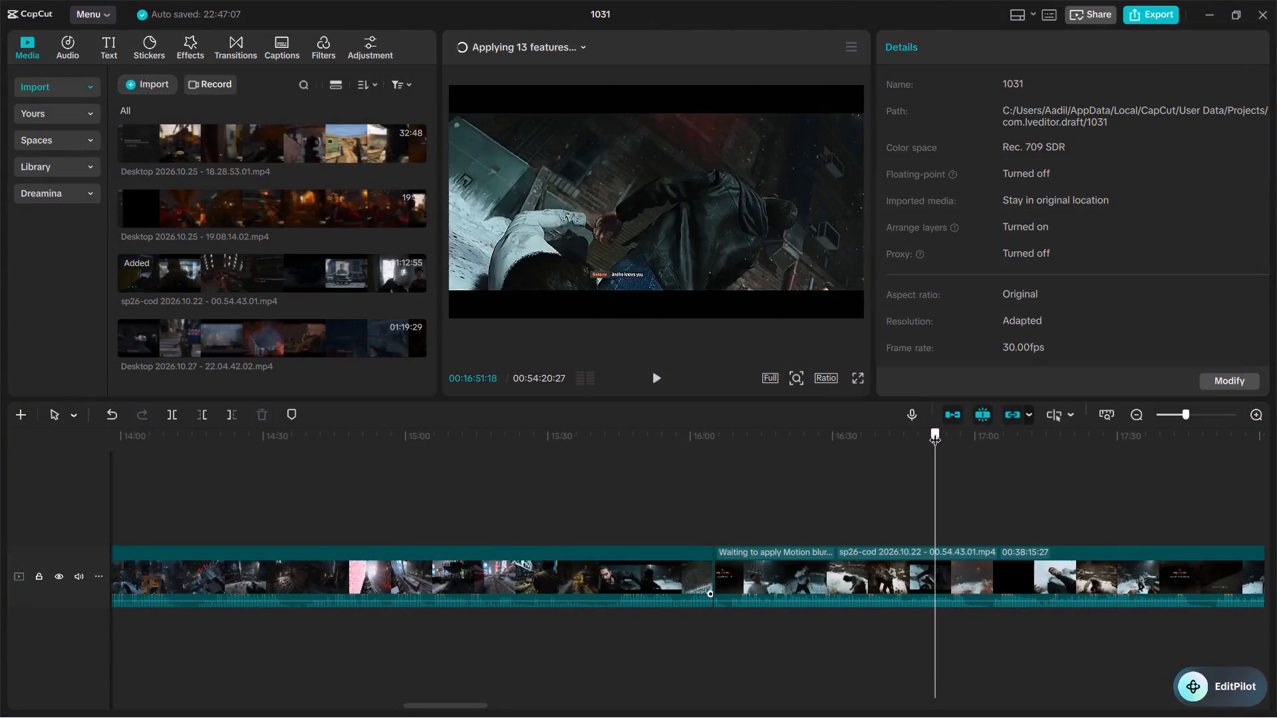
left_click_drag(935, 431, 946, 431)
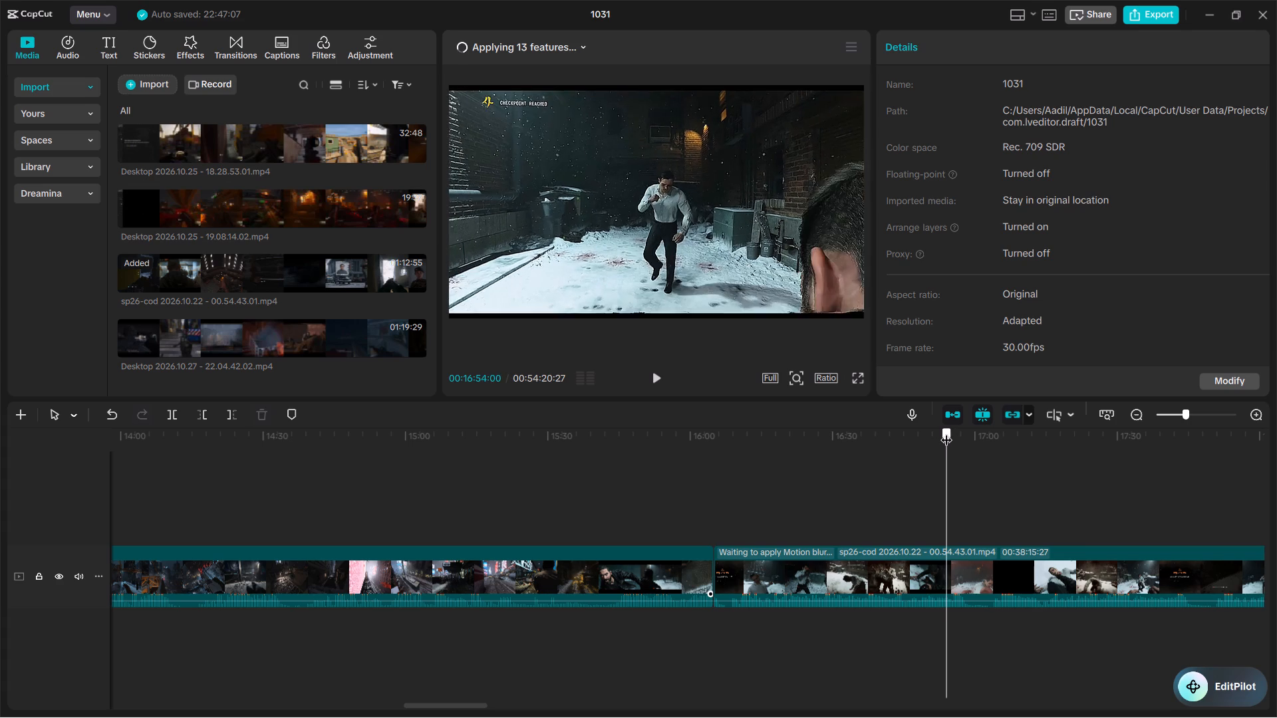
left_click_drag(946, 431, 948, 431)
left_click_drag(948, 434, 961, 434)
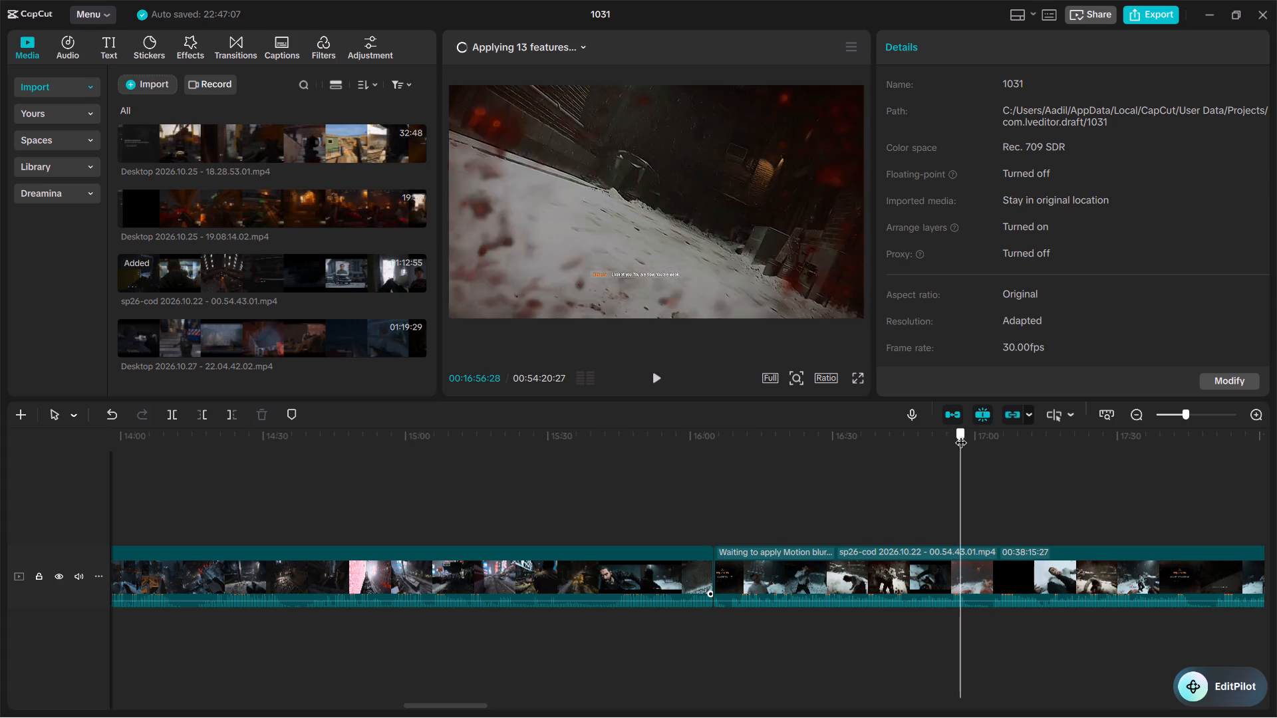
left_click_drag(961, 434, 974, 433)
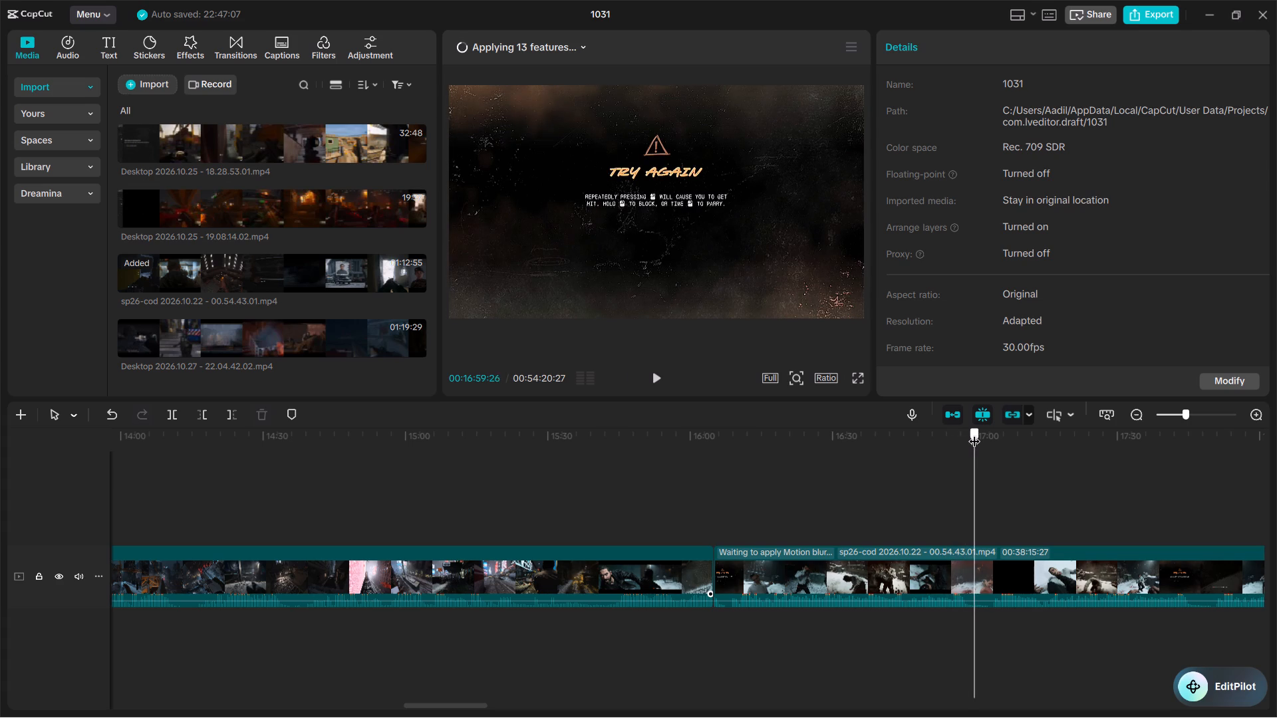
Split the clip at 00:17:03:24, on the first frame where the alley fight restarts after the Try Again screen.
left_click_drag(974, 433, 1001, 433)
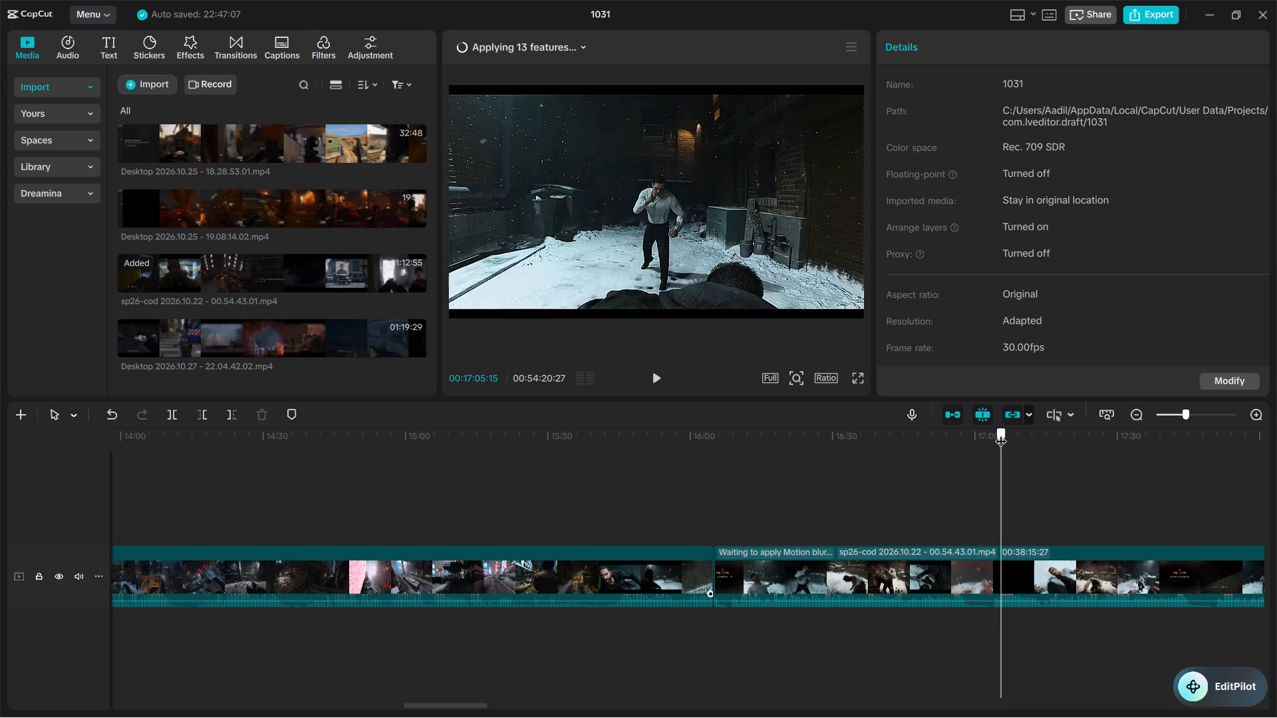
left_click_drag(1001, 433, 1000, 437)
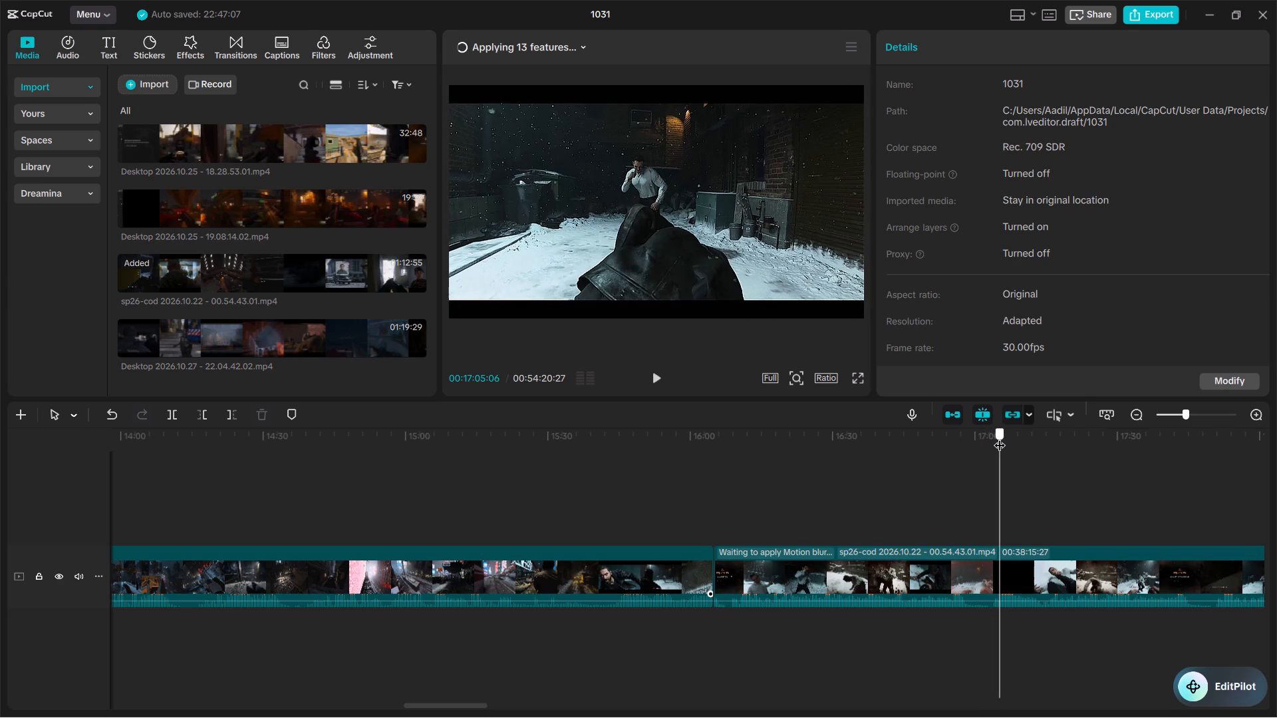
left_click_drag(1000, 437, 999, 437)
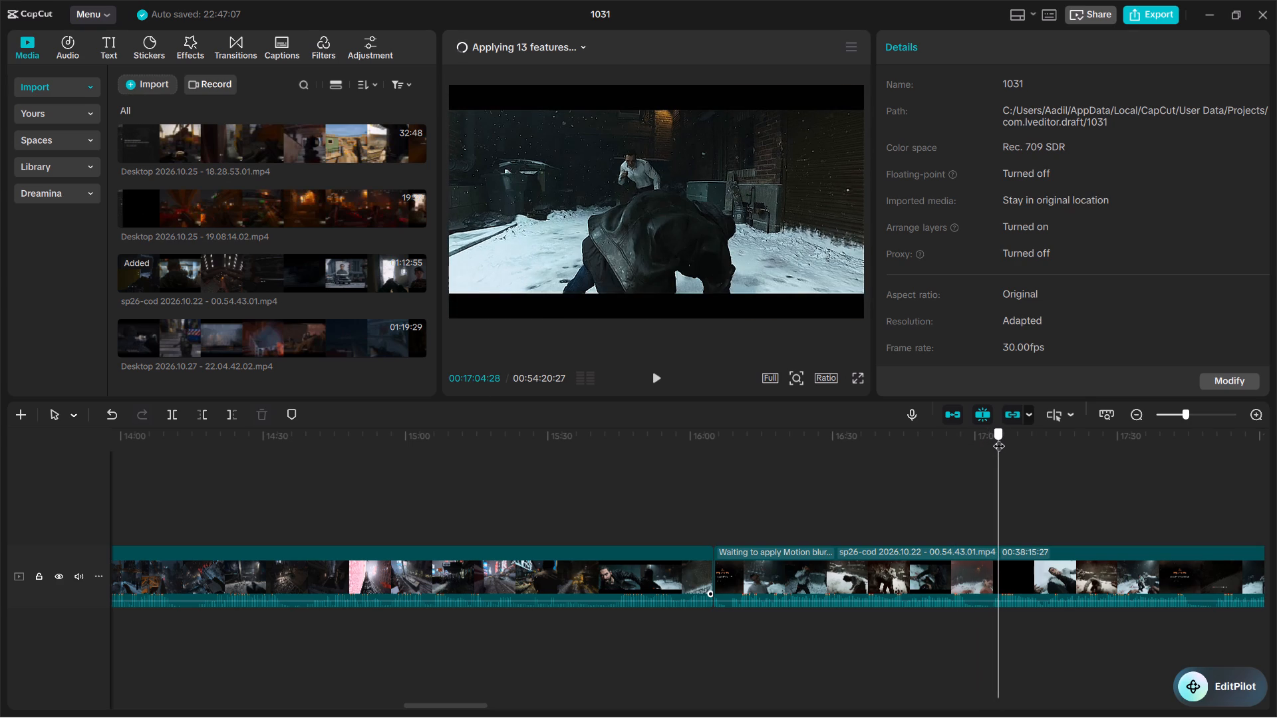
left_click_drag(999, 437, 996, 442)
key("Left")
key("Left")
key("Left")
key("Left")
key("Left")
key("Left")
key("Left")
key("Left")
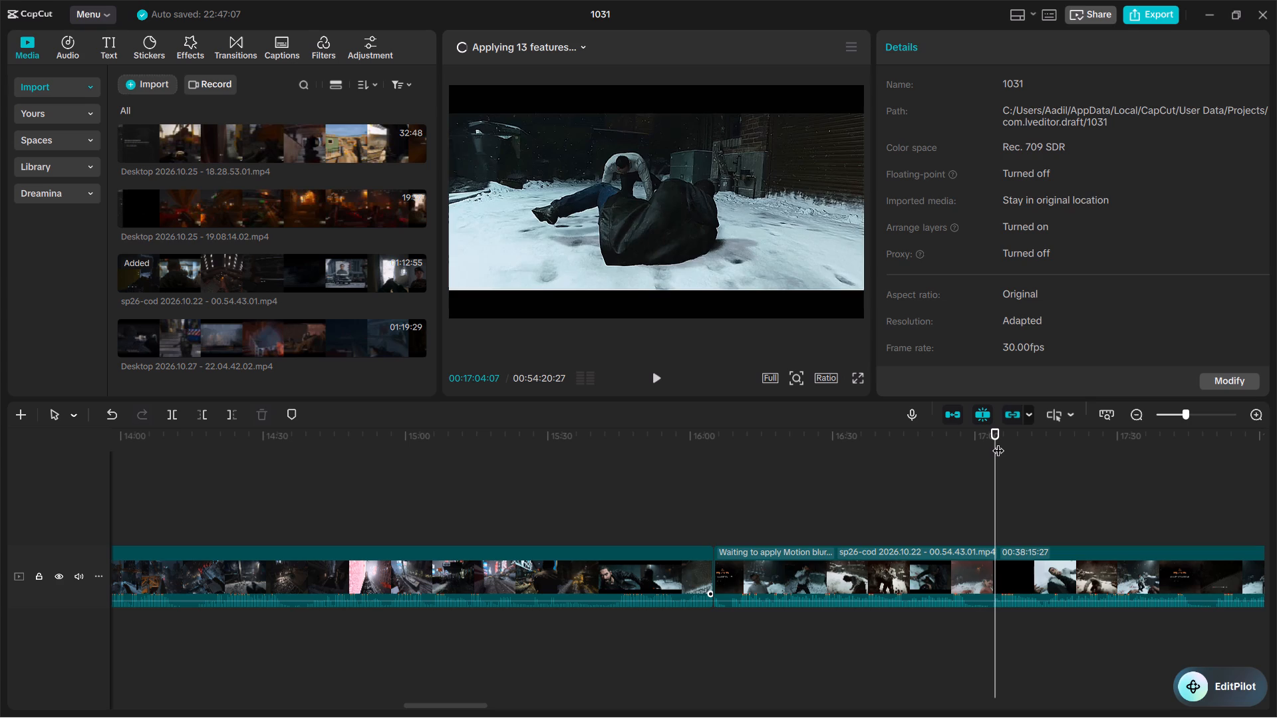
key("Left")
key("Left")
key("Left")
key("Left")
key("Left")
key("Left")
key("Left")
key("Left")
key("Left")
key("Left")
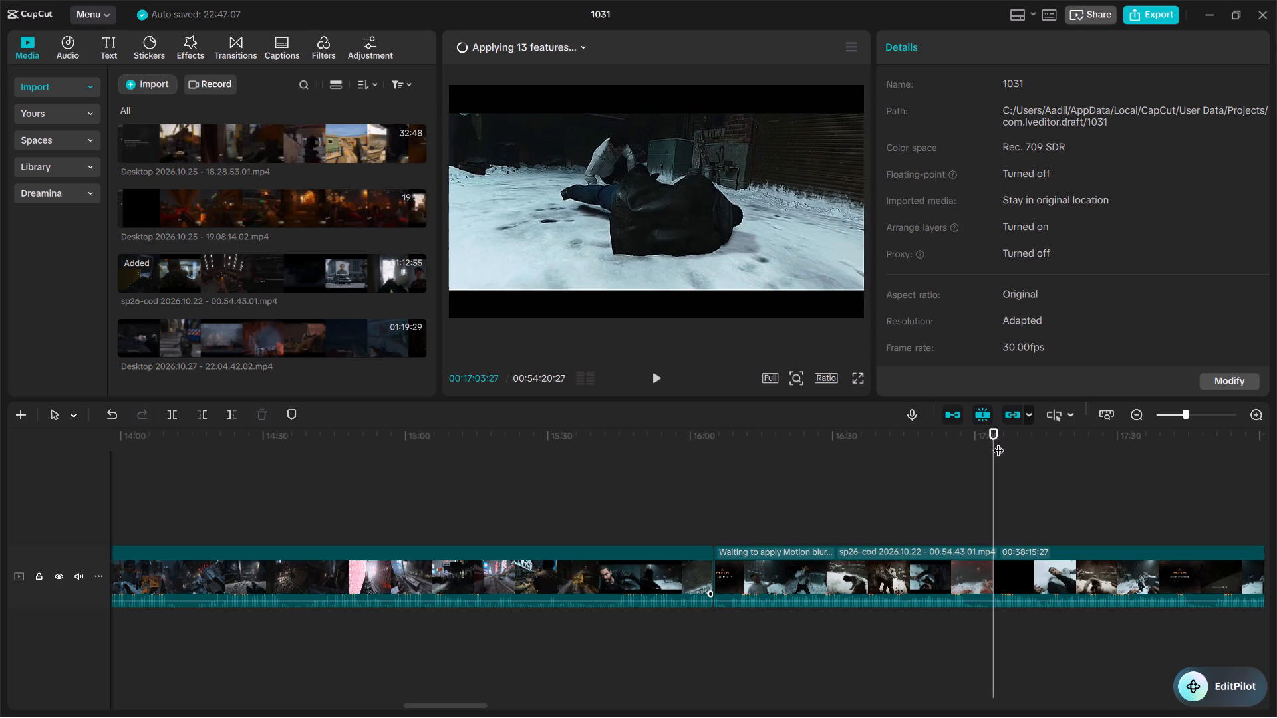
key("Left")
key("Left")
key("Left")
key("Left")
key("Left")
key("Right")
key("Right")
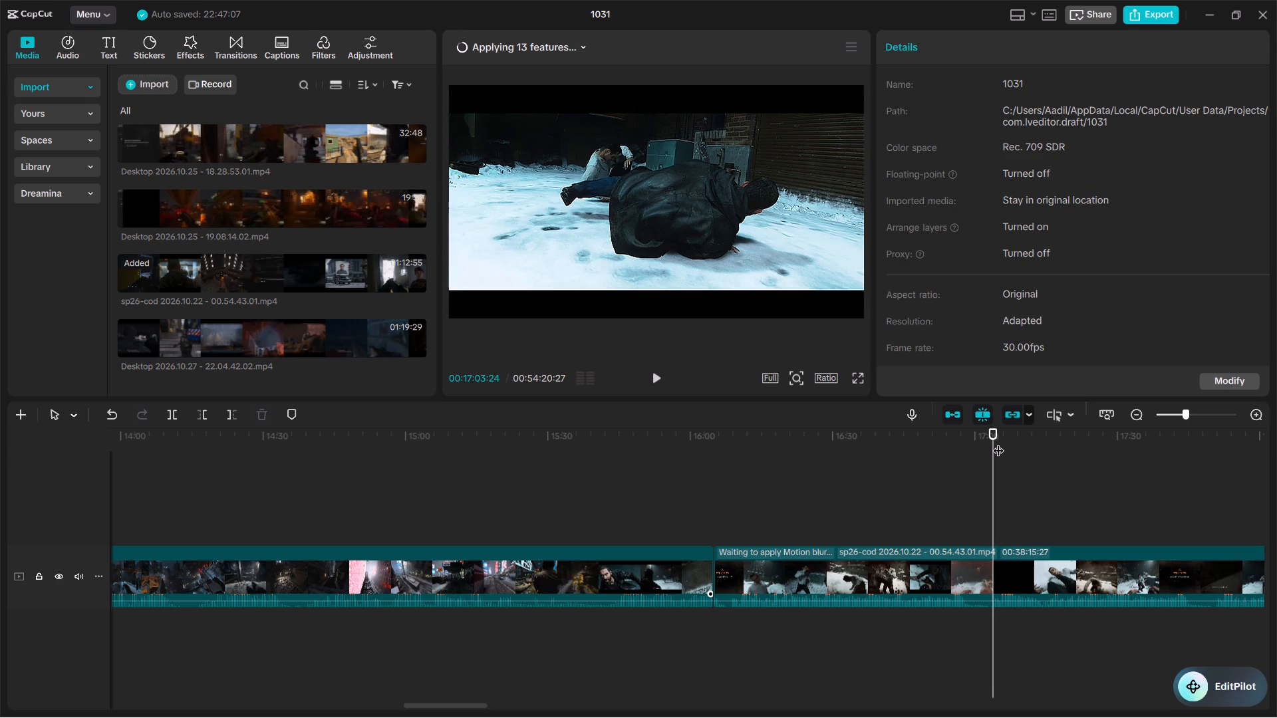
key("b")
left_click(992, 568)
key("a")
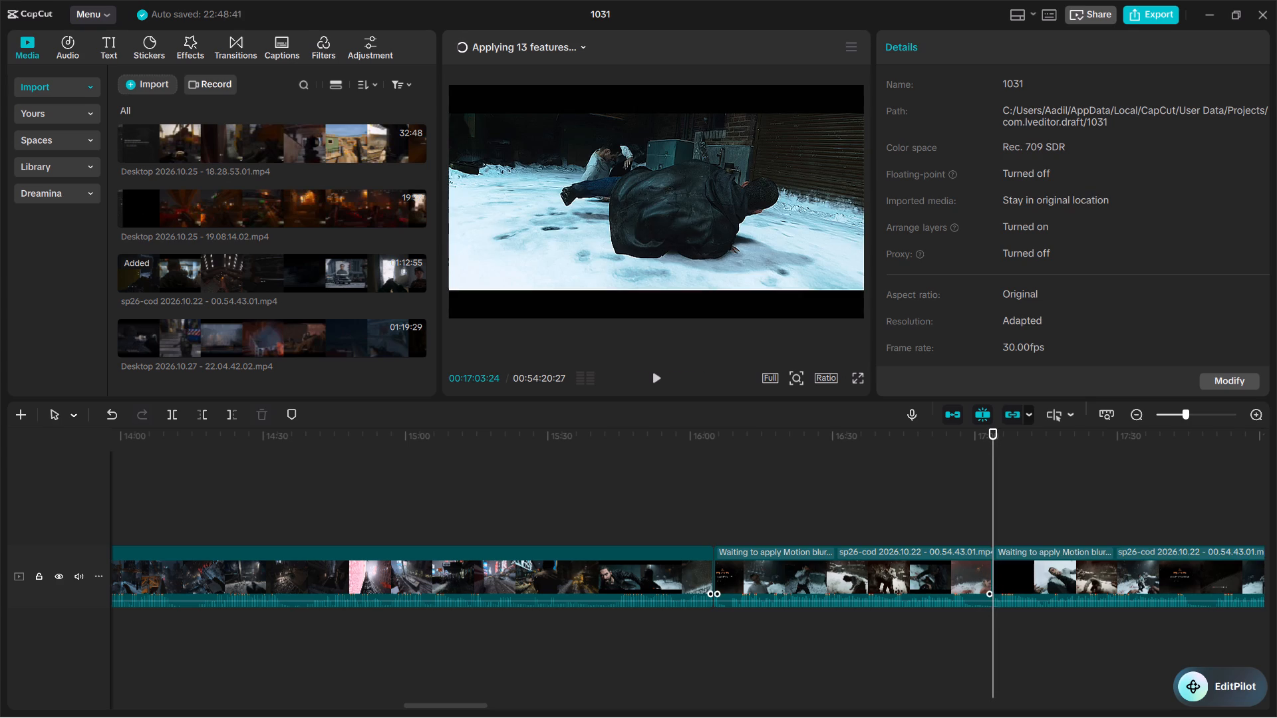
Split the clip at 00:16:52:13, at the matching moment of the alley scene just before the failed attempt.
left_click_drag(900, 435, 911, 433)
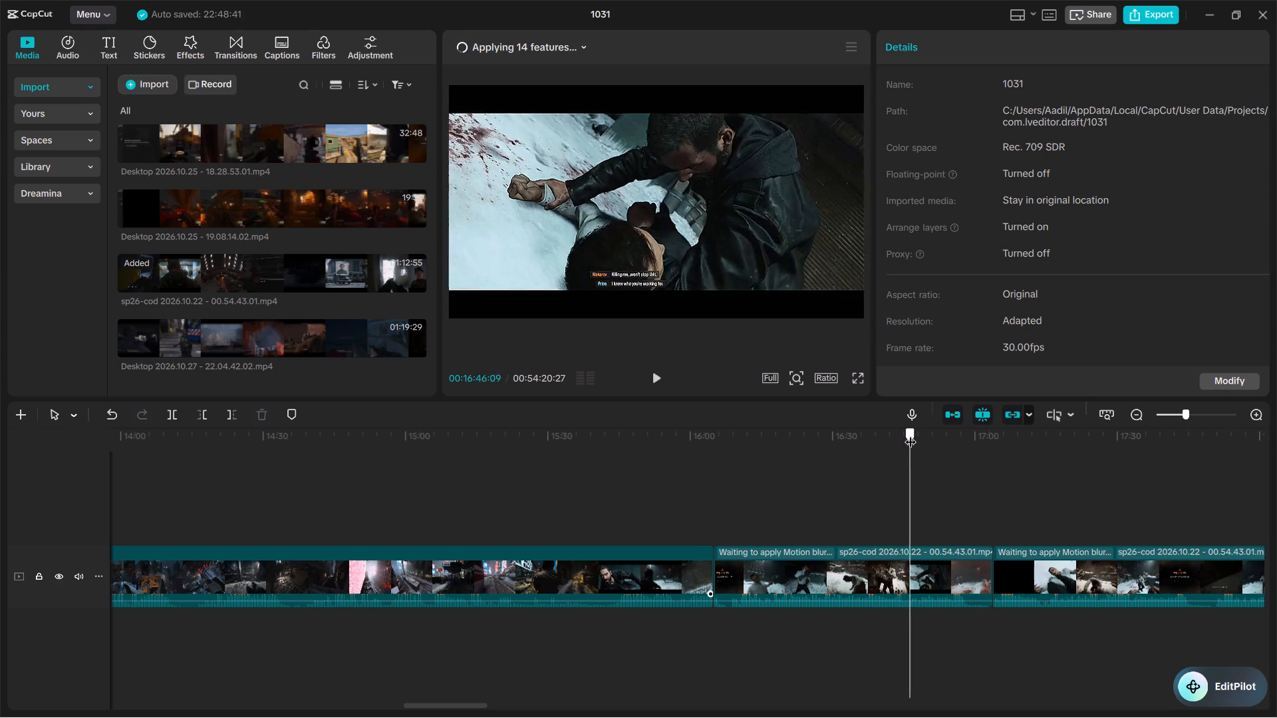
left_click_drag(911, 433, 940, 433)
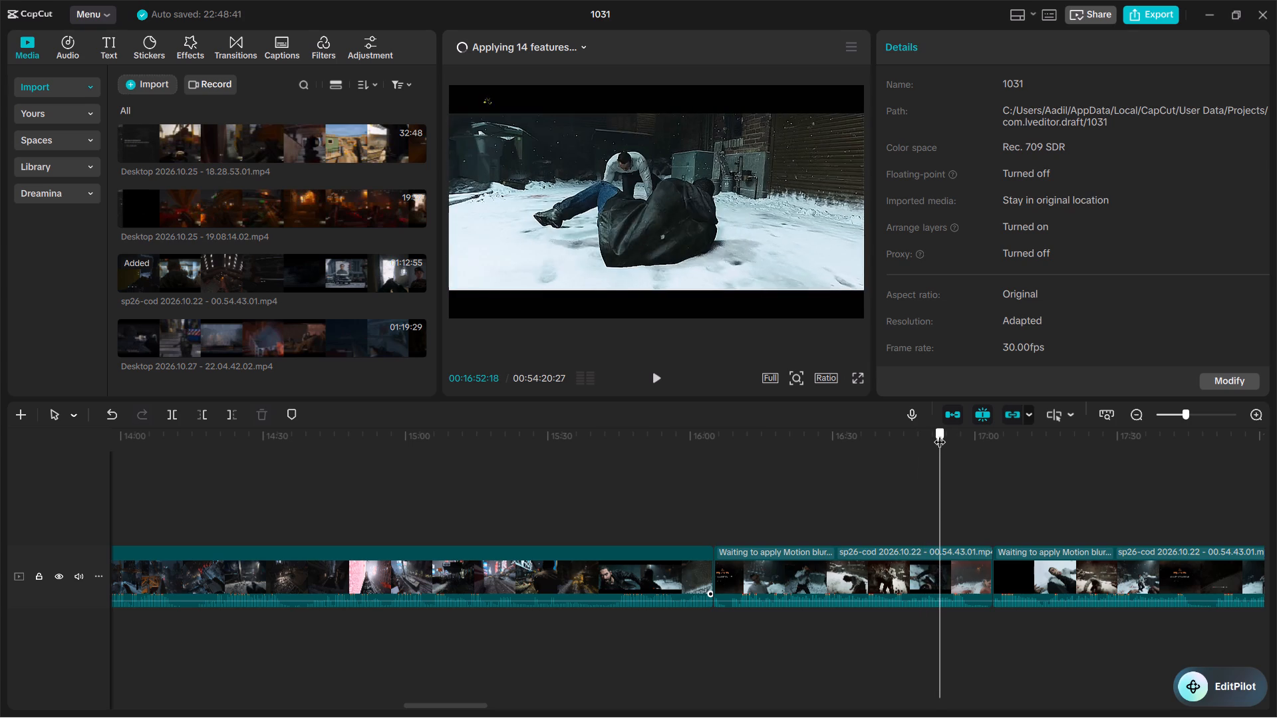
left_click_drag(940, 433, 940, 434)
key("Left")
key("Left")
key("Left")
key("Left")
key("Left")
key("Left")
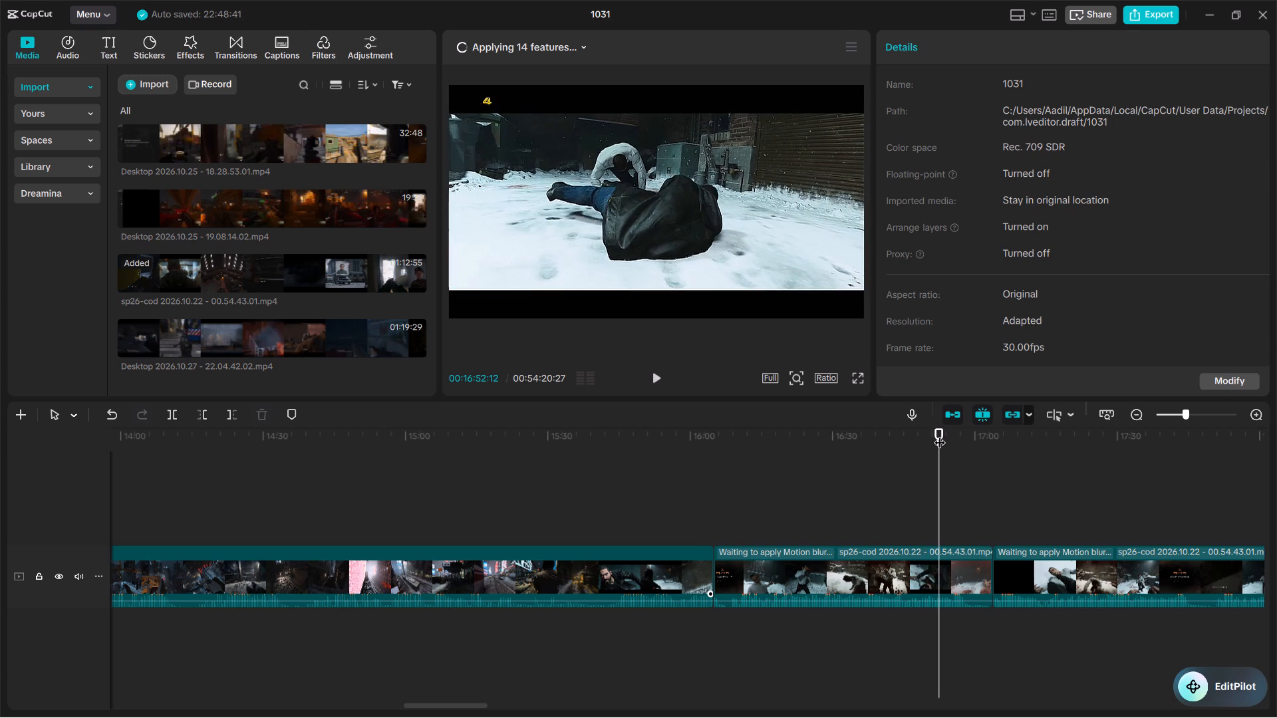
key("Right")
key("b")
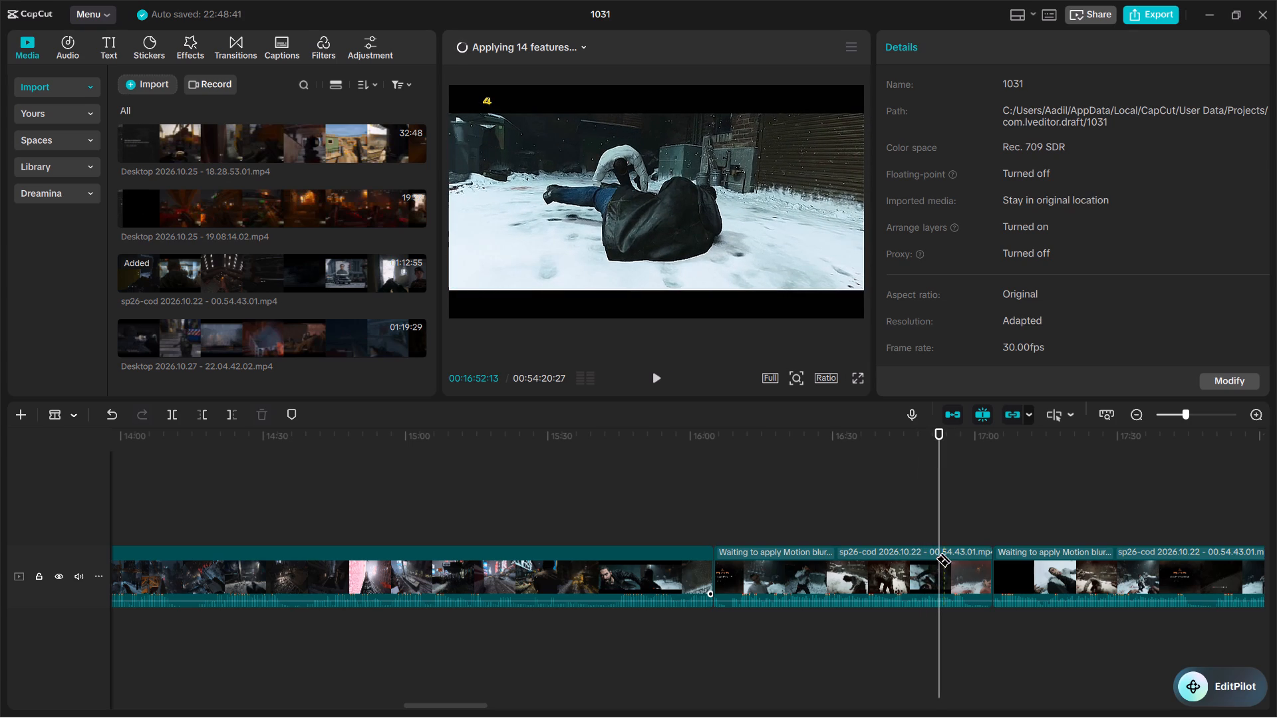
left_click(942, 556)
key("a")
Delete the failed-attempt segment between the cuts at 00:16:52:13 and 00:17:03:24.
left_click(948, 560)
key("BackSpace")
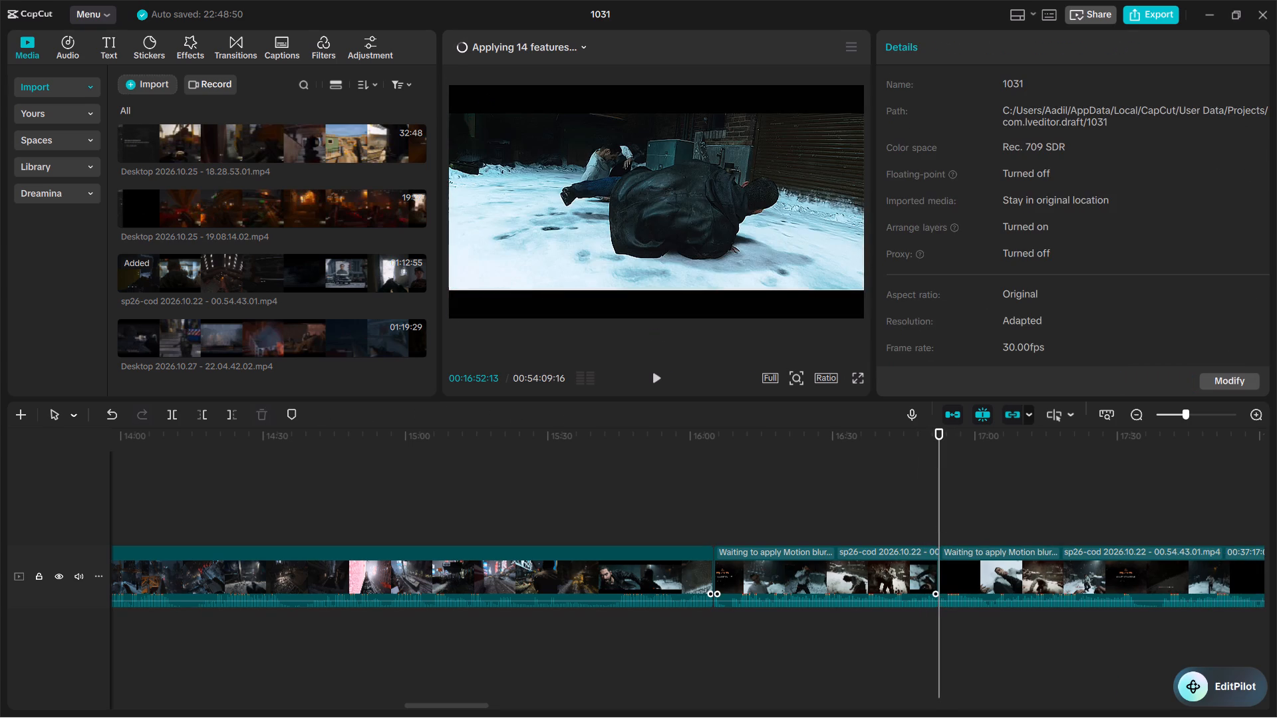
Play across the join at 00:16:52:13 and trim about 22 frames off the start of the following clip.
left_click(928, 436)
key("space")
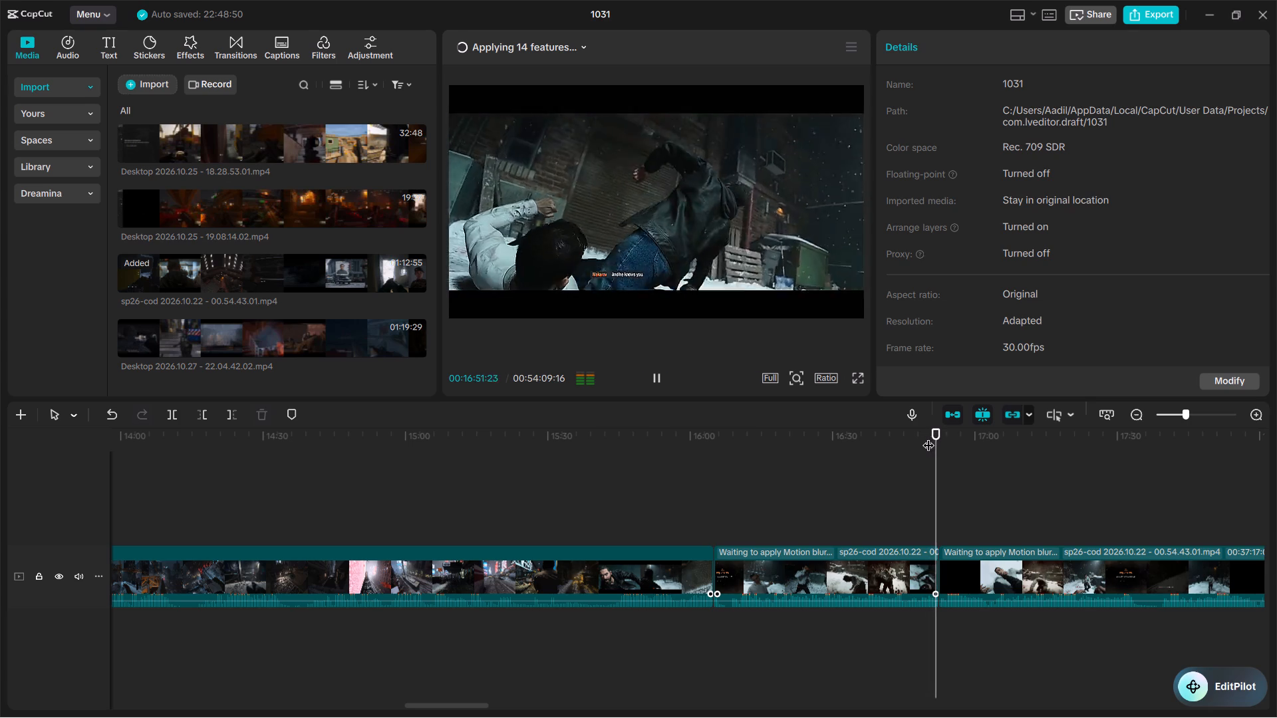
key("space")
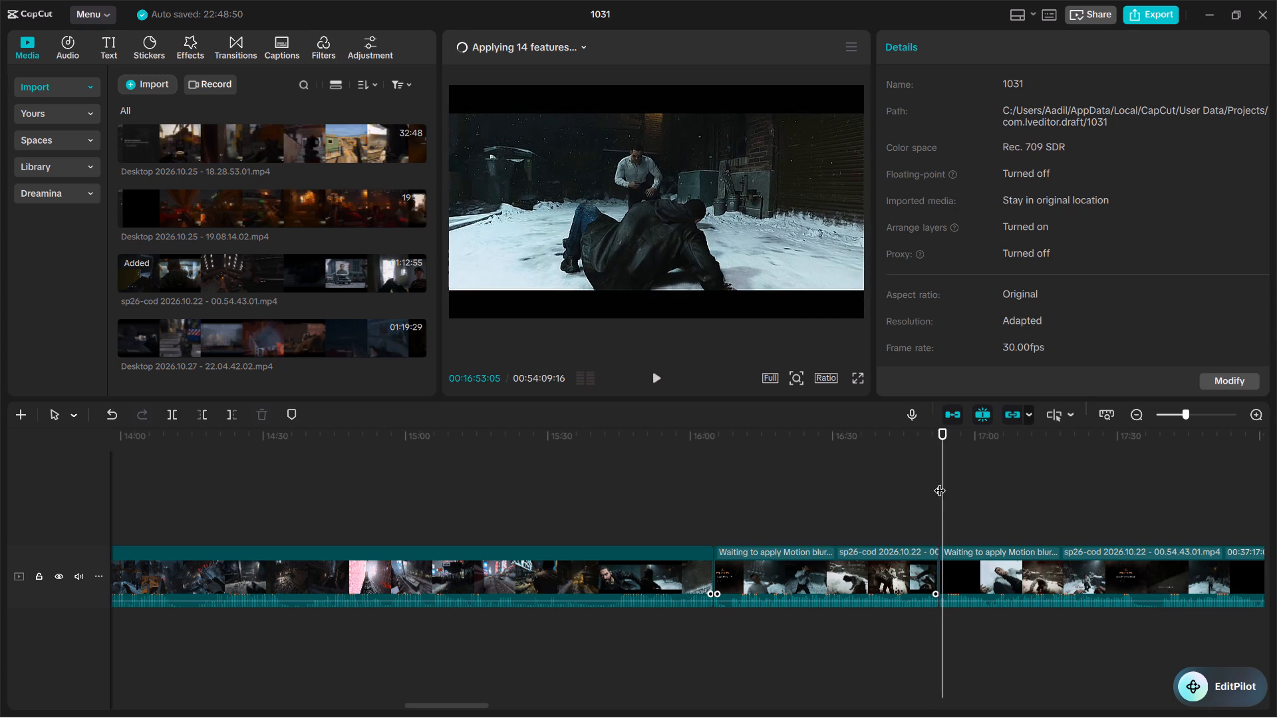
left_click(943, 567)
left_click(939, 567)
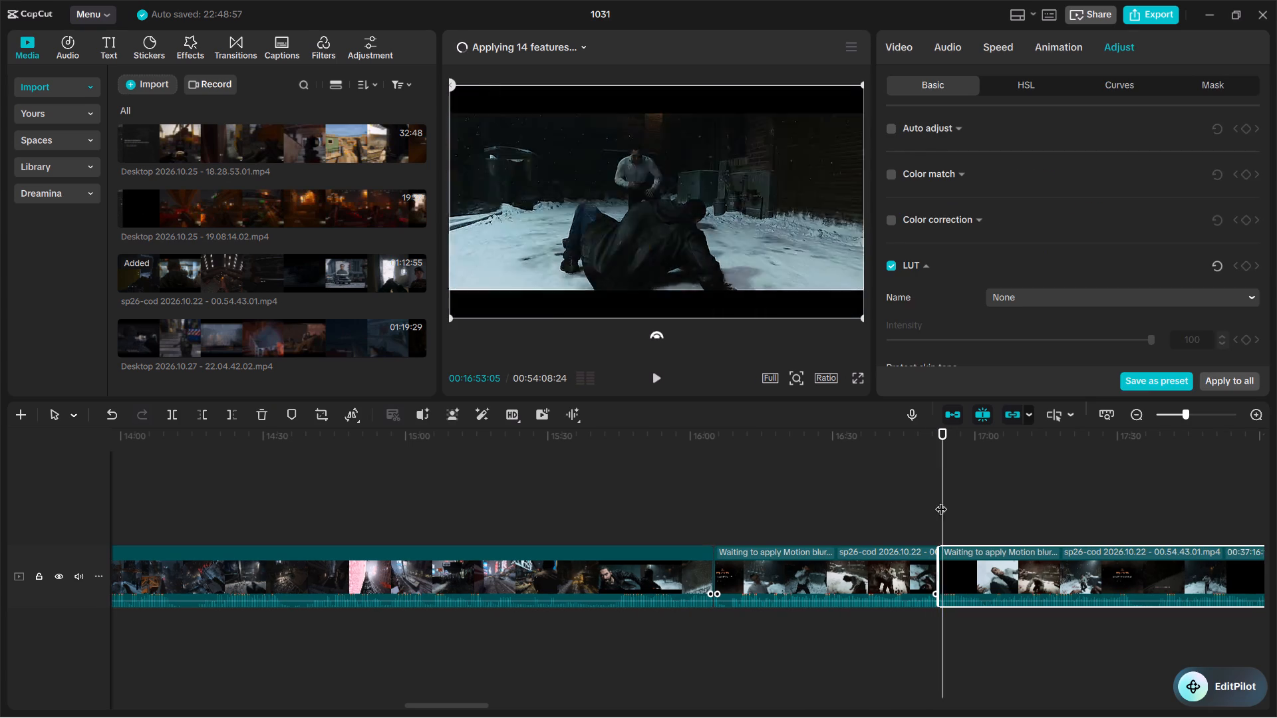
Play back the trimmed join around 00:16:52:13 to check that the alley fight continues smoothly.
left_click(942, 440)
key("space")
left_click(938, 440)
left_click(936, 440)
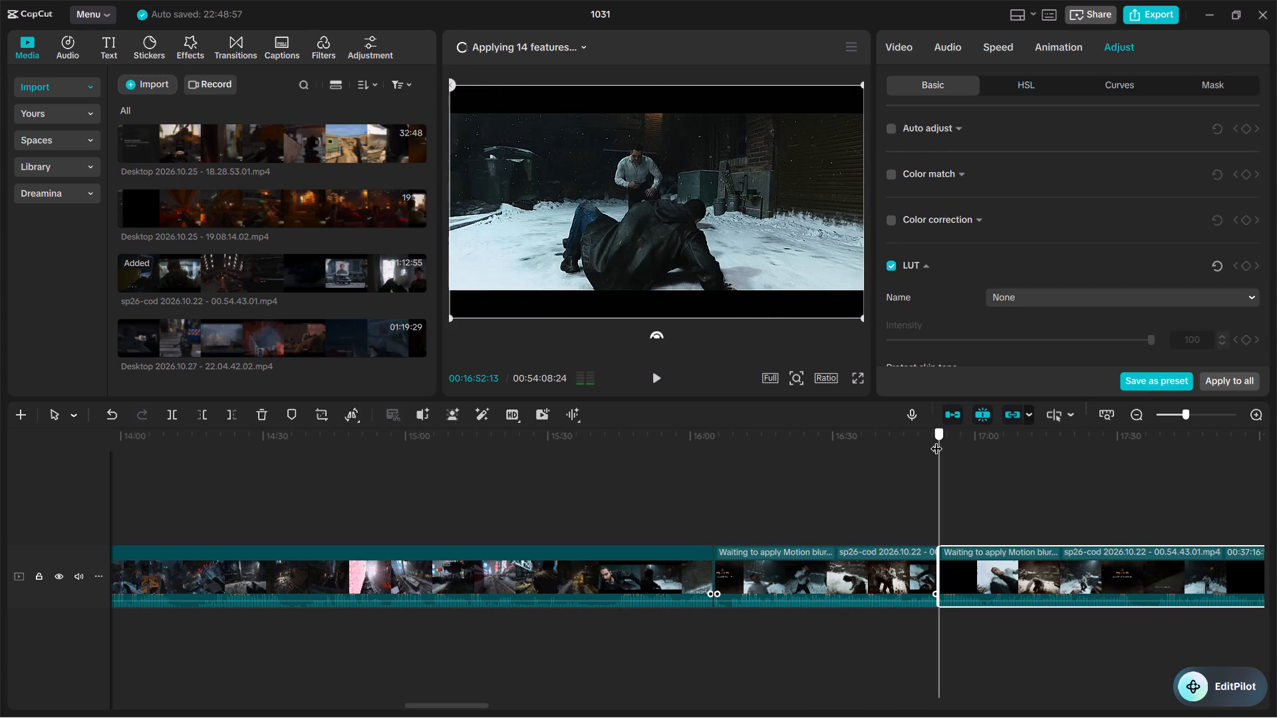
left_click(935, 440)
left_click(936, 431)
left_click(934, 429)
key("space")
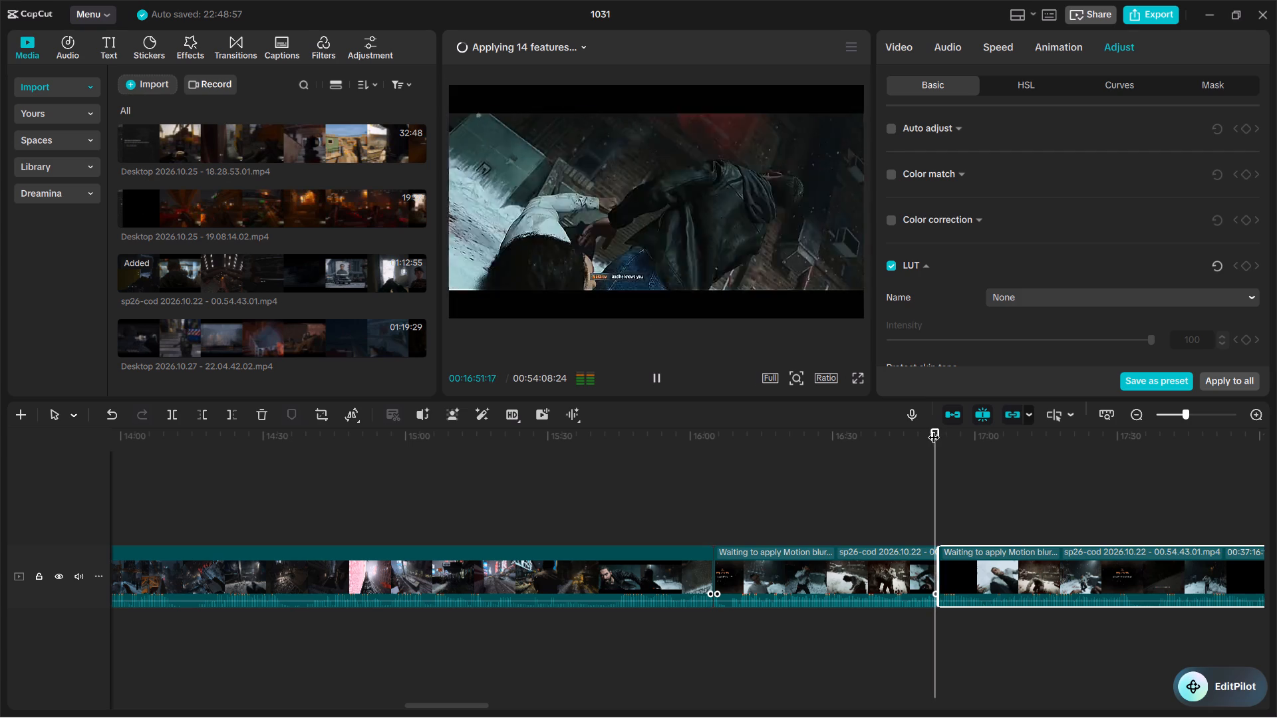
key("space")
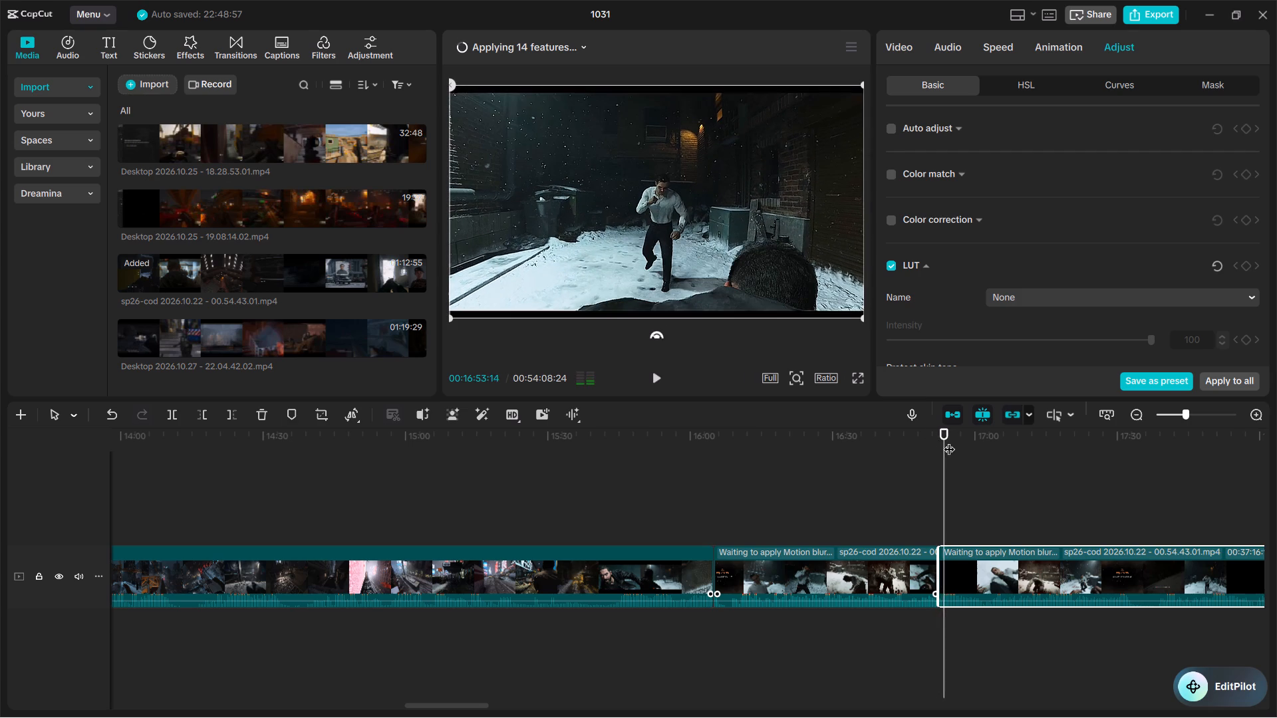
Adjust the end of the alley fight clip before the join to a duration of 00:00:47:14.
left_click(951, 564)
scroll(947, 564, "up", 7, "ctrl")
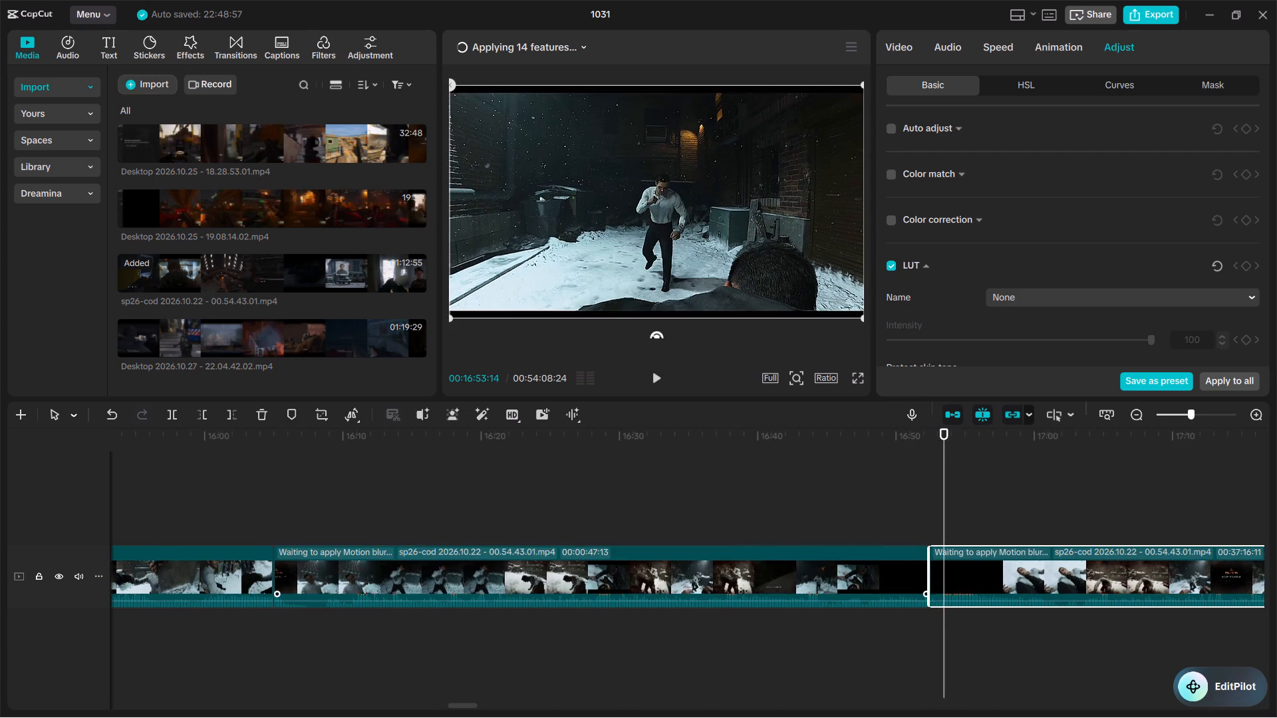
left_click(916, 555)
left_click(932, 560)
left_click(946, 565)
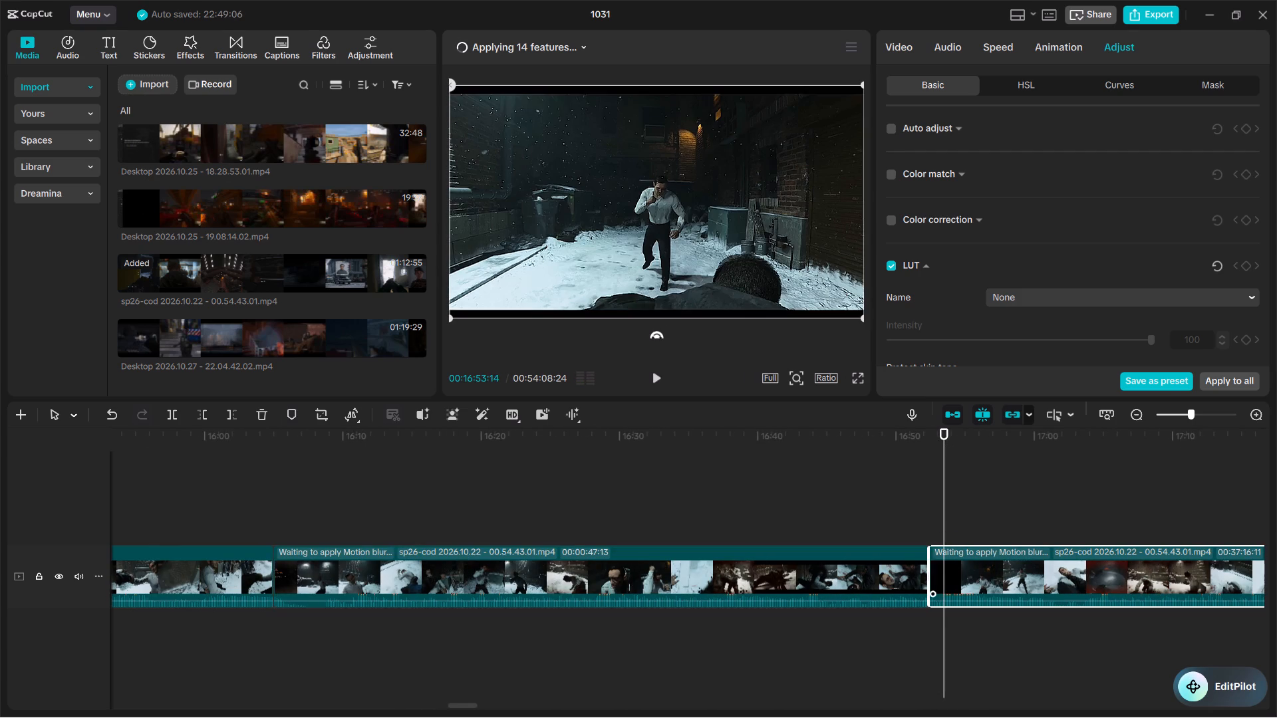
left_click(919, 567)
left_click(928, 565)
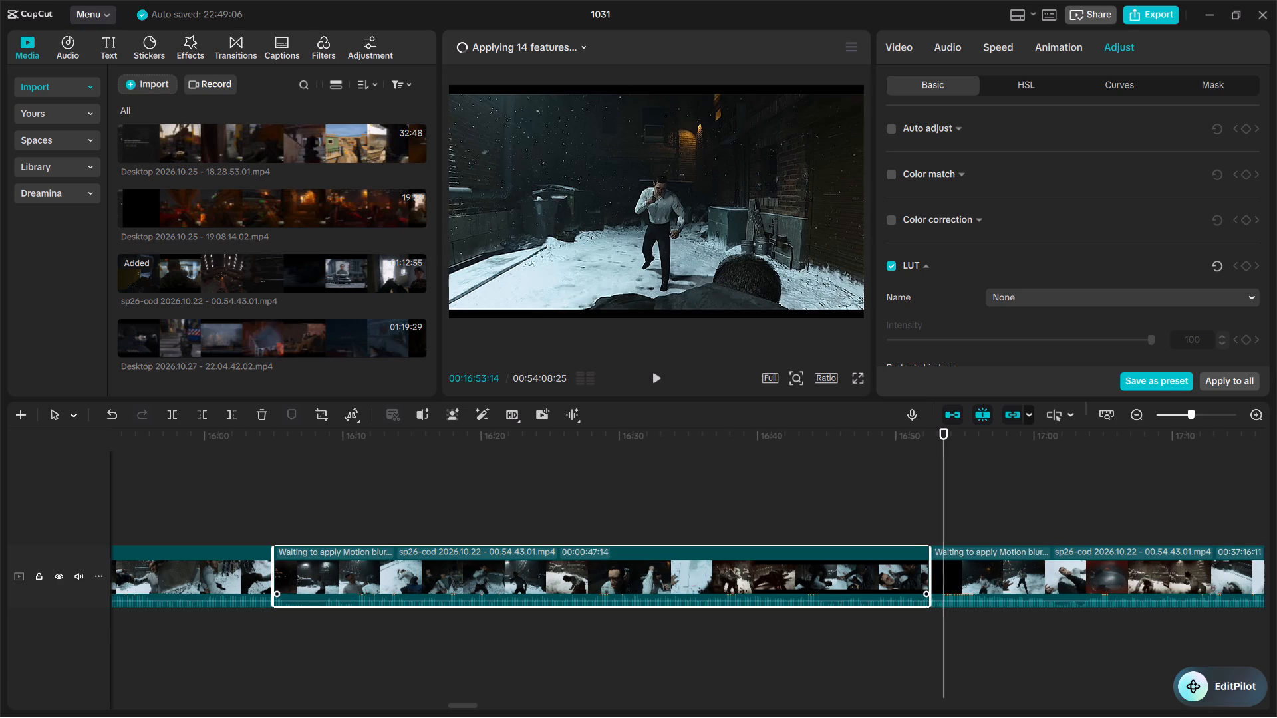
Review the alley fight footage on both sides of the join around 00:16:52:13, dismissing the message notifications covering the timeline.
left_click(913, 442)
left_click(915, 442)
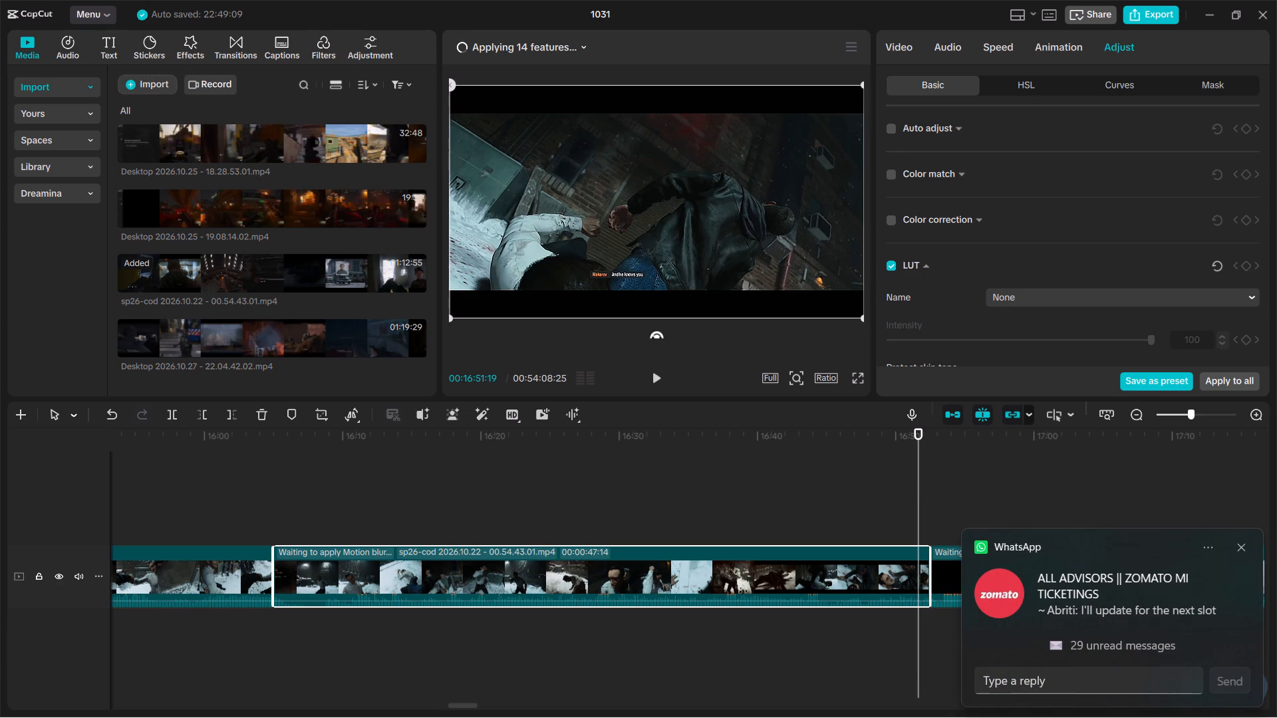
left_click_drag(1040, 560, 1276, 642)
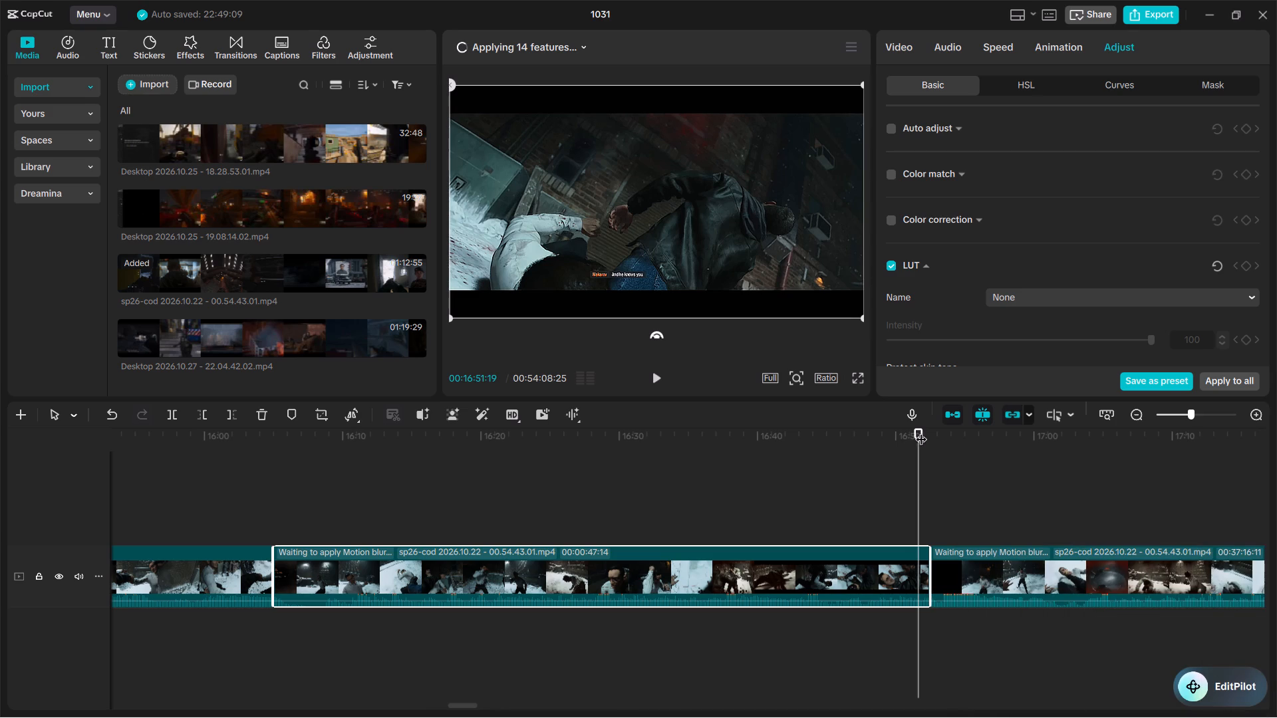
left_click(964, 473)
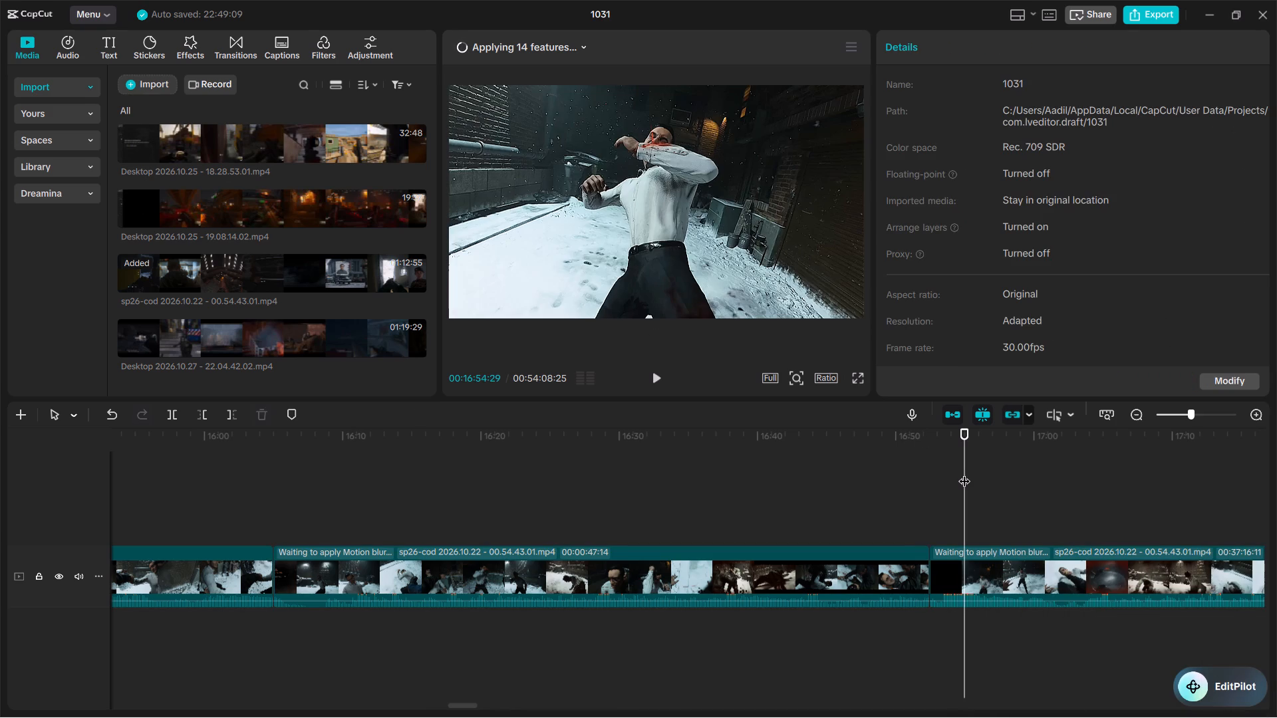
left_click(919, 448)
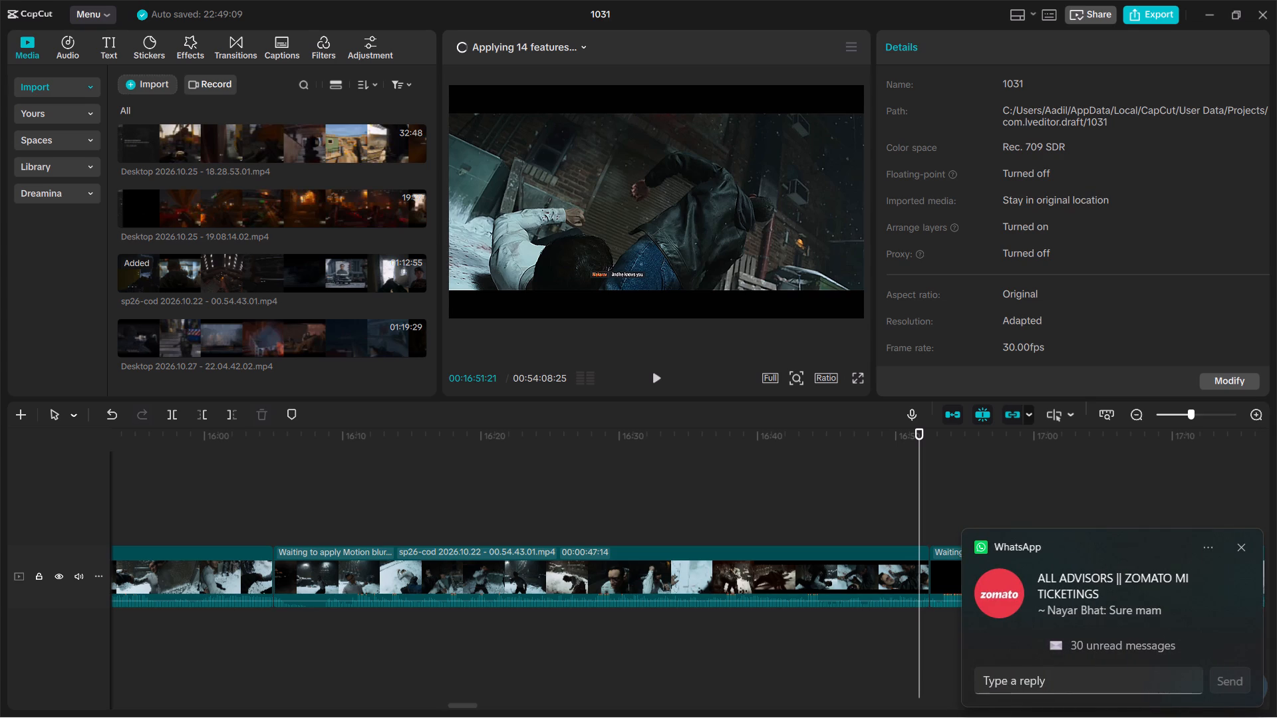
left_click_drag(1008, 580, 1276, 675)
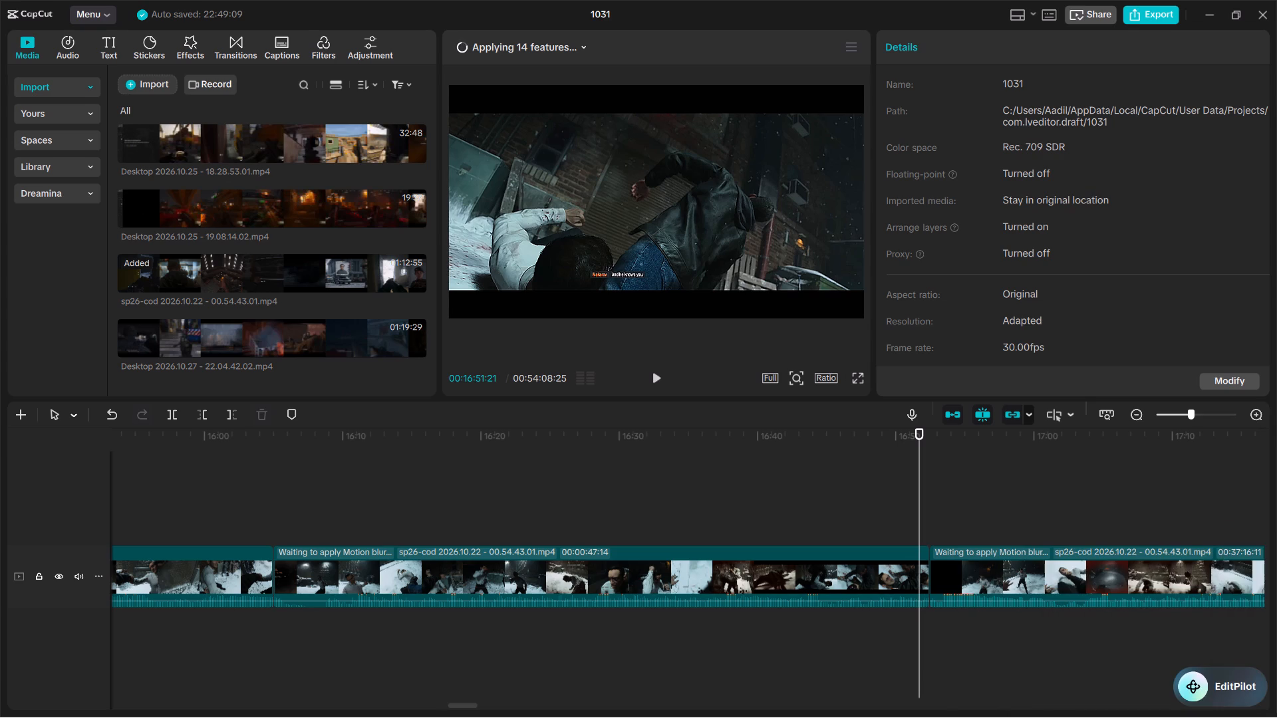
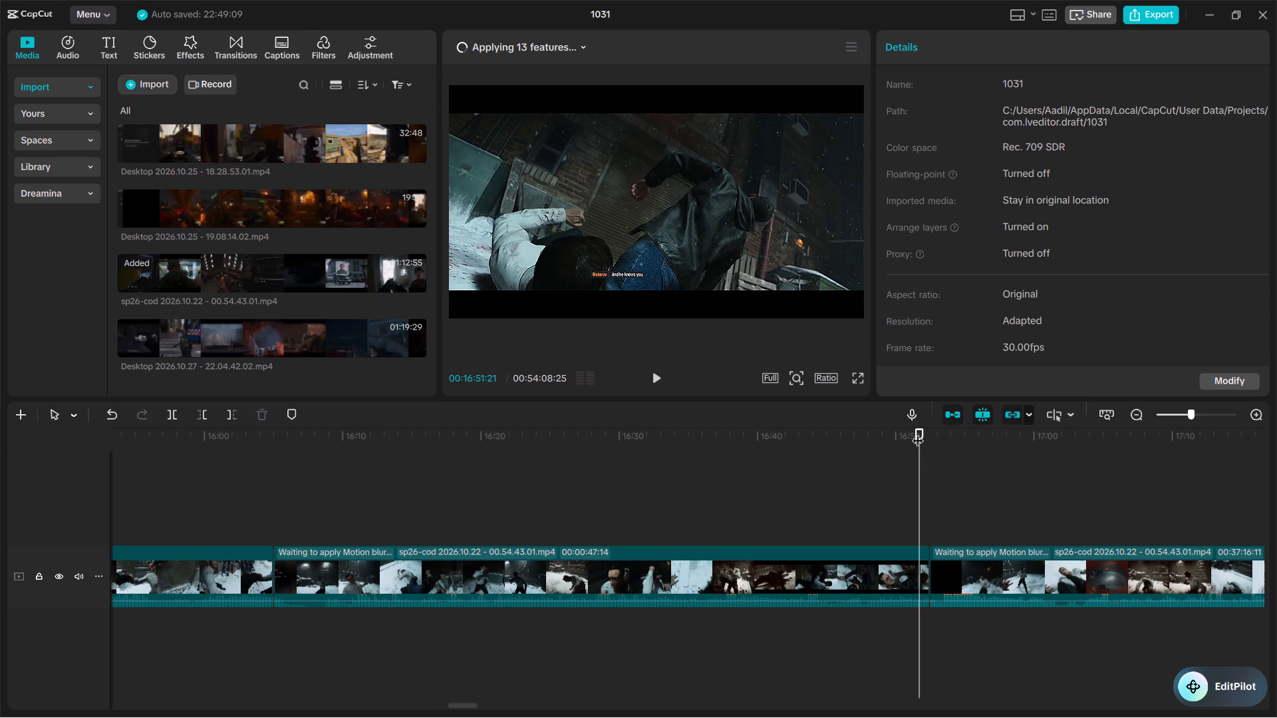
Switch to Microsoft PC Manager, run a PC boost to free up memory, and return to the CapCut project.
left_click(1016, 702)
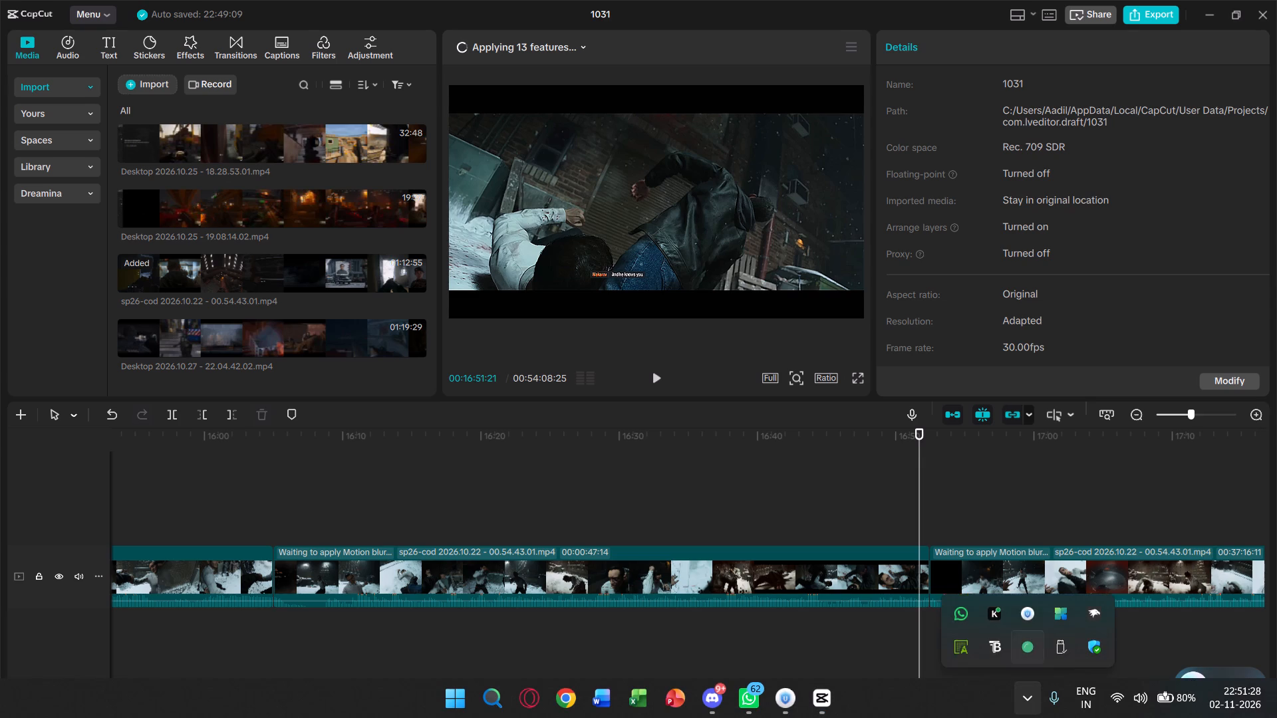
left_click(1058, 616)
left_click(680, 336)
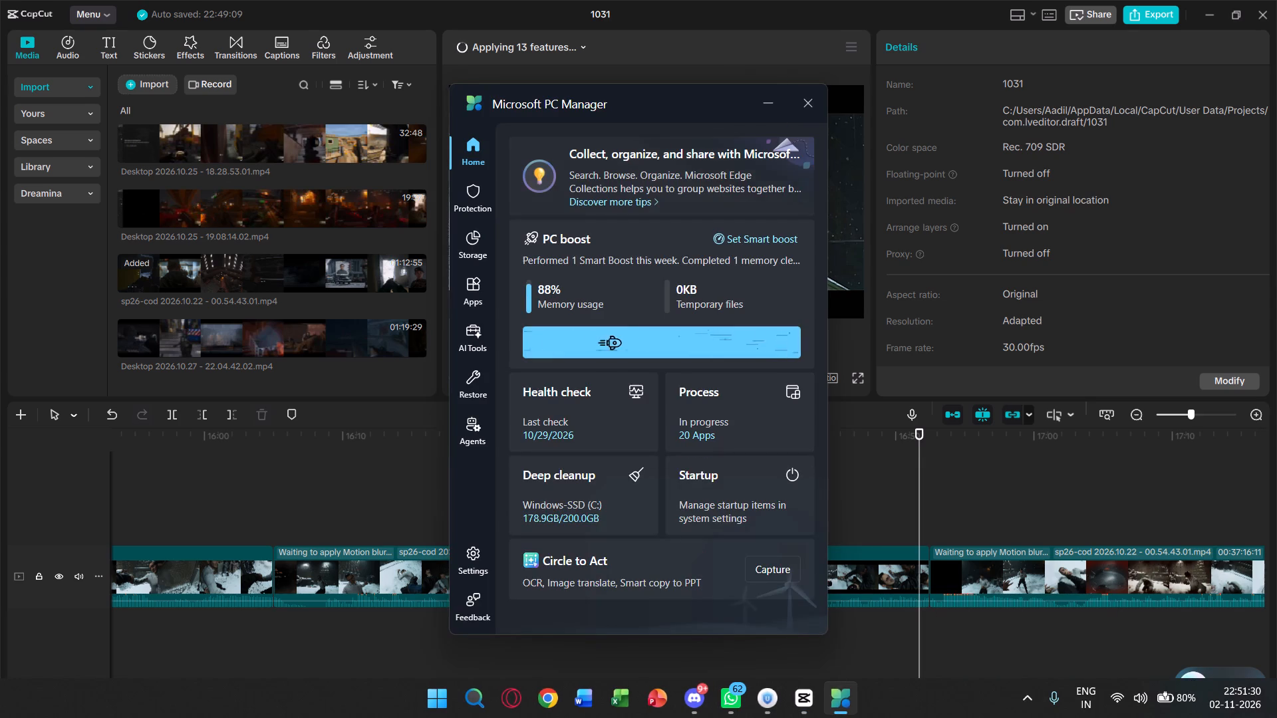
left_click(805, 112)
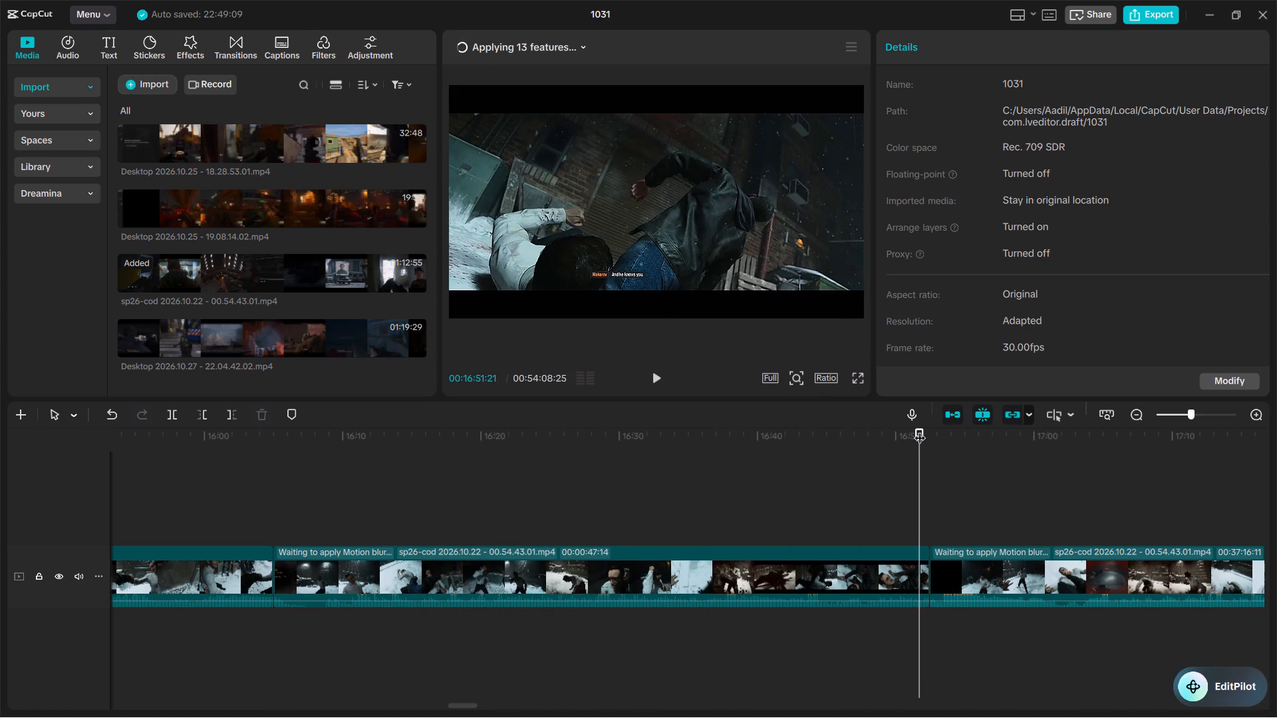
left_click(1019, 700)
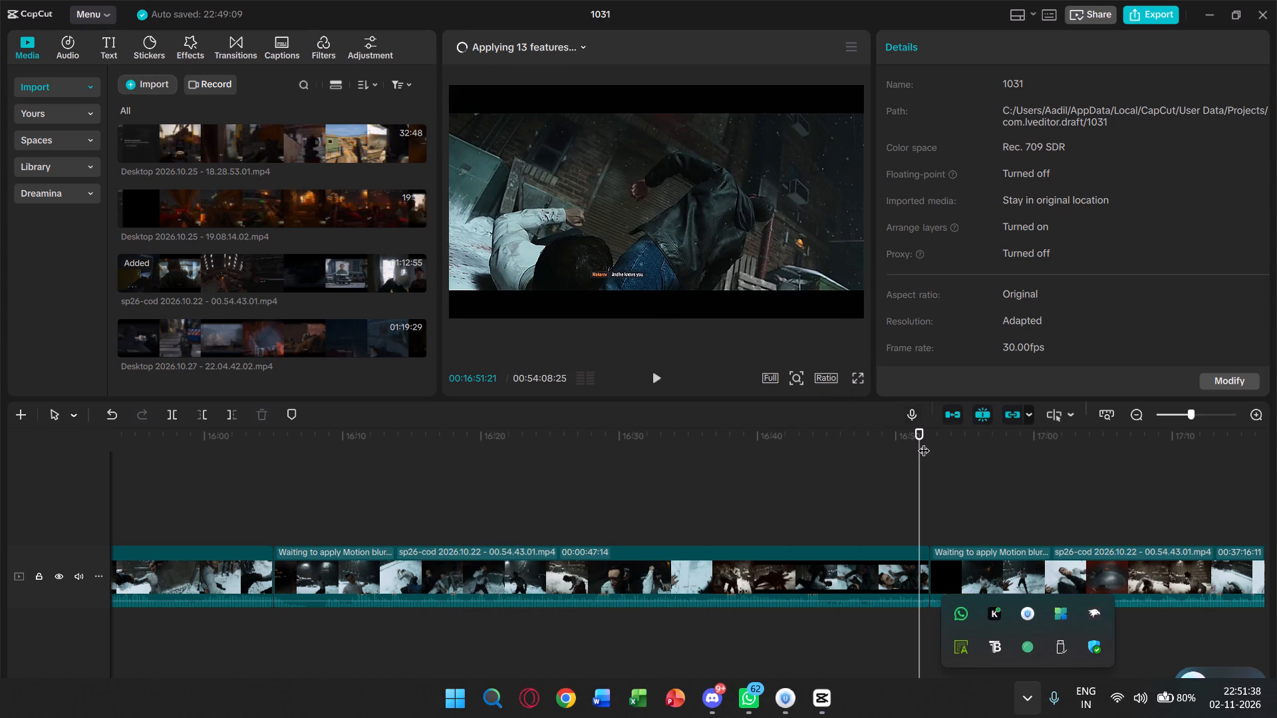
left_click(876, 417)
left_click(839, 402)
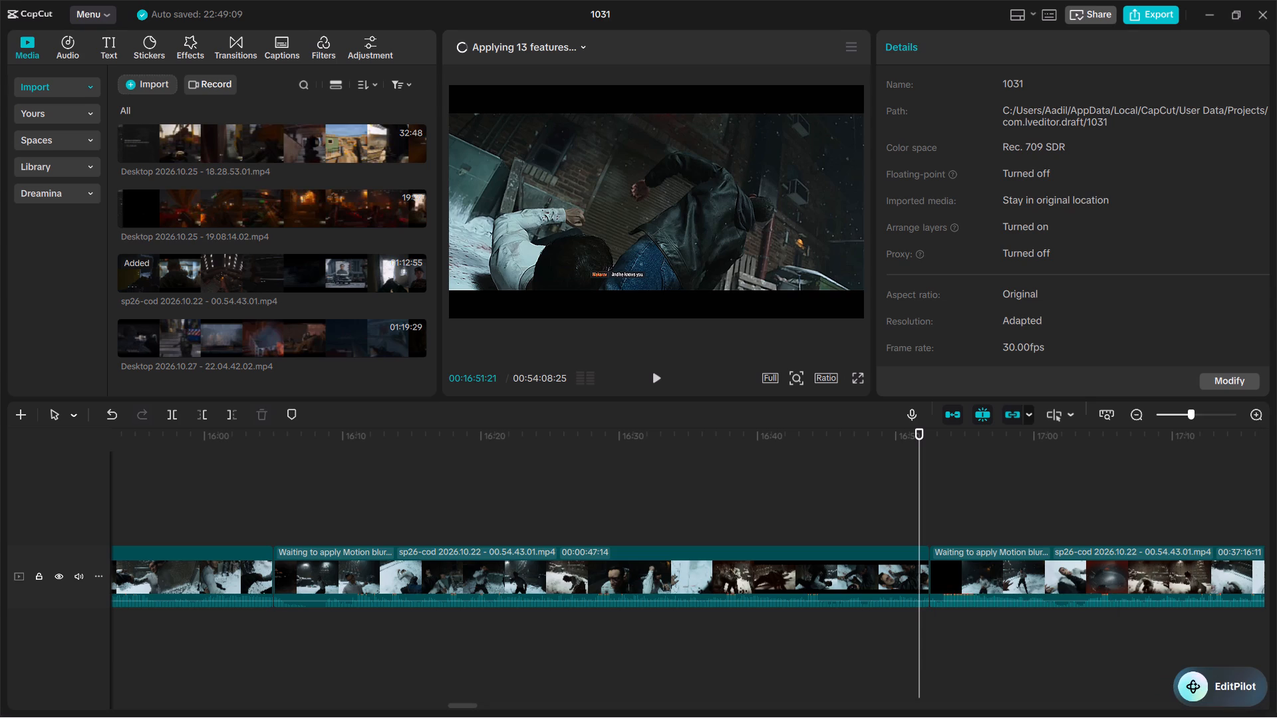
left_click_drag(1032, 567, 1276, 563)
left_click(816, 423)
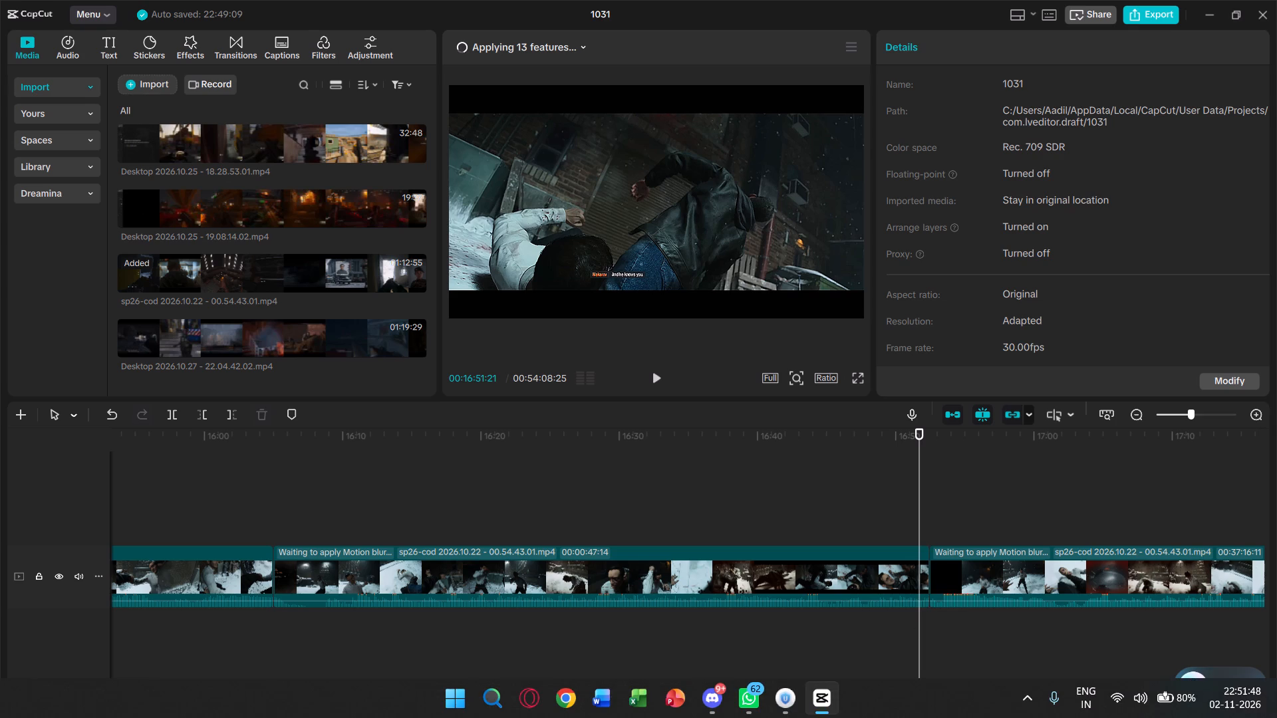
Run another PC boost in Microsoft PC Manager and close it to return to the CapCut timeline.
left_click(1024, 699)
left_click(1054, 618)
left_click(772, 339)
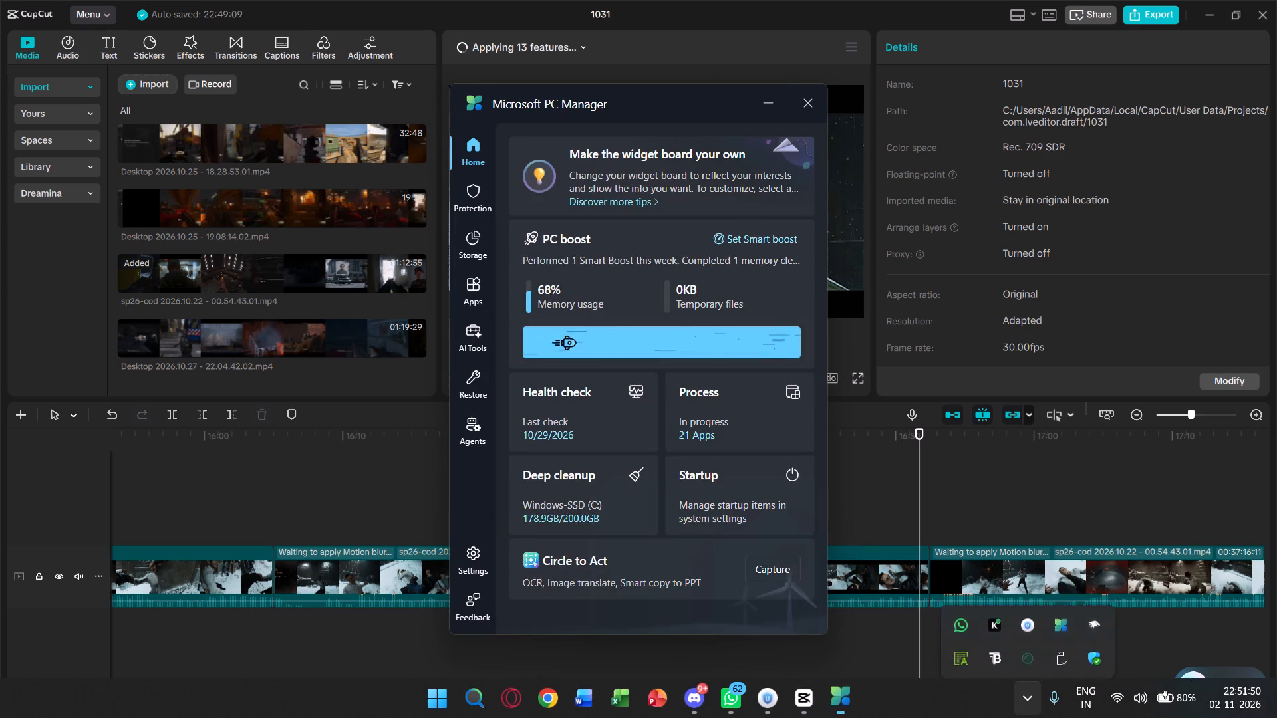
left_click(805, 108)
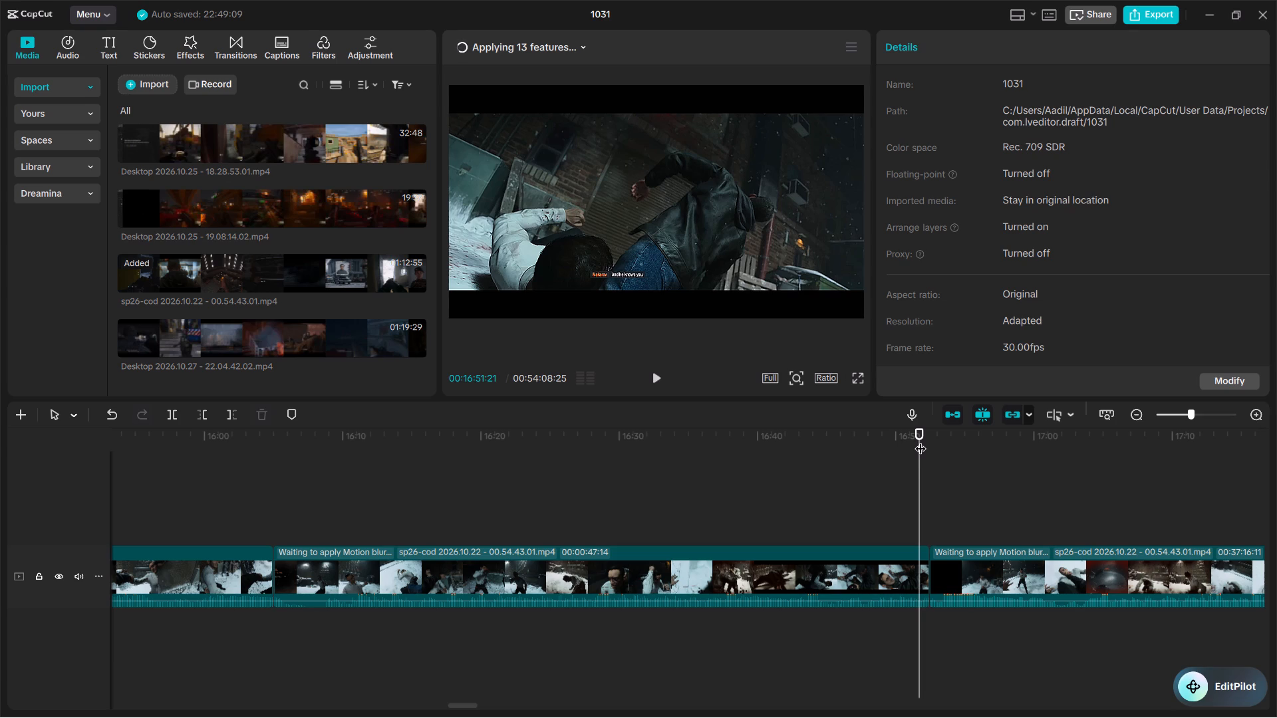
Reopen Microsoft PC Manager from the background apps, boost the PC again, and close the window.
left_click(1025, 702)
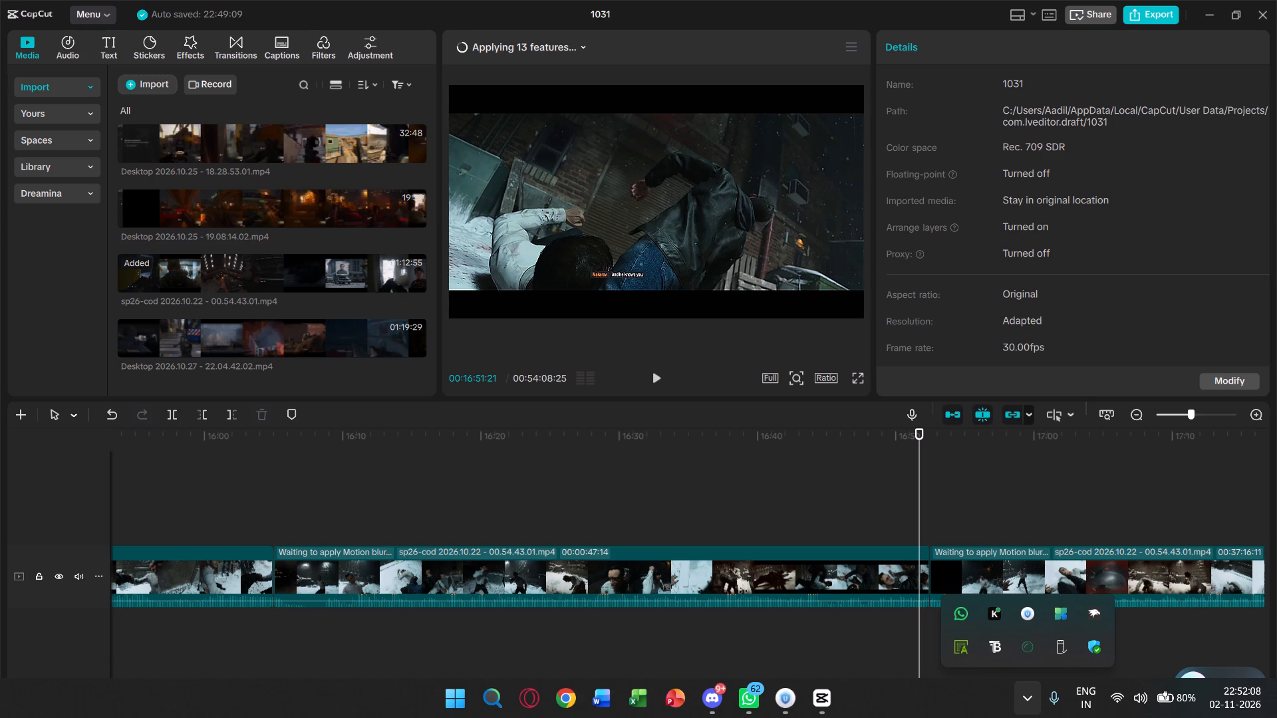
left_click(1032, 714)
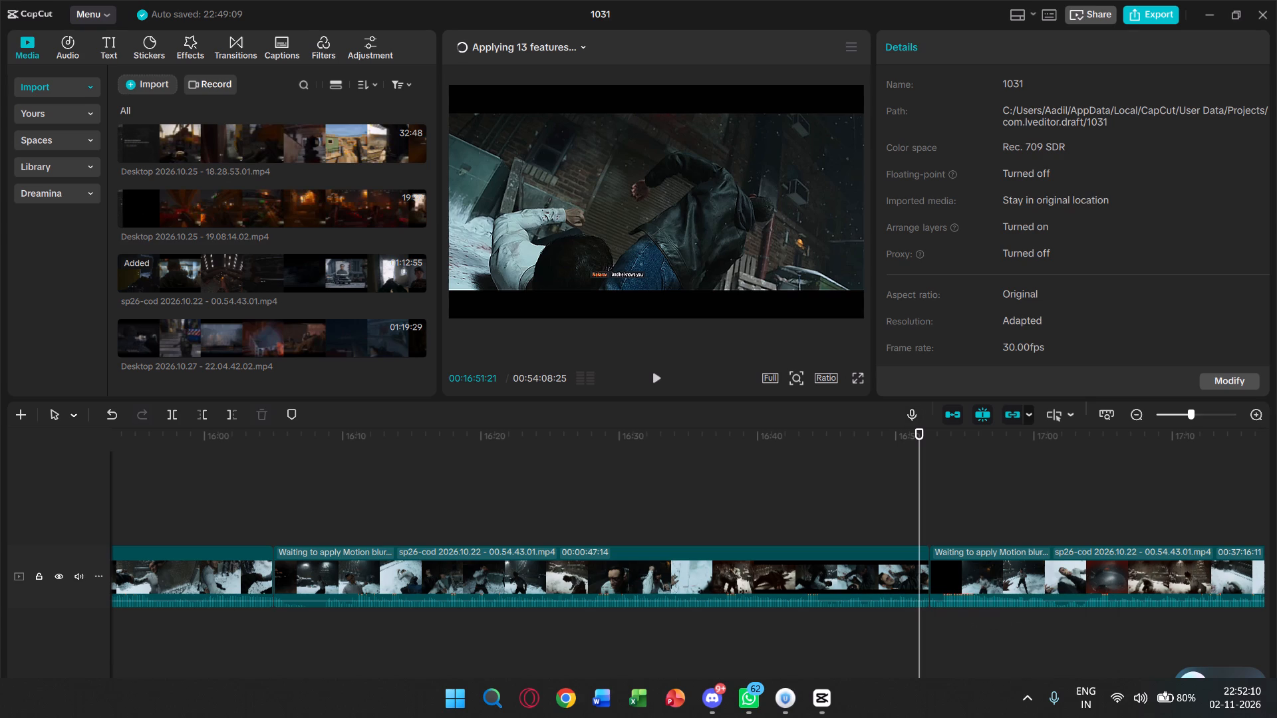
left_click(1024, 699)
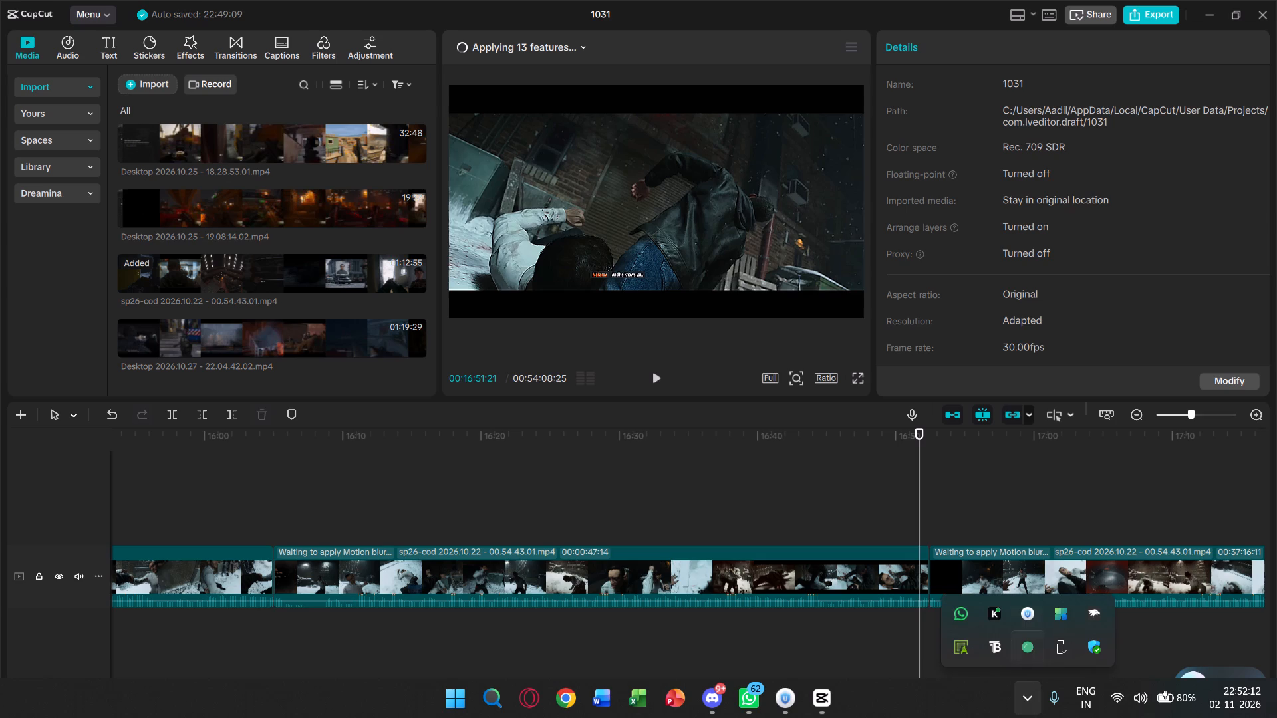
left_click(1053, 620)
left_click(758, 349)
left_click(812, 119)
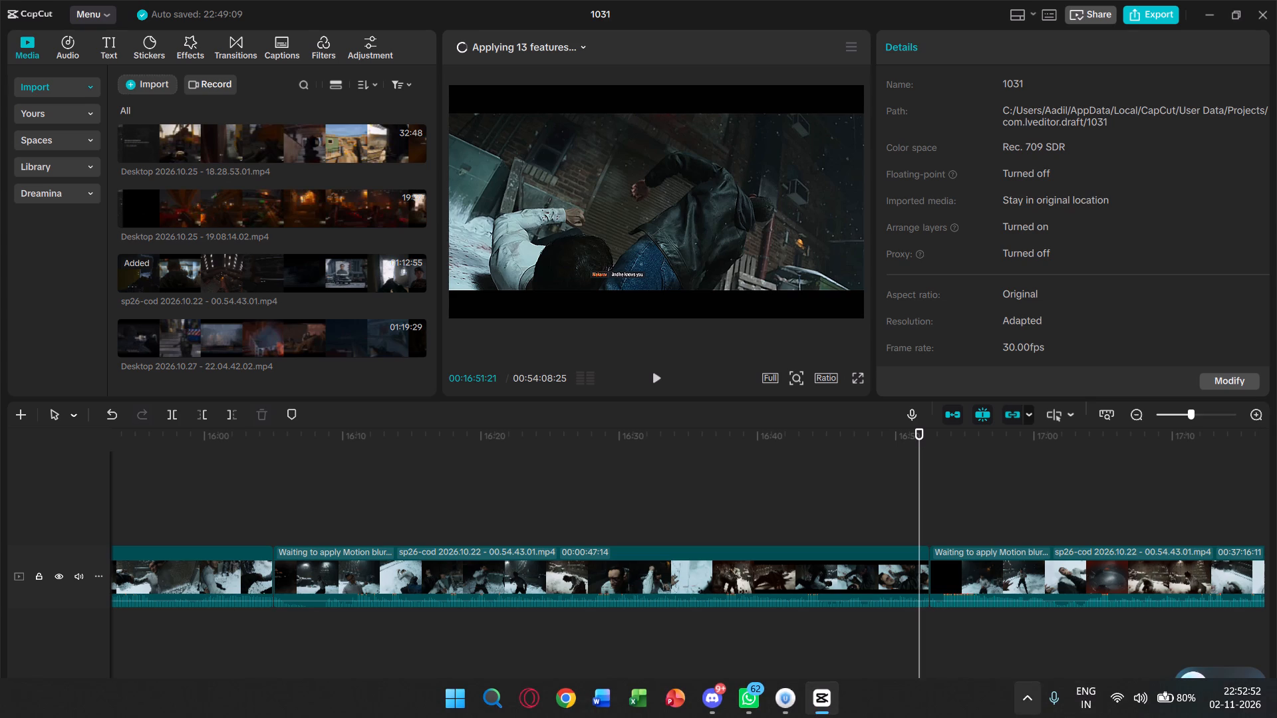
Open Microsoft PC Manager, boost the PC to clear memory and temporary files, and go back to CapCut.
left_click(1019, 701)
left_click(1069, 611)
left_click(717, 361)
left_click(720, 352)
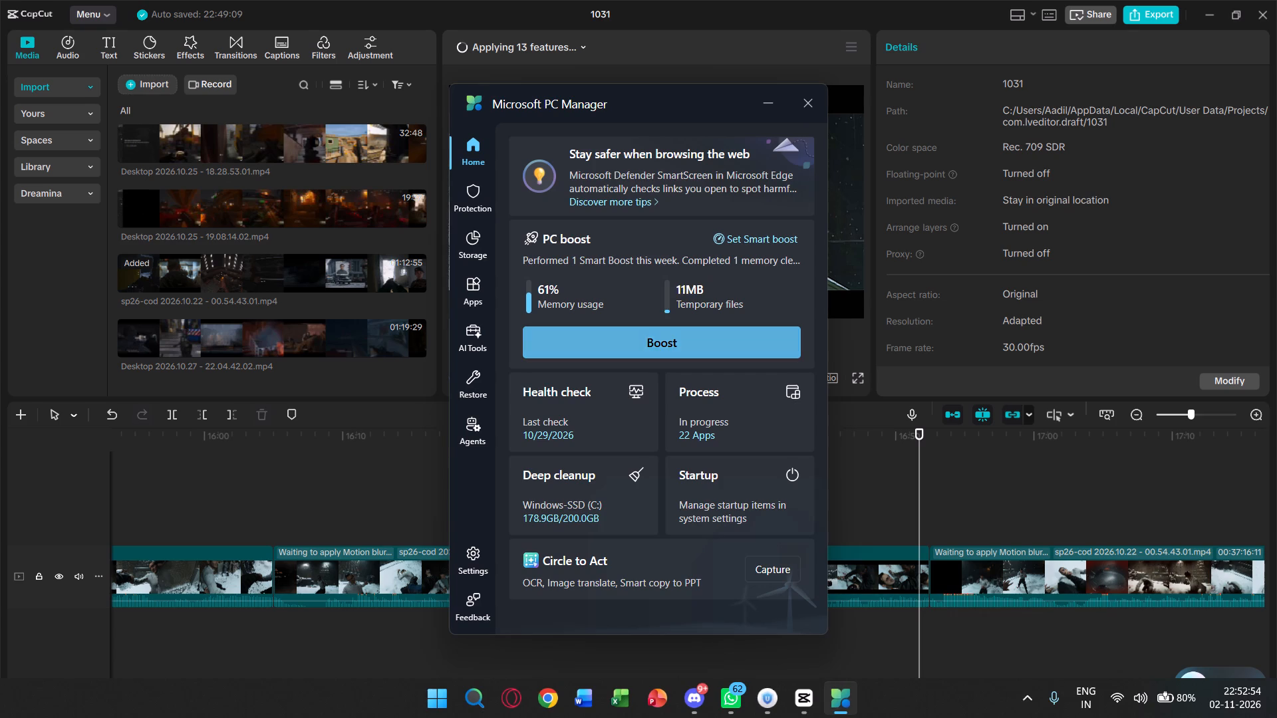
left_click(823, 106)
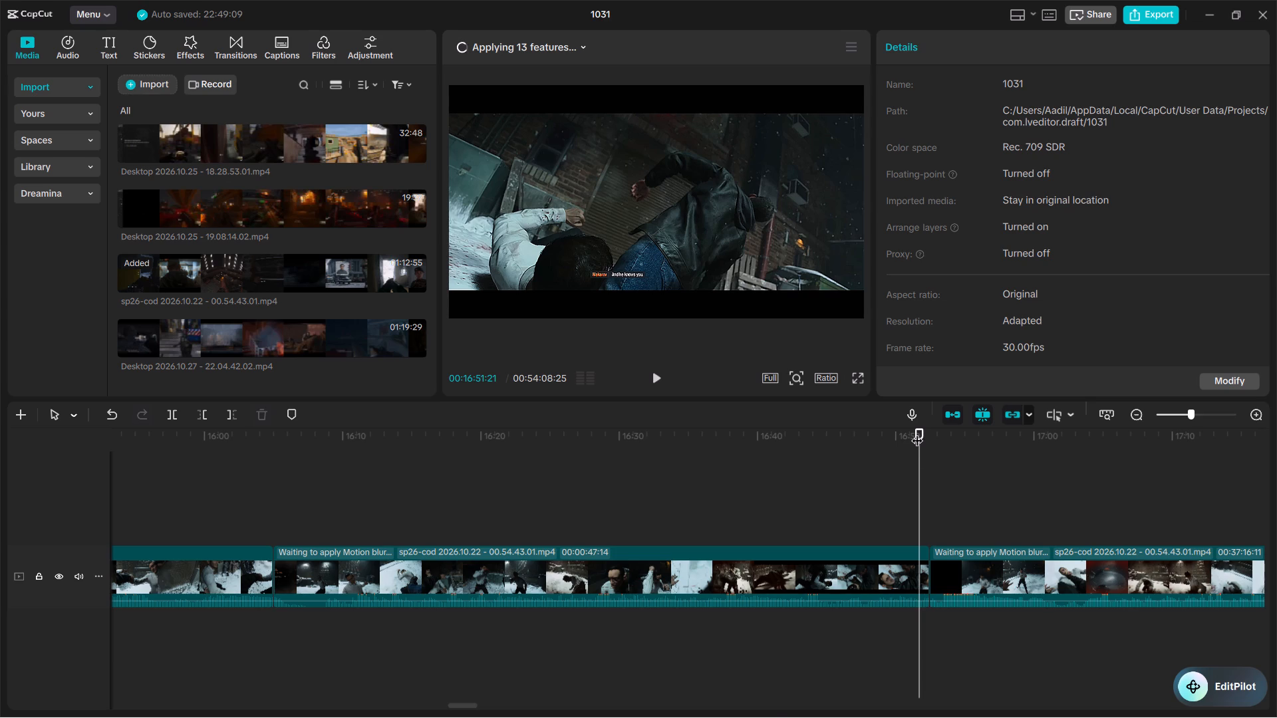
Repeat the PC boost in Microsoft PC Manager and close it to return to the CapCut project.
left_click(1013, 702)
left_click(1027, 694)
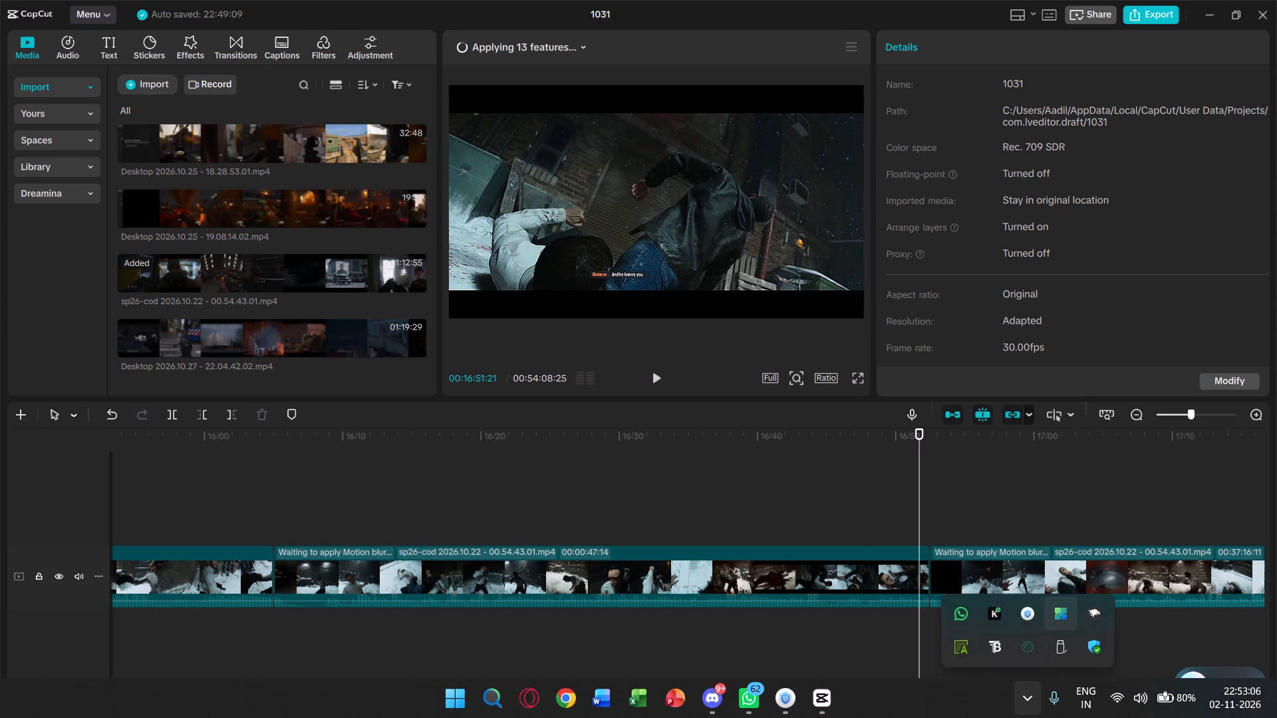
left_click(1061, 611)
left_click(710, 356)
left_click(817, 91)
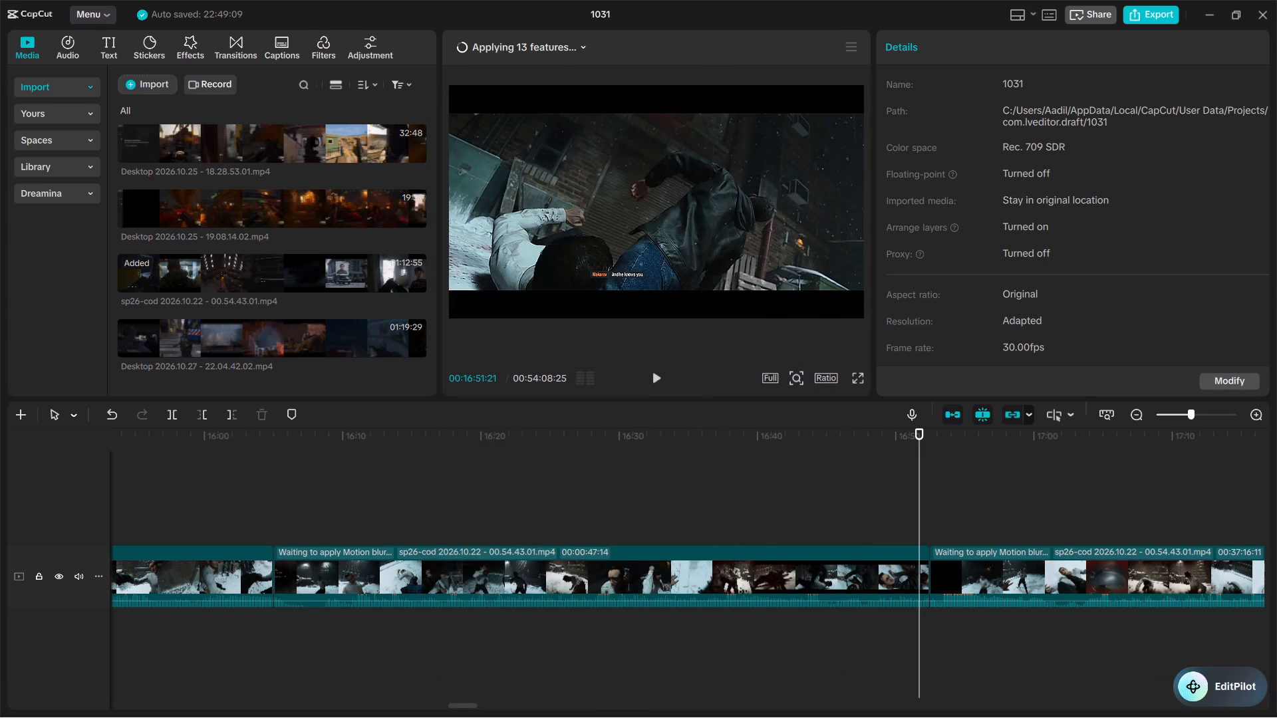
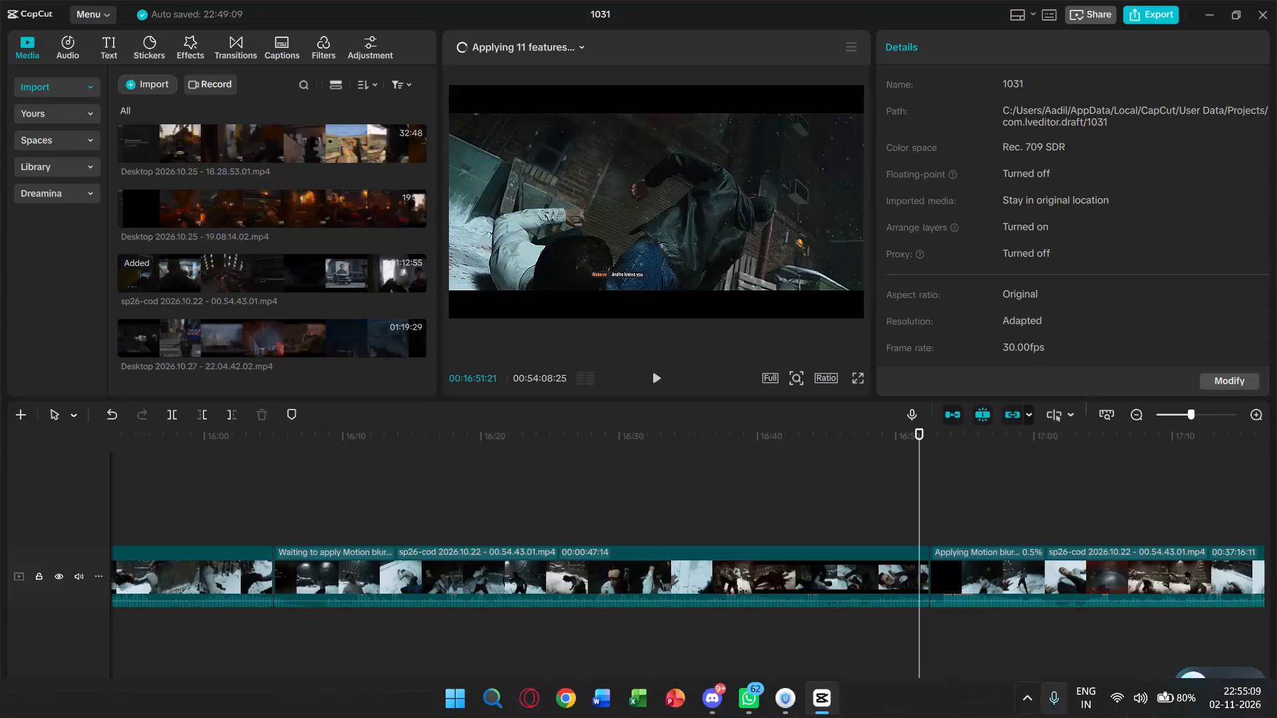
Open Microsoft PC Manager from the background apps, run a PC boost, and close it to return to CapCut.
left_click(1010, 699)
left_click(1020, 699)
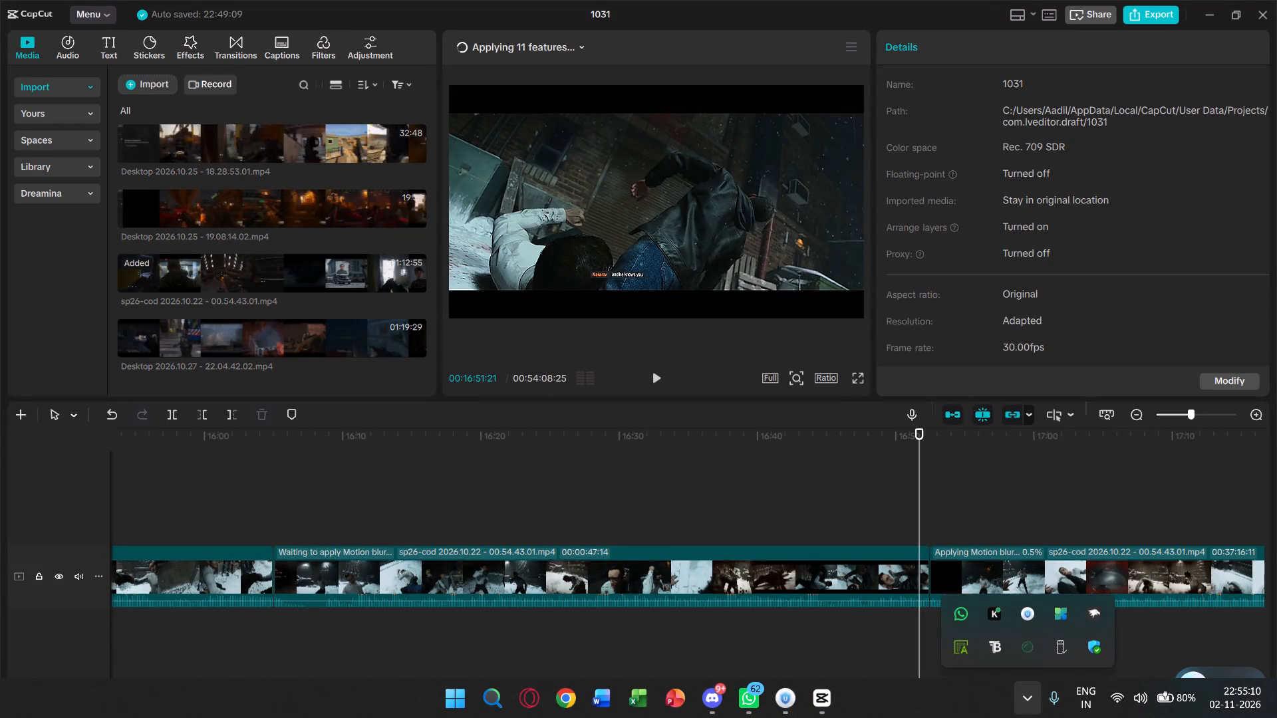
left_click(1052, 620)
left_click(744, 344)
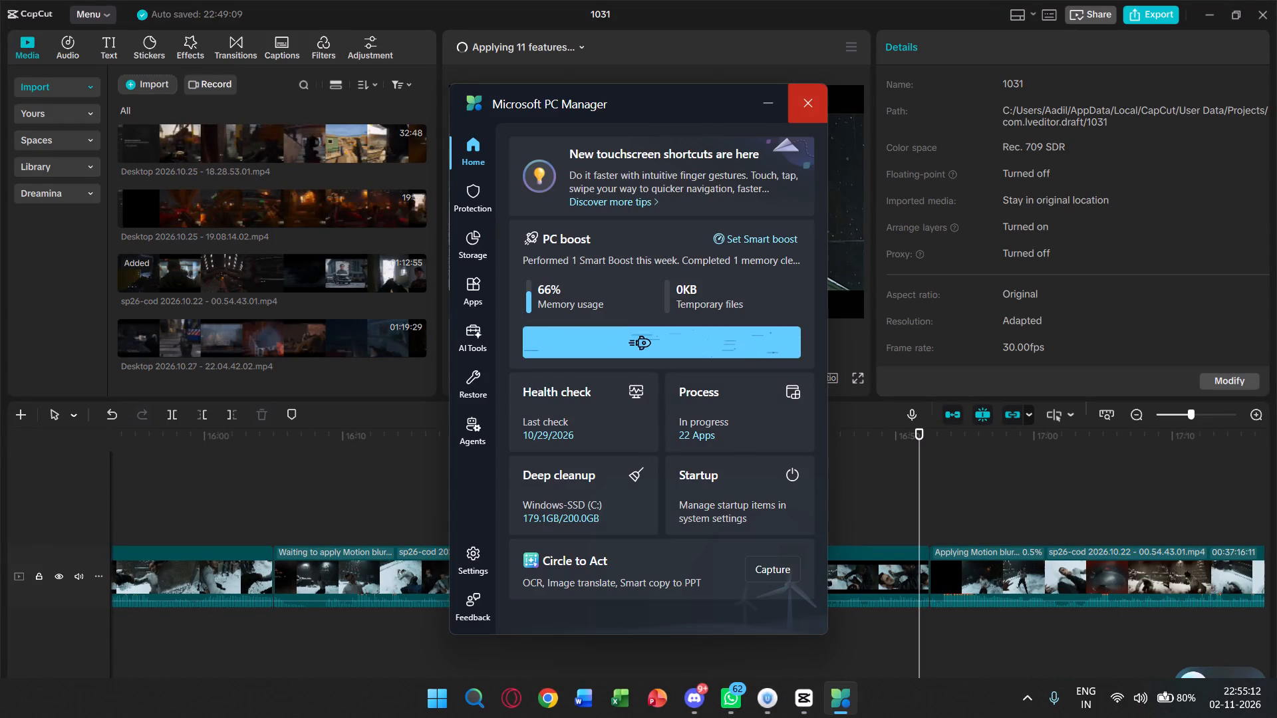
left_click(823, 90)
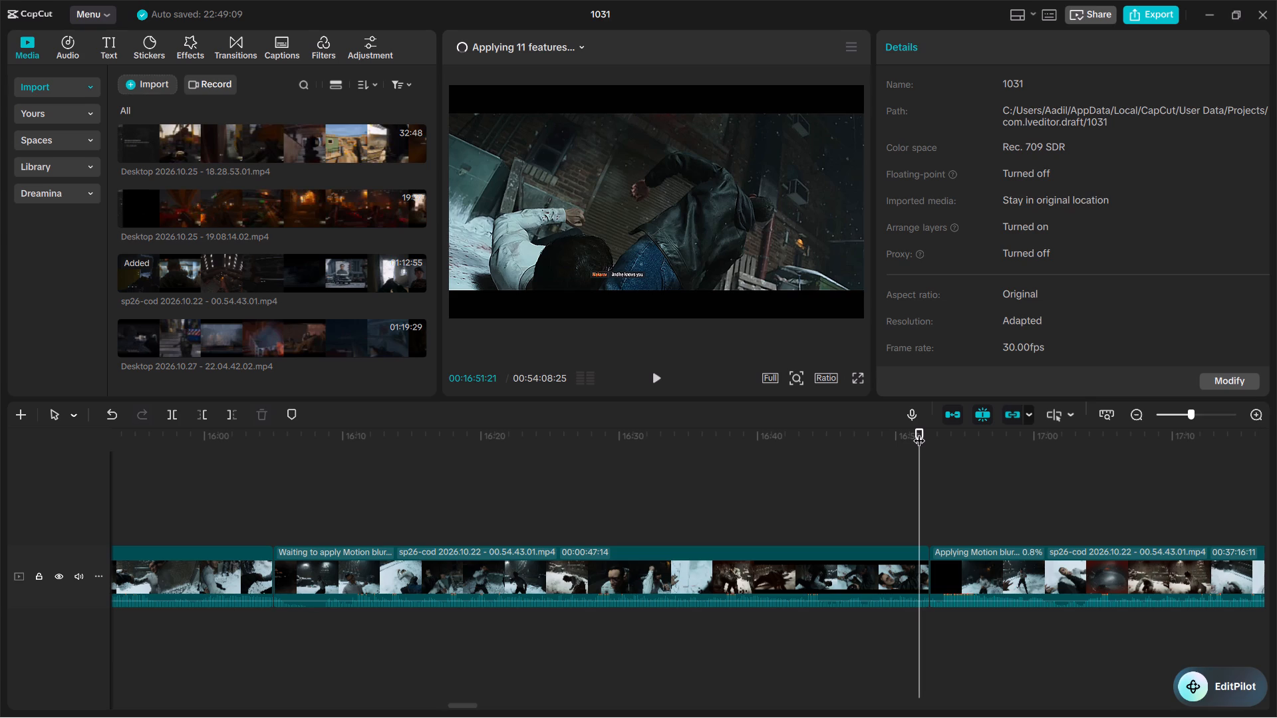
Boost the PC again in Microsoft PC Manager and close its window to get back to the CapCut timeline.
left_click(1015, 707)
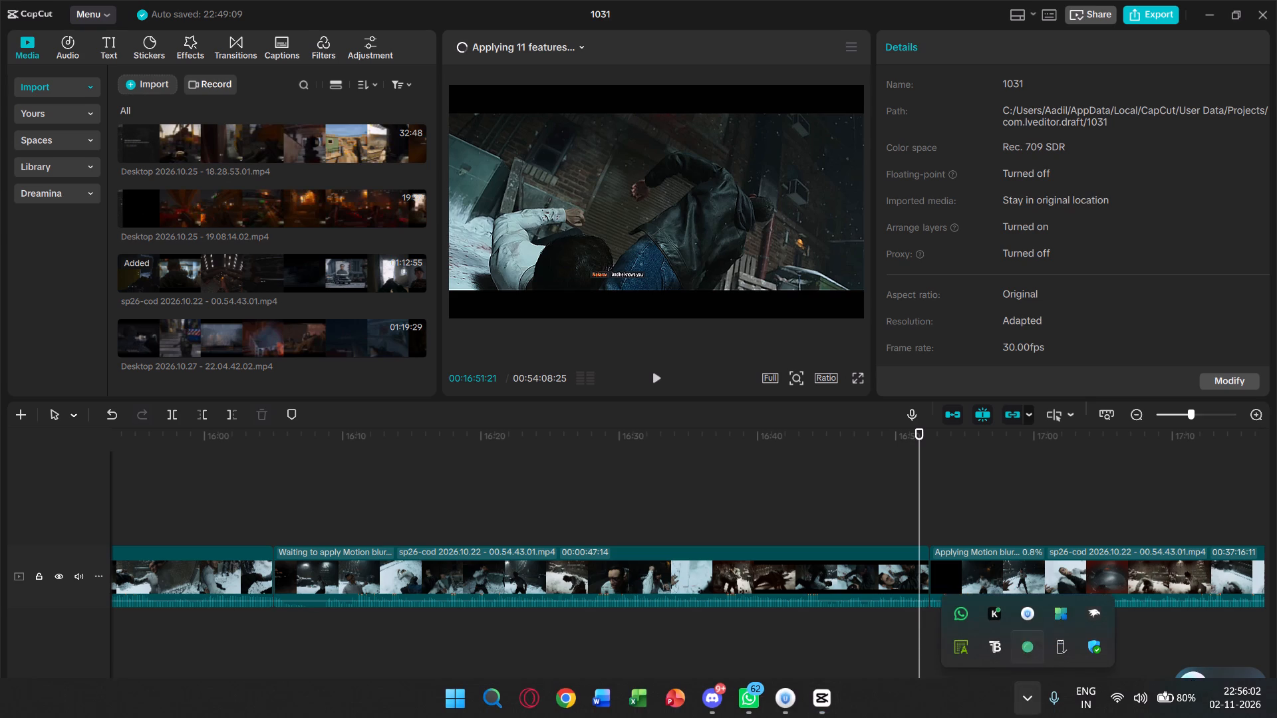
left_click(1061, 621)
left_click(720, 322)
left_click(716, 342)
left_click(804, 109)
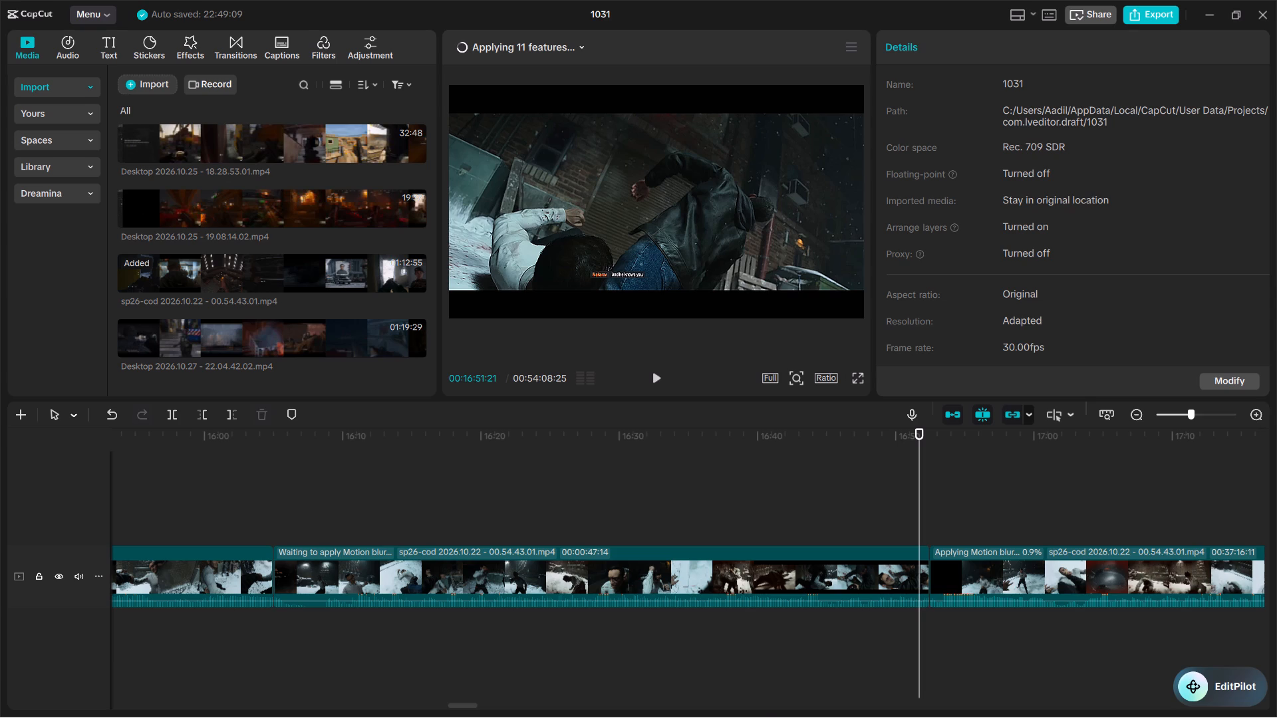
Reopen Microsoft PC Manager from the background apps, run another PC boost, and close the window.
left_click(1024, 699)
left_click(1024, 696)
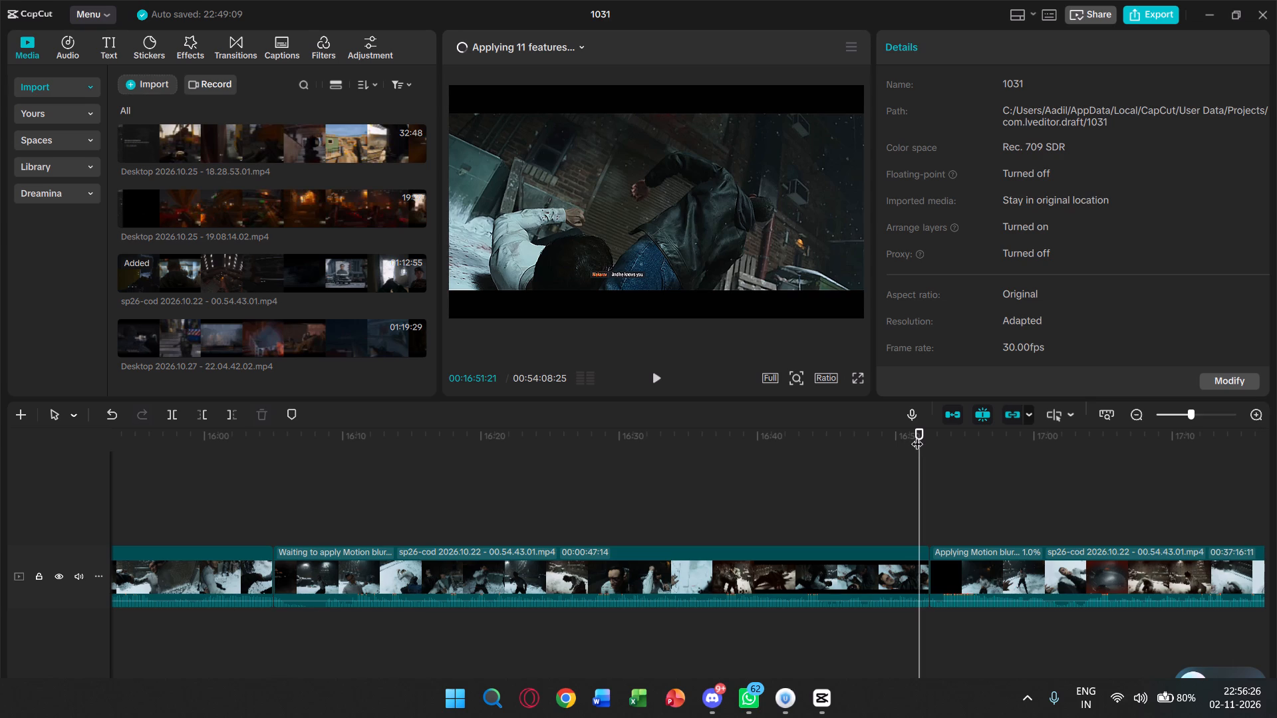
left_click(1033, 699)
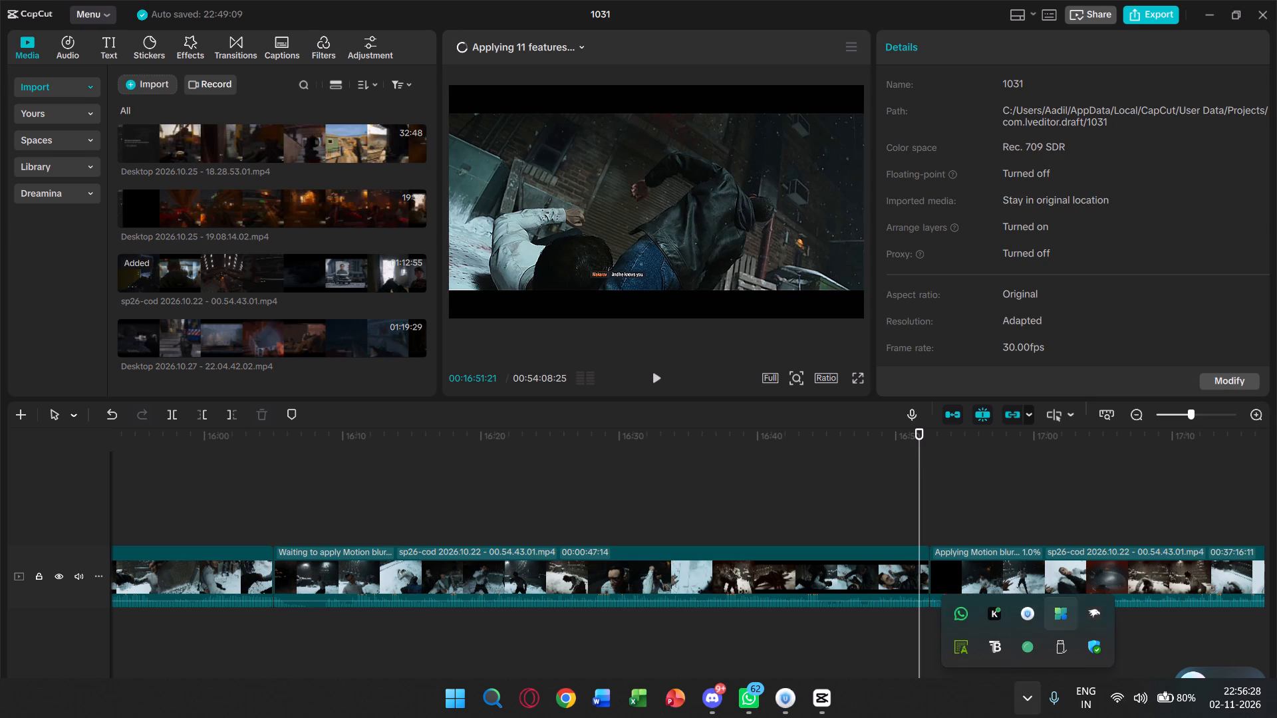
left_click(1056, 615)
left_click(699, 332)
left_click(811, 101)
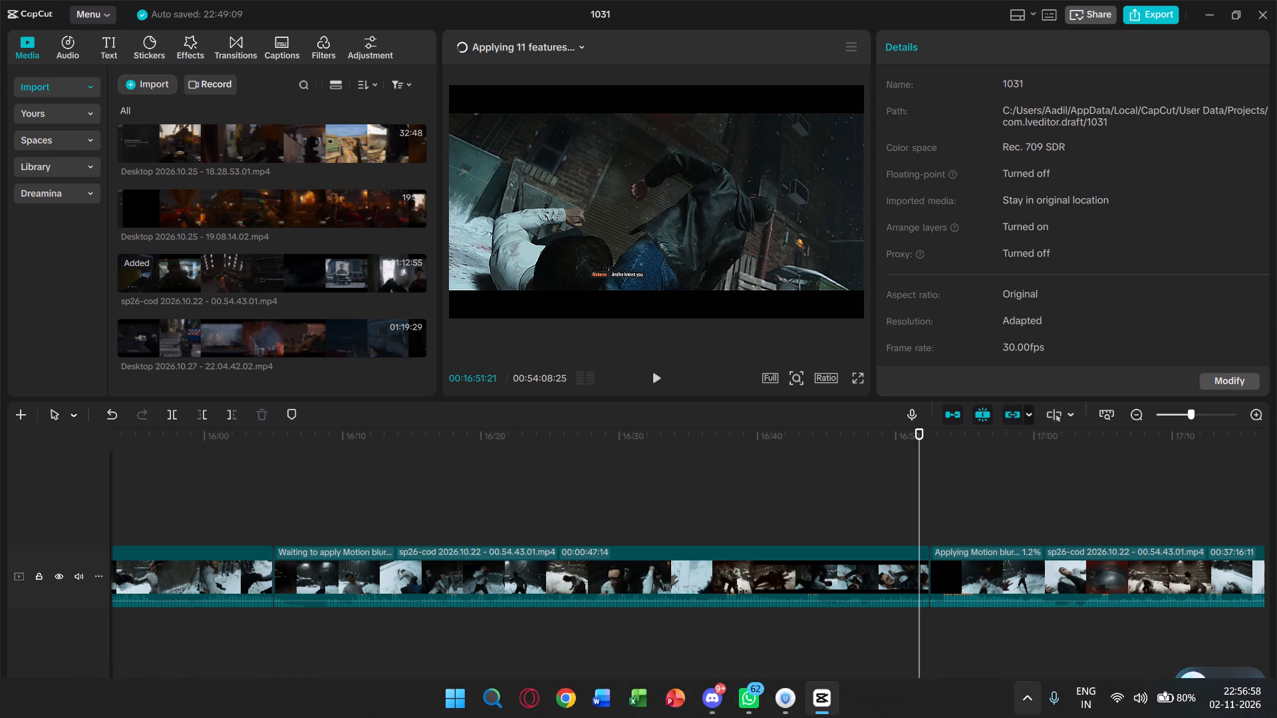
Repeat the PC boost in Microsoft PC Manager and return to the CapCut project.
left_click(1019, 705)
left_click(1048, 618)
left_click(698, 340)
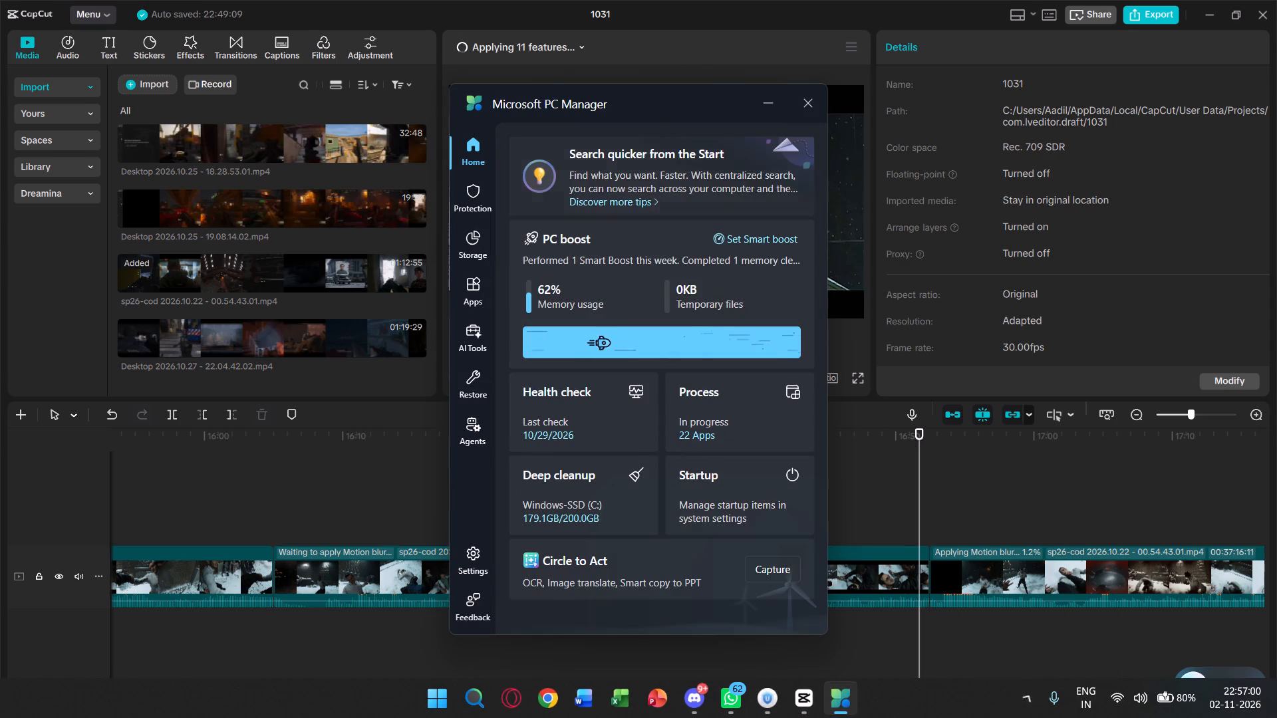
left_click(811, 94)
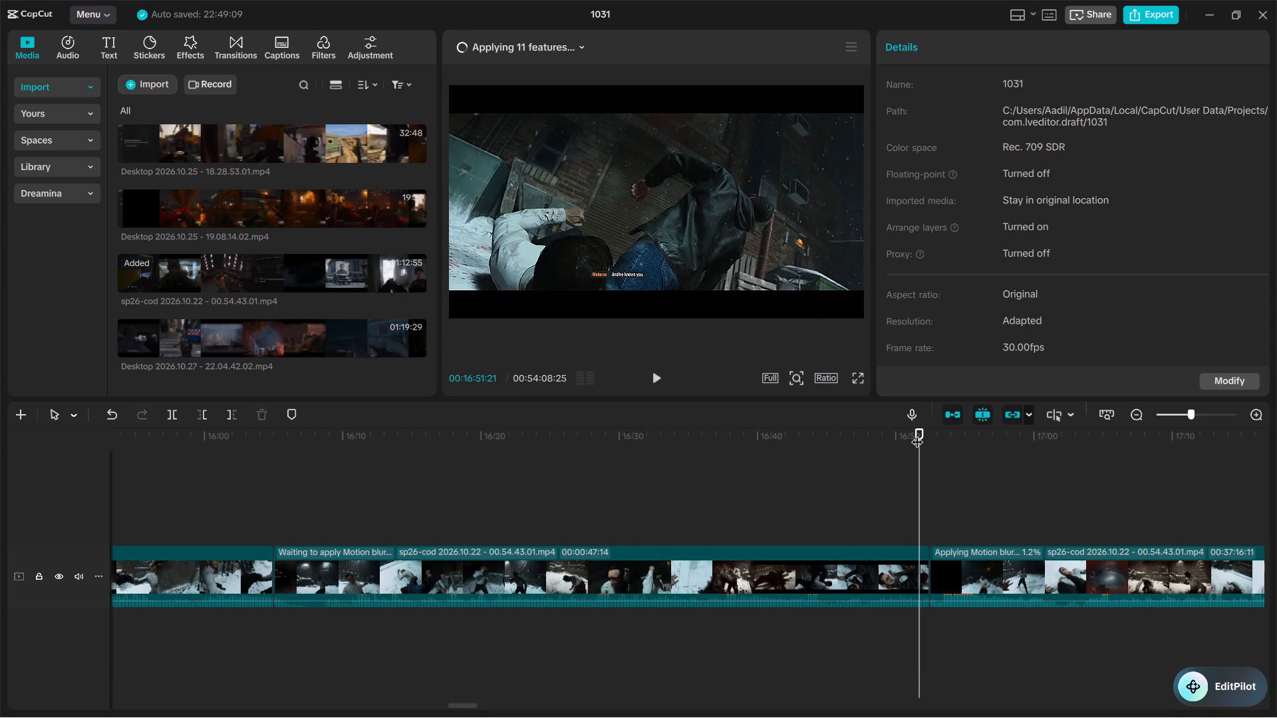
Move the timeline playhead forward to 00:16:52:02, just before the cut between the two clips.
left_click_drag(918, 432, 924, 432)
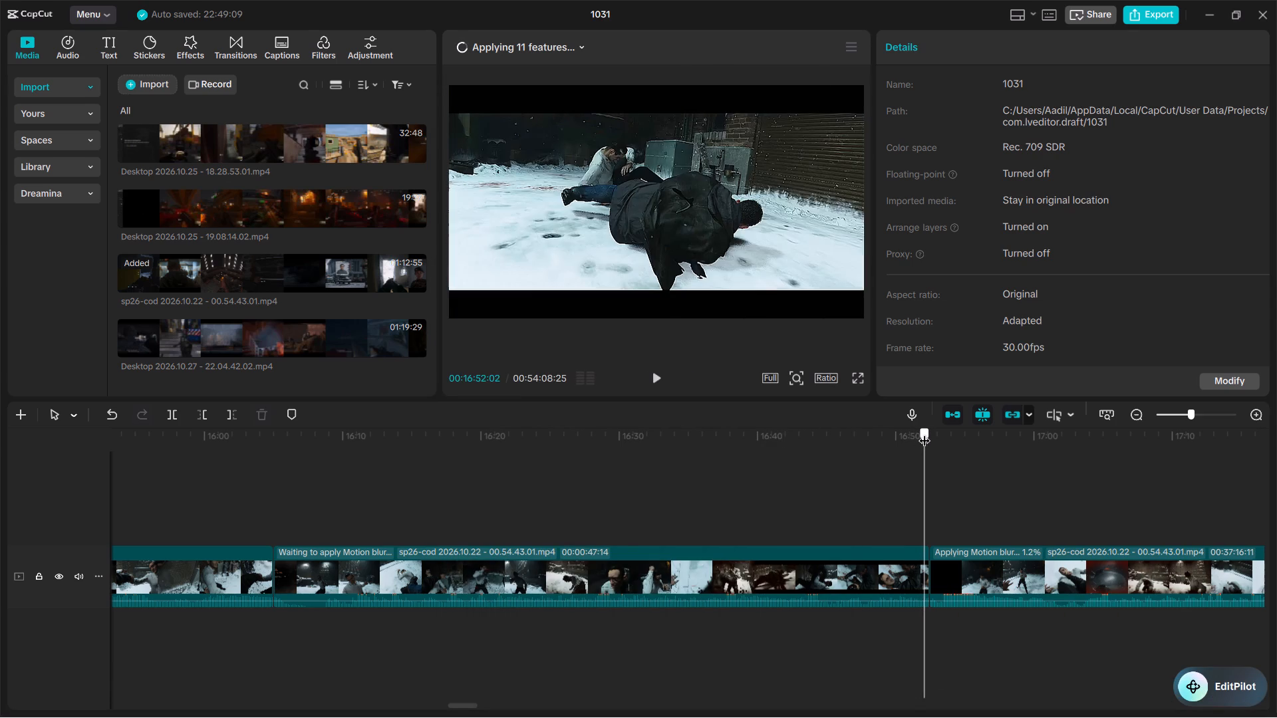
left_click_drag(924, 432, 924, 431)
Switch to Microsoft PC Manager, boost the PC once, and close the window to return to CapCut.
left_click(1026, 690)
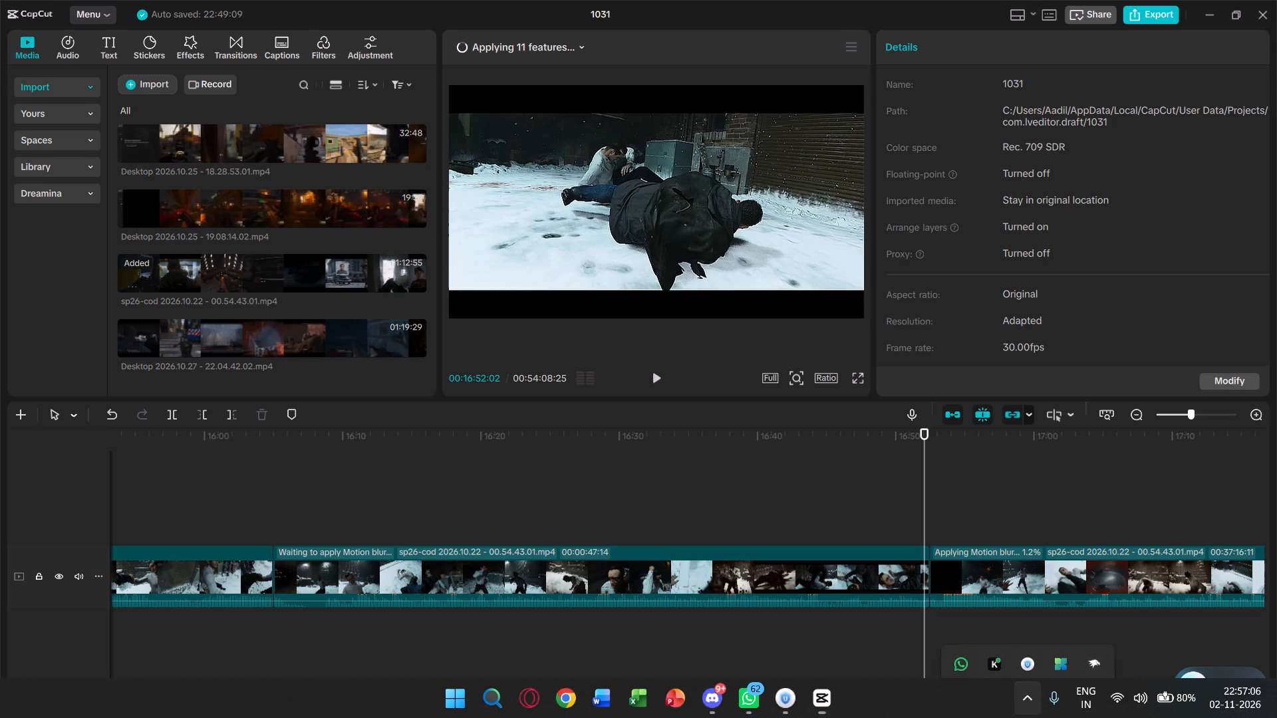
left_click(1053, 622)
left_click(754, 342)
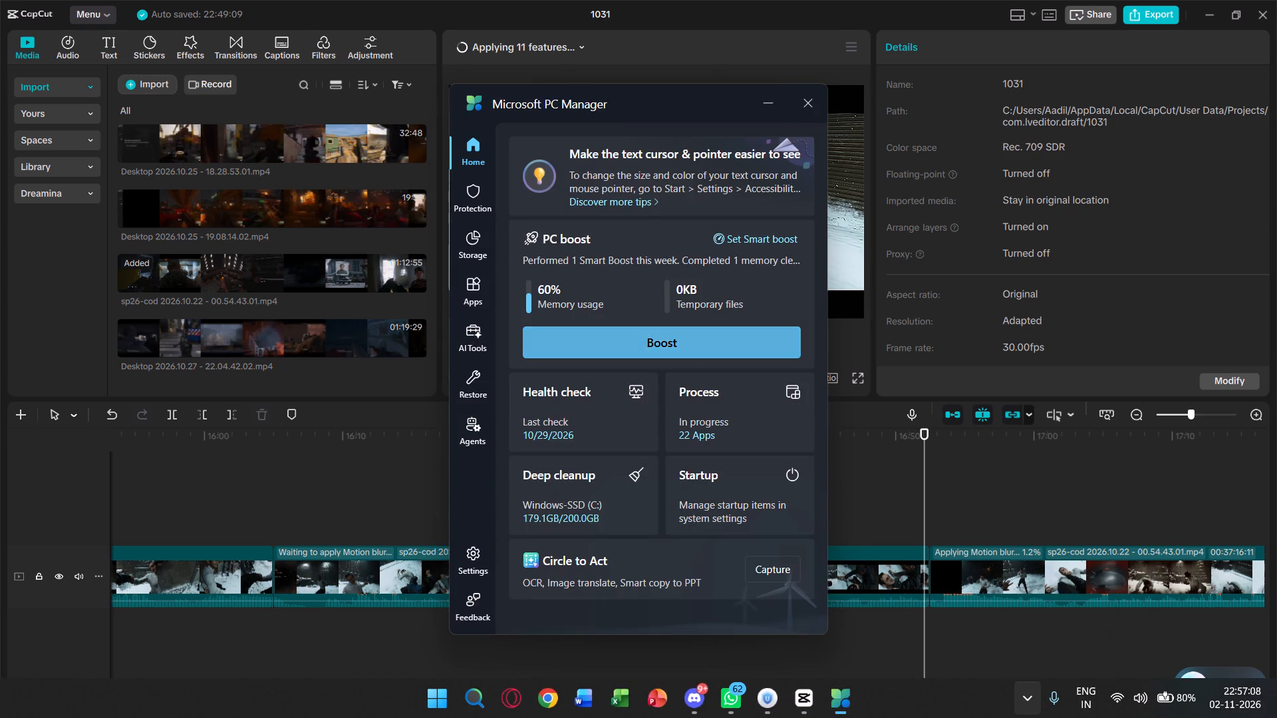
left_click(799, 113)
Fine-tune the timeline playhead to 00:16:52:00, just before the cut between the two clips.
left_click(926, 437)
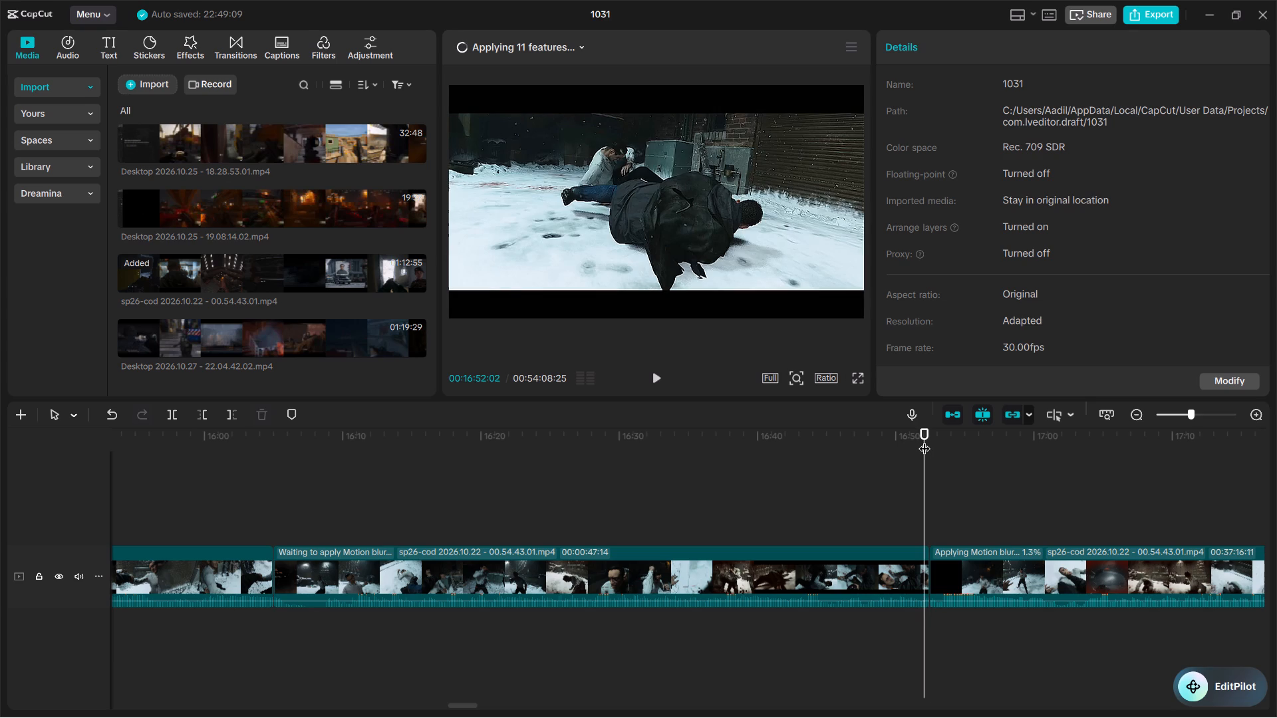
left_click(924, 440)
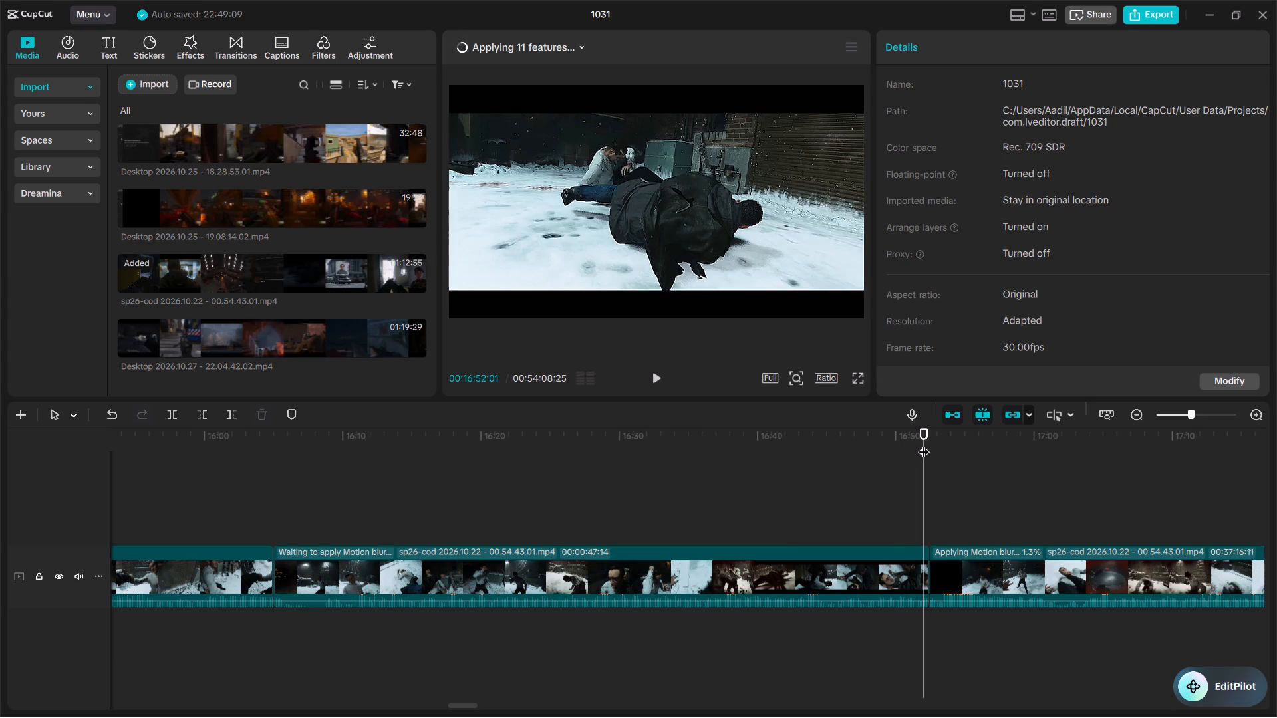
left_click(924, 432)
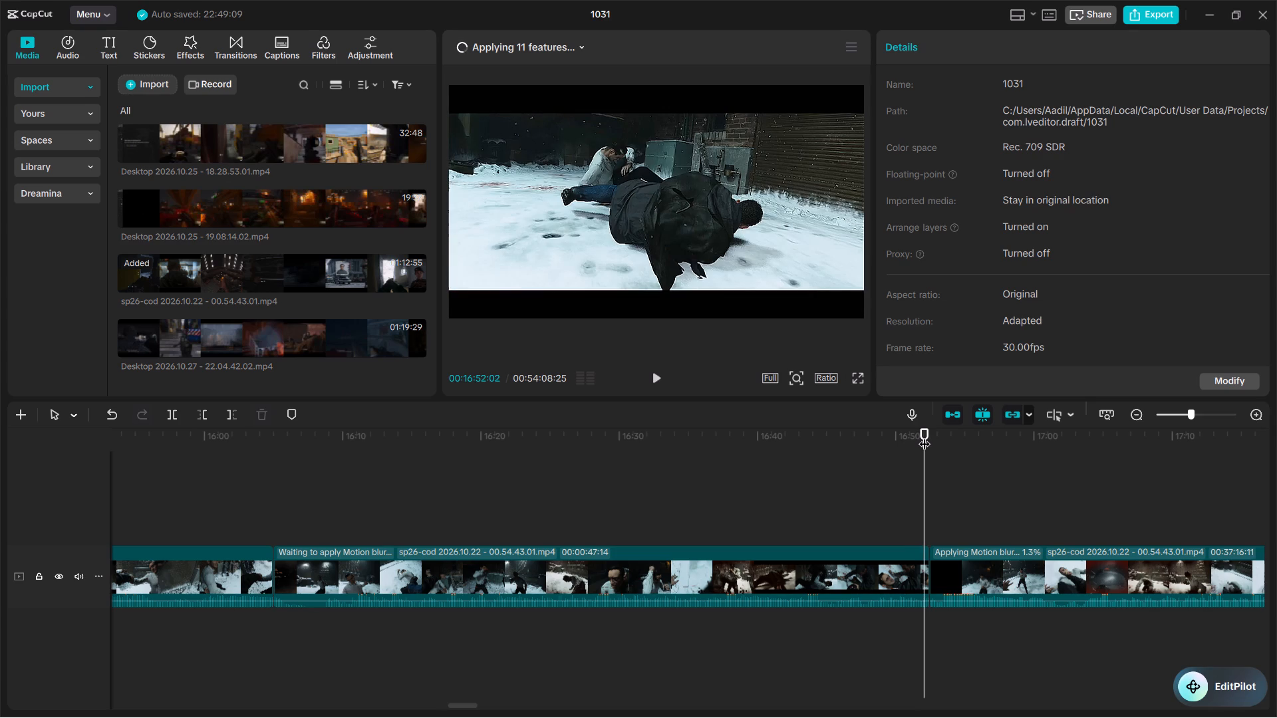
left_click(924, 435)
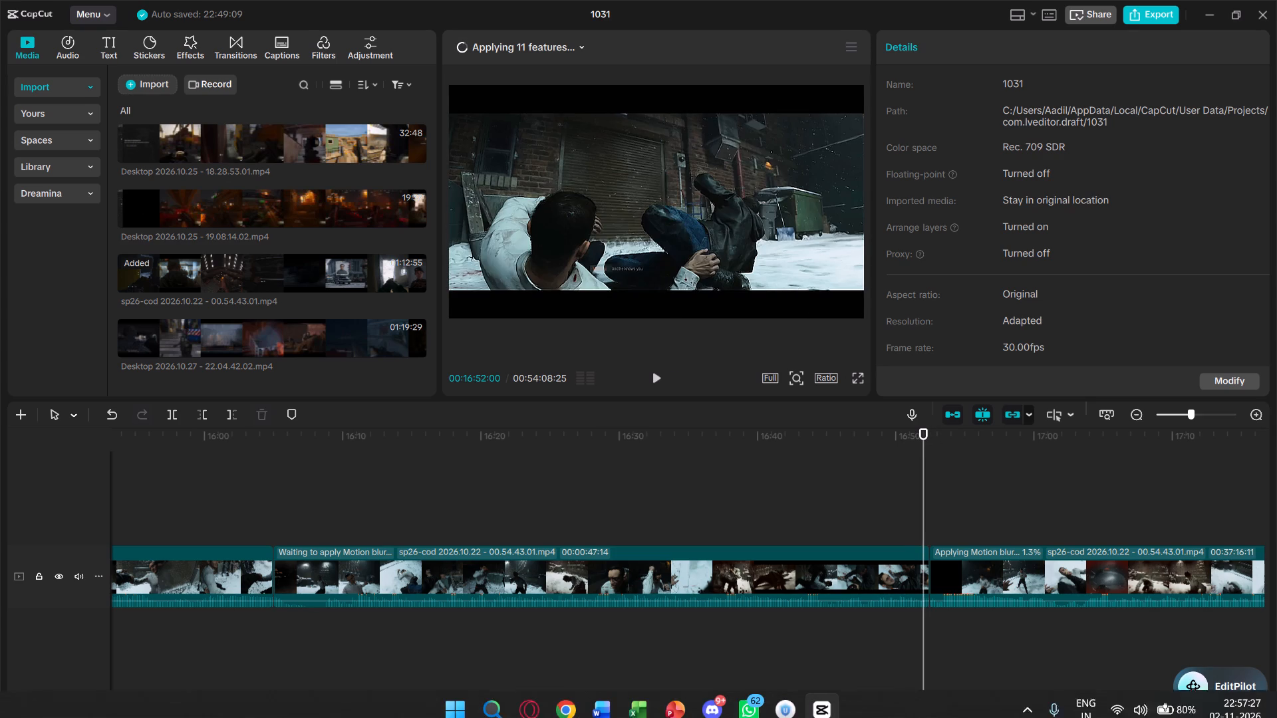
Run the PC boost three times in Microsoft PC Manager, closing its window and returning to CapCut after each run.
left_click(1025, 699)
left_click(1056, 626)
left_click(746, 352)
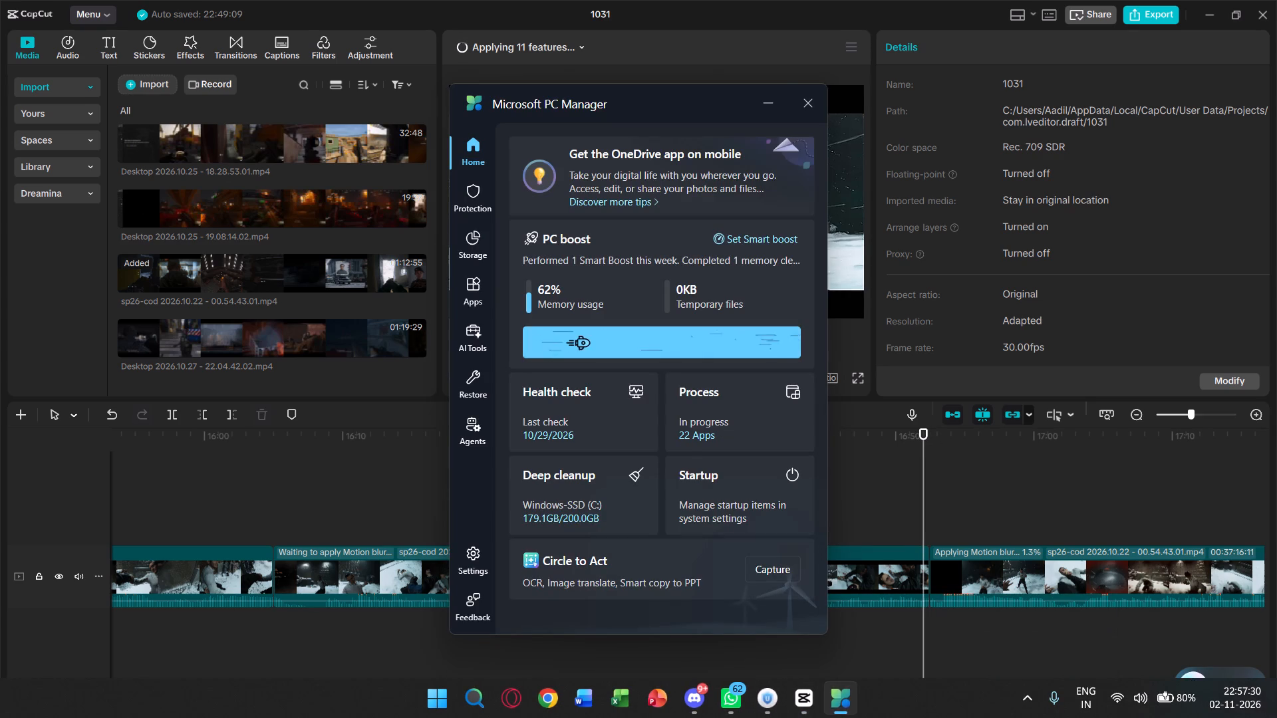
left_click(801, 113)
left_click(922, 431)
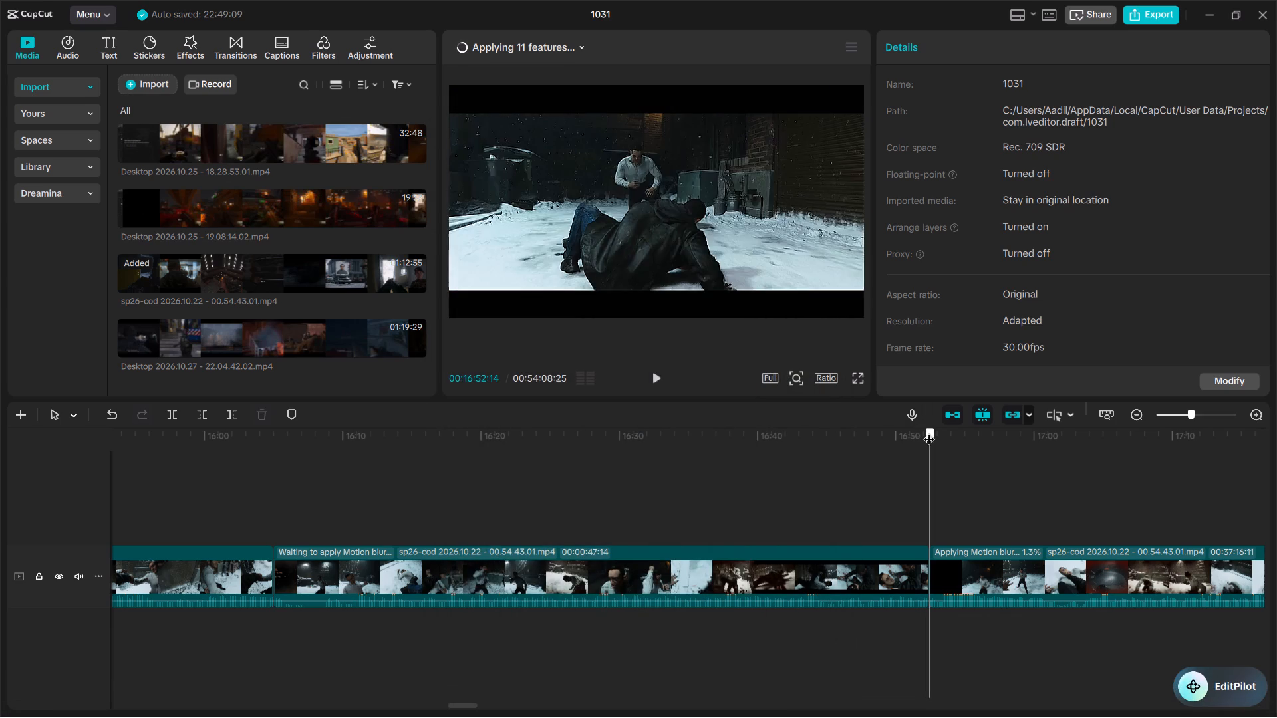
left_click(1020, 701)
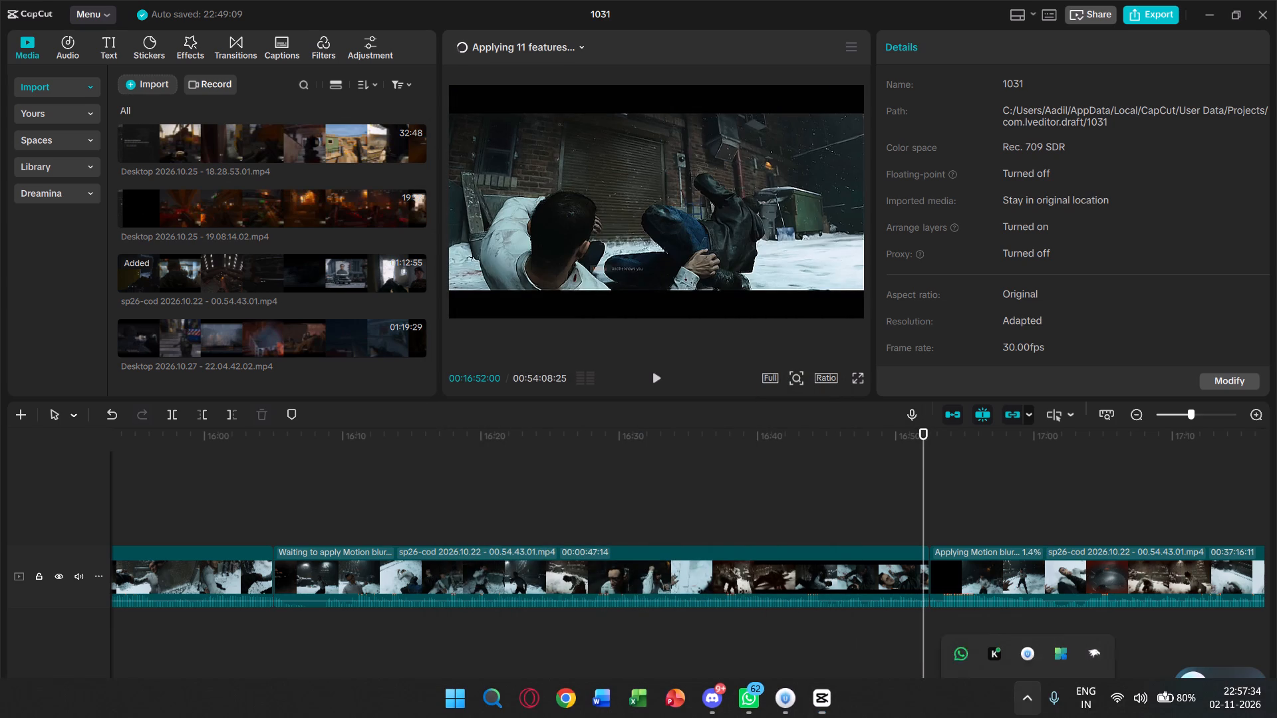
left_click(1058, 620)
left_click(760, 354)
left_click(809, 97)
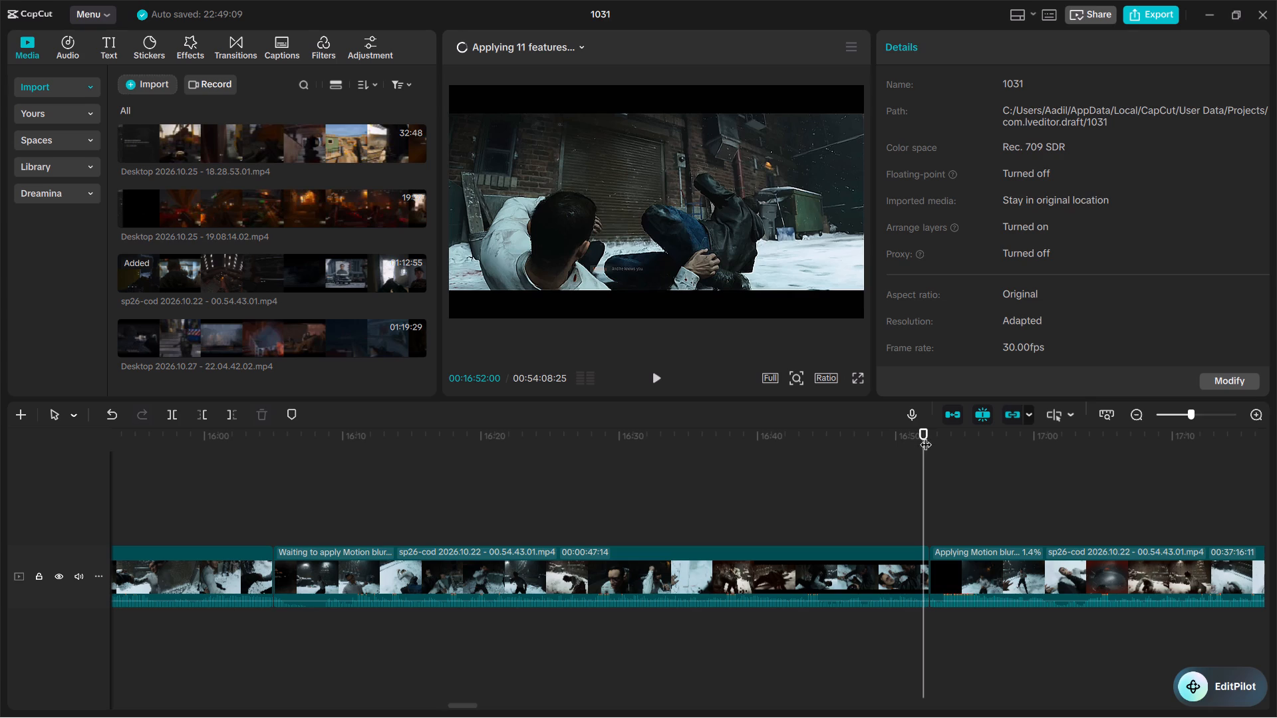
left_click(1018, 700)
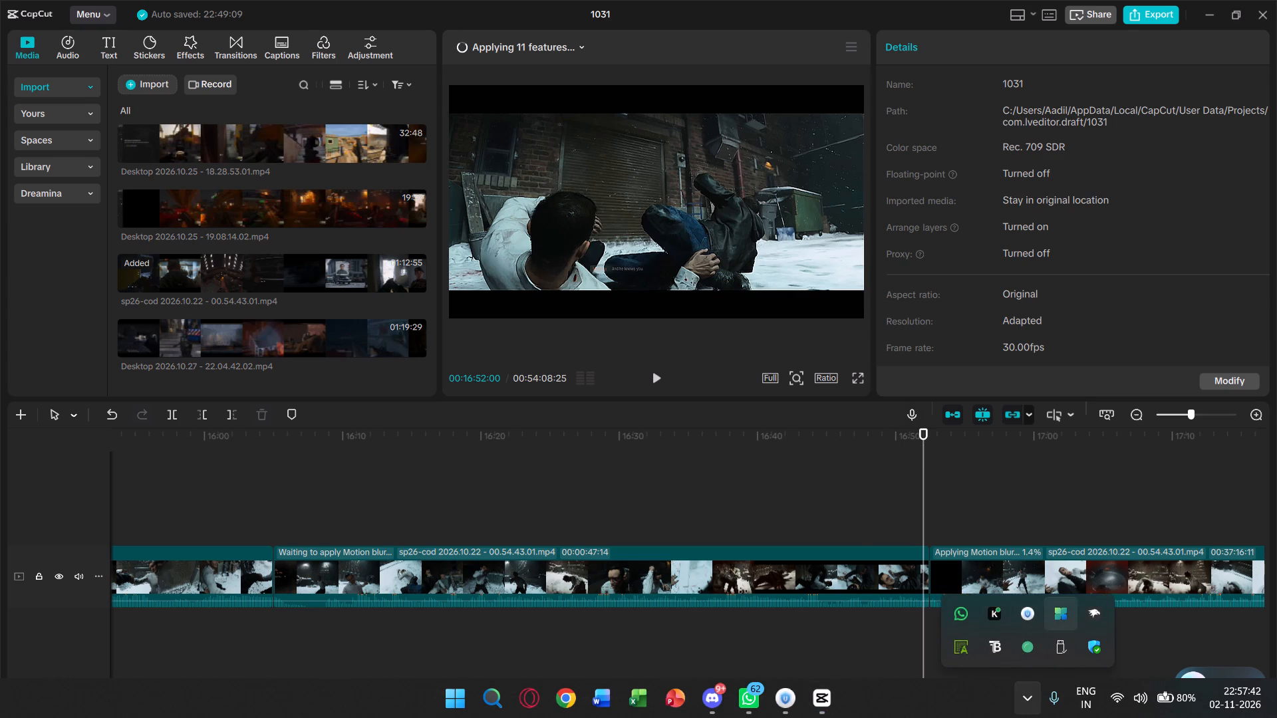
left_click(1054, 615)
left_click(740, 333)
left_click(818, 92)
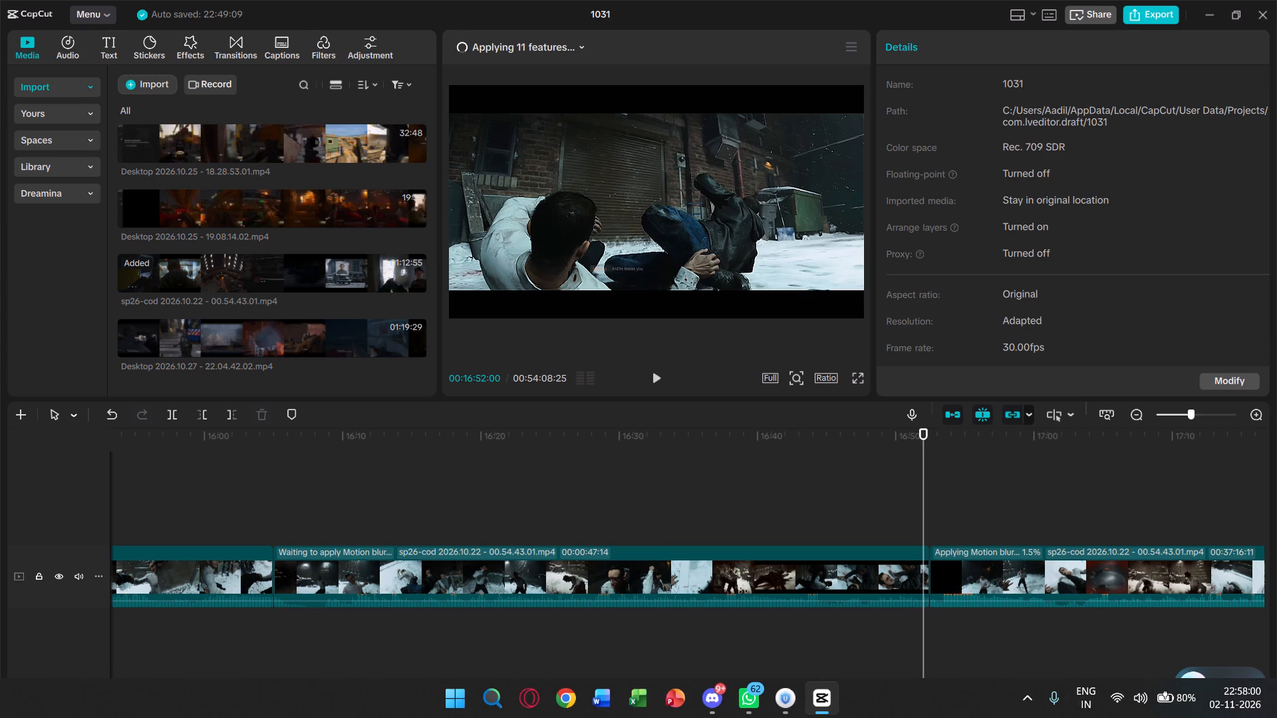
Reopen Microsoft PC Manager from the background apps, boost the PC once more, and close the window.
left_click(1027, 702)
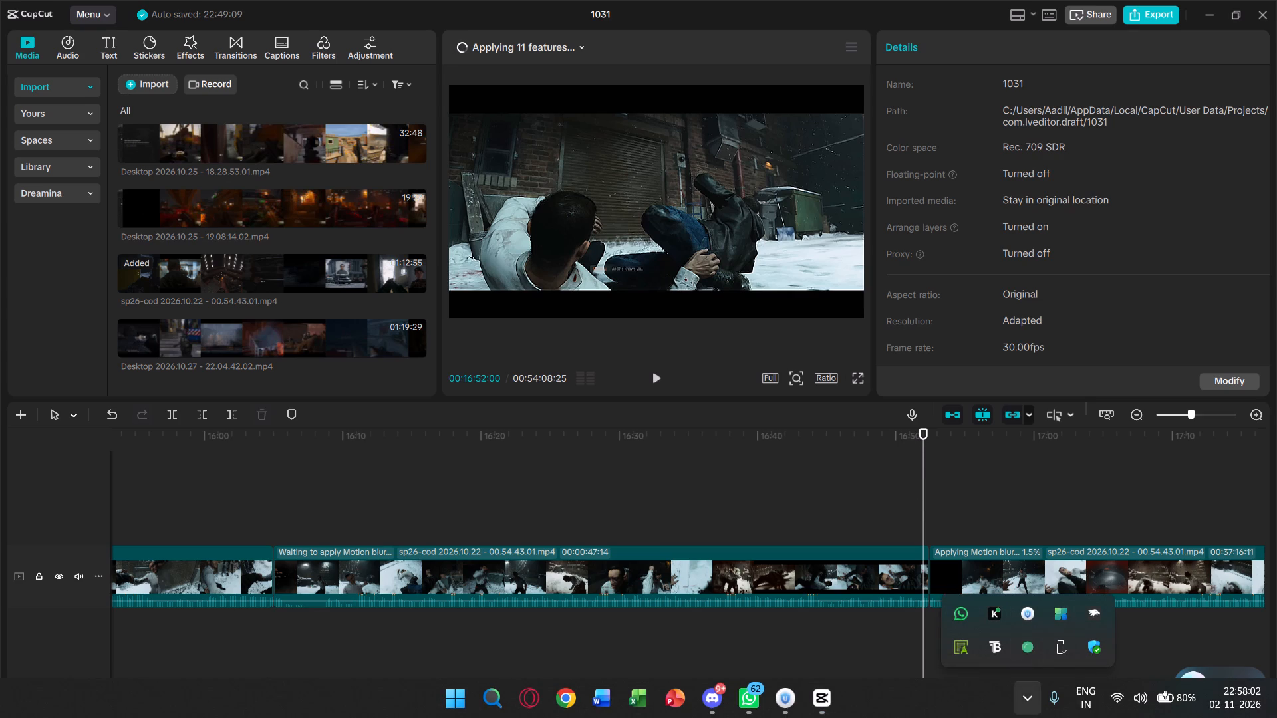
left_click(1024, 704)
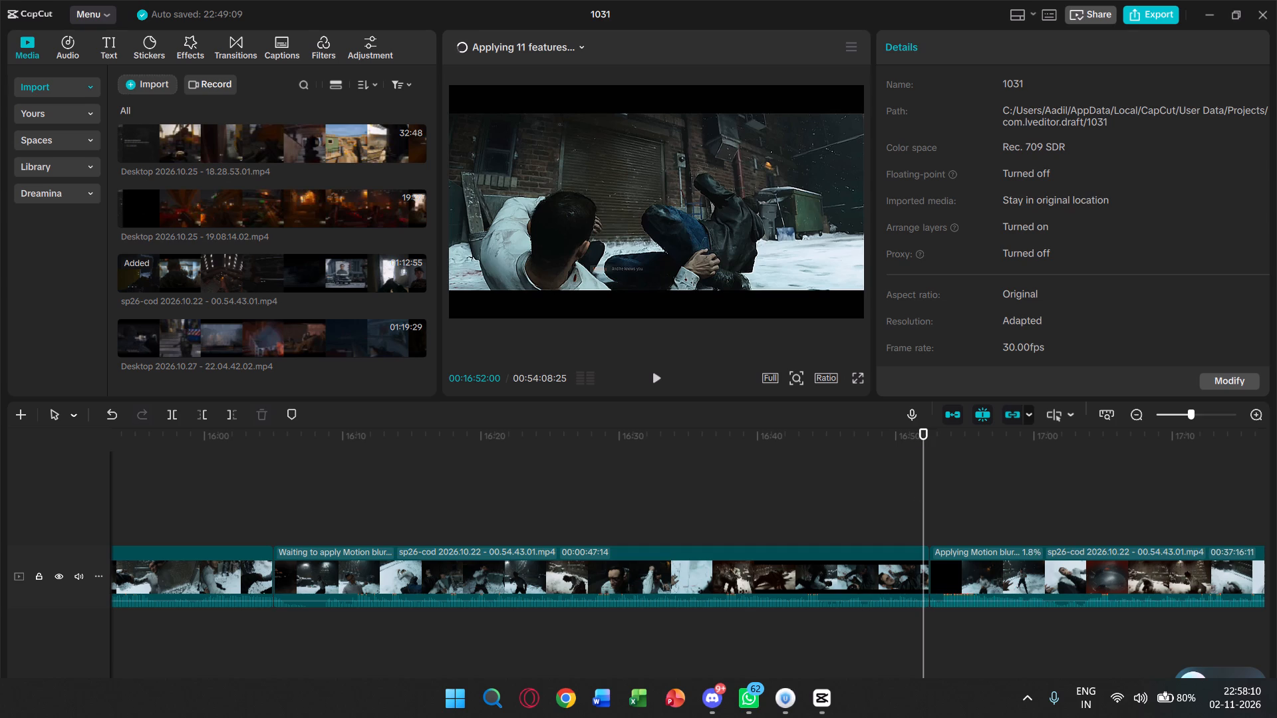
left_click(1011, 688)
left_click(1024, 702)
left_click(1062, 608)
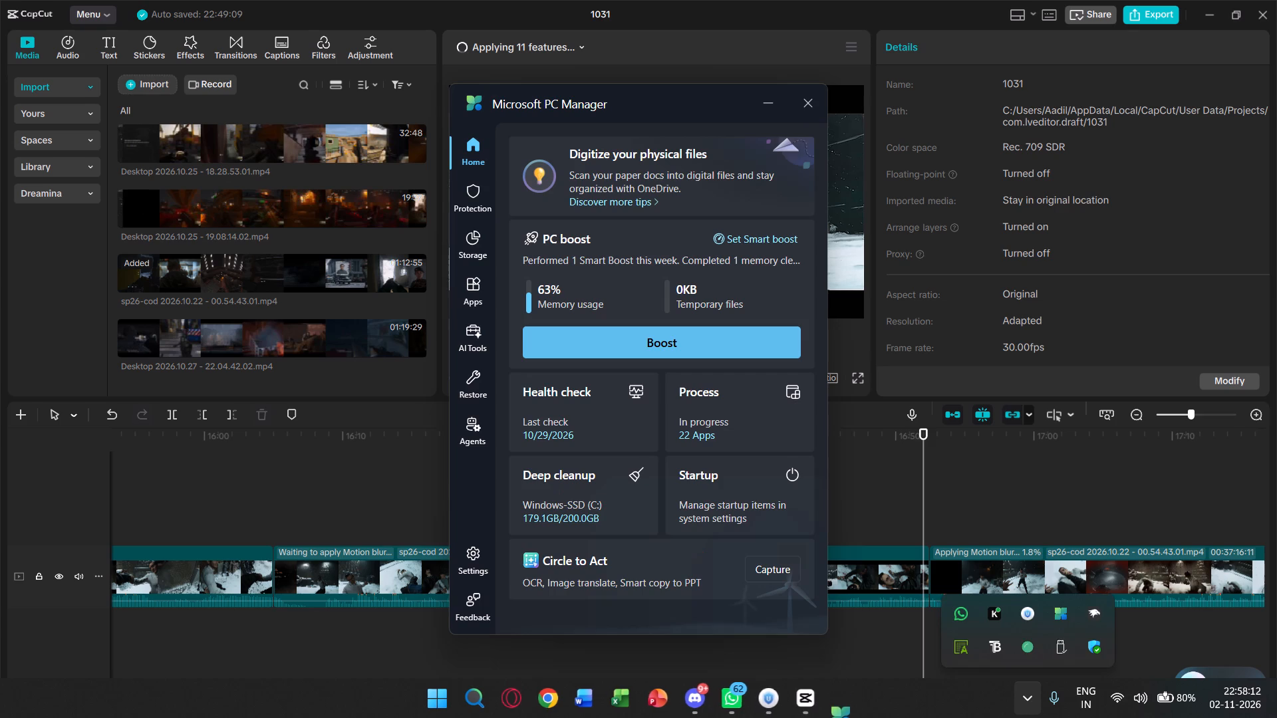
left_click(754, 342)
left_click(801, 114)
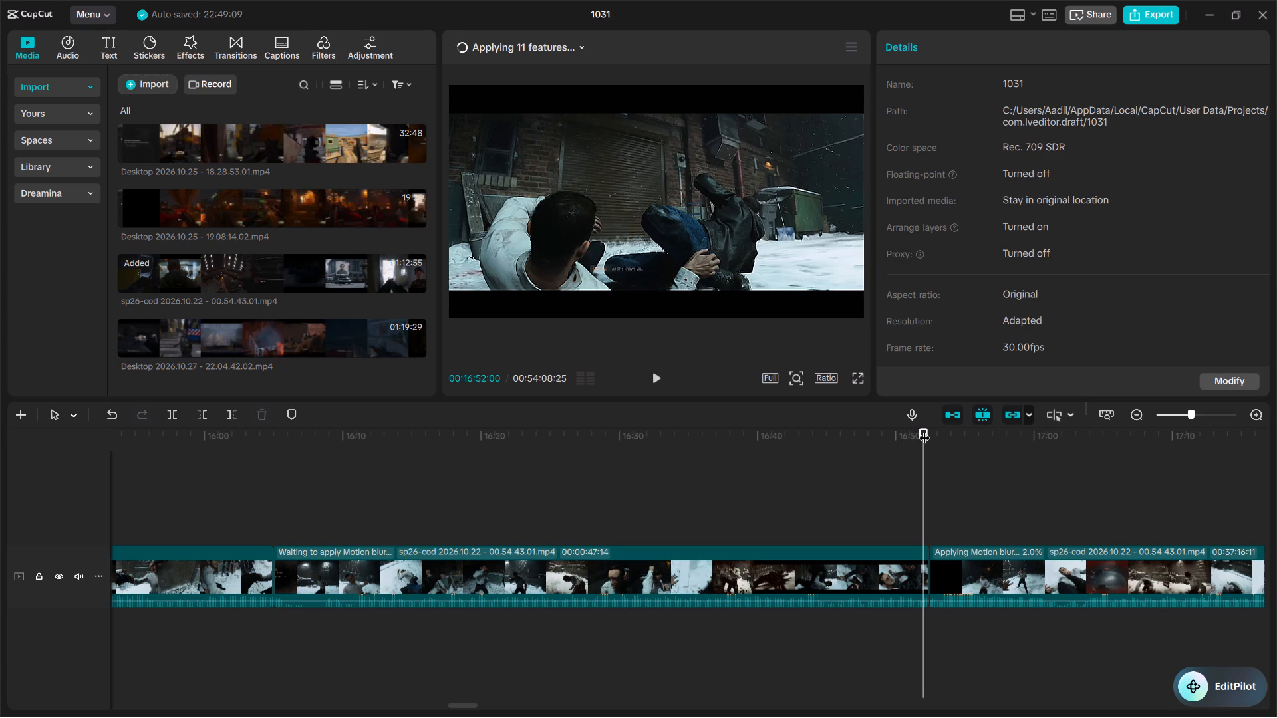
Boost the PC two more times in Microsoft PC Manager, closing its window after each run to return to CapCut.
left_click(1028, 712)
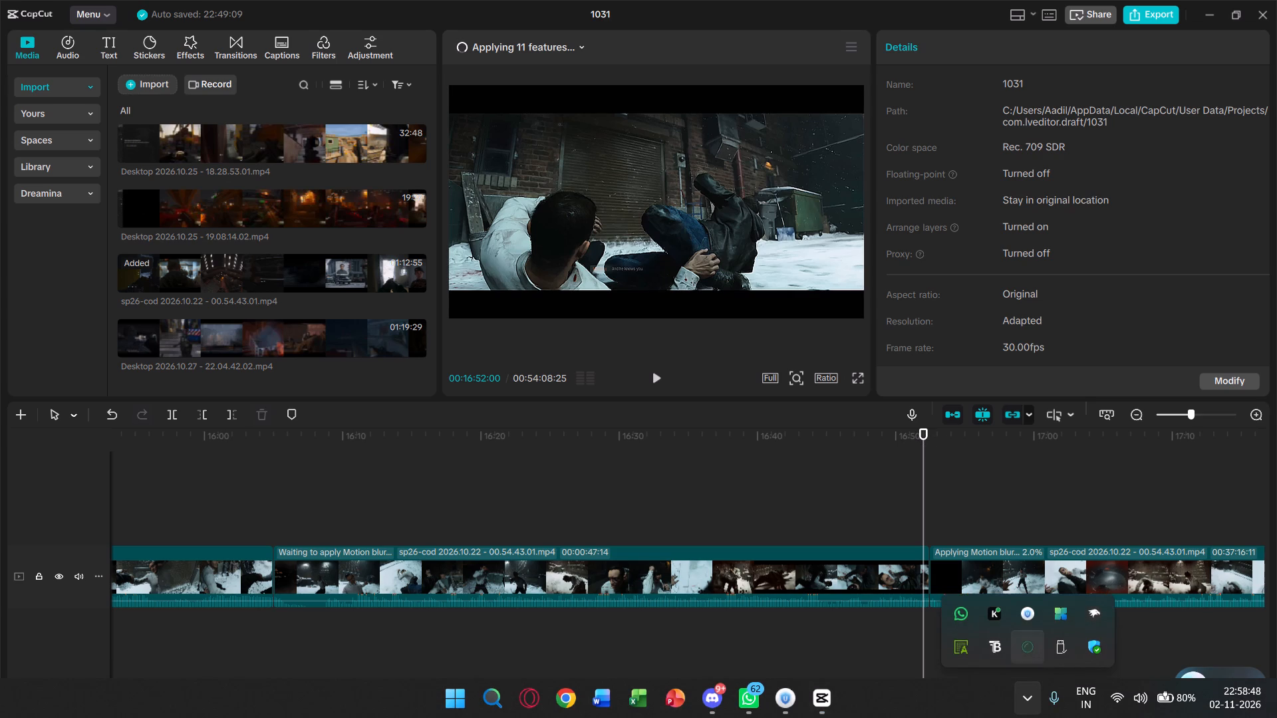
left_click(1052, 612)
left_click(691, 352)
left_click(798, 113)
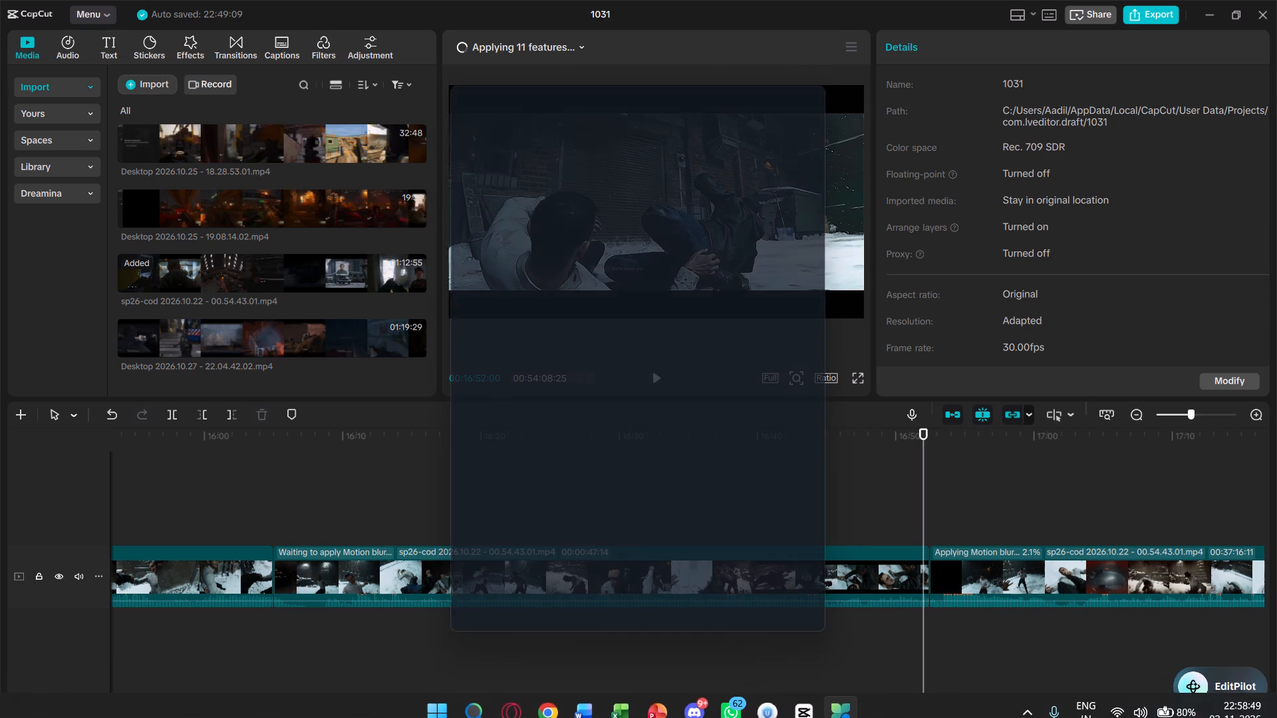
left_click(1021, 687)
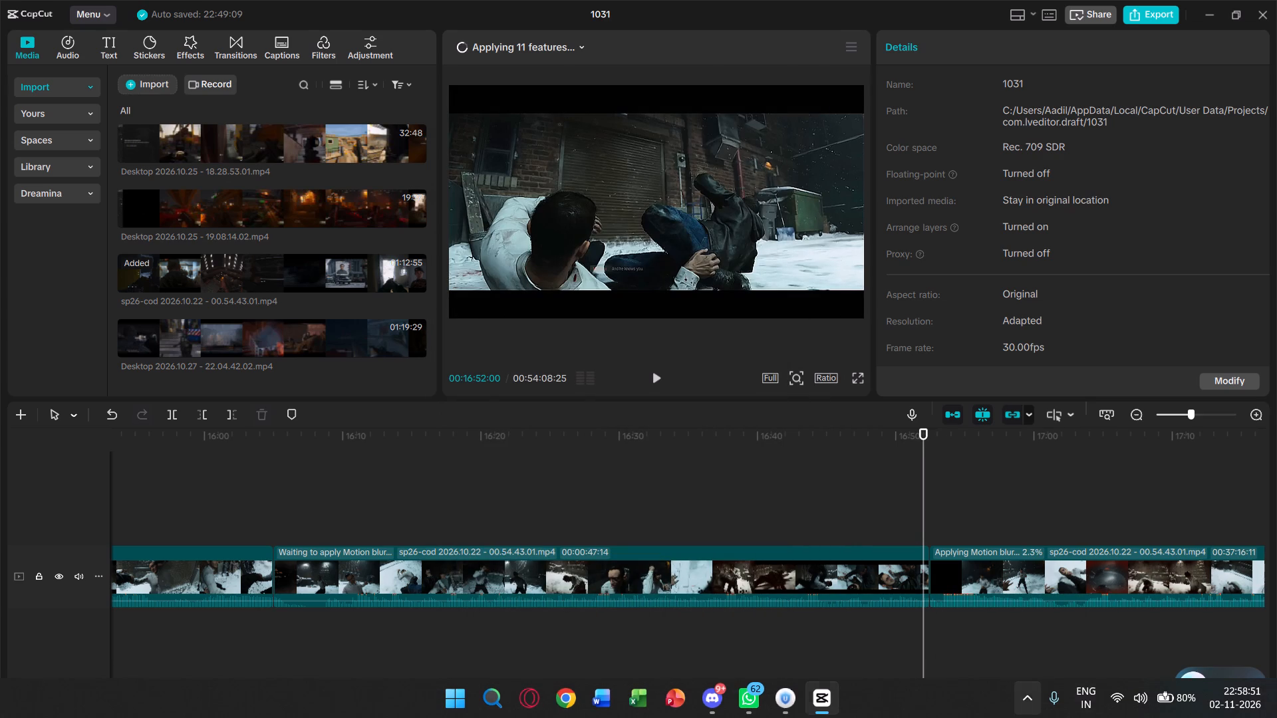
left_click(1020, 693)
left_click(1018, 701)
left_click(1060, 616)
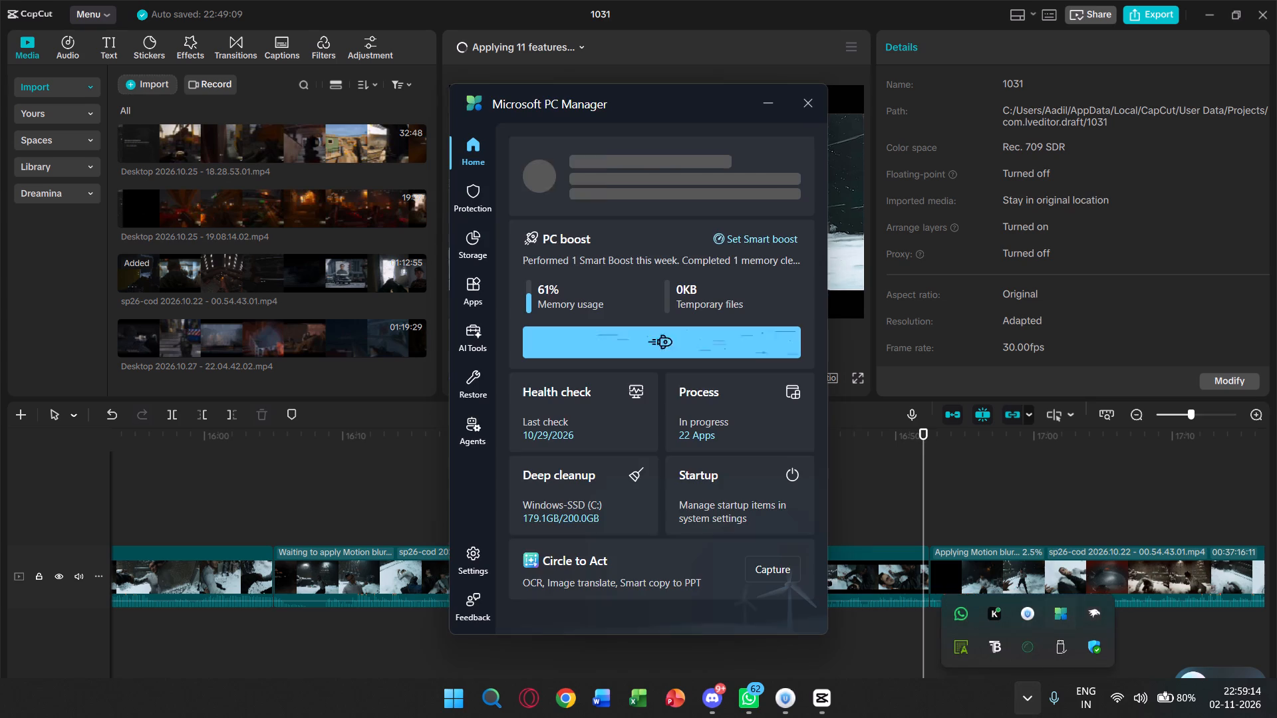
left_click(708, 330)
left_click(799, 117)
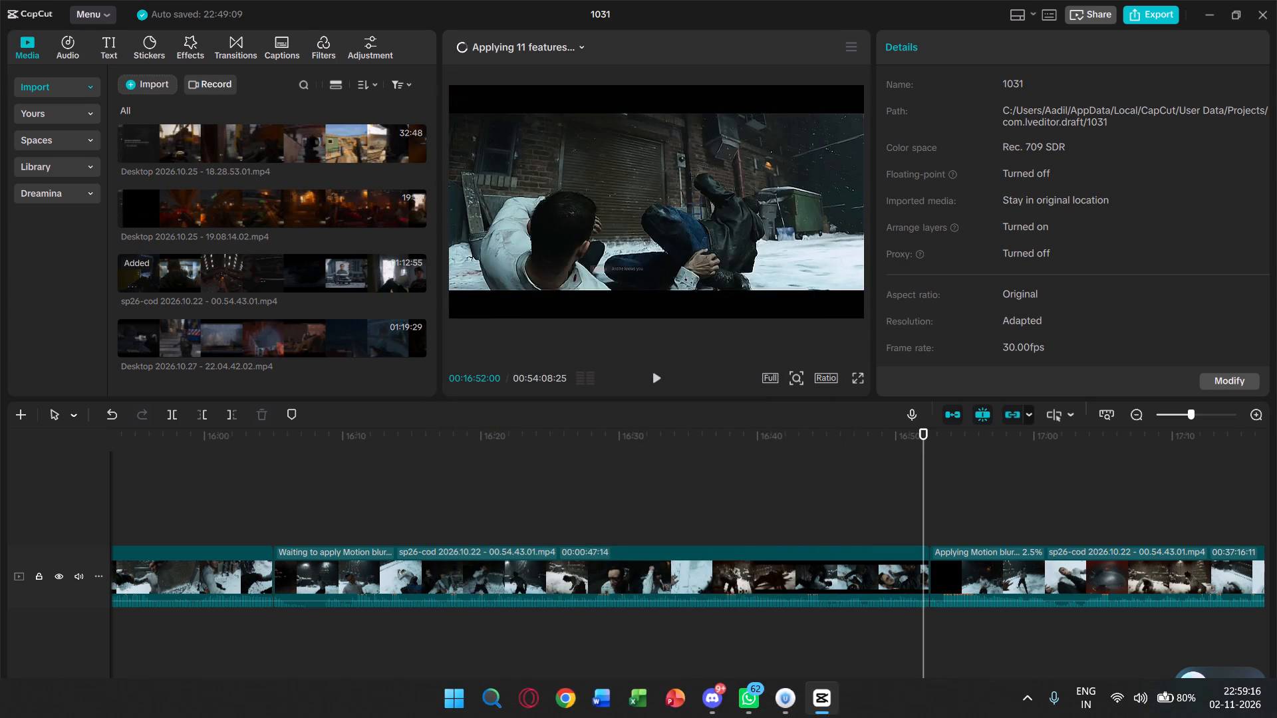
Repeat the PC boost three times in Microsoft PC Manager, reopening it for each run and finishing back on the CapCut timeline.
left_click(1021, 706)
left_click(1059, 611)
left_click(746, 334)
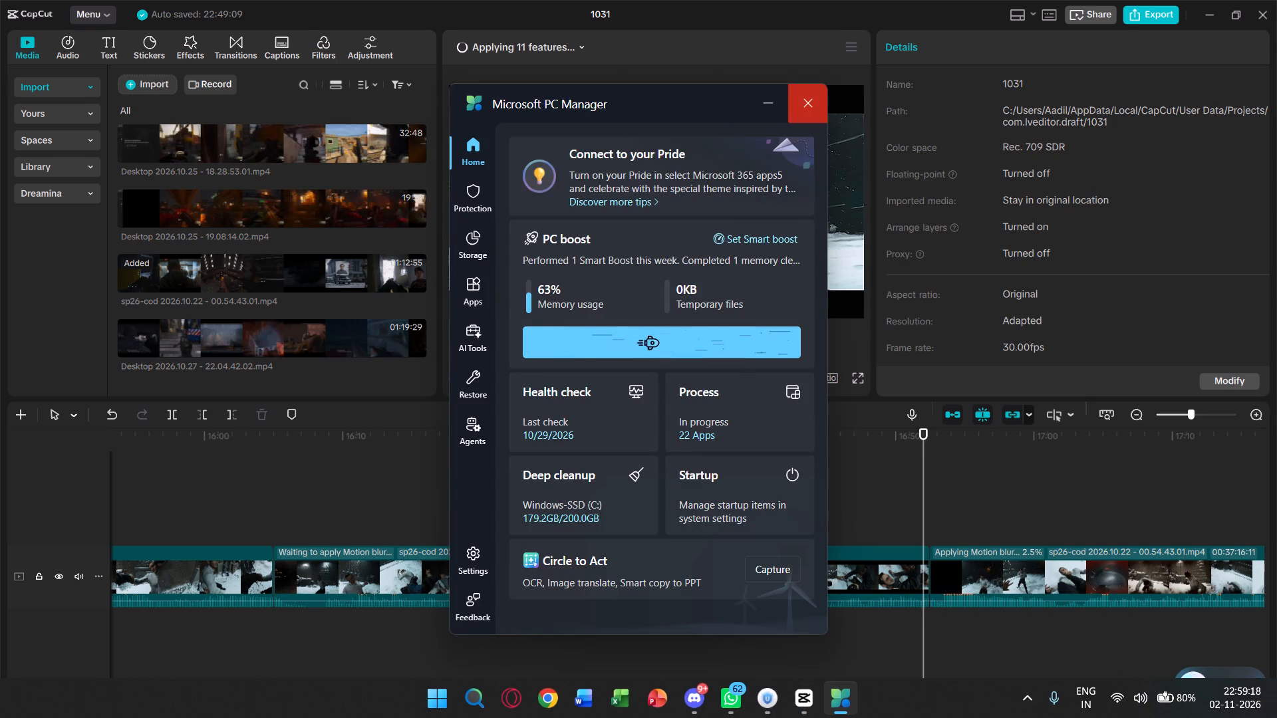
left_click(804, 110)
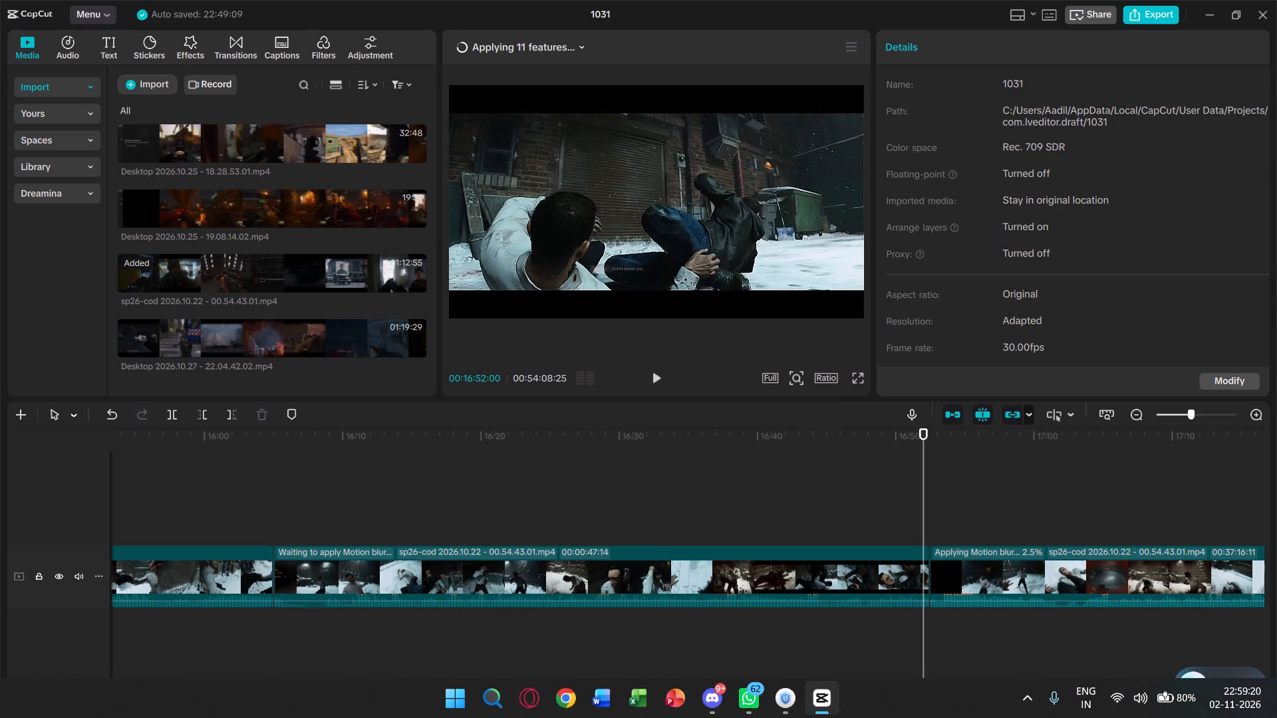
left_click(1026, 703)
left_click(1056, 618)
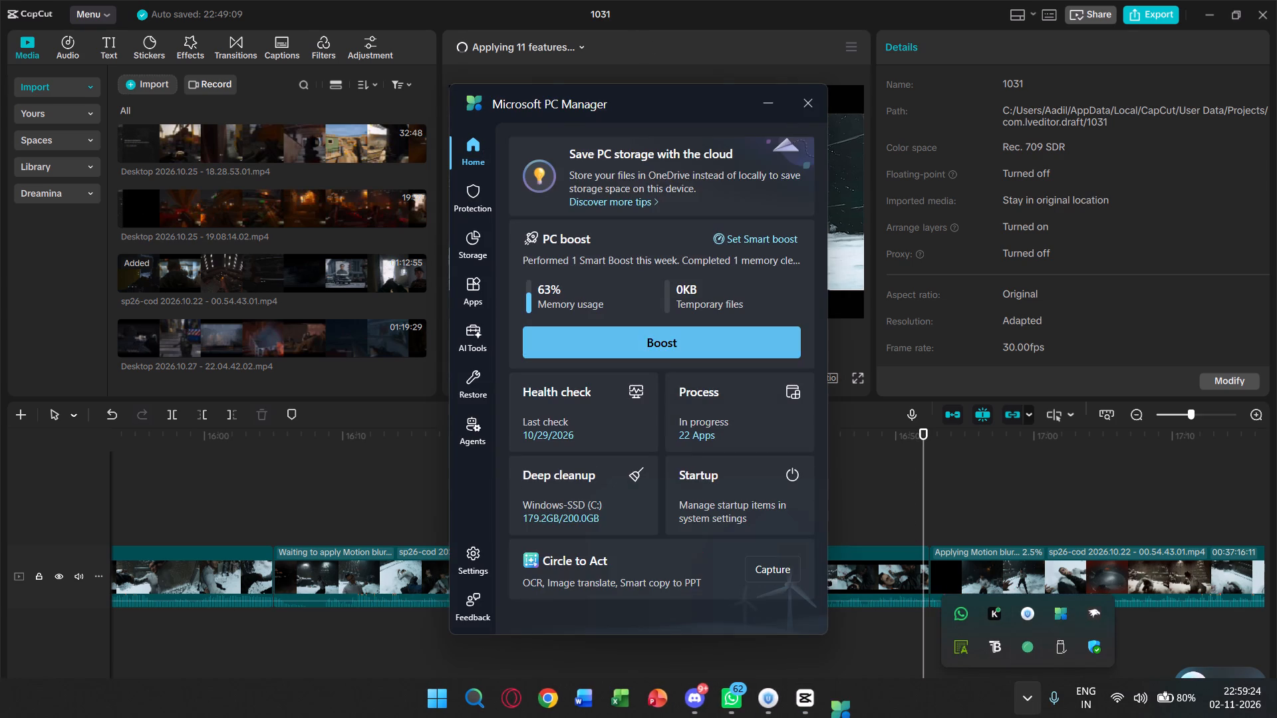
left_click(730, 328)
left_click(801, 117)
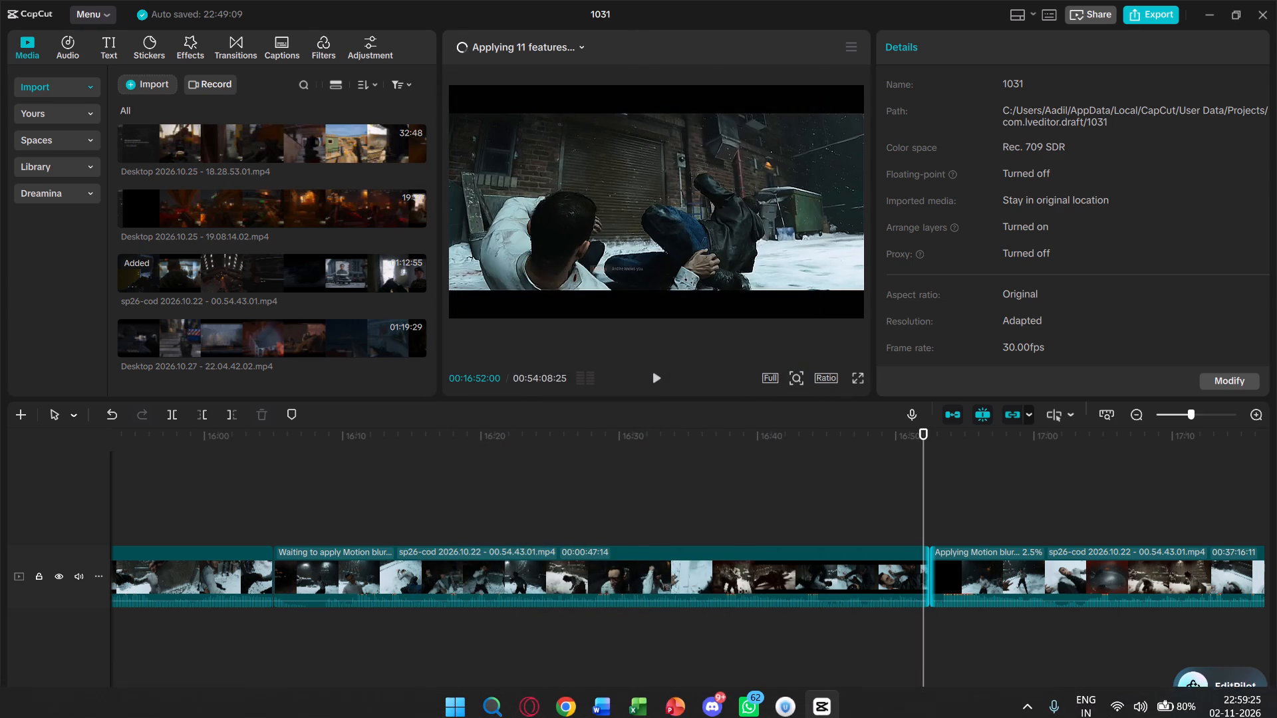
left_click(1022, 697)
left_click(1054, 608)
left_click(749, 342)
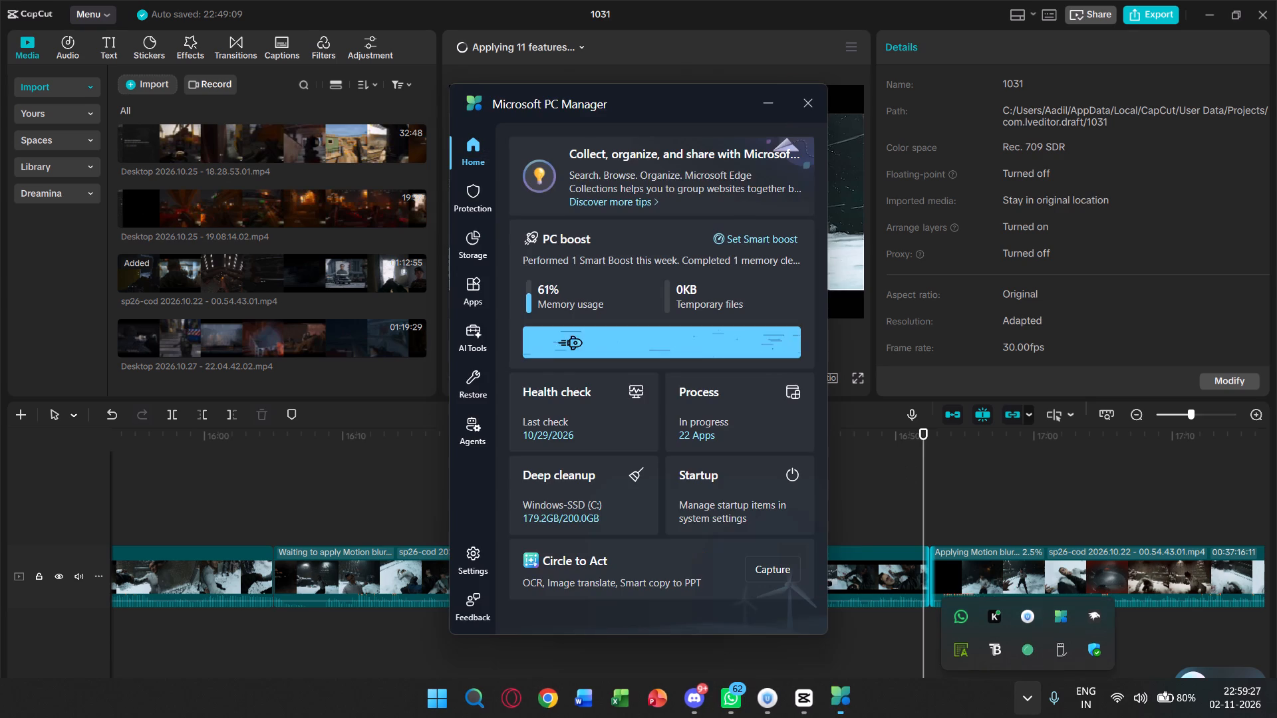
left_click(814, 108)
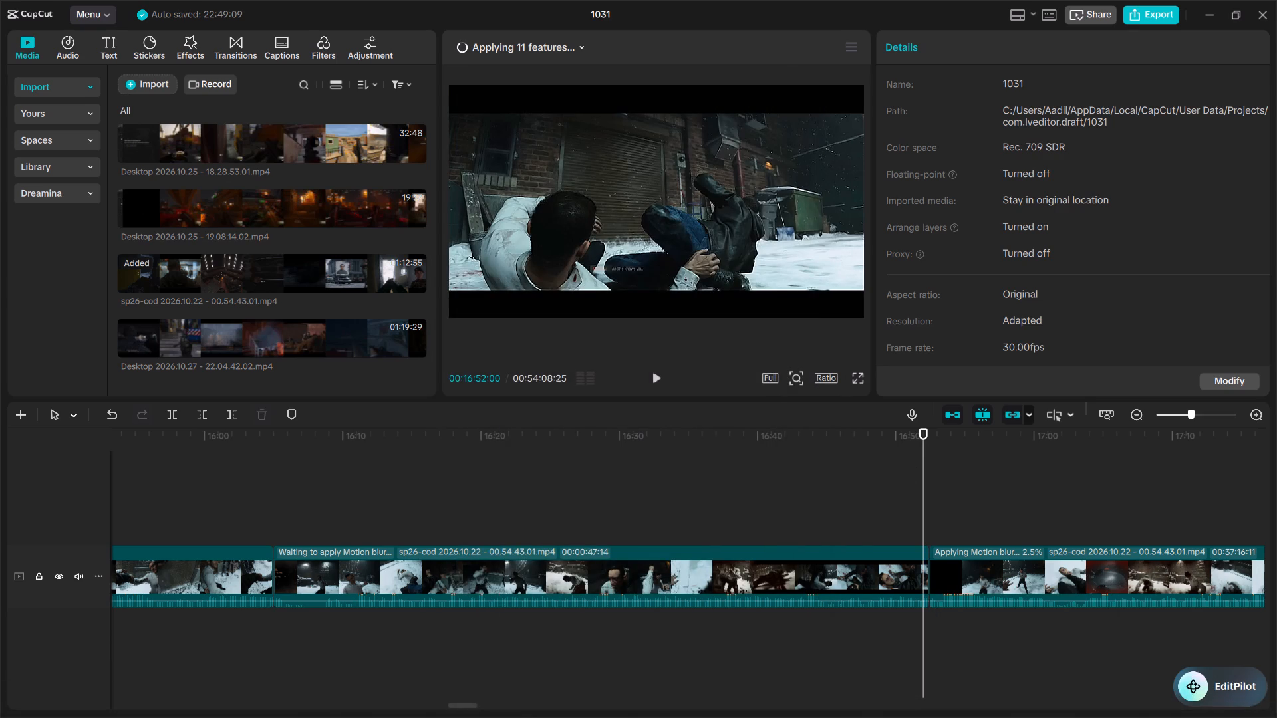
Open Microsoft PC Manager from the background apps, boost the PC once, and close its window to return to CapCut.
left_click(1020, 698)
left_click(1046, 626)
left_click(754, 354)
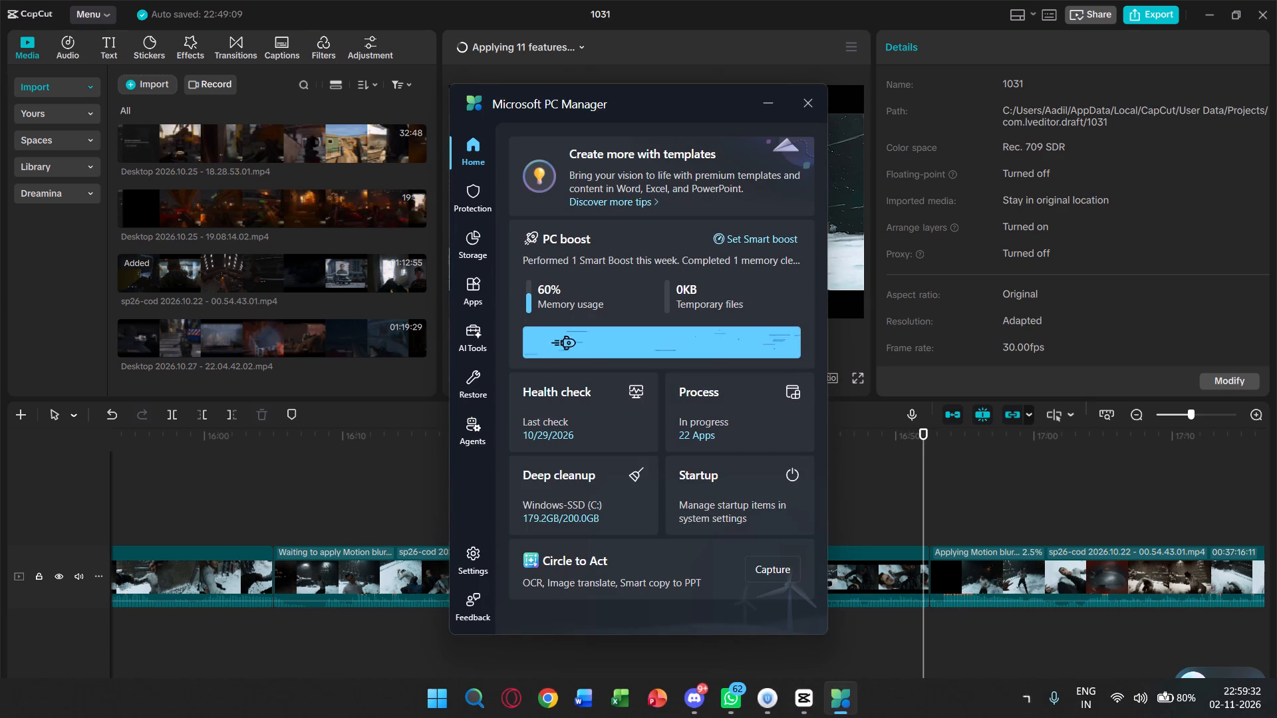
left_click(811, 116)
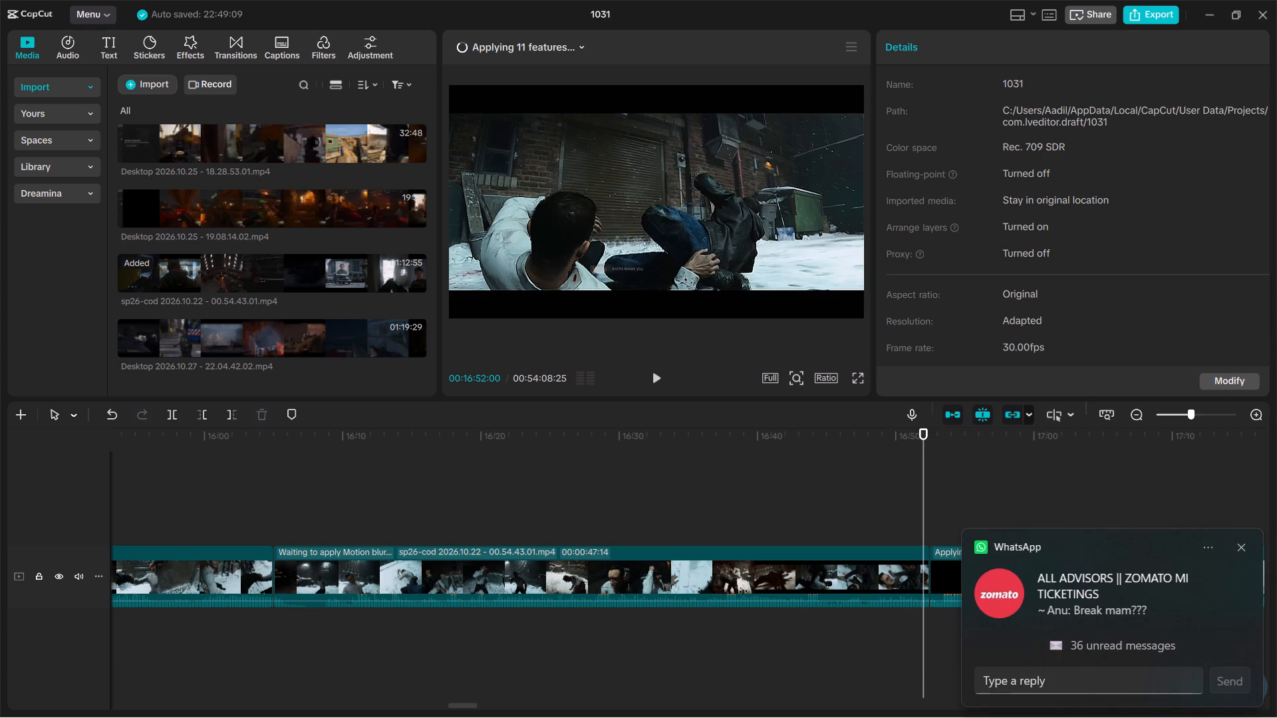
Dismiss the WhatsApp notification, then boost the PC again in Microsoft PC Manager and close its window to return to CapCut.
left_click_drag(1018, 596, 1276, 599)
left_click(1020, 699)
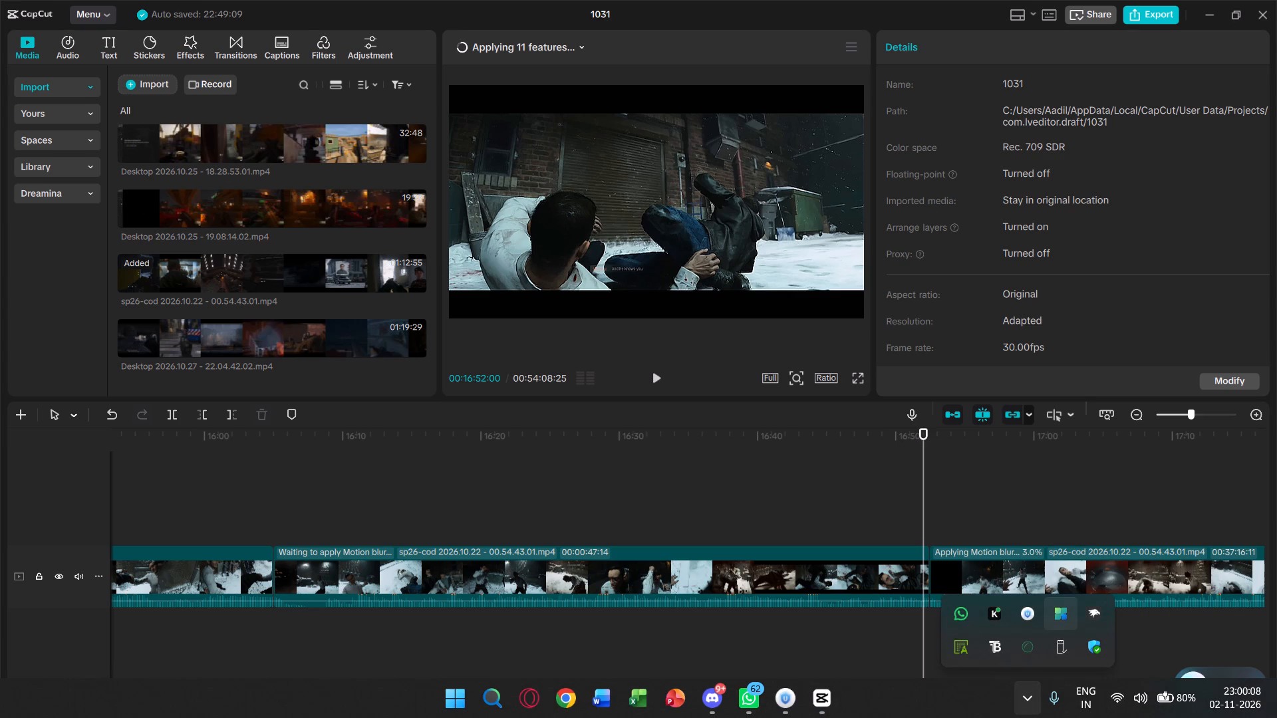
left_click(1053, 614)
left_click(742, 344)
left_click(819, 114)
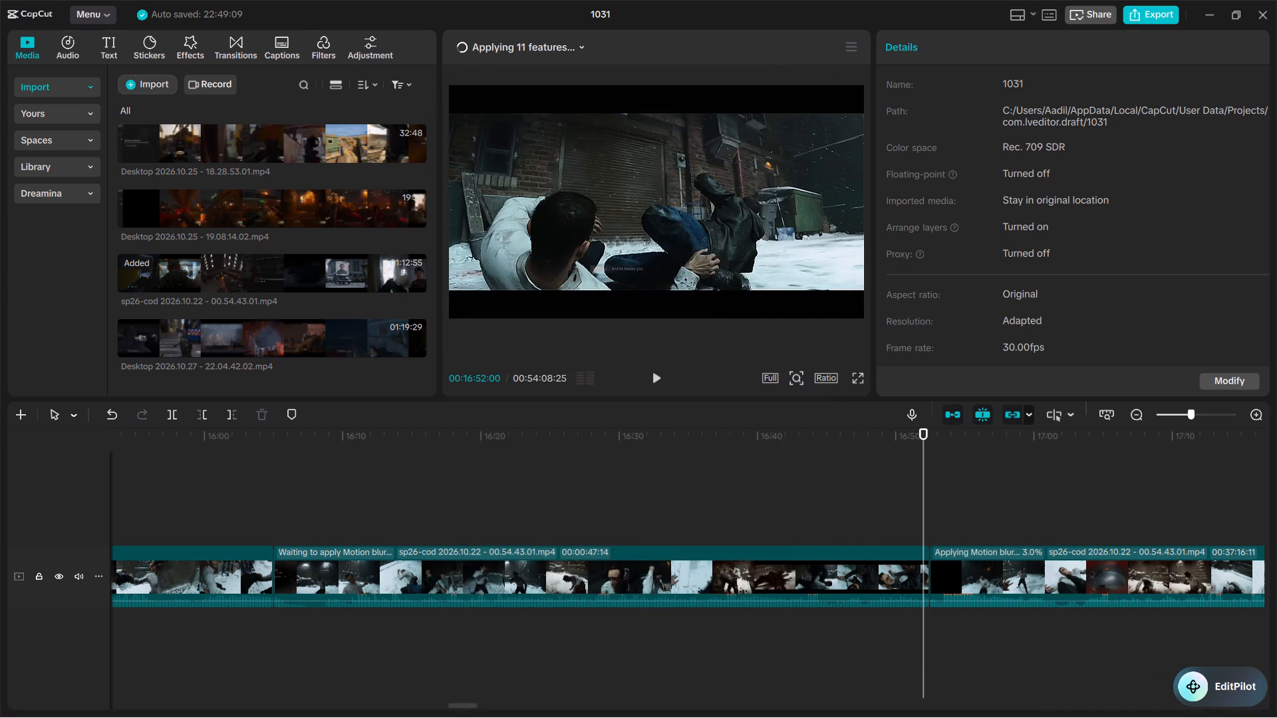
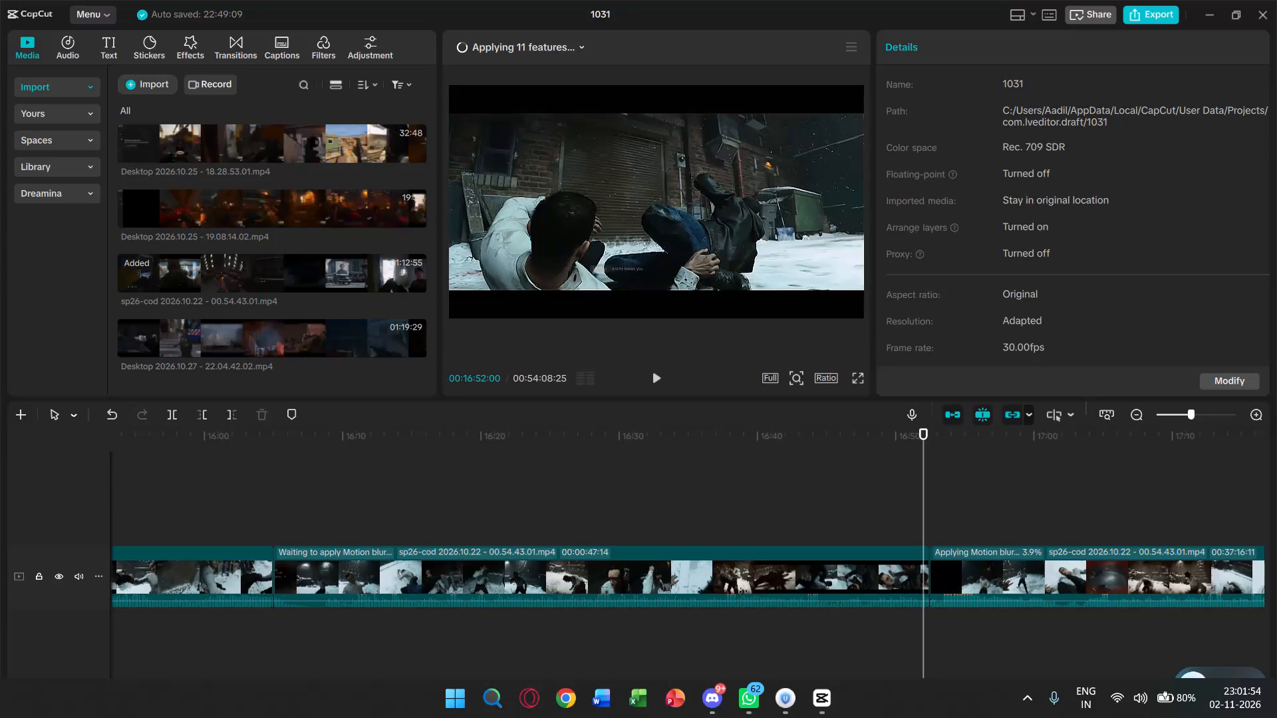
Reopen Microsoft PC Manager from the background apps, run the PC boost once, and close its window to return to CapCut.
left_click(1028, 703)
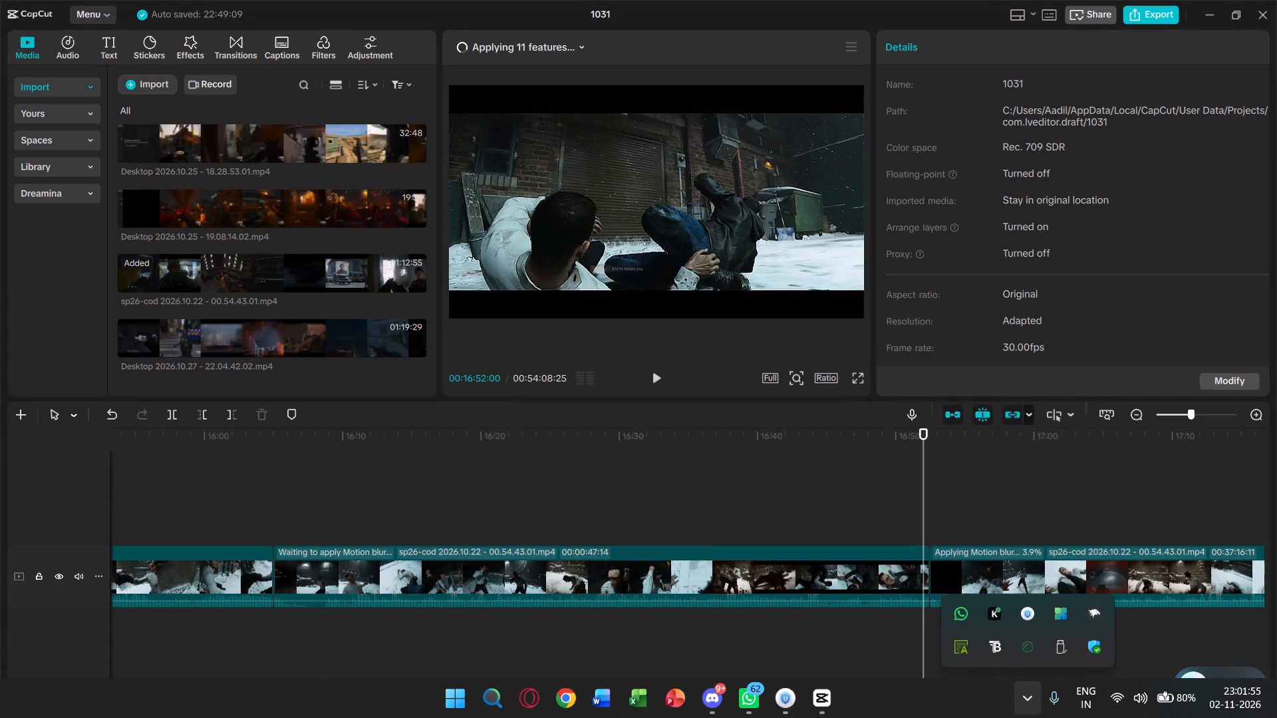
left_click(1063, 618)
left_click(758, 358)
left_click(753, 351)
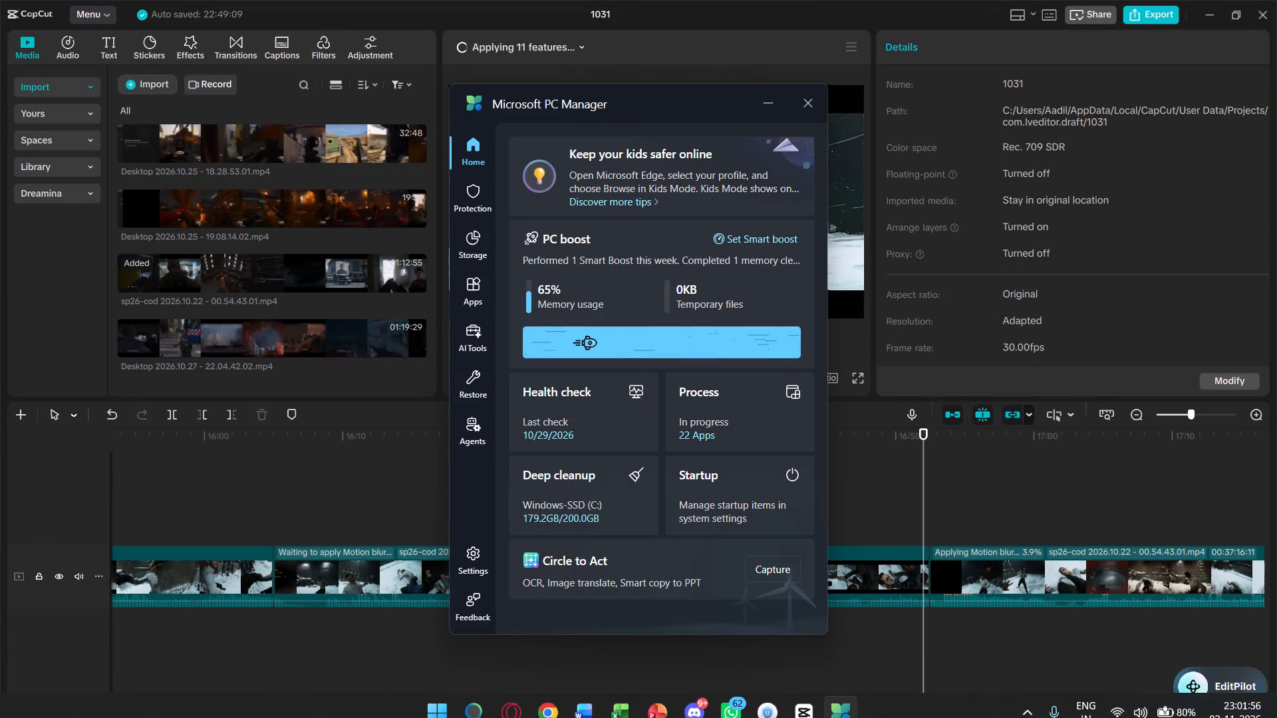
left_click(801, 106)
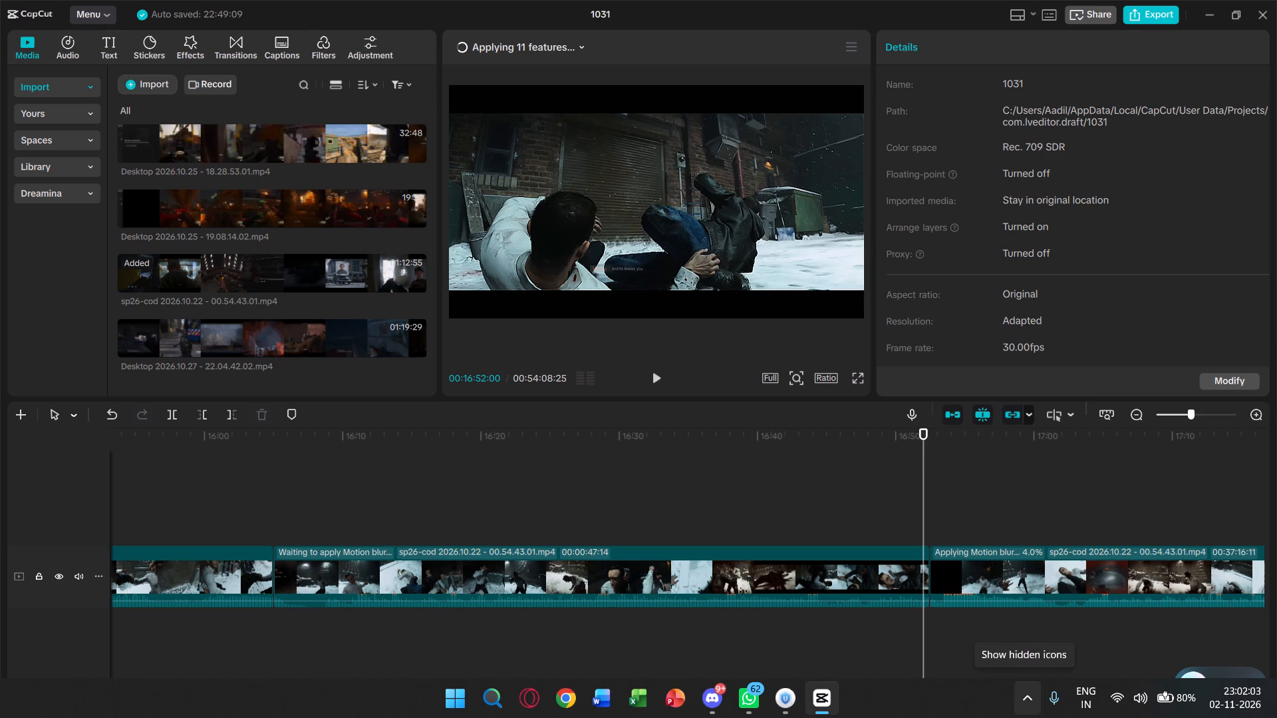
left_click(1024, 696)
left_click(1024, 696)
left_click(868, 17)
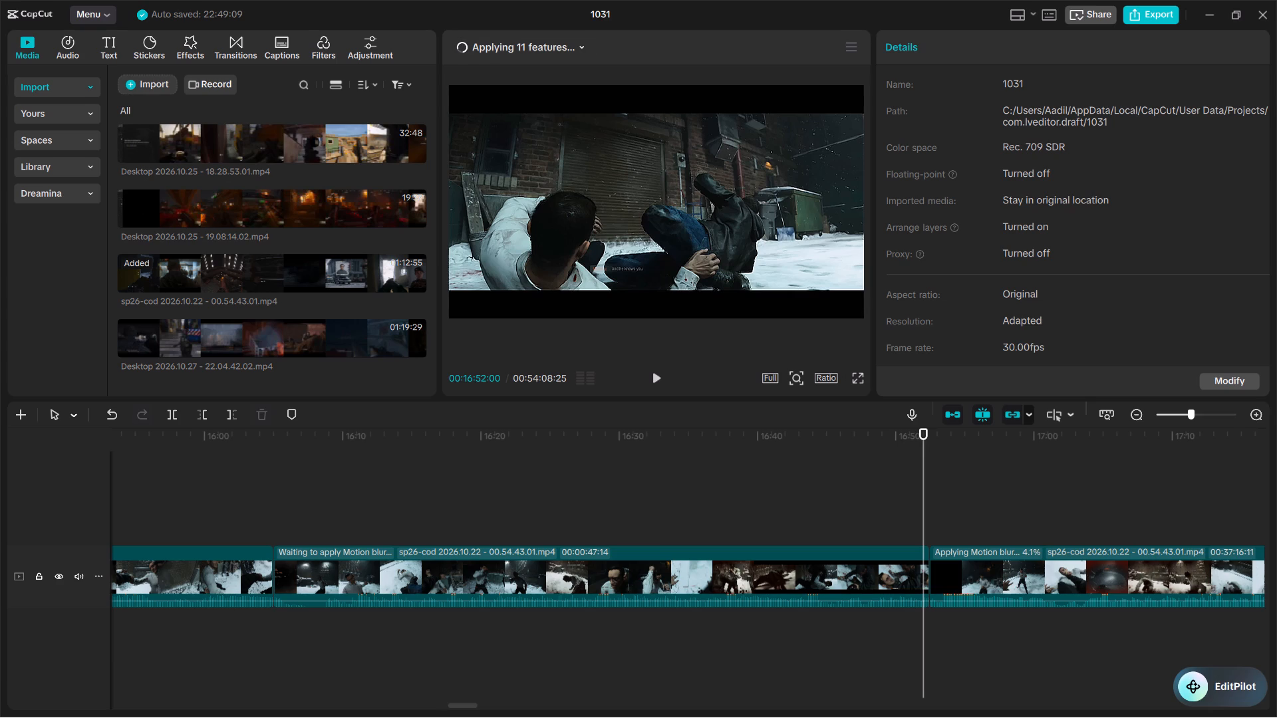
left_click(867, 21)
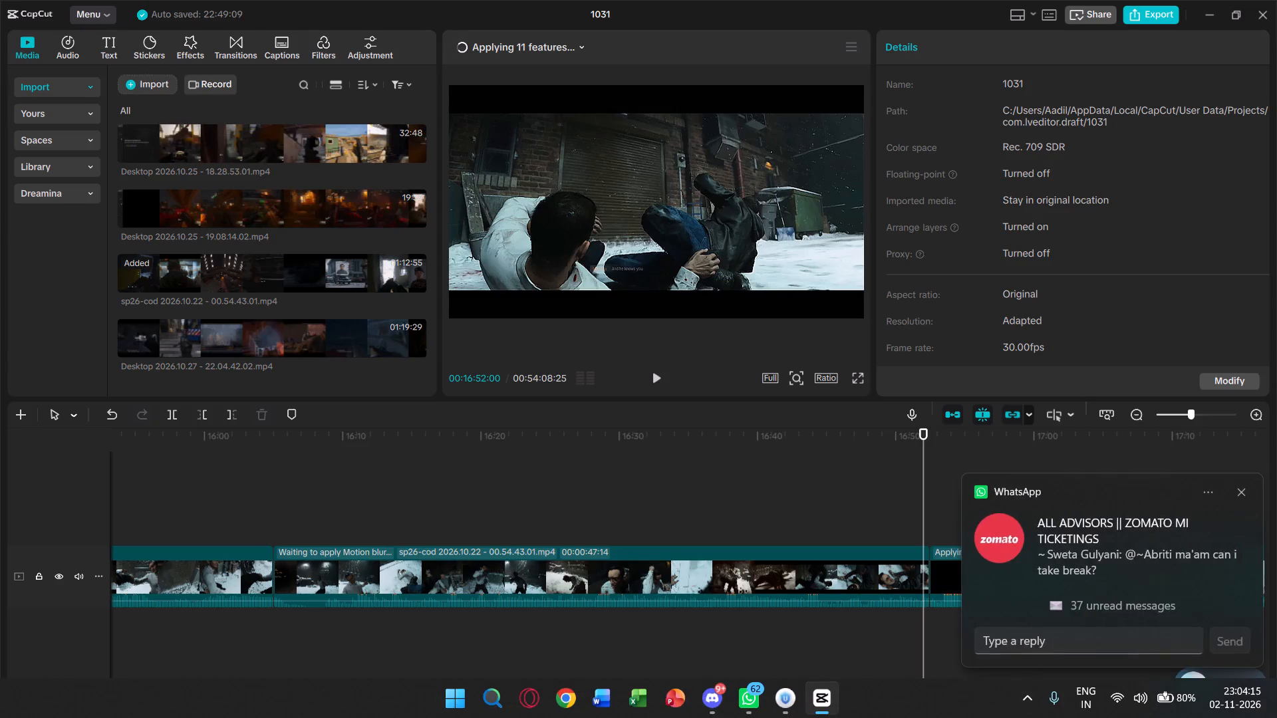
Dismiss the WhatsApp message notification covering the end of the timeline.
left_click_drag(1026, 559, 1186, 567)
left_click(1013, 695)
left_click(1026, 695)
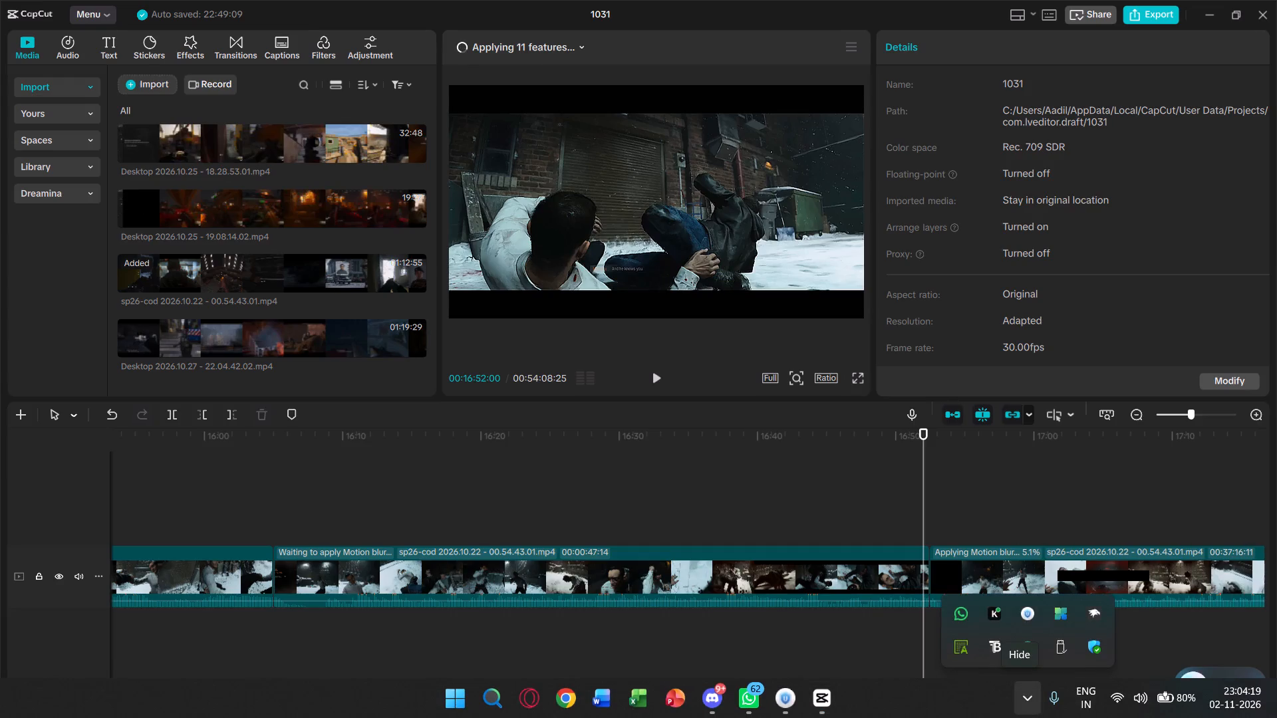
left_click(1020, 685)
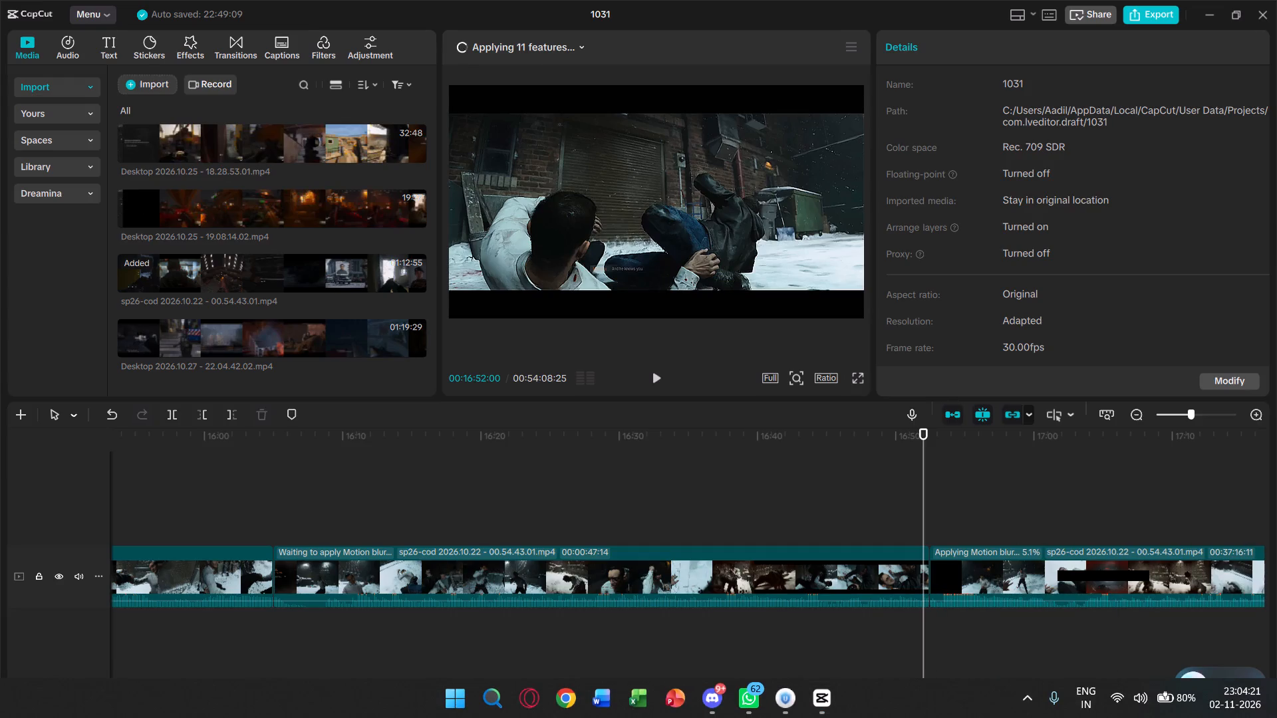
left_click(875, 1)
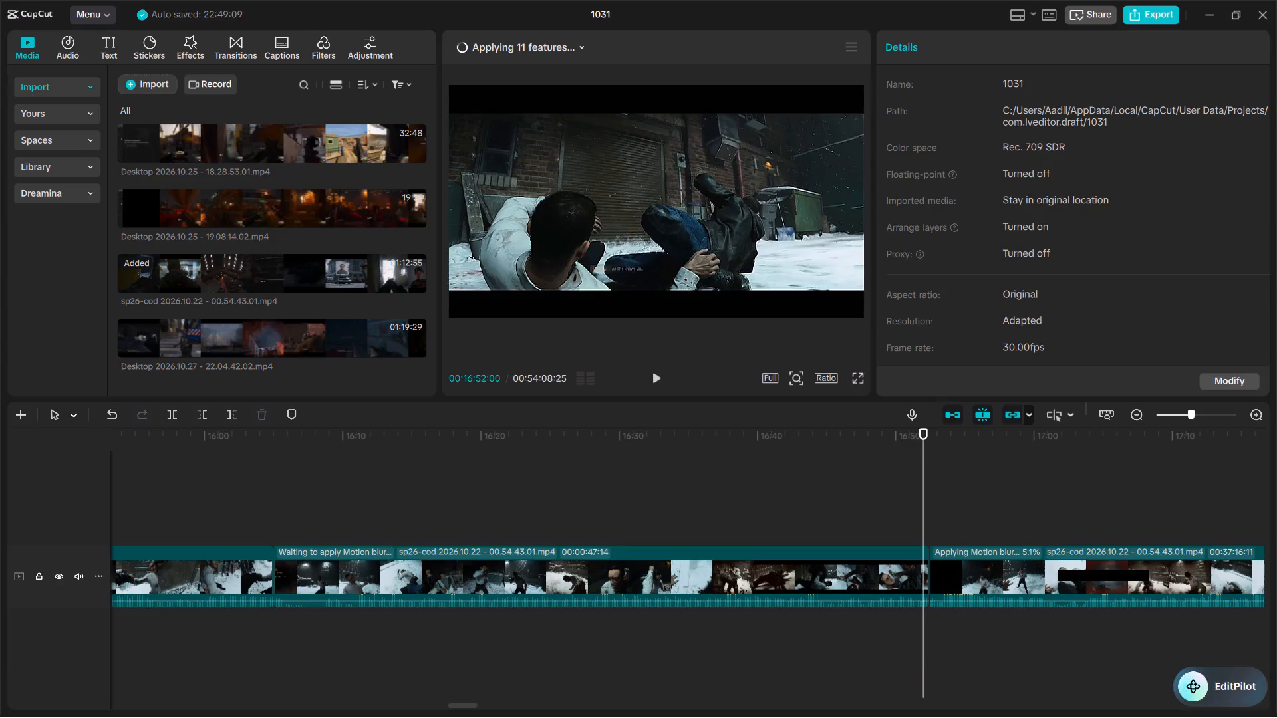
Select the snow-fight clip before the cut and examine its closing frames between about 00:16:50 and 00:16:52.
left_click(926, 432)
left_click(923, 436)
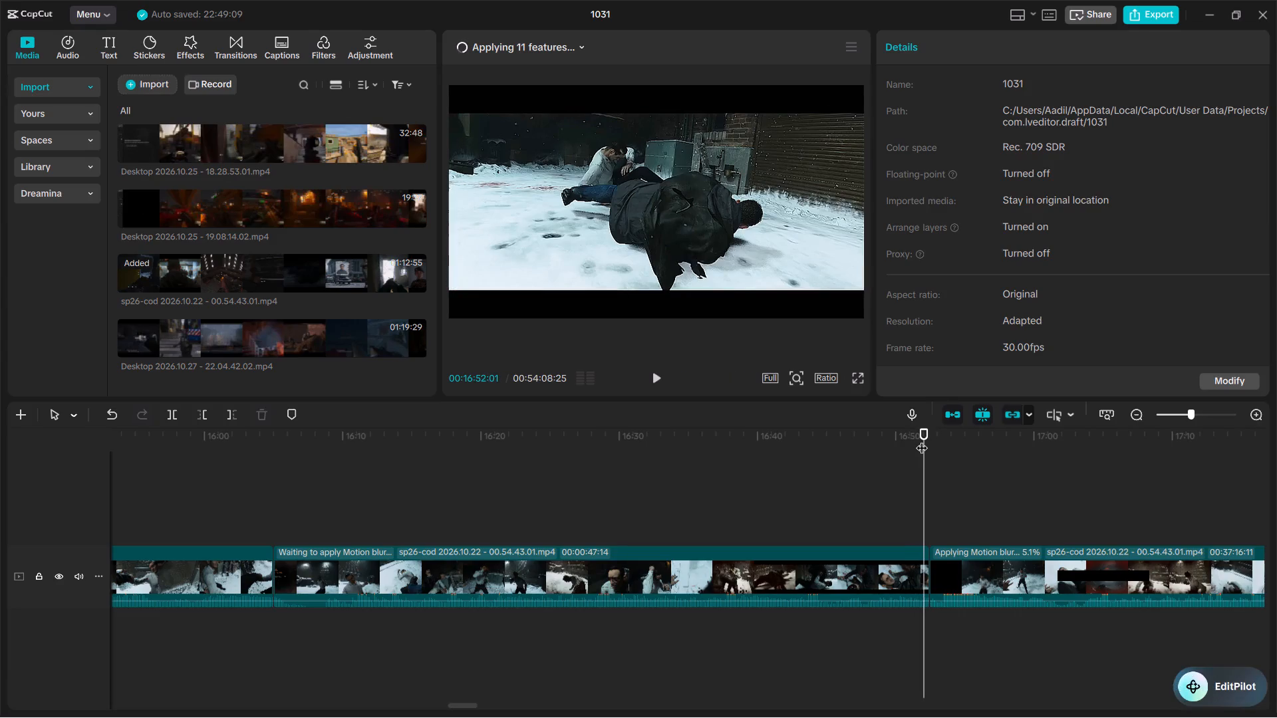
left_click_drag(927, 430, 921, 435)
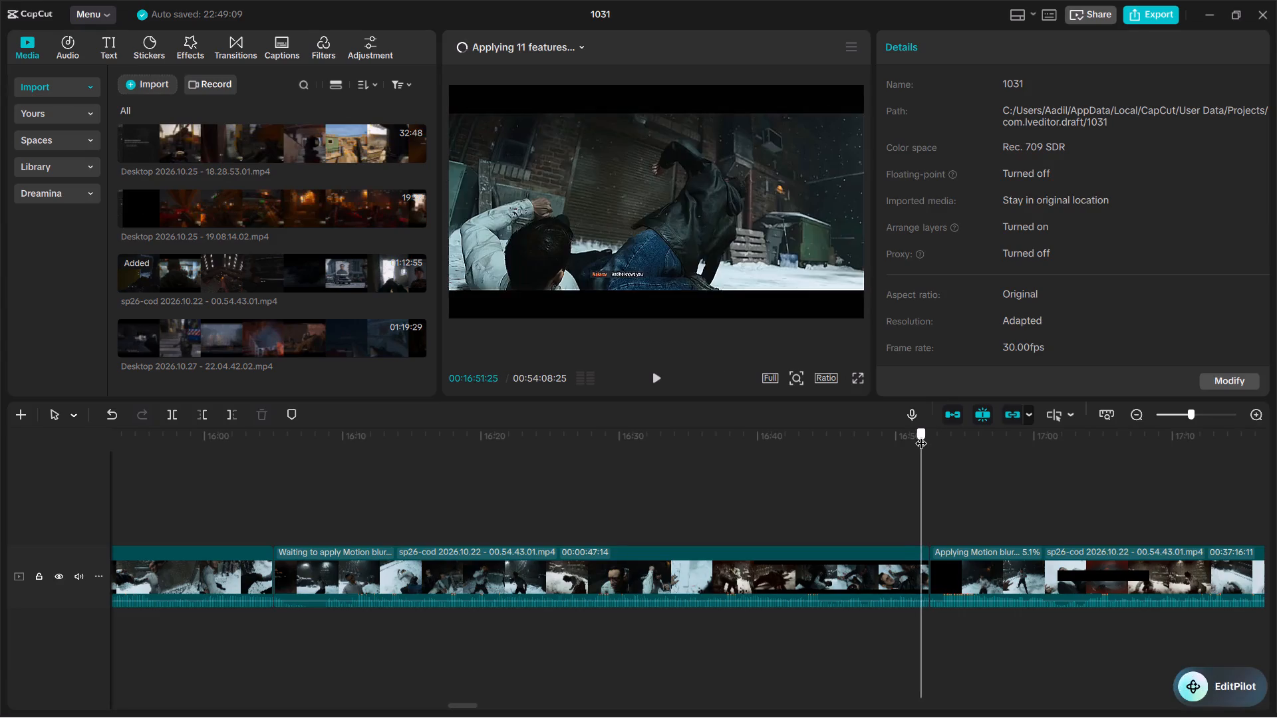
left_click_drag(921, 435, 923, 438)
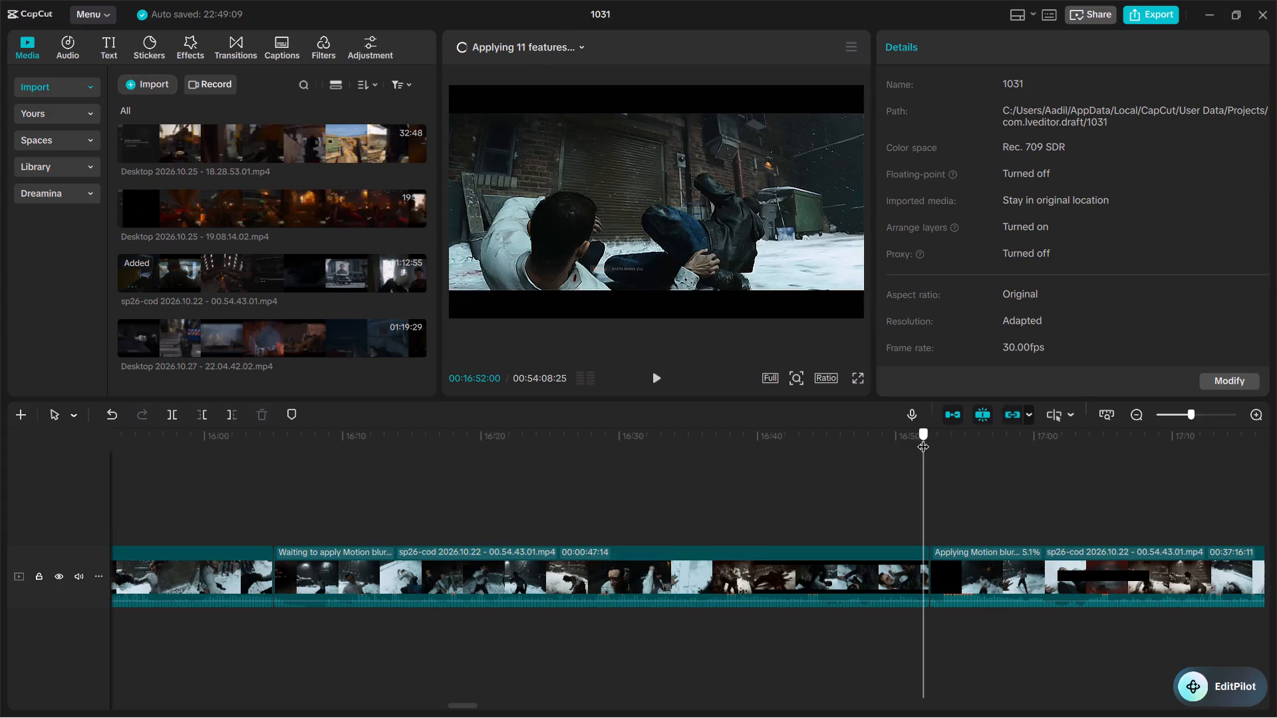
left_click(923, 438)
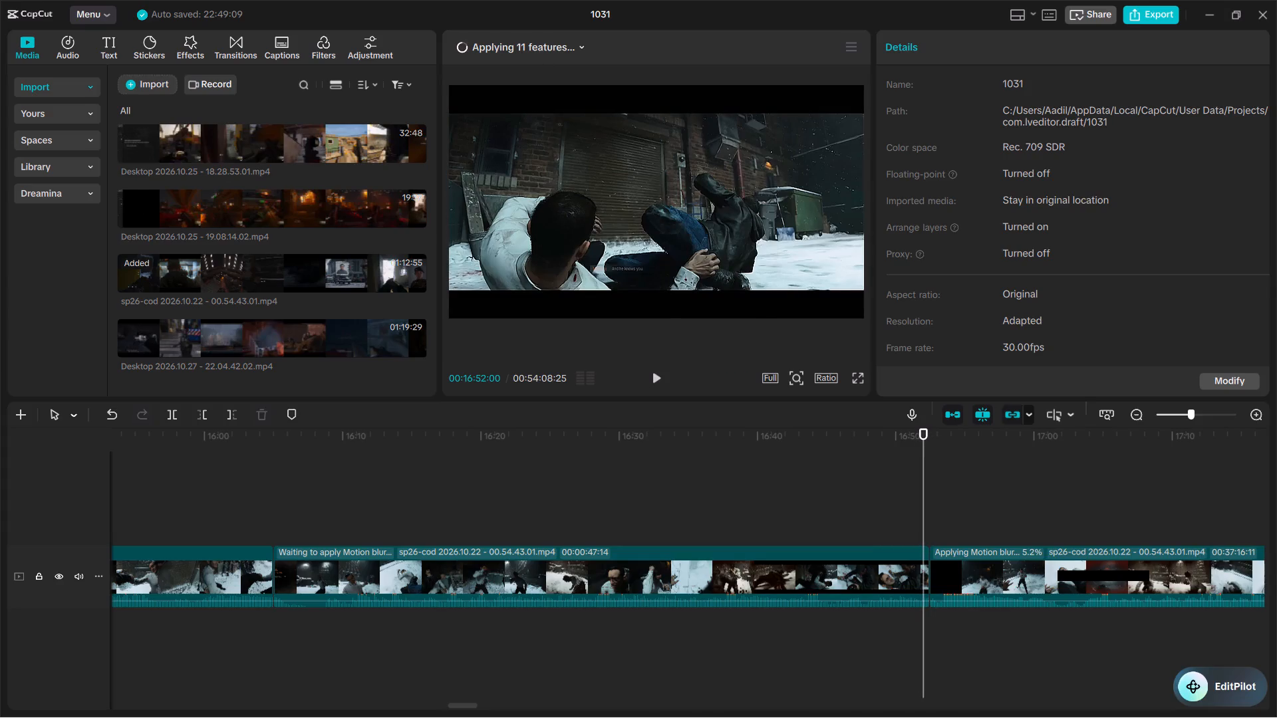
left_click(1034, 706)
left_click(1027, 701)
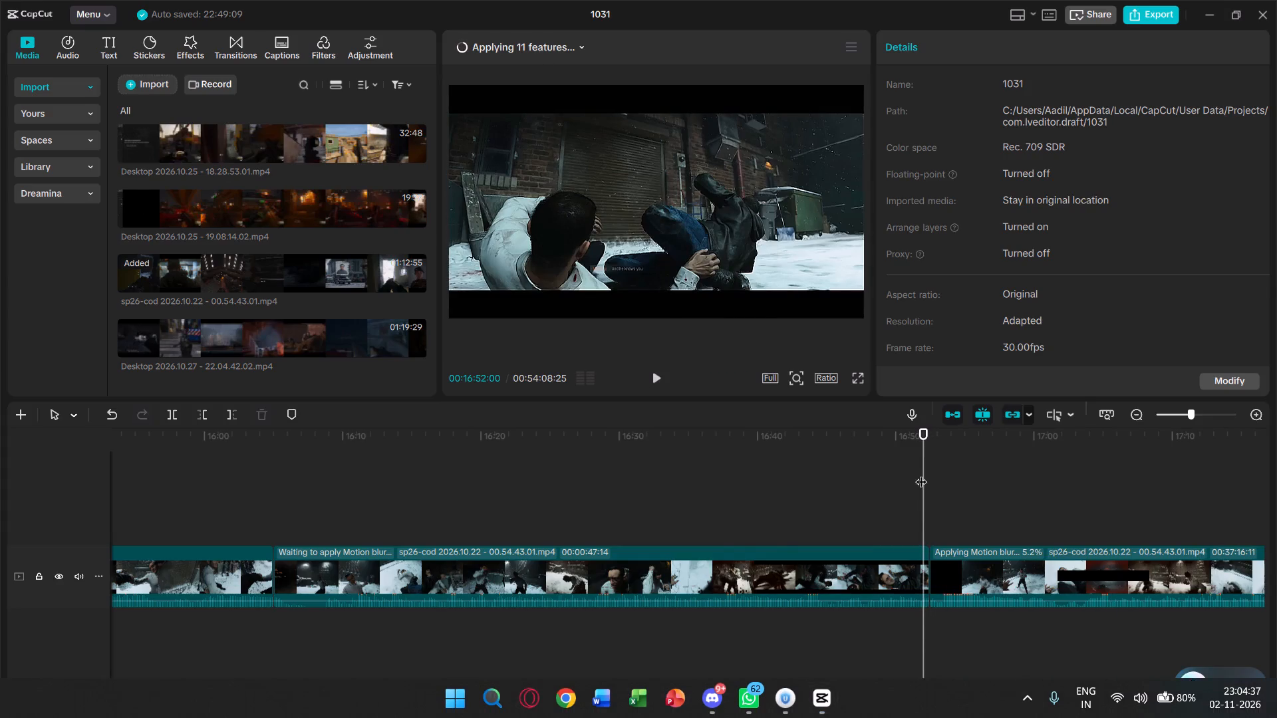
left_click(924, 430)
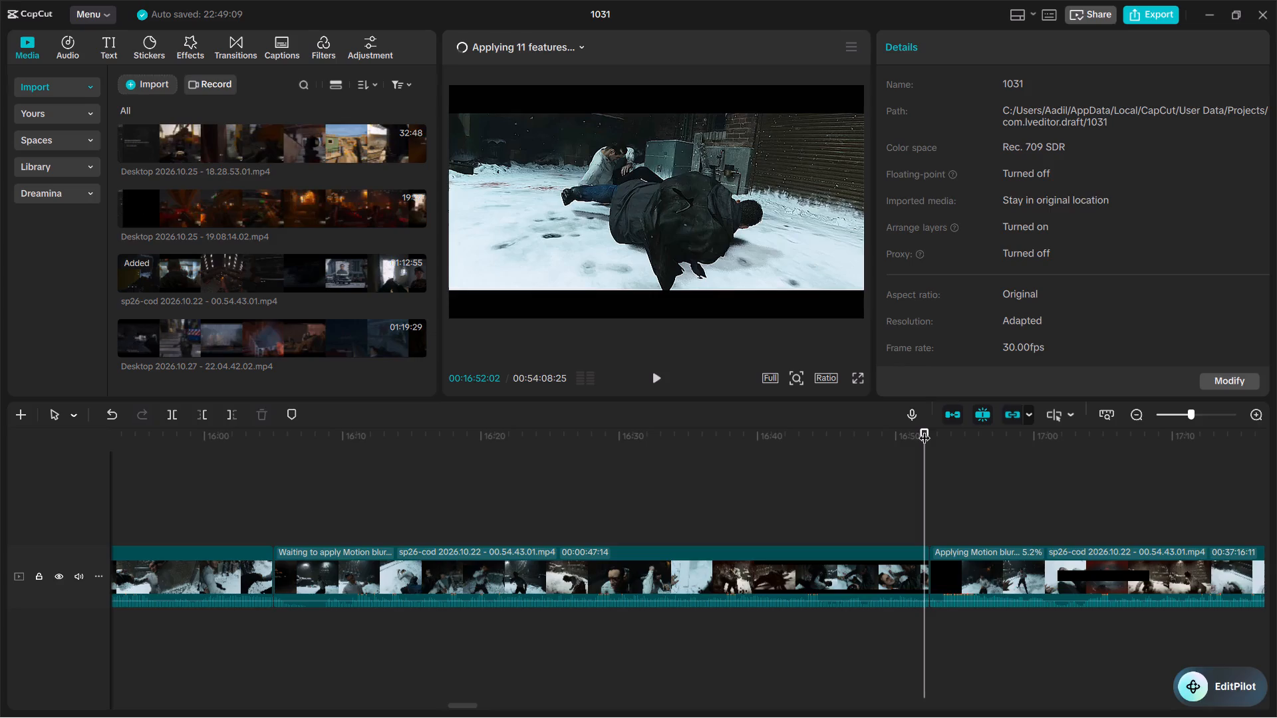
left_click(924, 429)
left_click(903, 578)
left_click_drag(924, 436, 908, 437)
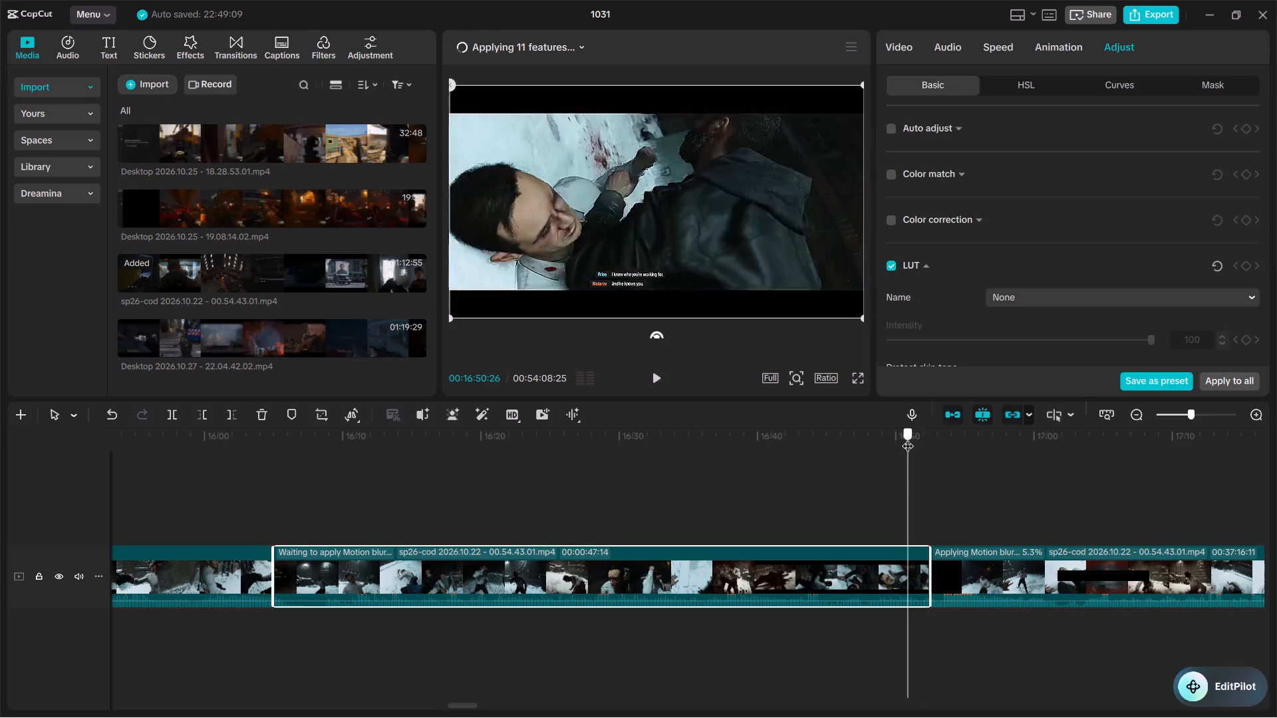
left_click_drag(908, 437, 920, 437)
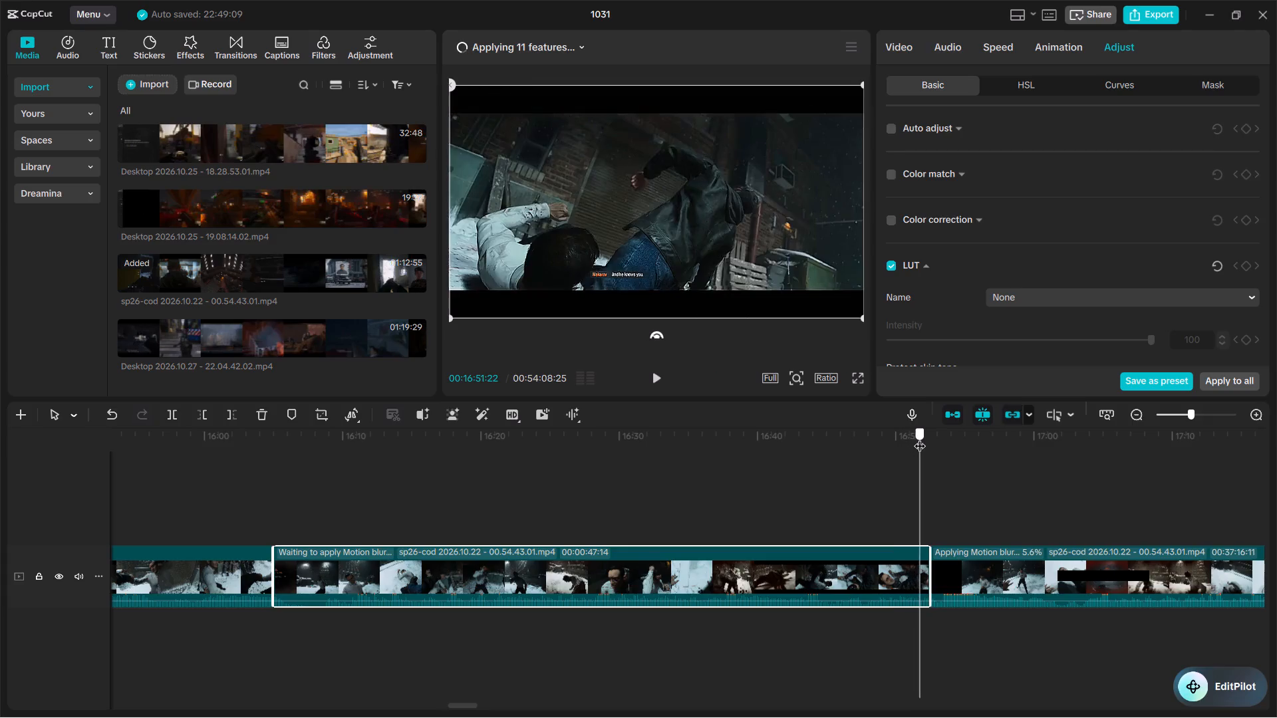
left_click_drag(920, 437, 915, 439)
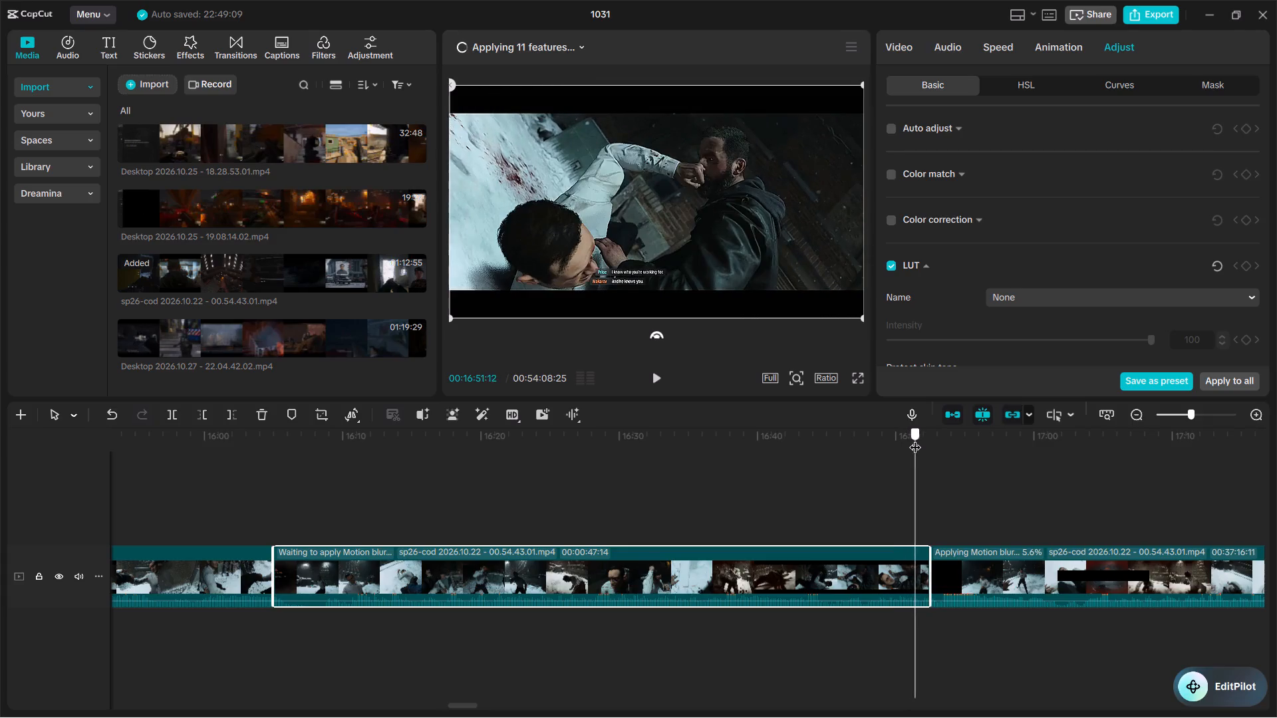
left_click_drag(915, 439, 914, 435)
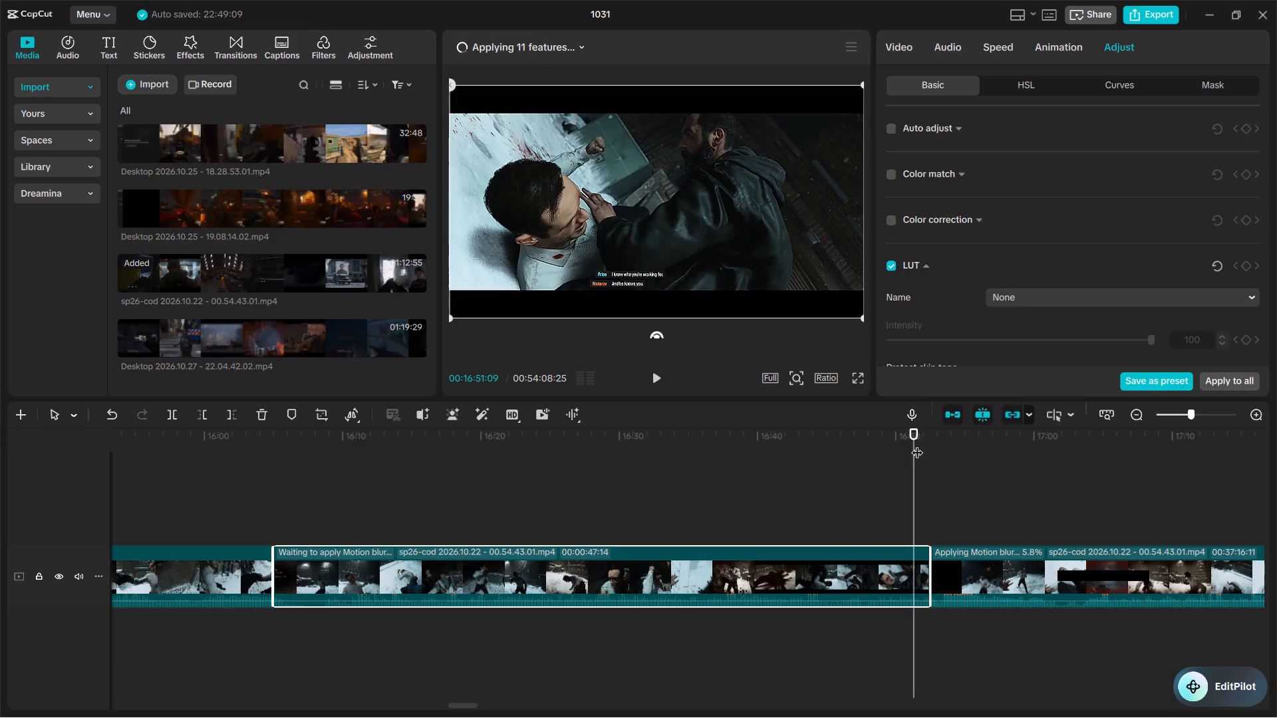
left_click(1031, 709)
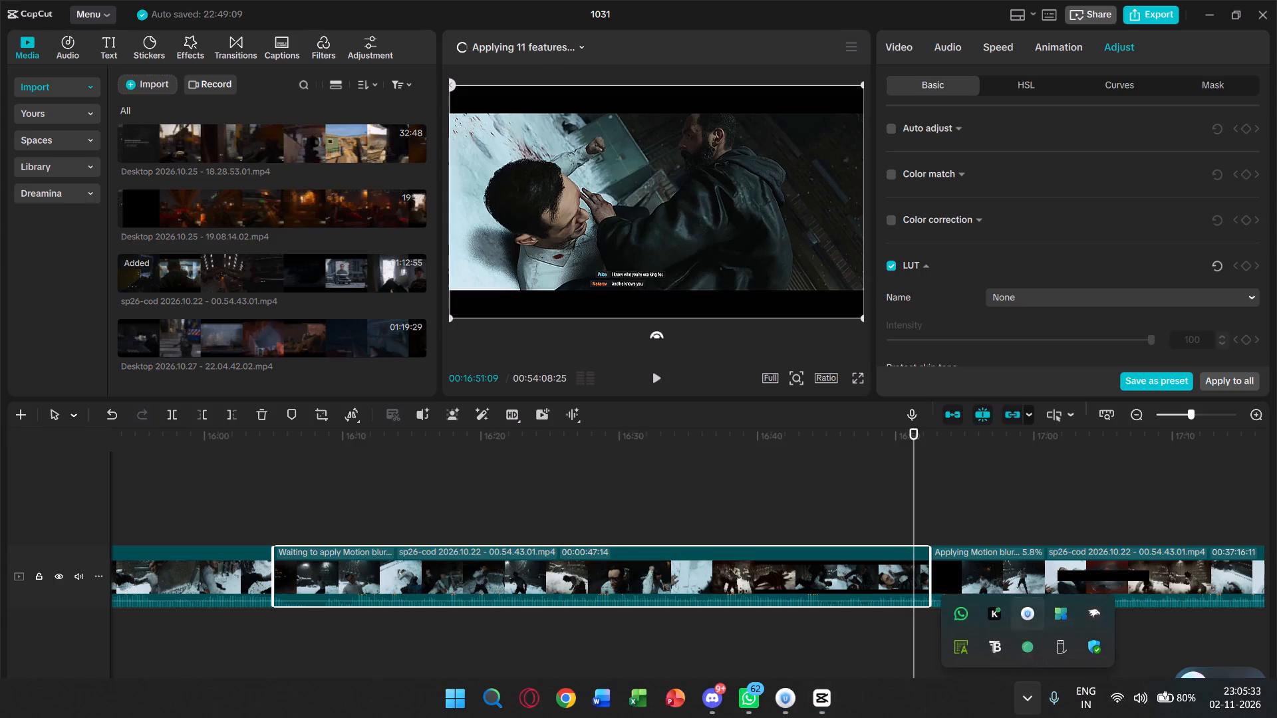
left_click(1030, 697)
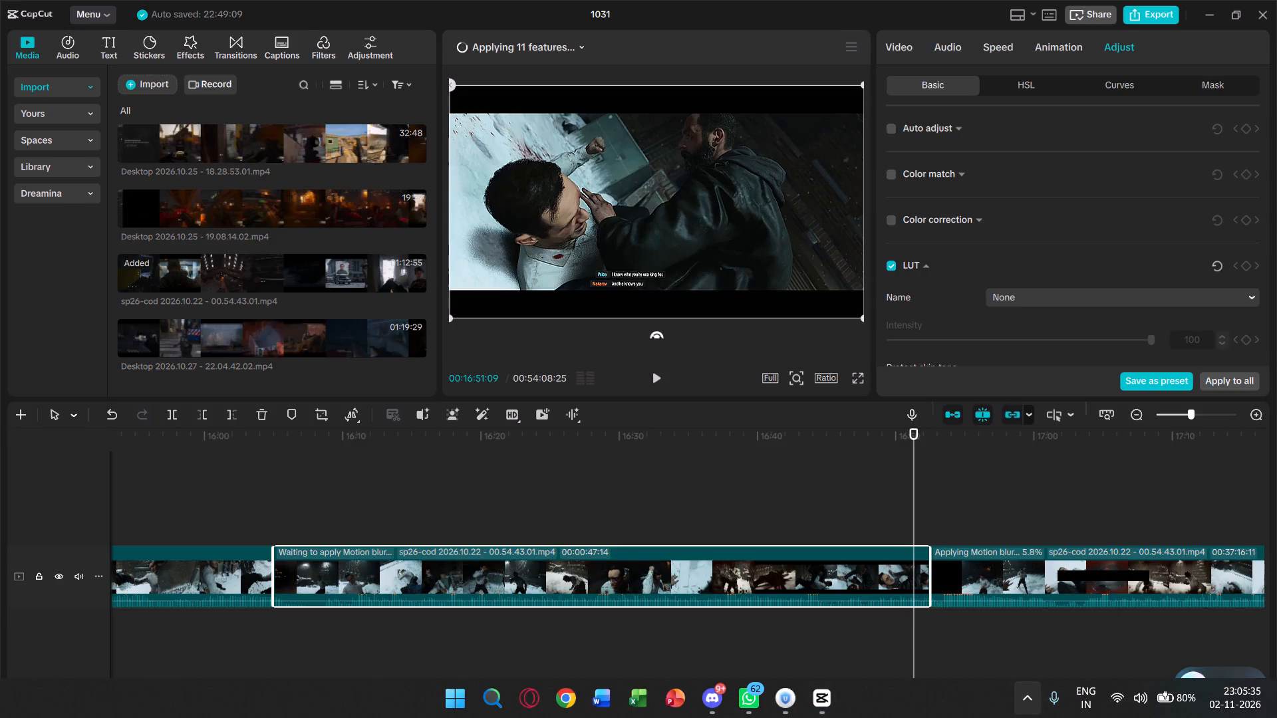
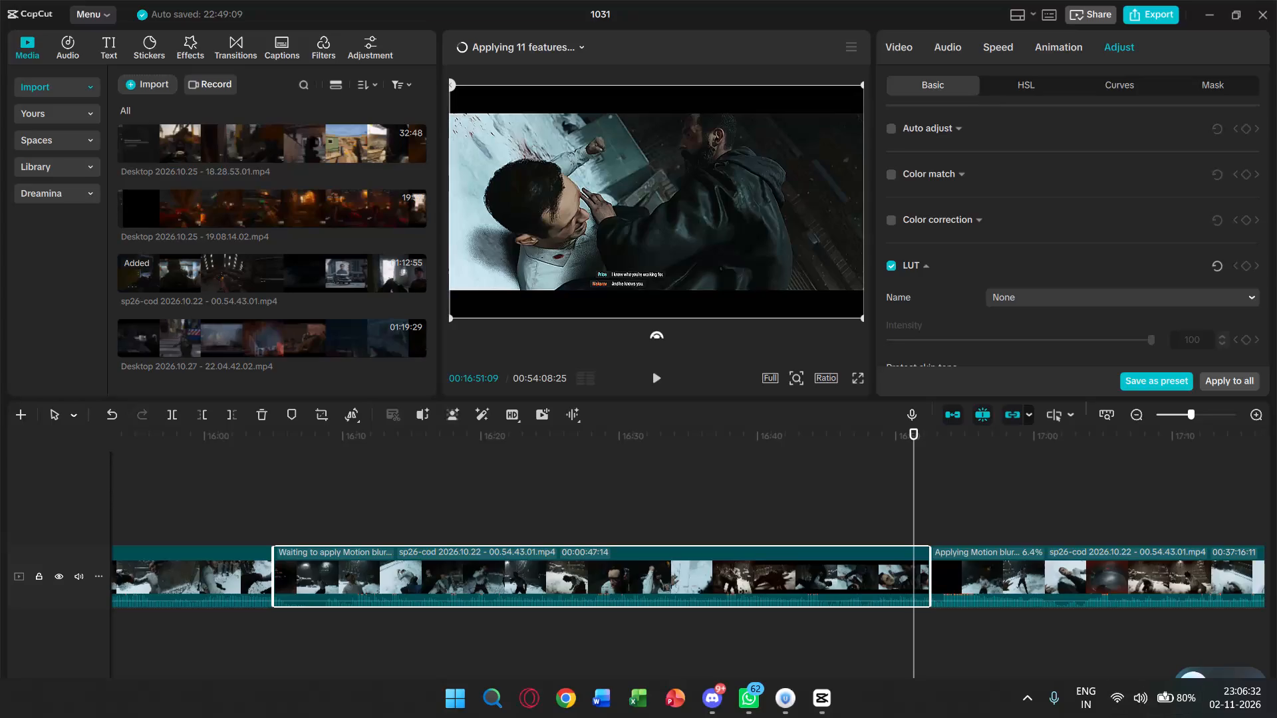
Switch to Microsoft PC Manager and run PC boost twice to free memory, closing its window after each run.
left_click(1016, 716)
left_click(1053, 614)
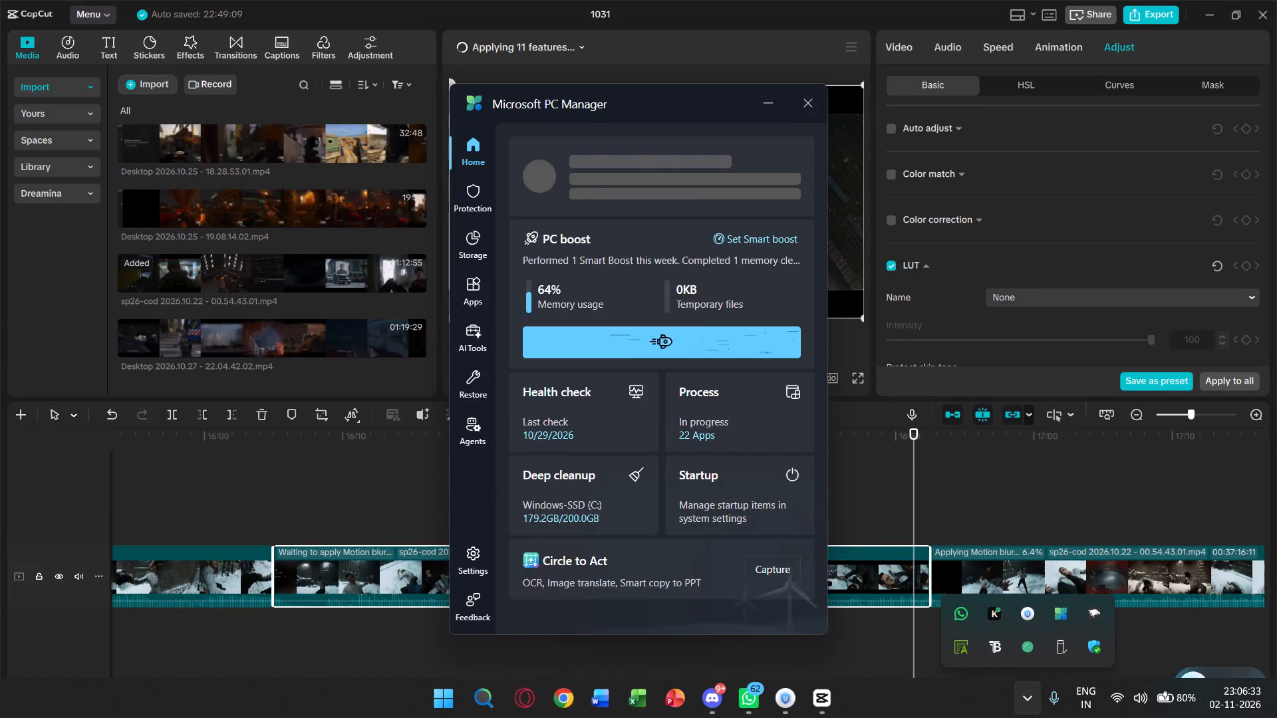
left_click(782, 350)
left_click(810, 100)
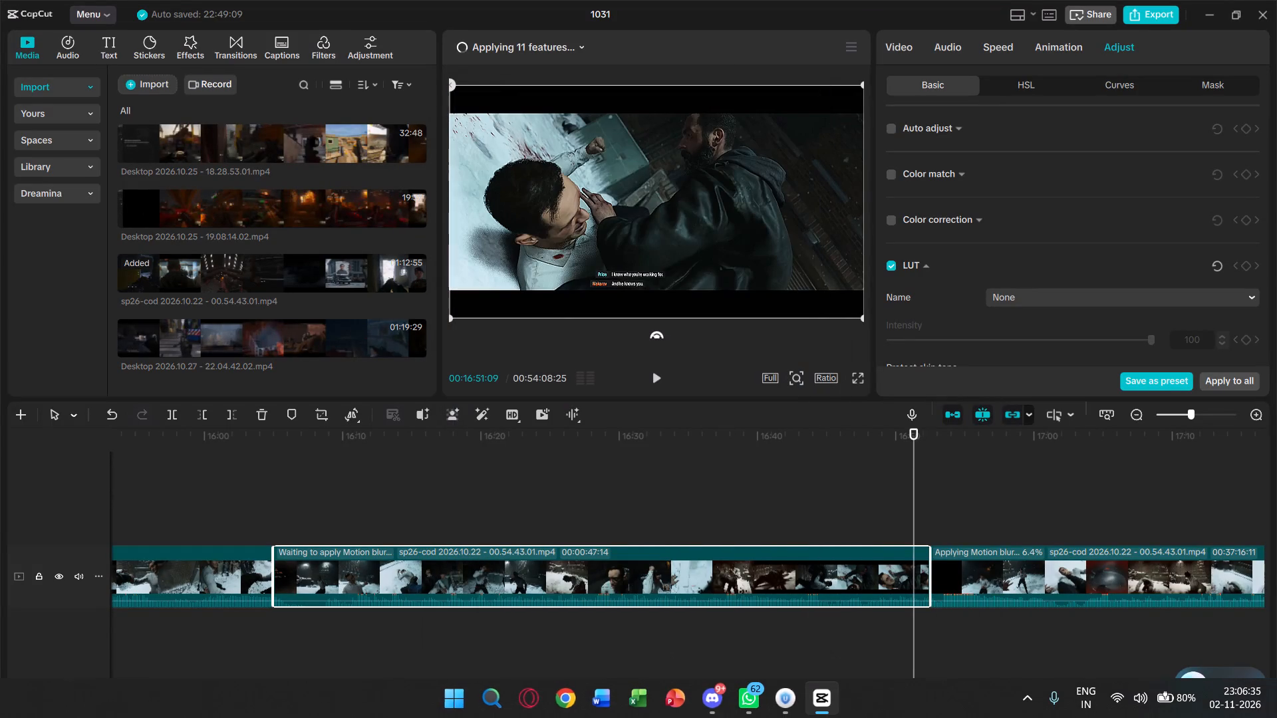
left_click(1022, 692)
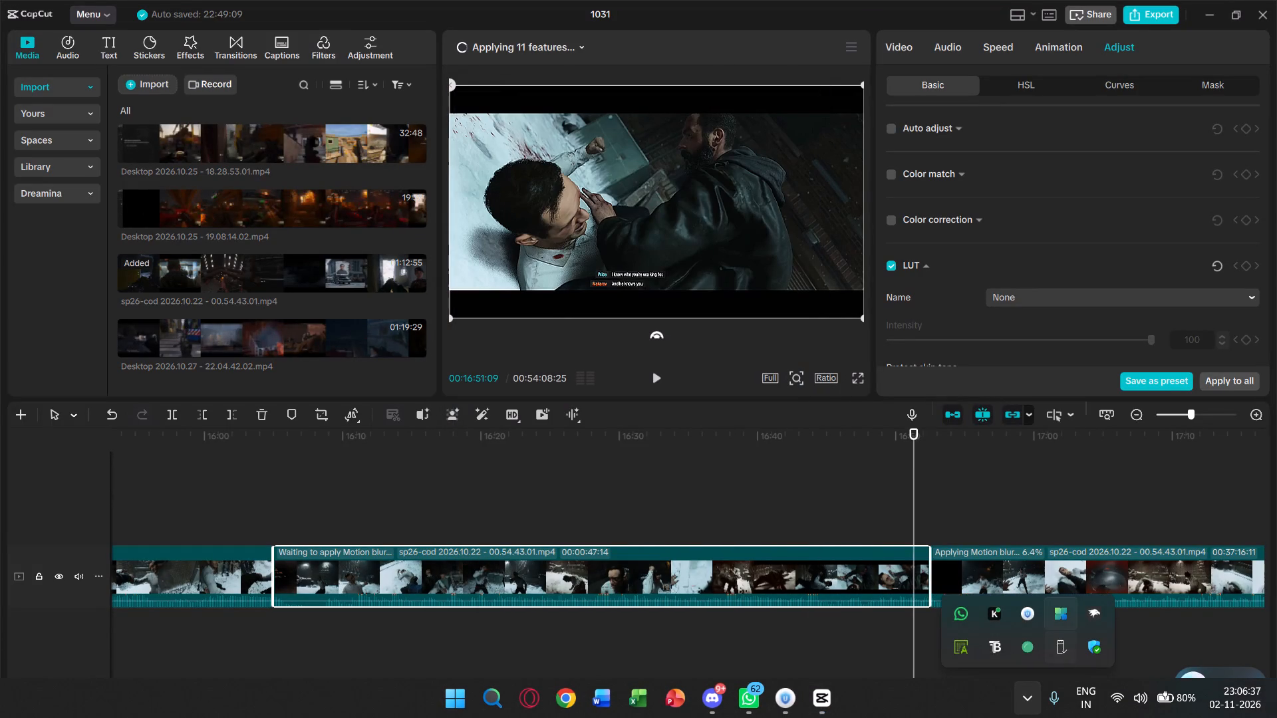
left_click(1058, 614)
left_click(759, 326)
left_click(754, 331)
left_click(818, 112)
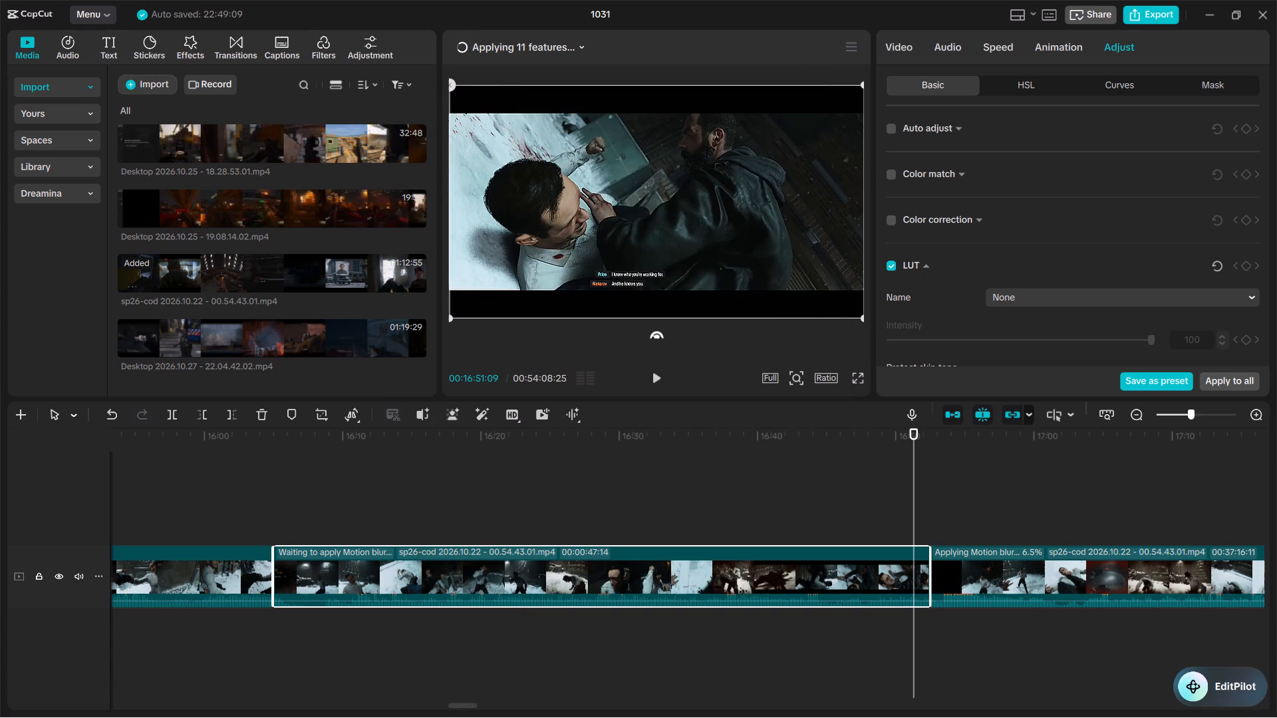
Return to CapCut and review the snow-fight footage from about 00:16:51 across the cut into the following clip.
left_click(917, 437)
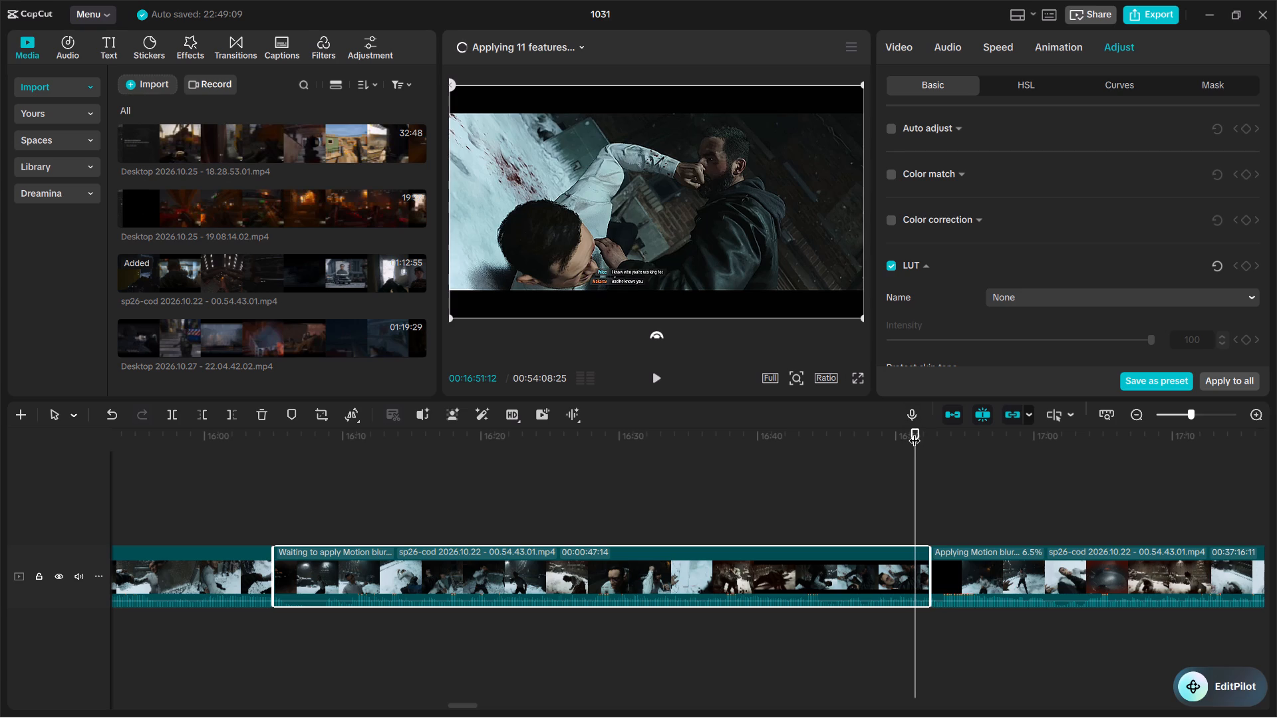
left_click(915, 430)
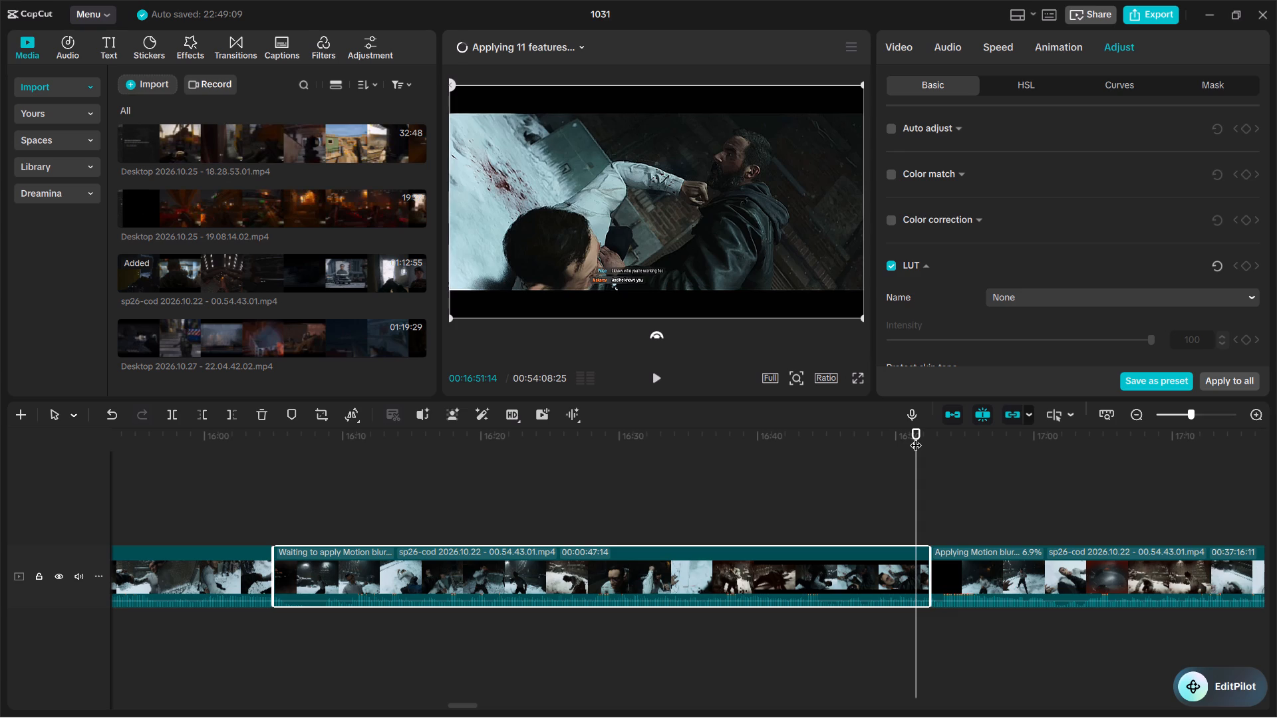
Examine the snow-fight footage frame by frame from about 00:16:51 across the cut to about 00:16:54.
left_click(916, 437)
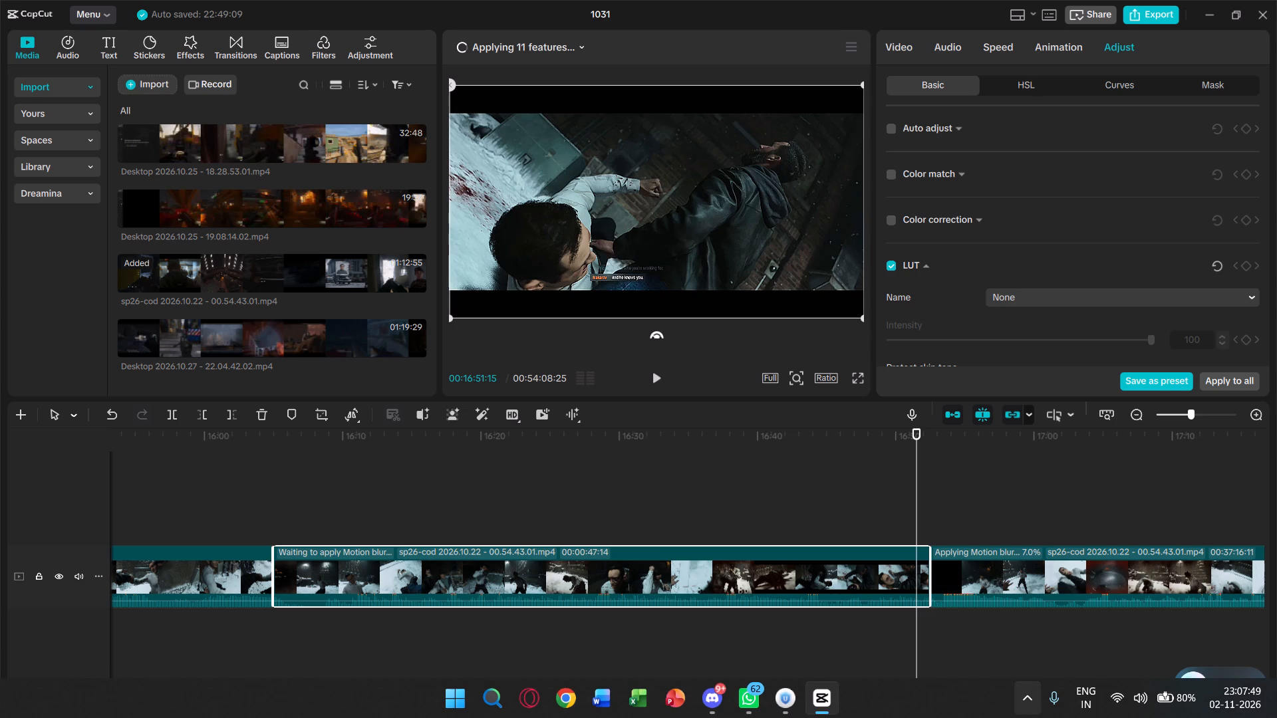
left_click_drag(1028, 506, 1125, 523)
left_click_drag(1017, 548, 1276, 554)
left_click(917, 432)
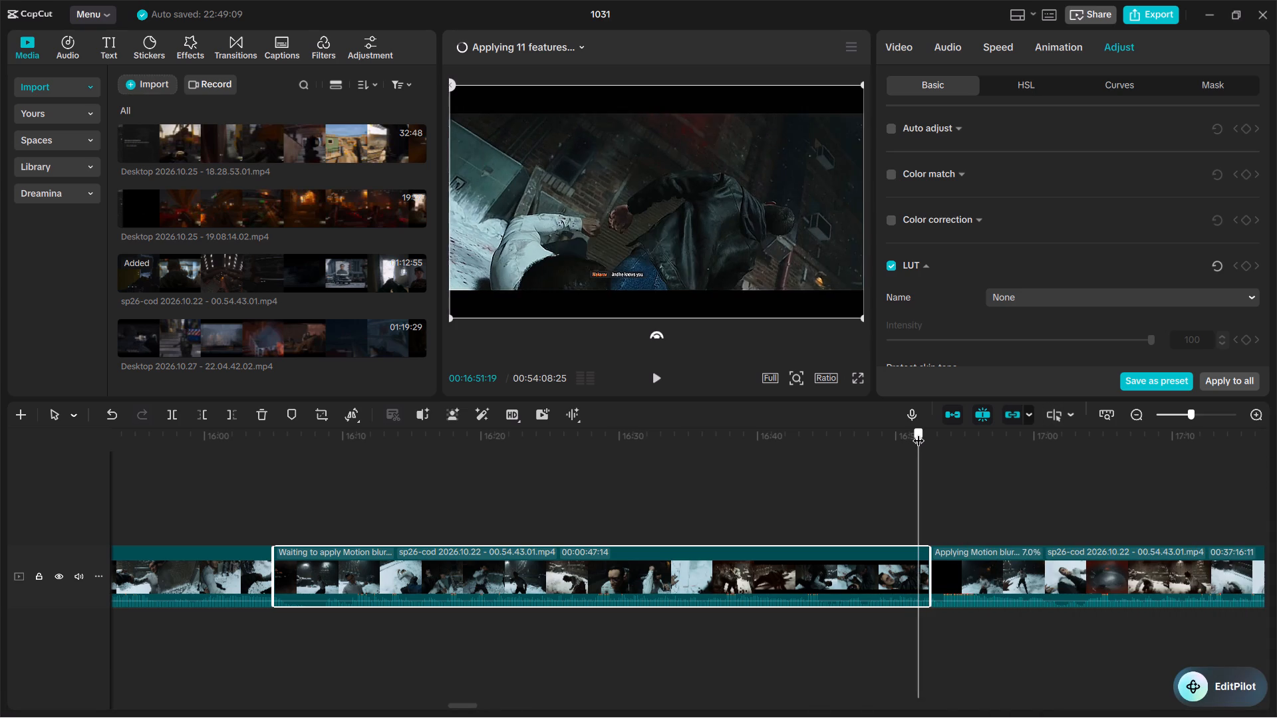
left_click_drag(910, 432, 914, 433)
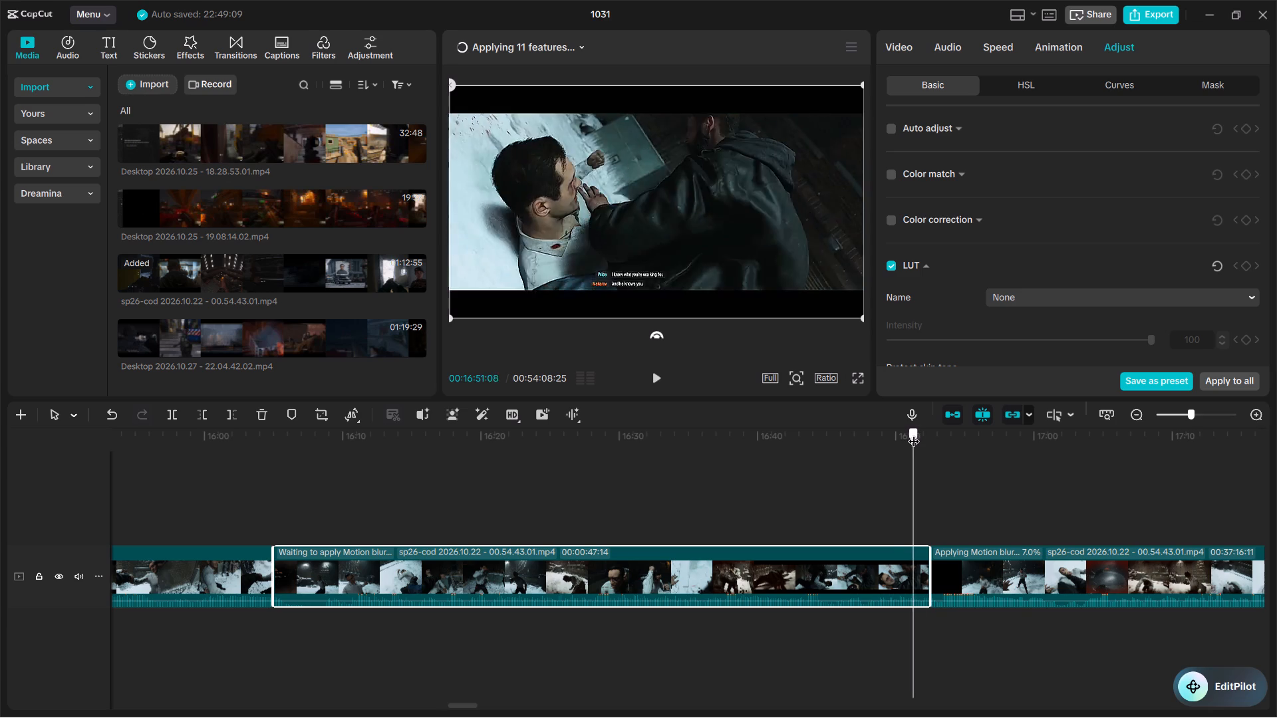
left_click_drag(914, 433, 923, 437)
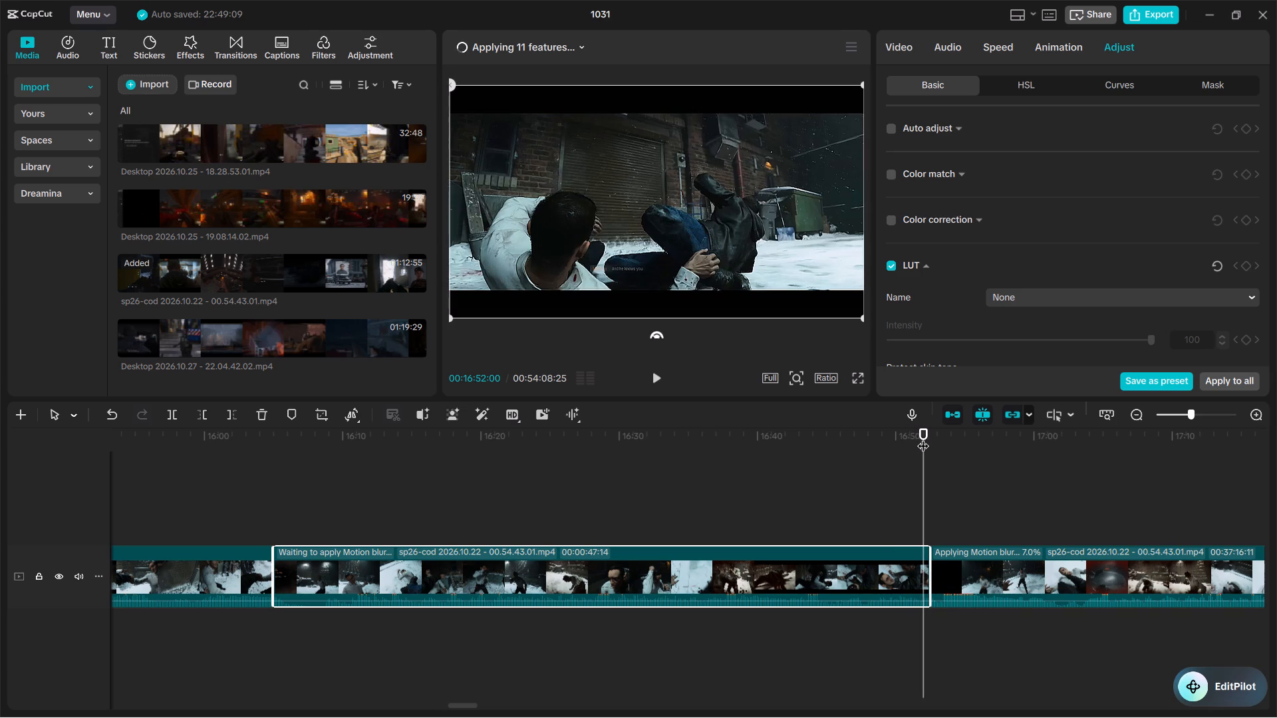
key("Right")
key("Right")
key("Right")
key("Right")
key("Right")
key("Right")
key("Right")
key("Right")
key("Right")
key("Right")
key("Right")
key("Right")
key("Right")
key("Right")
key("Right")
key("Right")
key("Right")
key("Right")
key("Right")
key("Right")
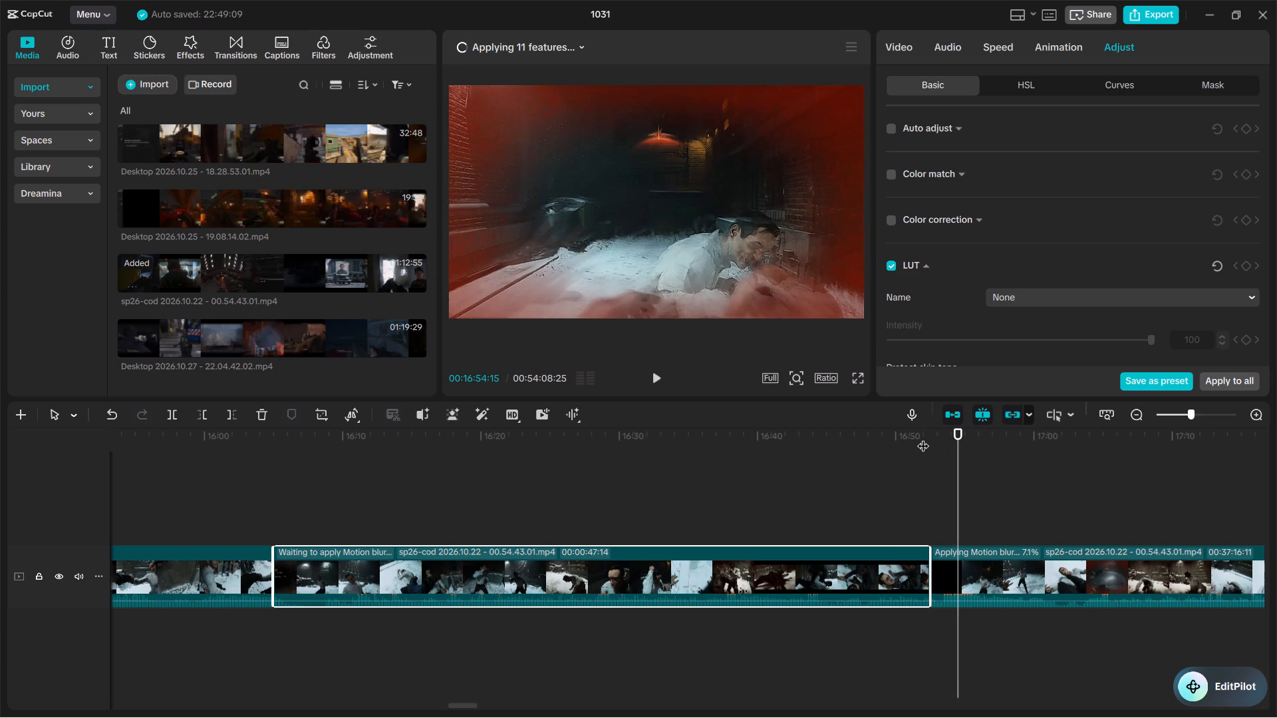
Review the snow-fight clip after the cut from about 00:16:54 to about 00:17:19.
left_click_drag(957, 441, 1081, 446)
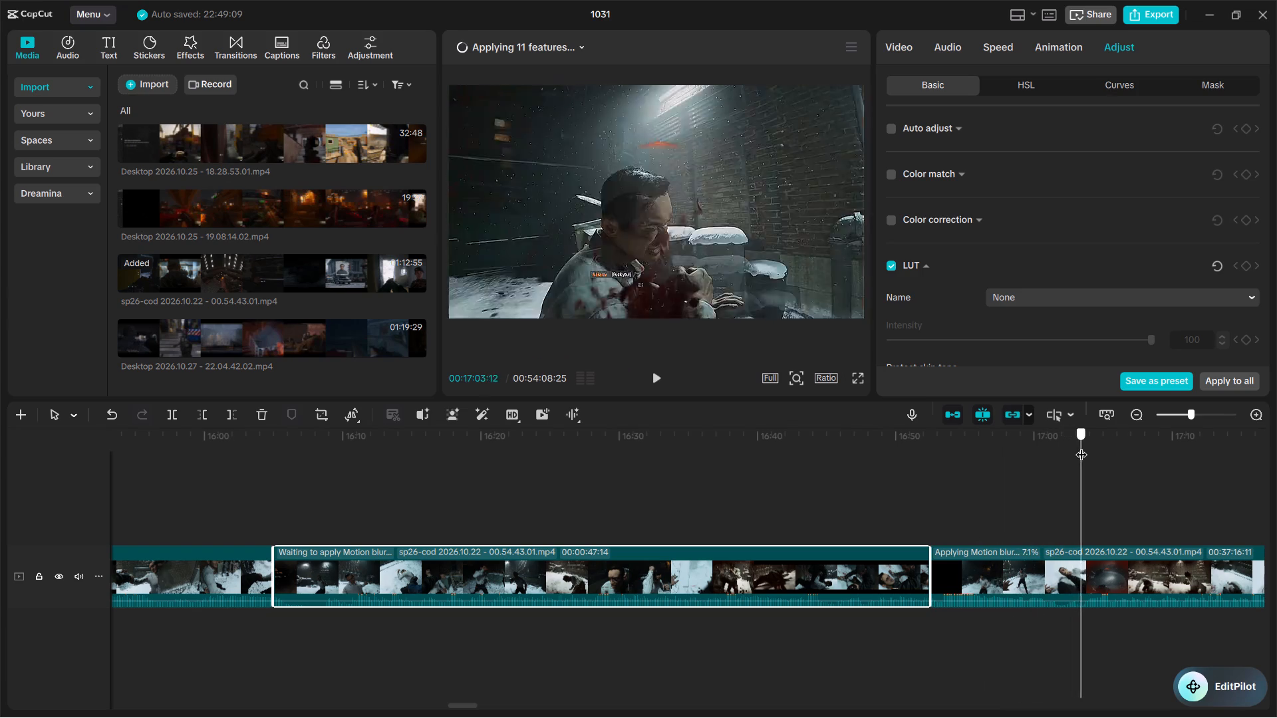
left_click_drag(1081, 446, 1133, 451)
scroll(1133, 451, "left", 5)
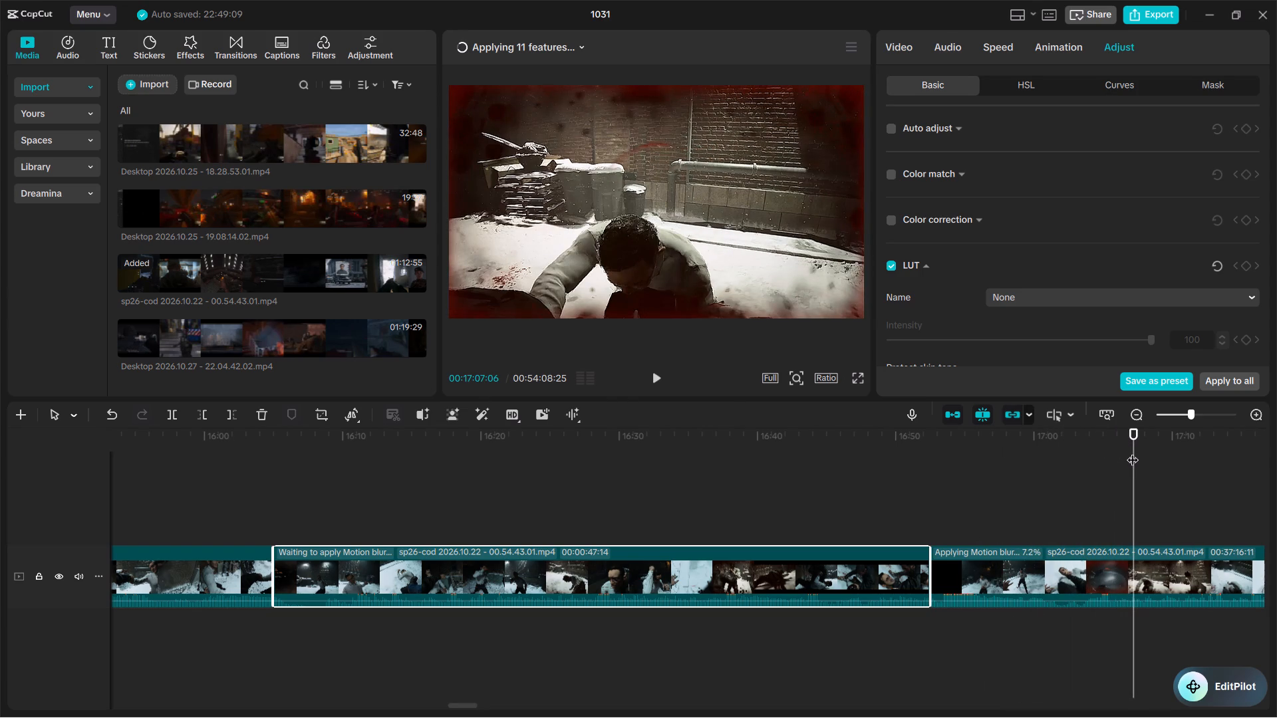
scroll(1059, 483, "left", 2)
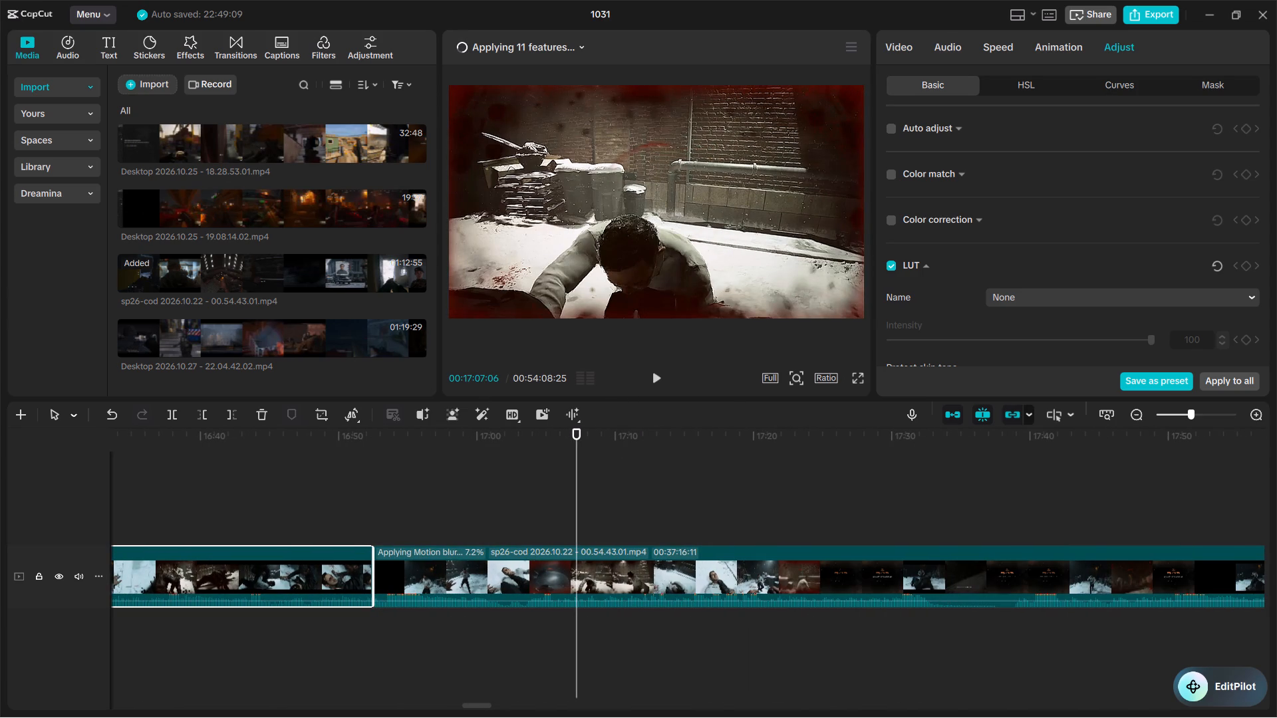
left_click_drag(583, 433, 658, 444)
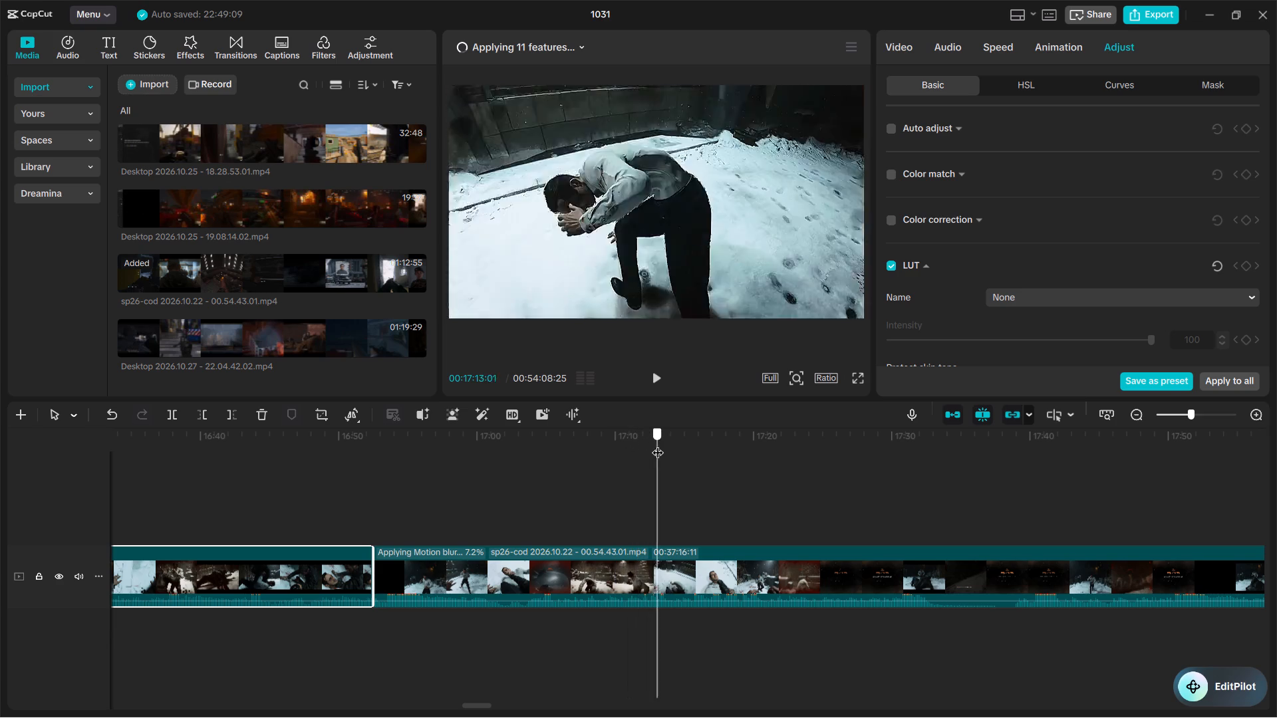
left_click_drag(658, 444, 675, 446)
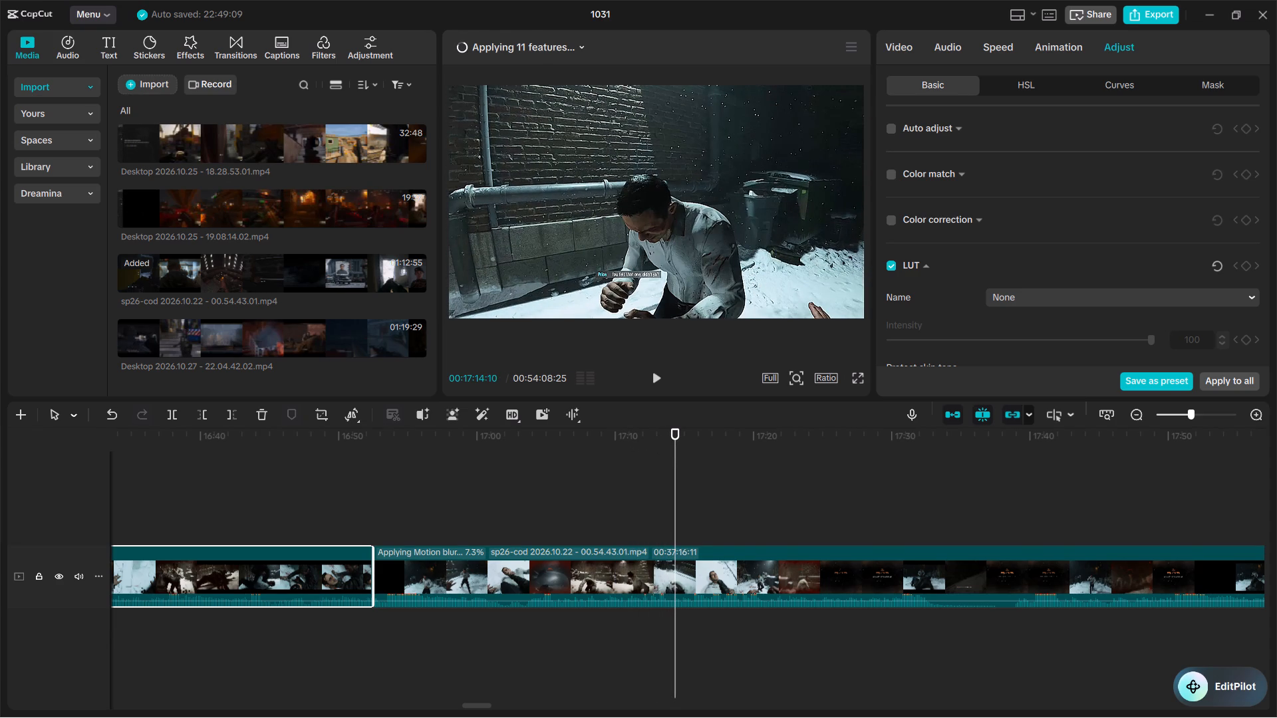
left_click_drag(675, 435, 714, 441)
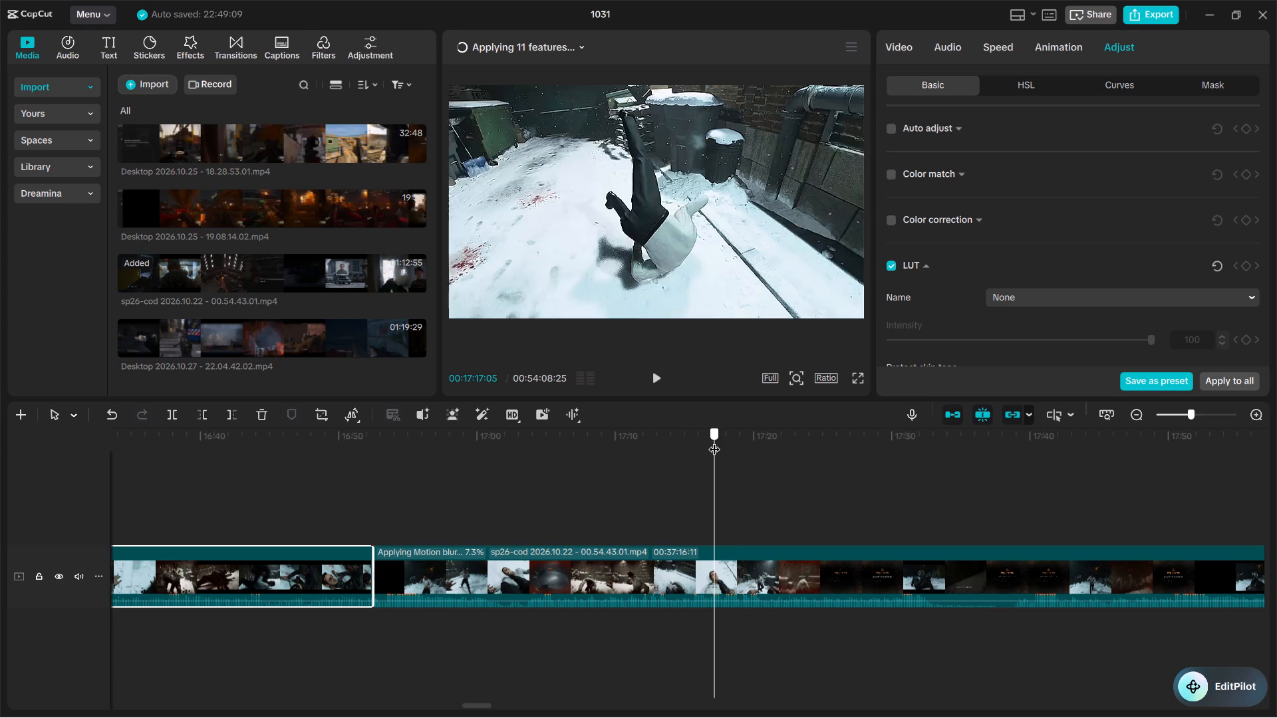
left_click_drag(714, 441, 739, 439)
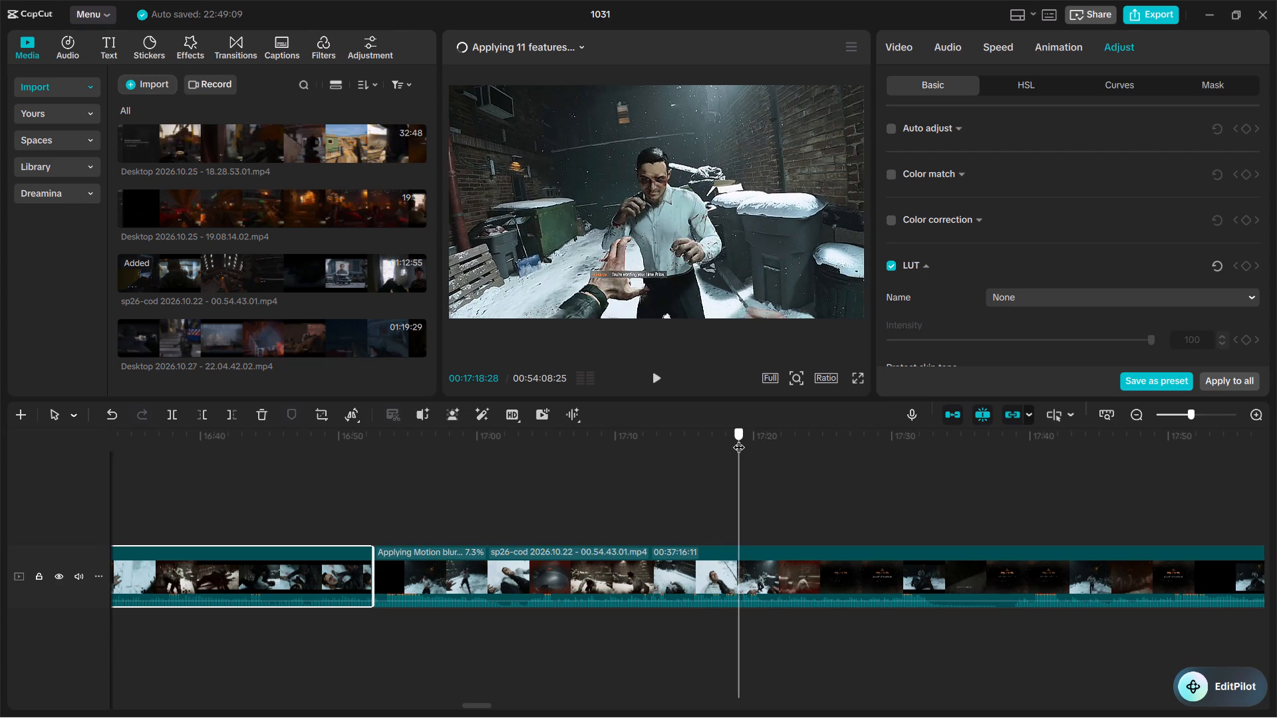
left_click_drag(739, 439, 743, 437)
left_click_drag(1034, 573, 1276, 578)
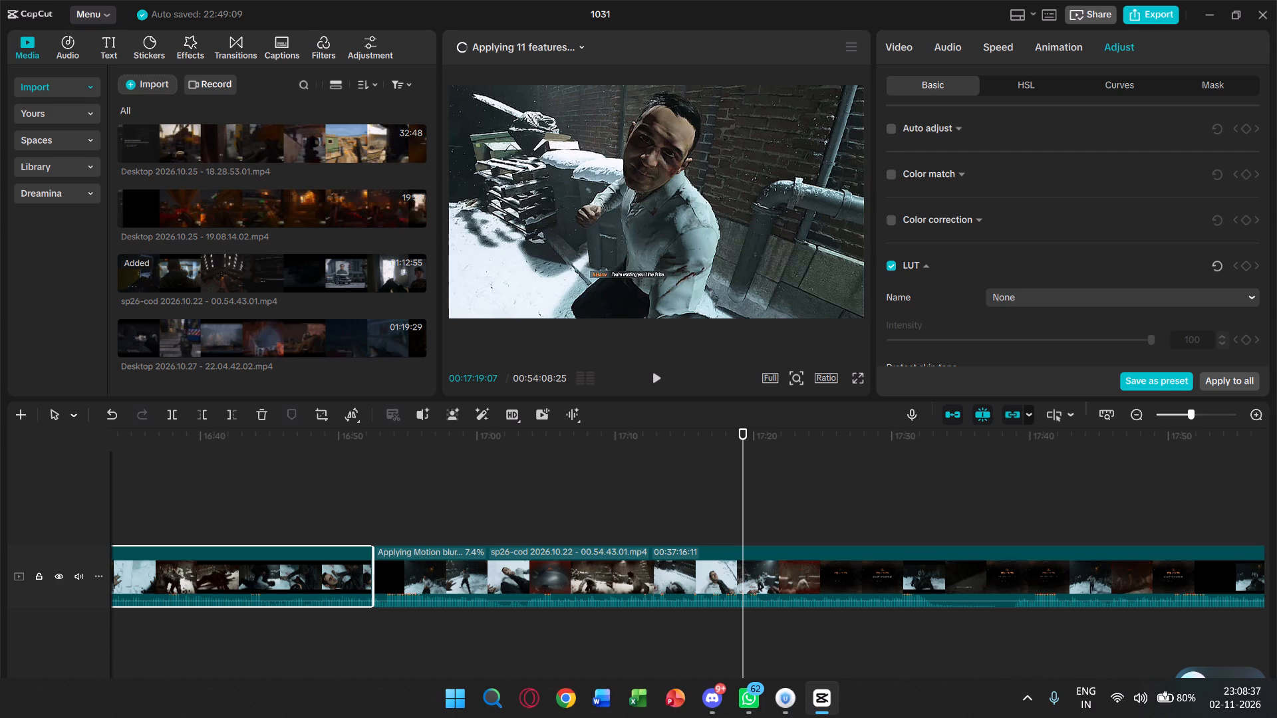
Show the hidden background app icons in the Windows system tray.
left_click(1023, 704)
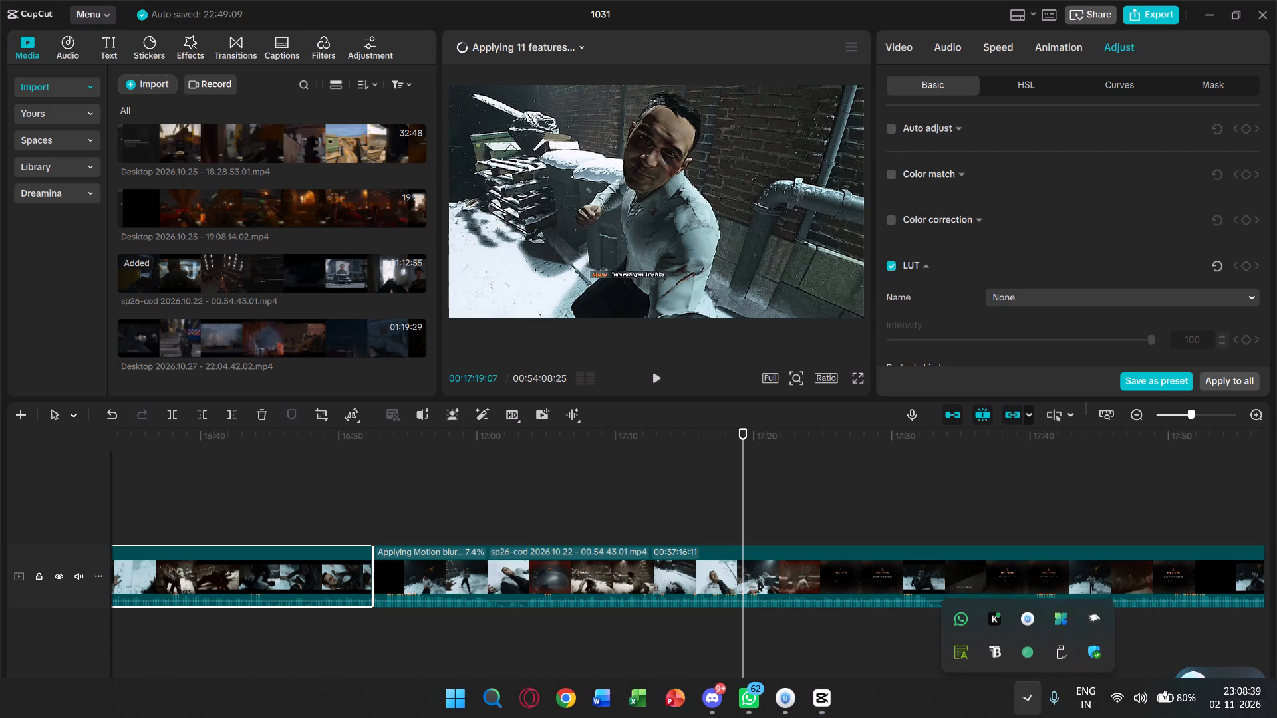
Run PC boost in Microsoft PC Manager and close its window.
left_click(1062, 614)
left_click(708, 343)
double_click(803, 124)
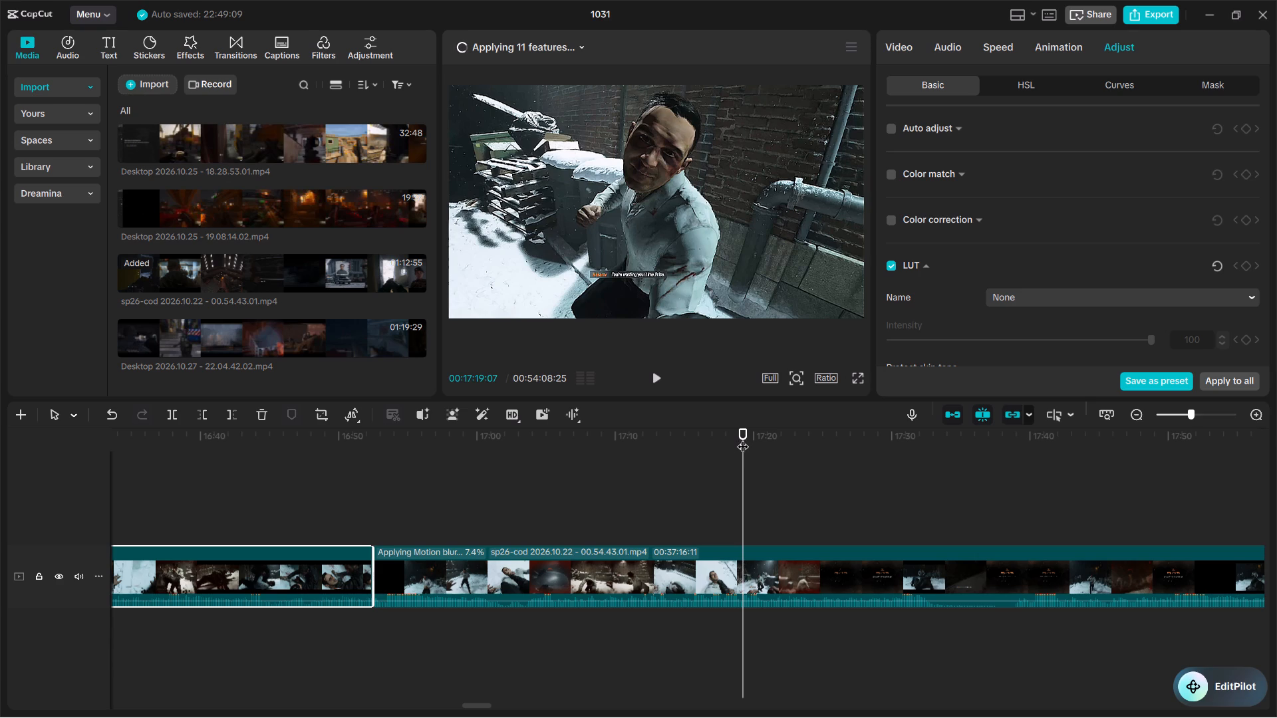
Examine the fight footage in the clip after the cut between about 00:17:05 and 00:17:21 for repeated attempts.
left_click_drag(743, 438, 754, 440)
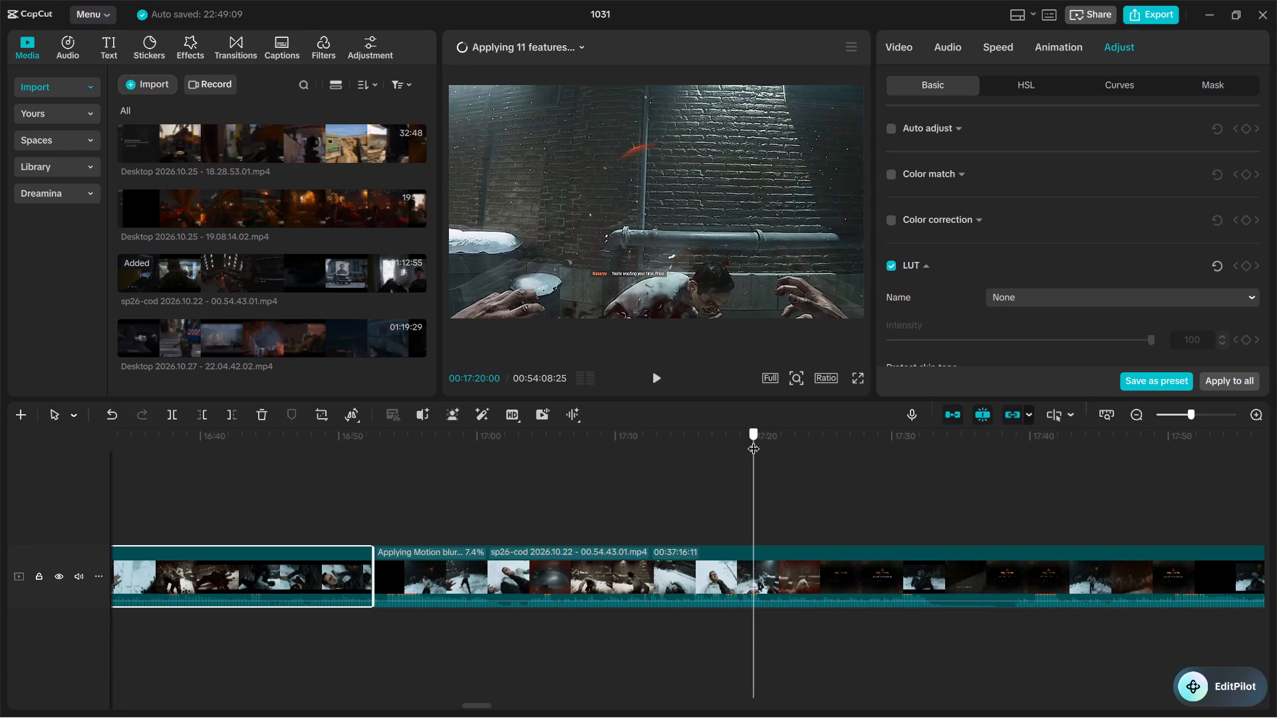
left_click_drag(754, 440, 640, 444)
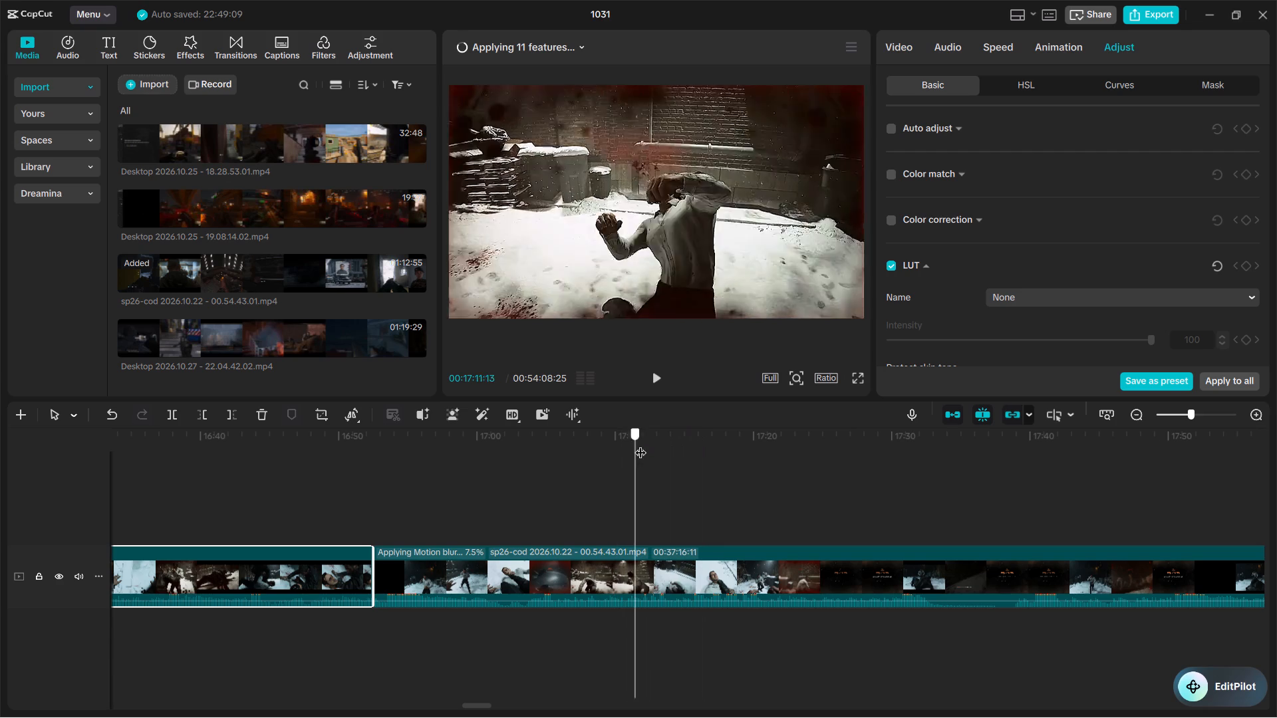
left_click_drag(640, 444, 754, 447)
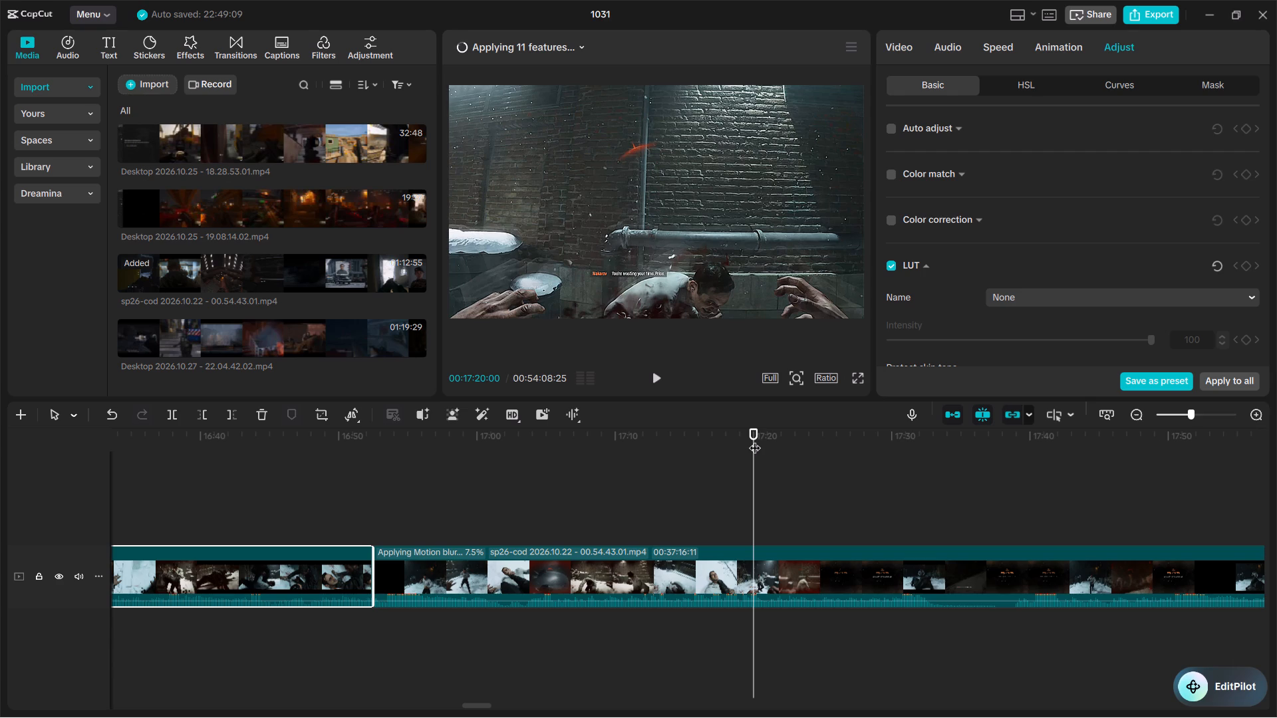
left_click_drag(754, 439, 776, 441)
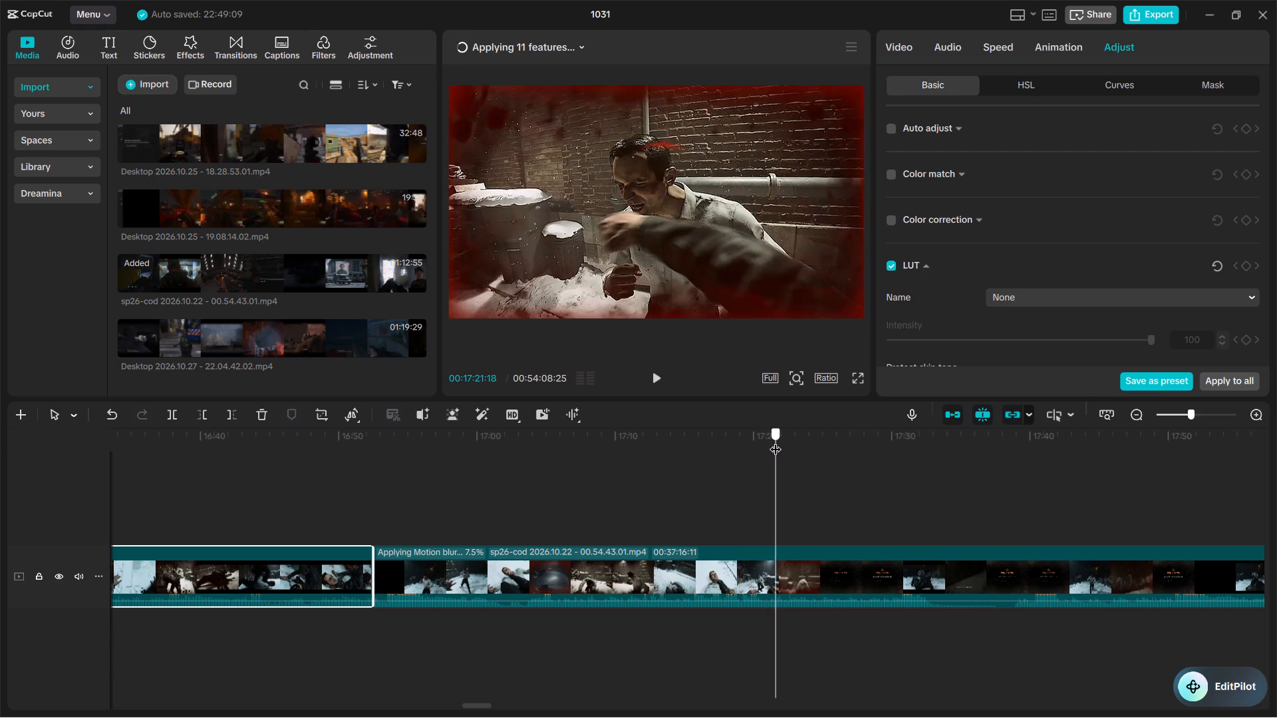
left_click_drag(776, 441, 559, 447)
Run PC boost twice more in Microsoft PC Manager, closing its window after each run.
left_click(1023, 701)
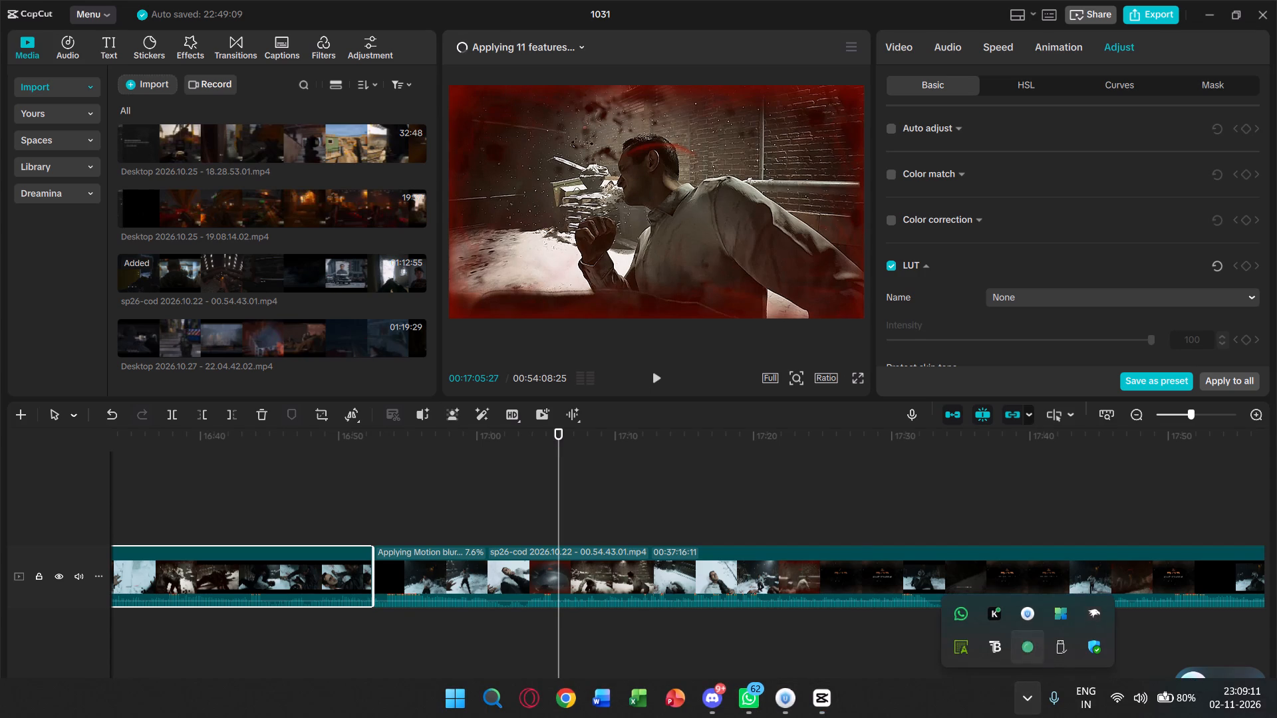
left_click(1055, 618)
left_click(690, 349)
left_click(802, 95)
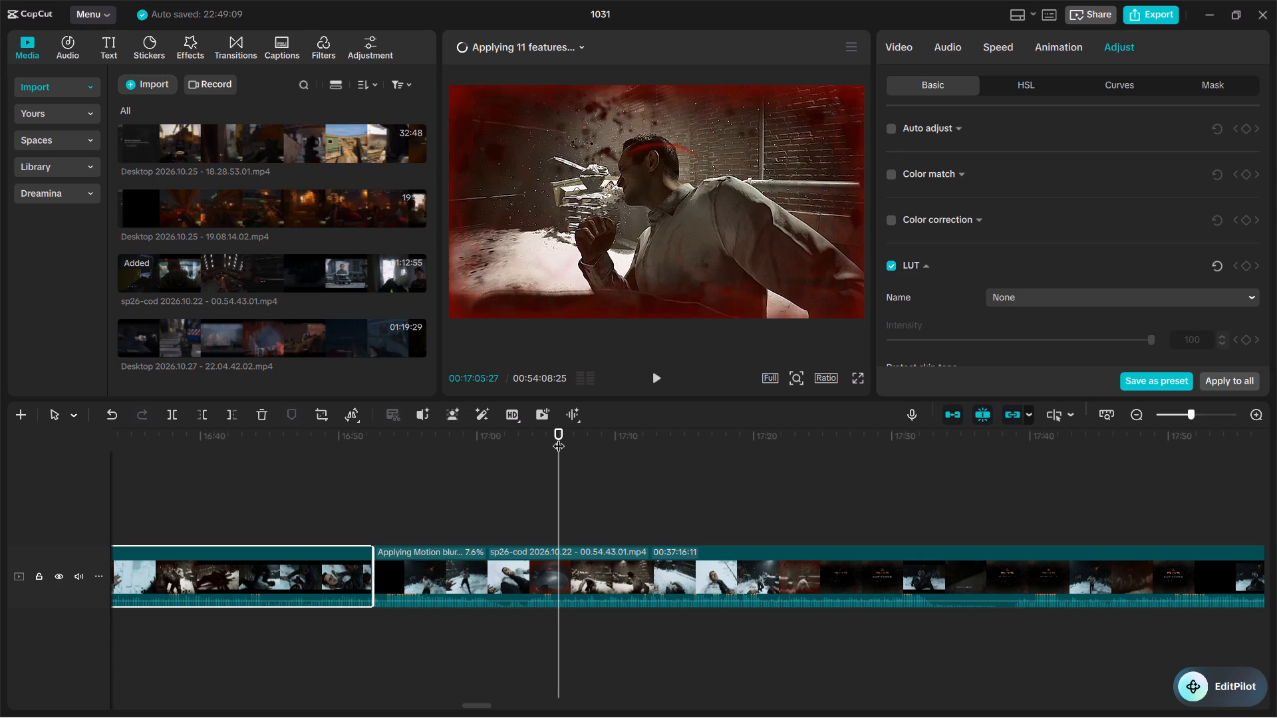
left_click(1034, 705)
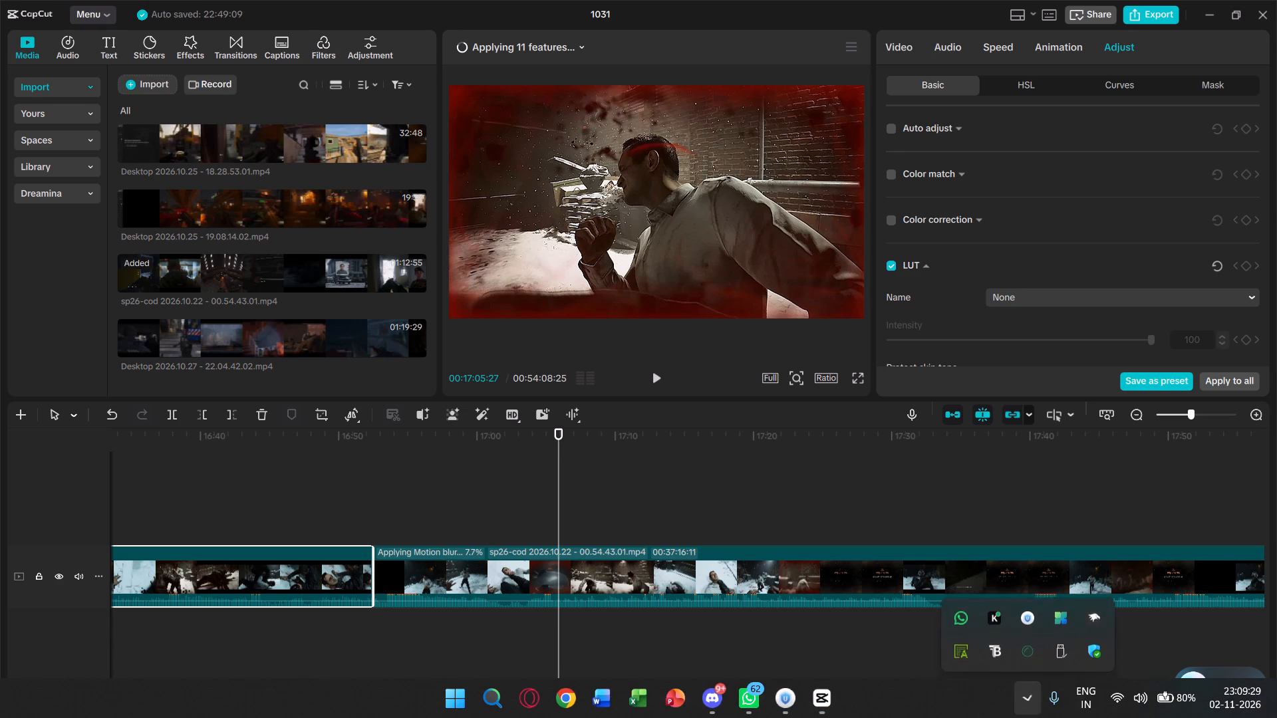
left_click(1052, 617)
left_click(724, 355)
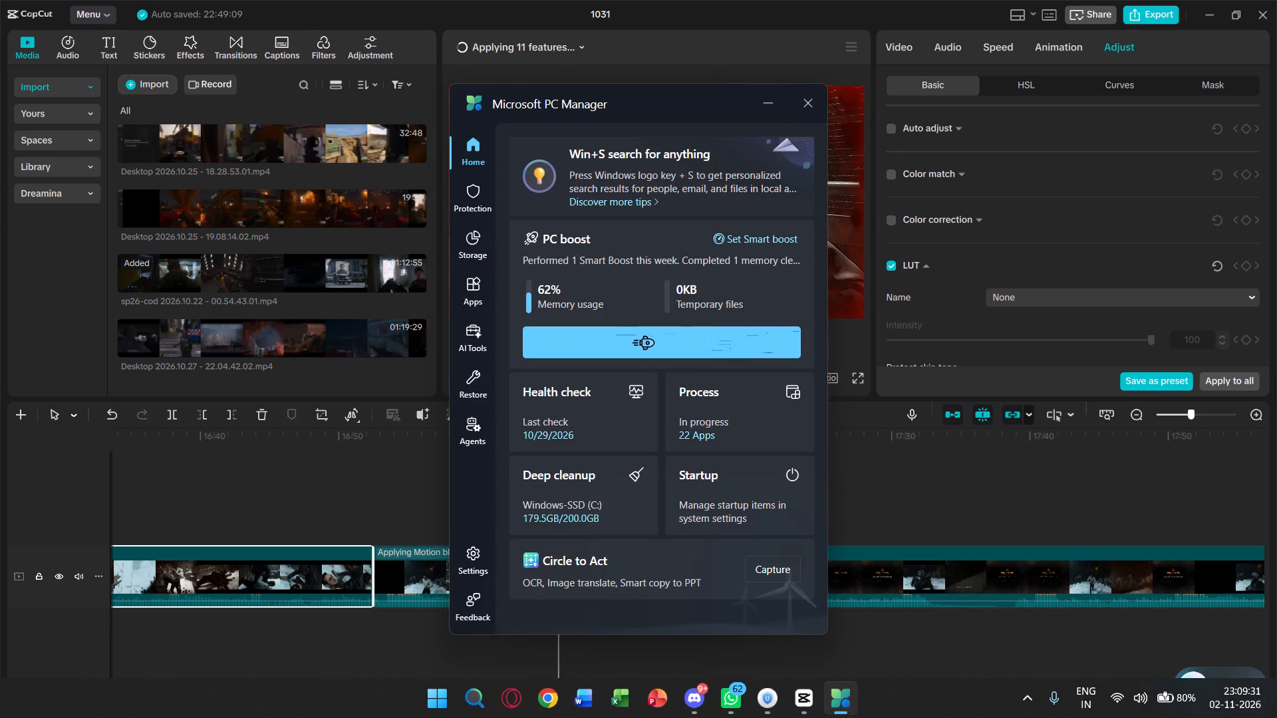
left_click(805, 106)
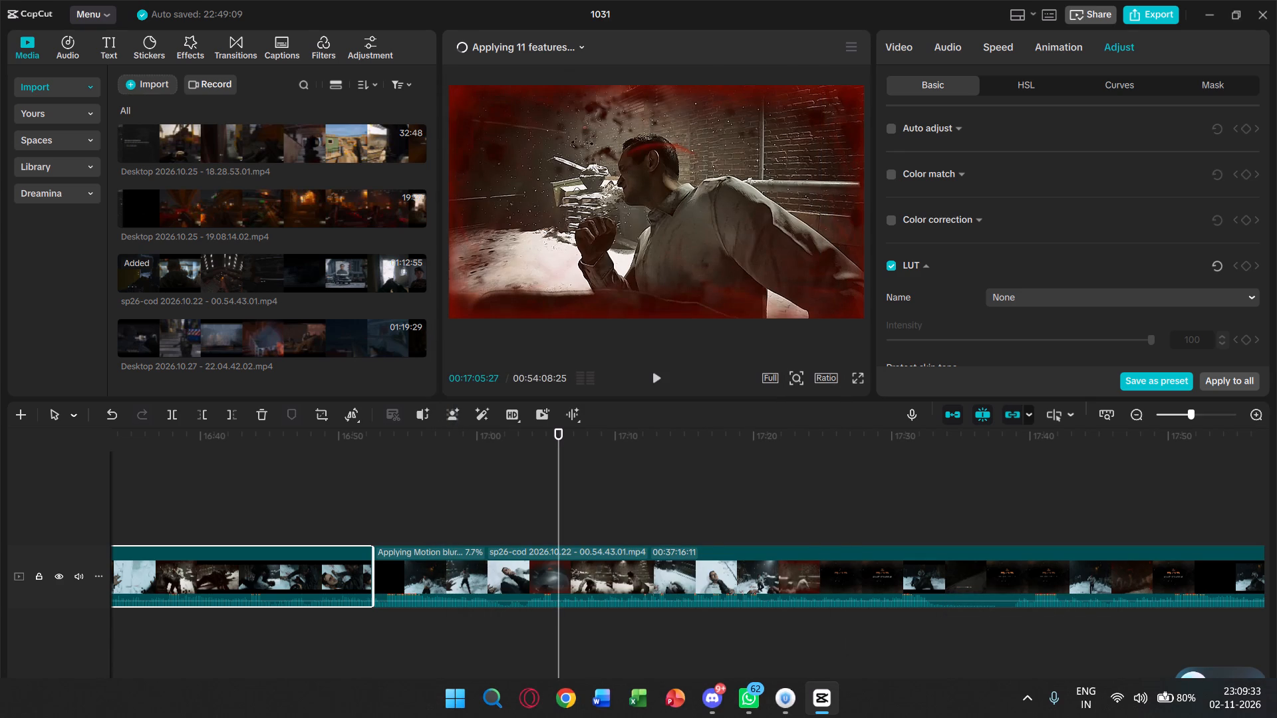
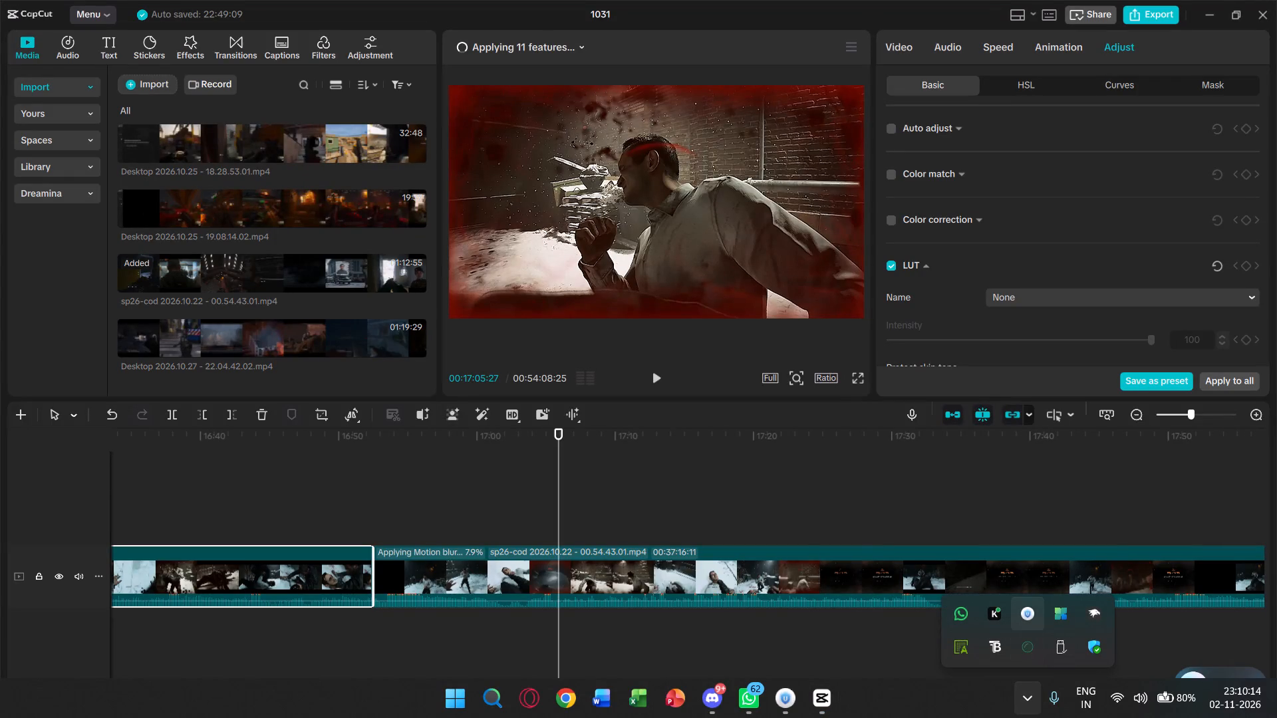
Run PC boost once more in Microsoft PC Manager and close its window.
left_click(1048, 614)
left_click(677, 346)
left_click(807, 117)
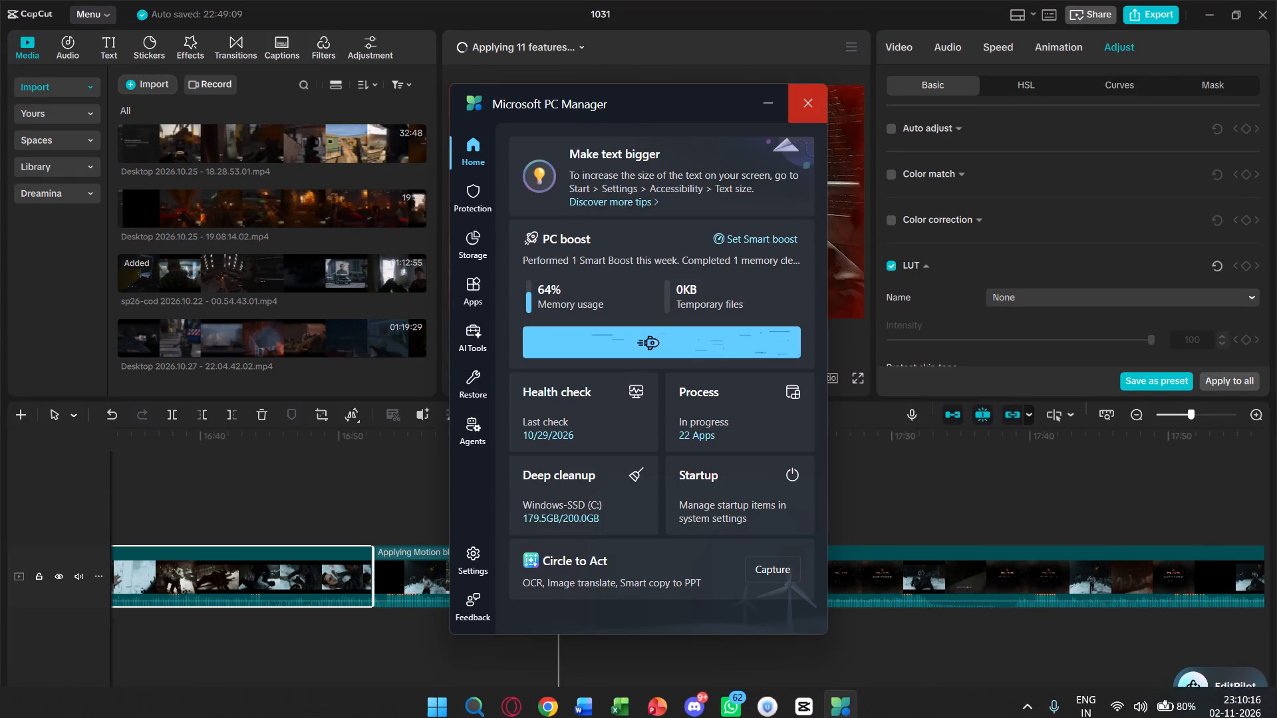
Show the hidden system tray apps again.
left_click(1028, 700)
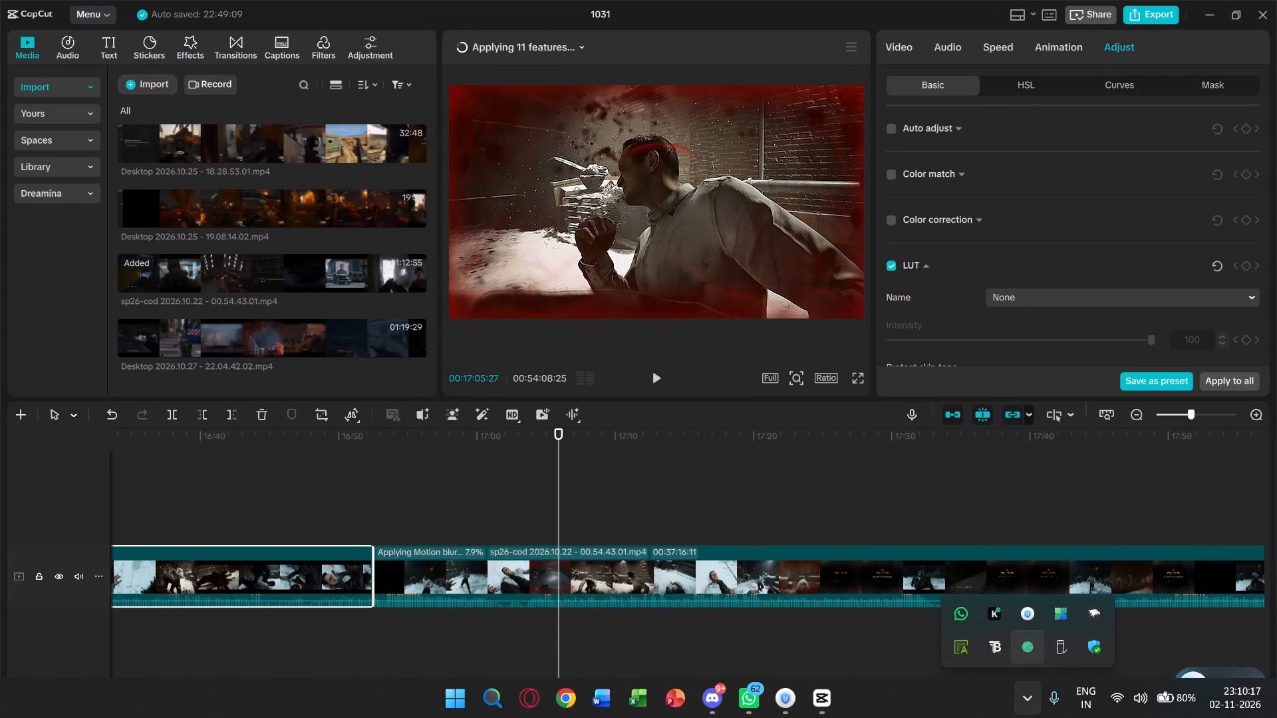
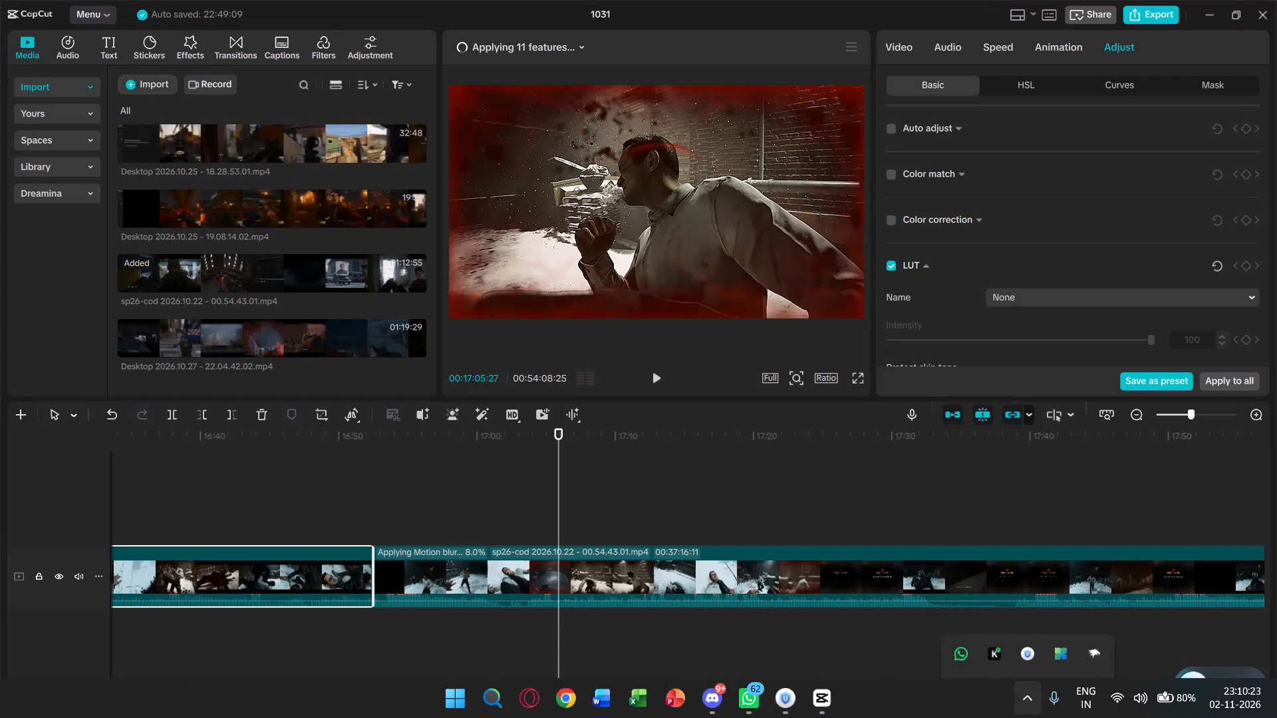
Collapse the pop-up of hidden system tray apps.
left_click(1026, 693)
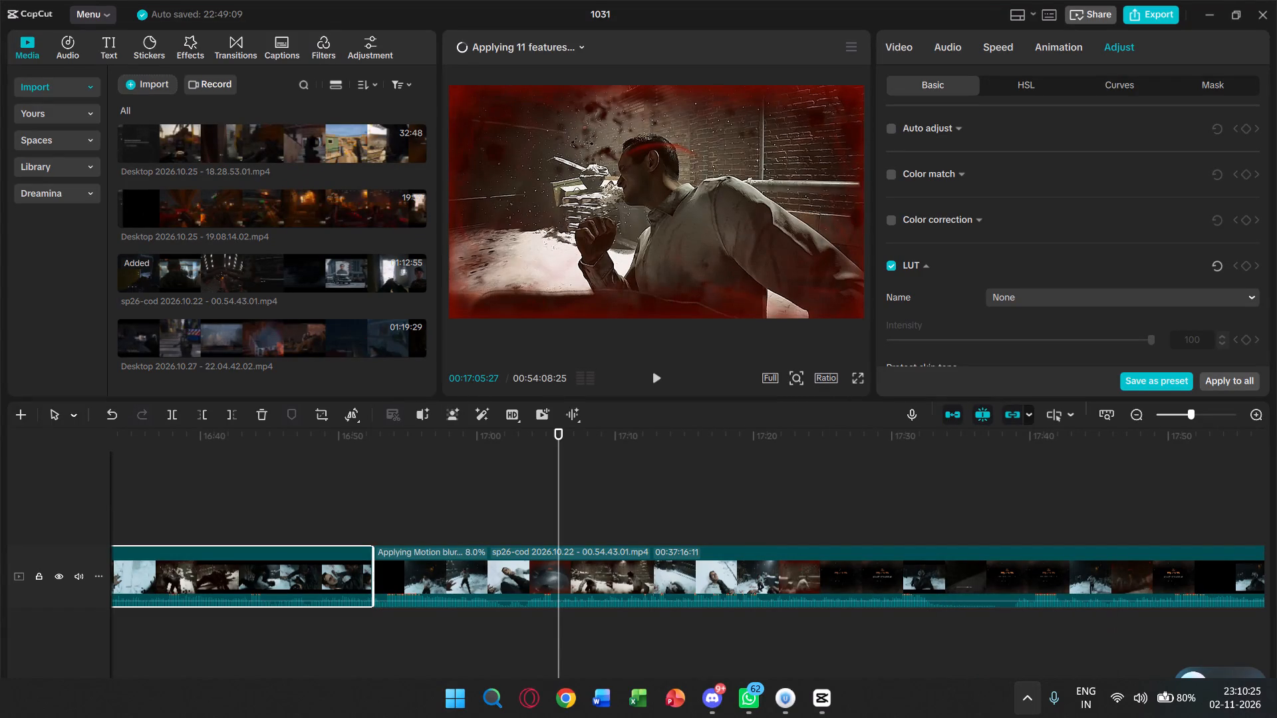
left_click(871, 695)
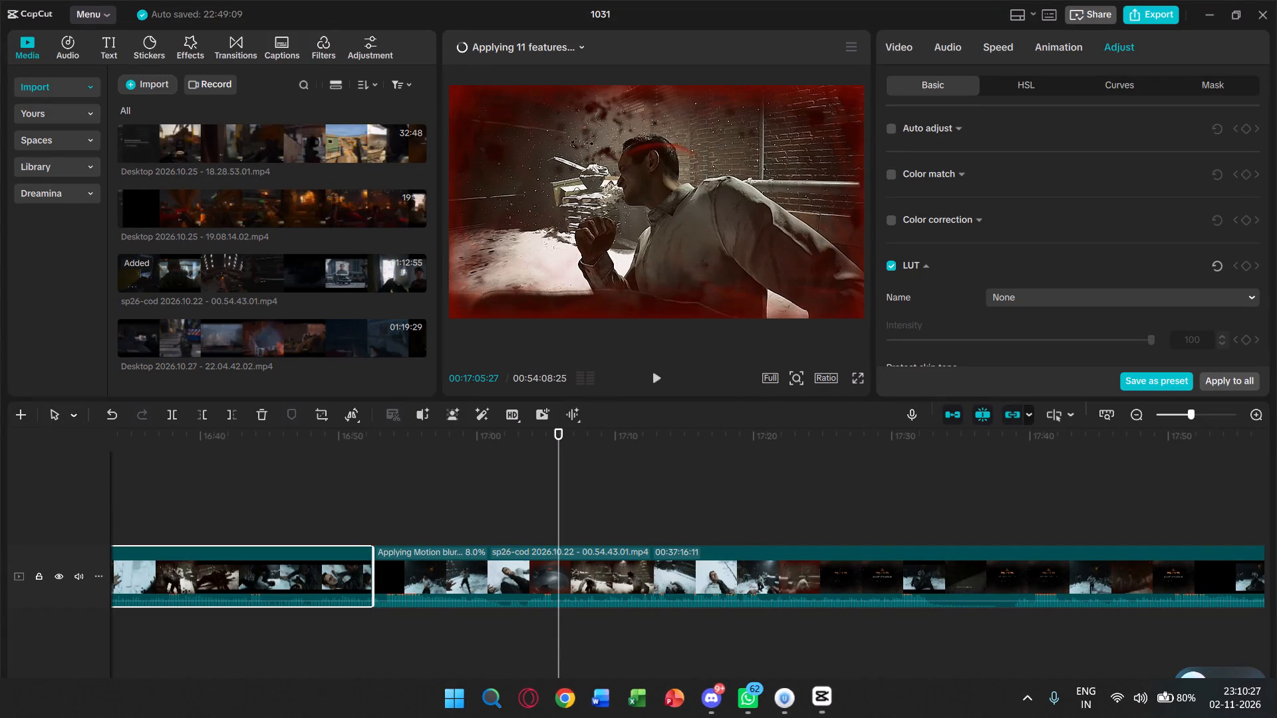
Back in CapCut, scrub the playhead through the alley fight footage from the cut near 16:52 to about 17:12 to examine the gameplay.
left_click(875, 658)
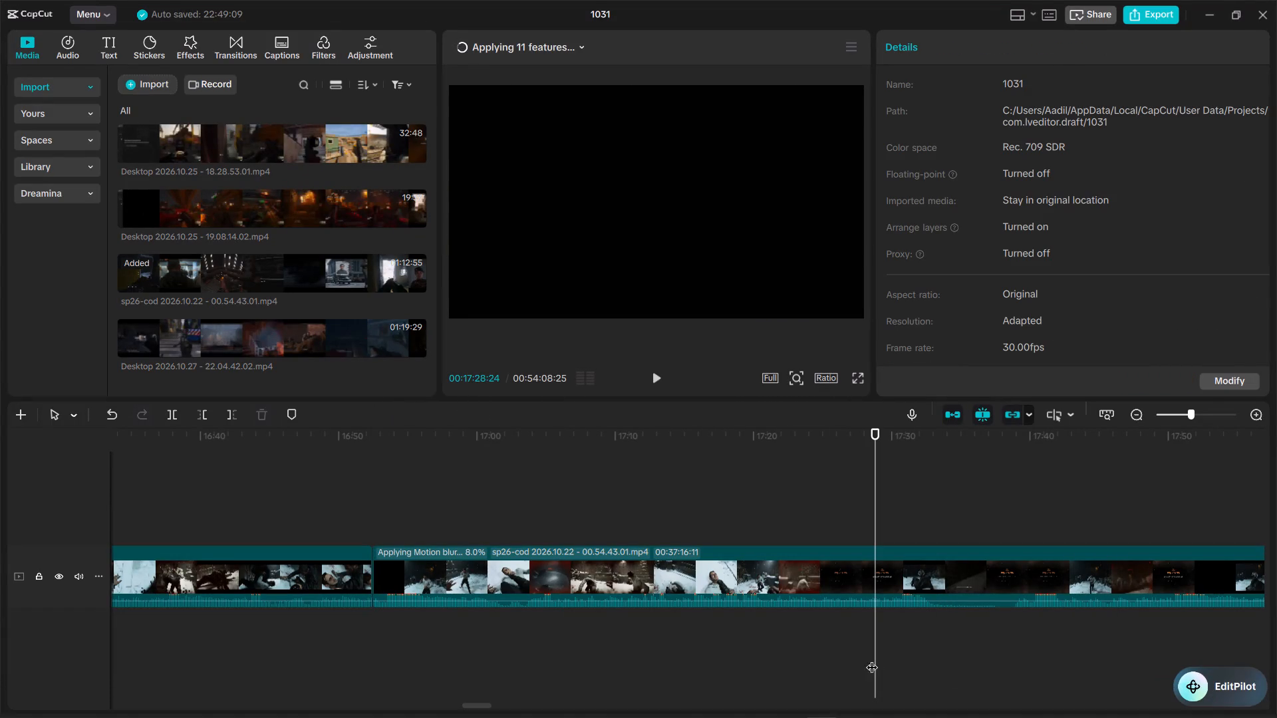
left_click_drag(421, 446, 382, 452)
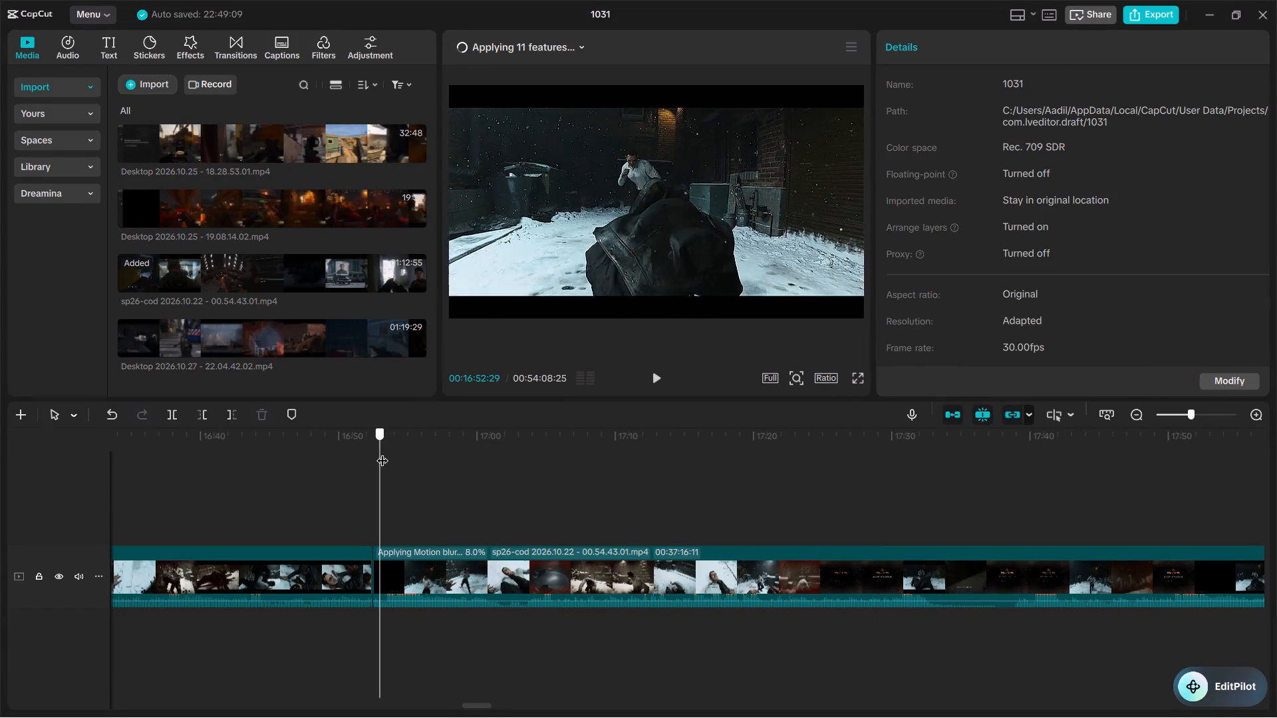
left_click_drag(382, 452, 362, 456)
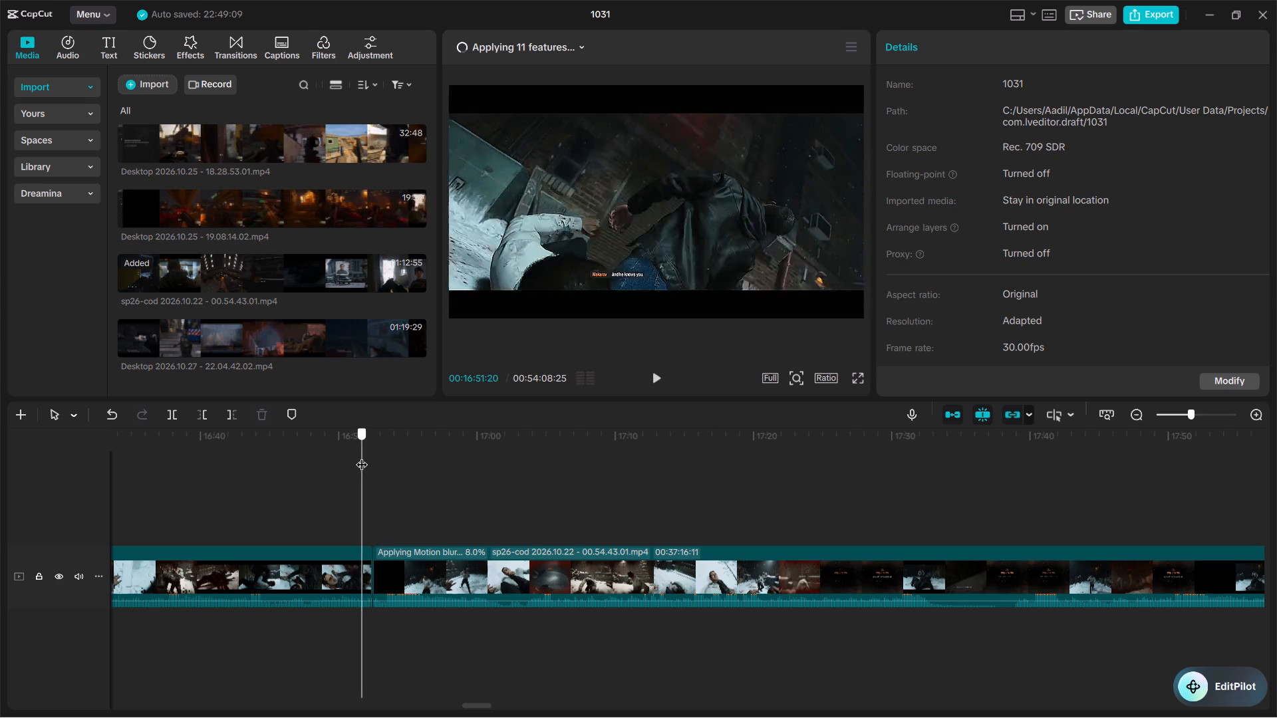
left_click_drag(362, 456, 388, 456)
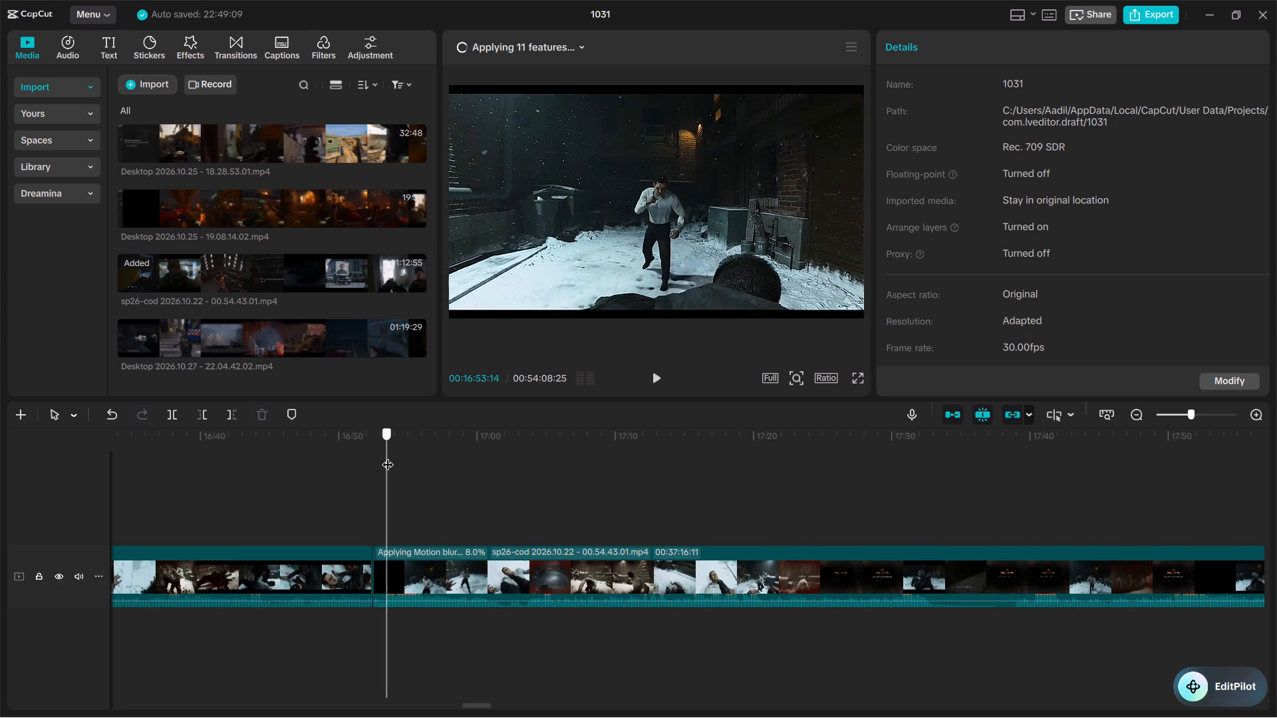
left_click_drag(388, 456, 553, 463)
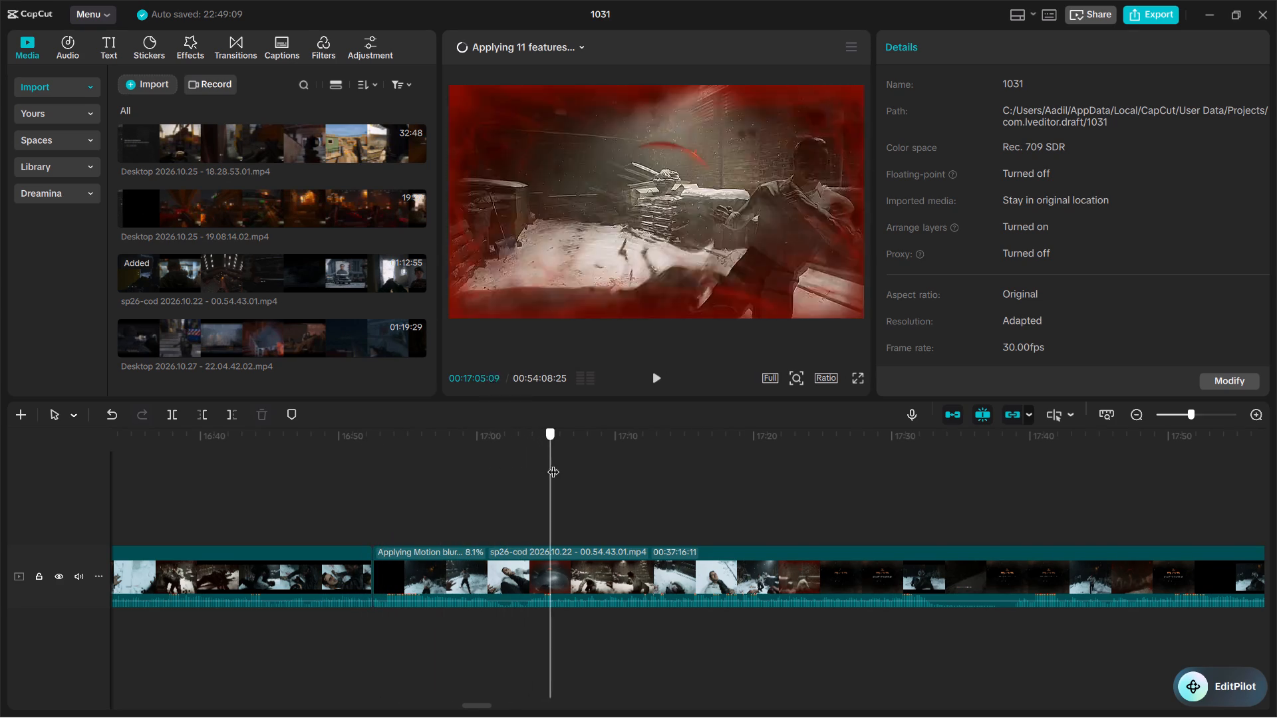
left_click_drag(553, 463, 631, 469)
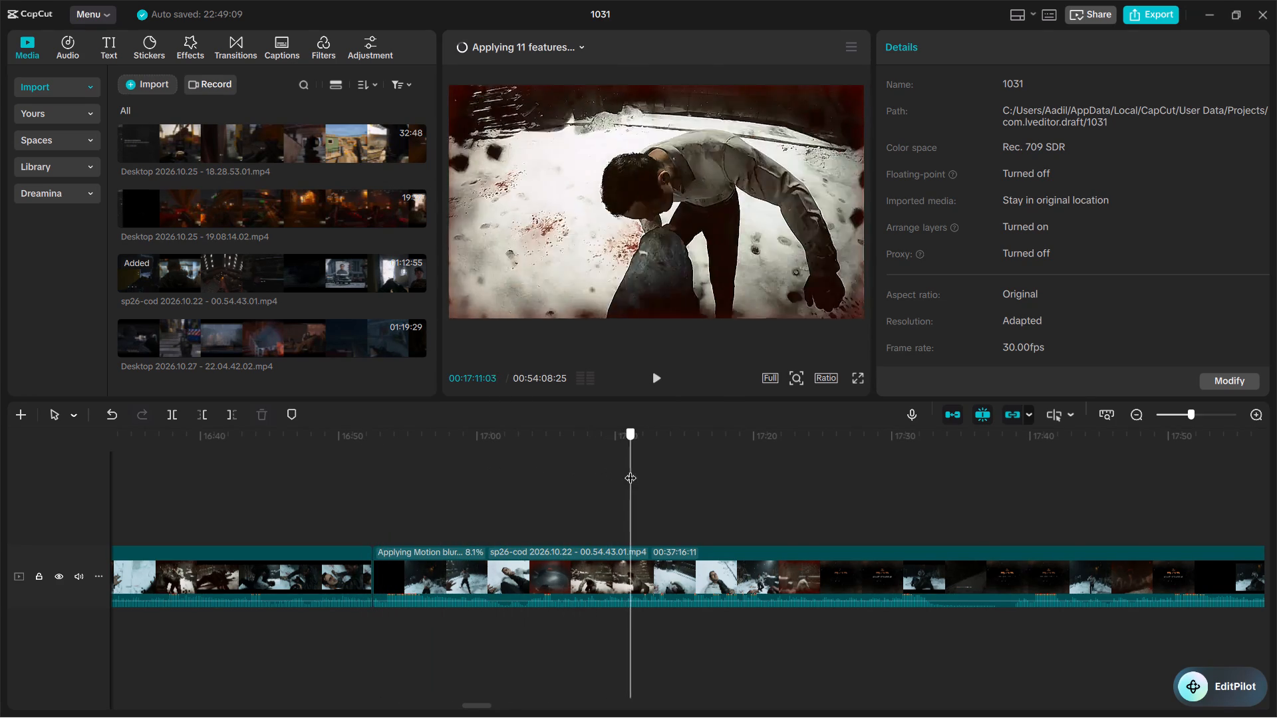
left_click_drag(631, 469, 649, 472)
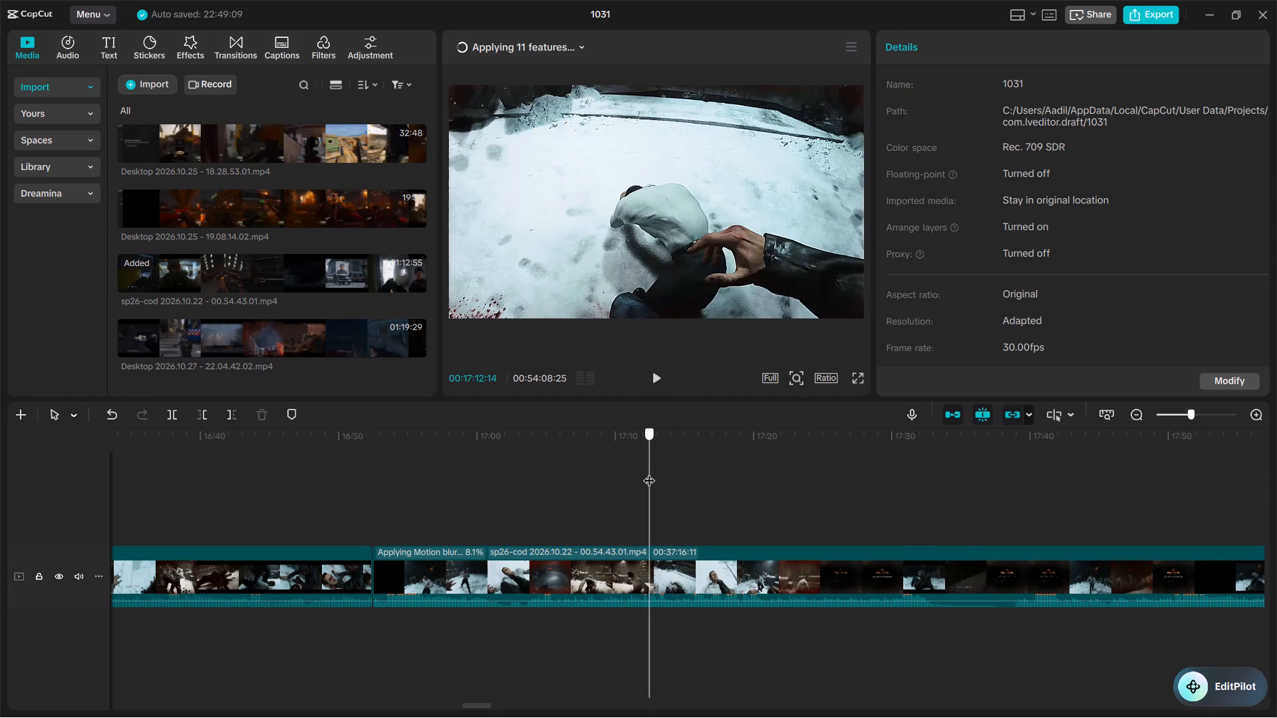
left_click_drag(649, 472, 650, 472)
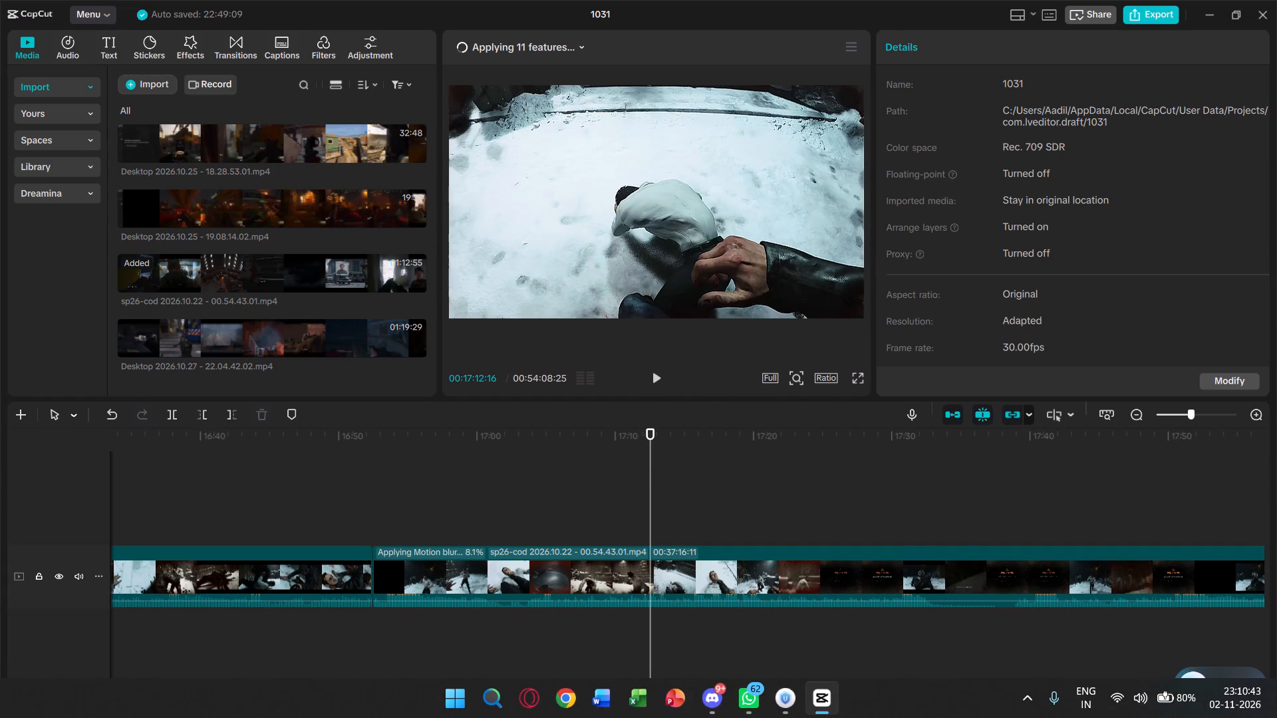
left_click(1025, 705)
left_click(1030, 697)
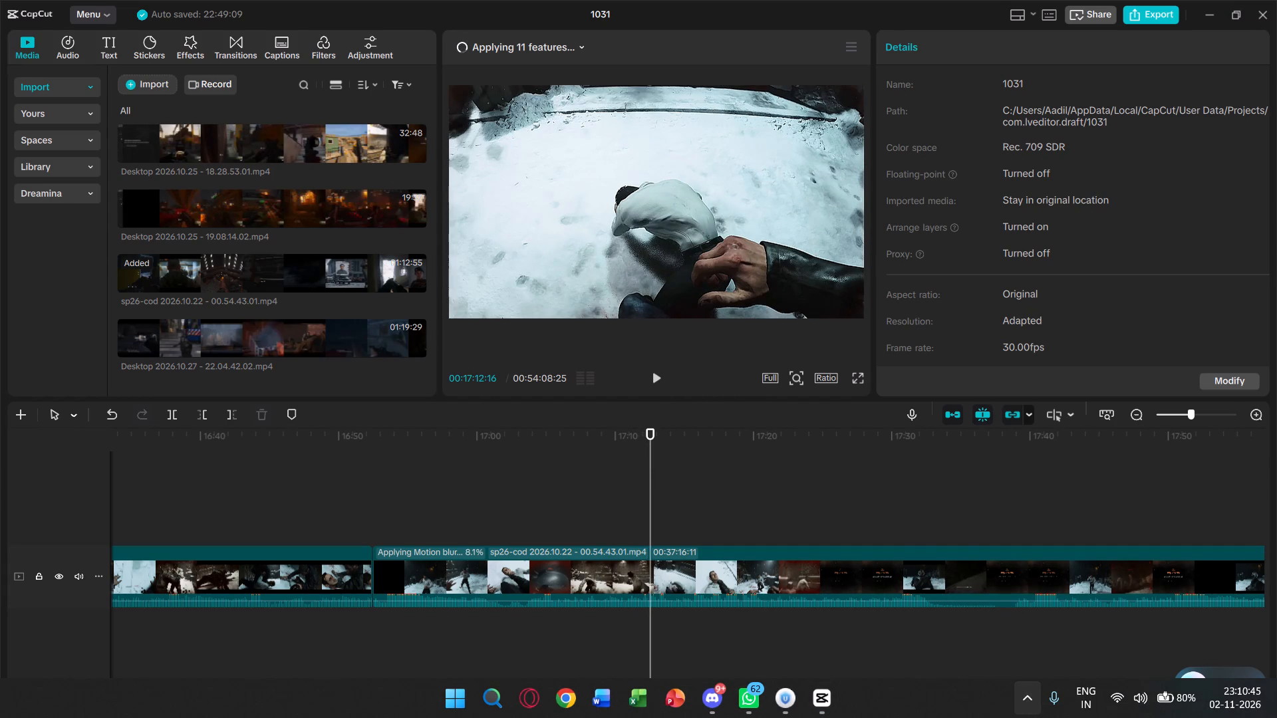
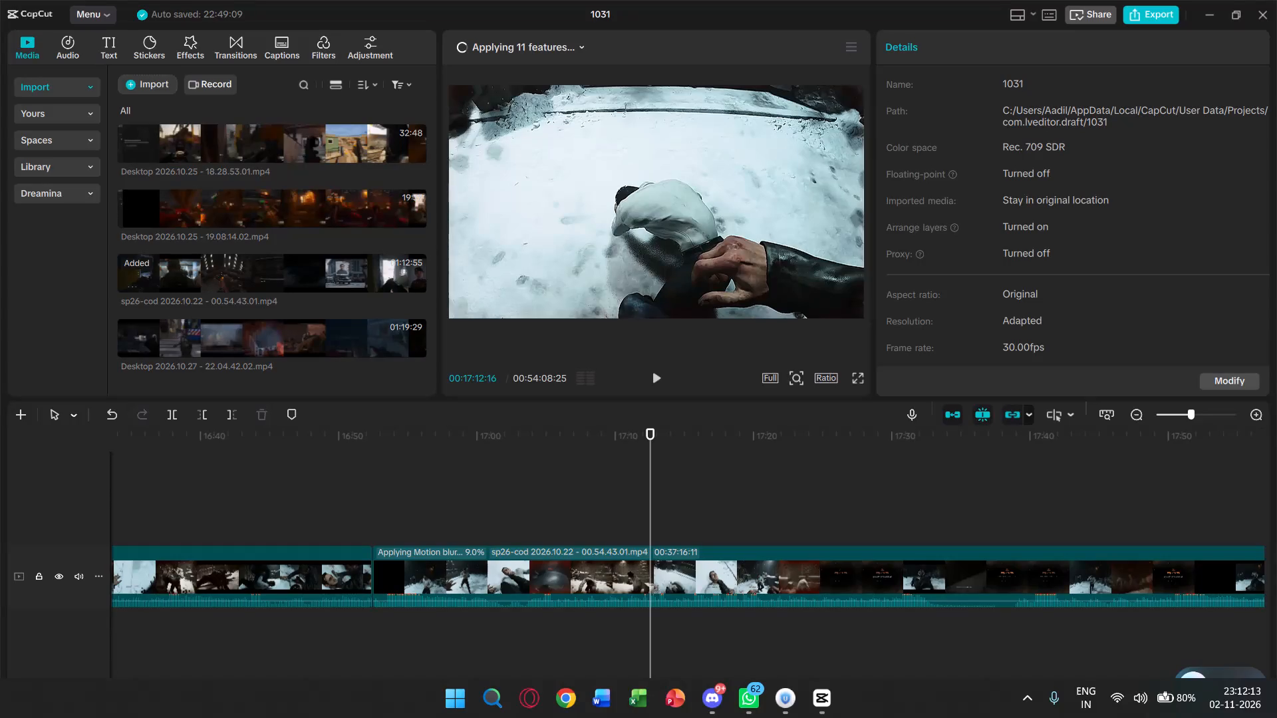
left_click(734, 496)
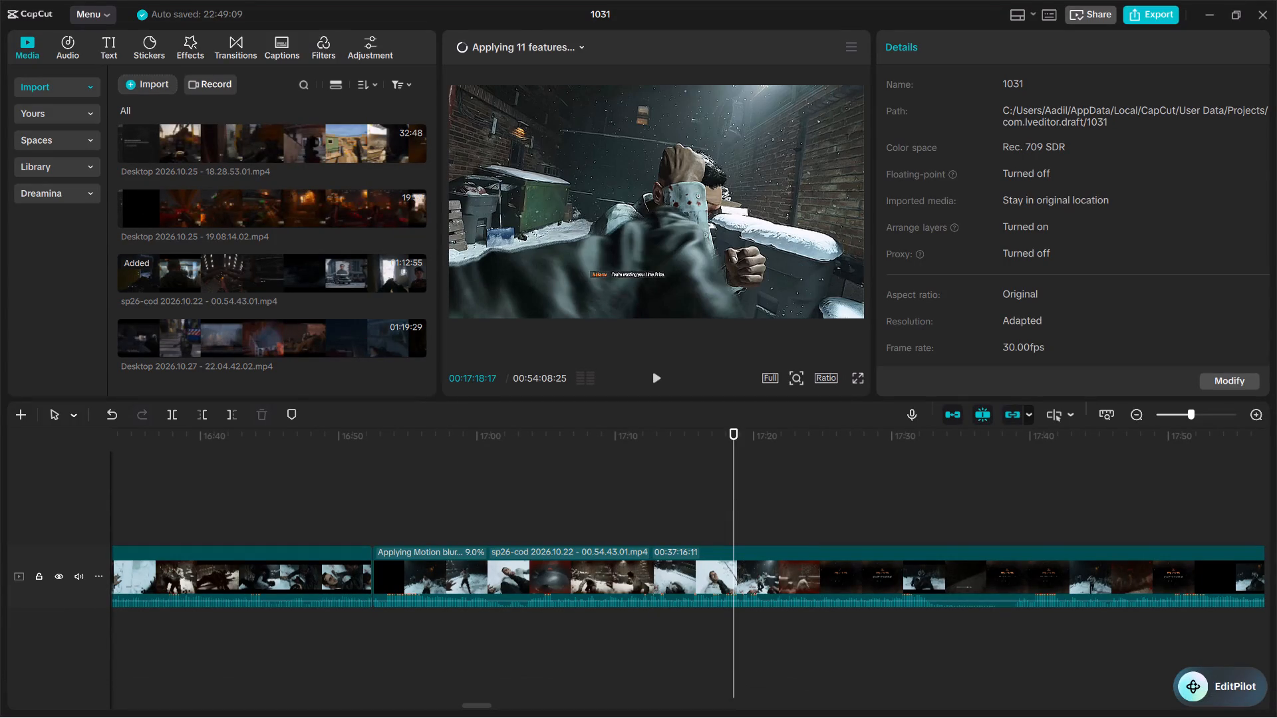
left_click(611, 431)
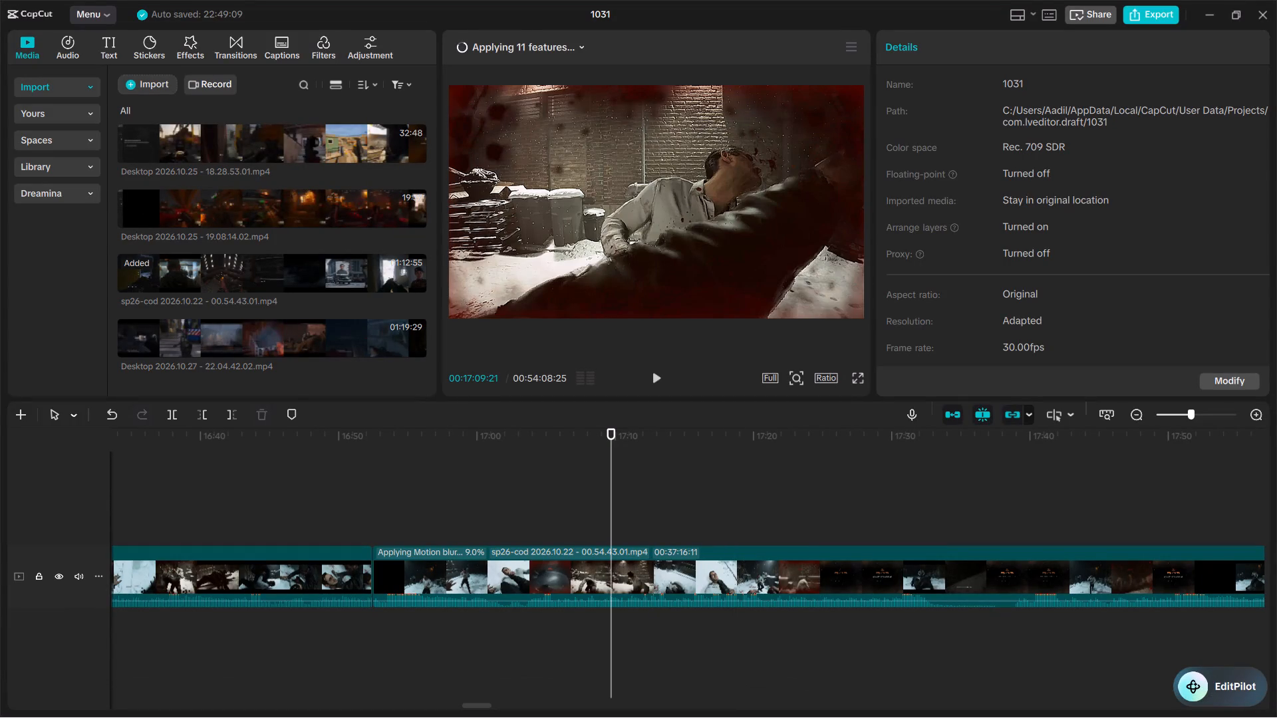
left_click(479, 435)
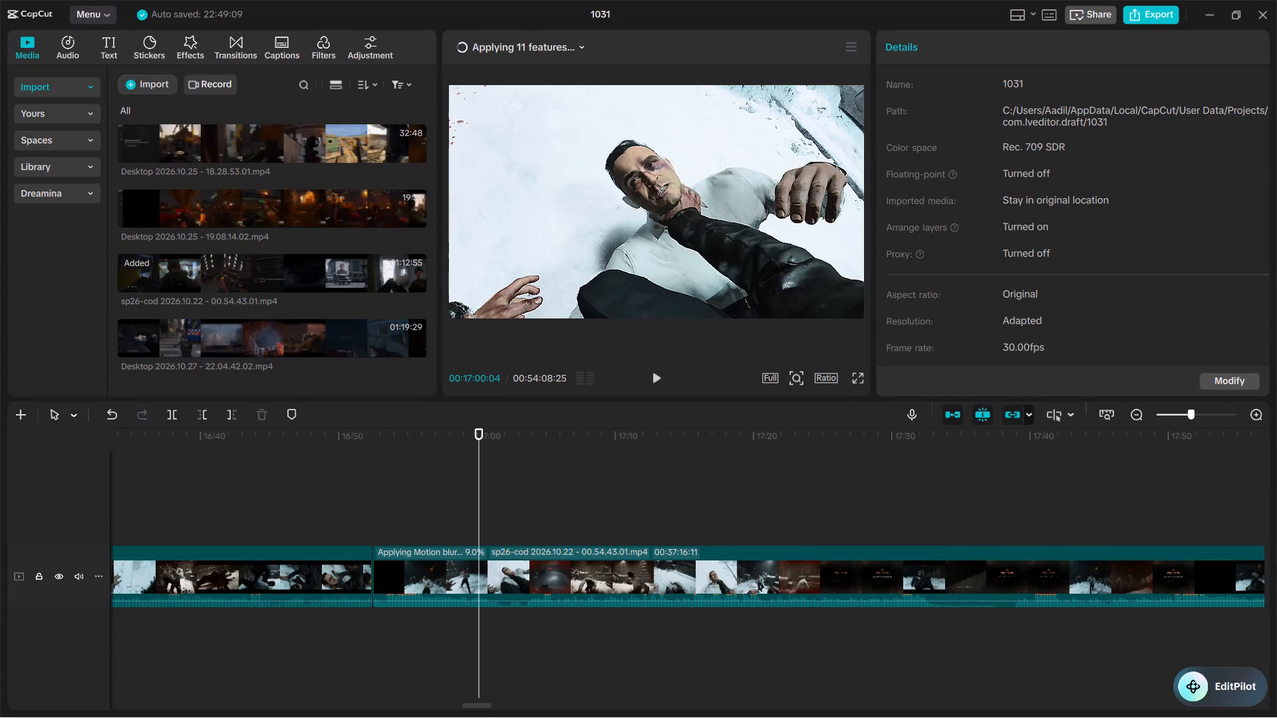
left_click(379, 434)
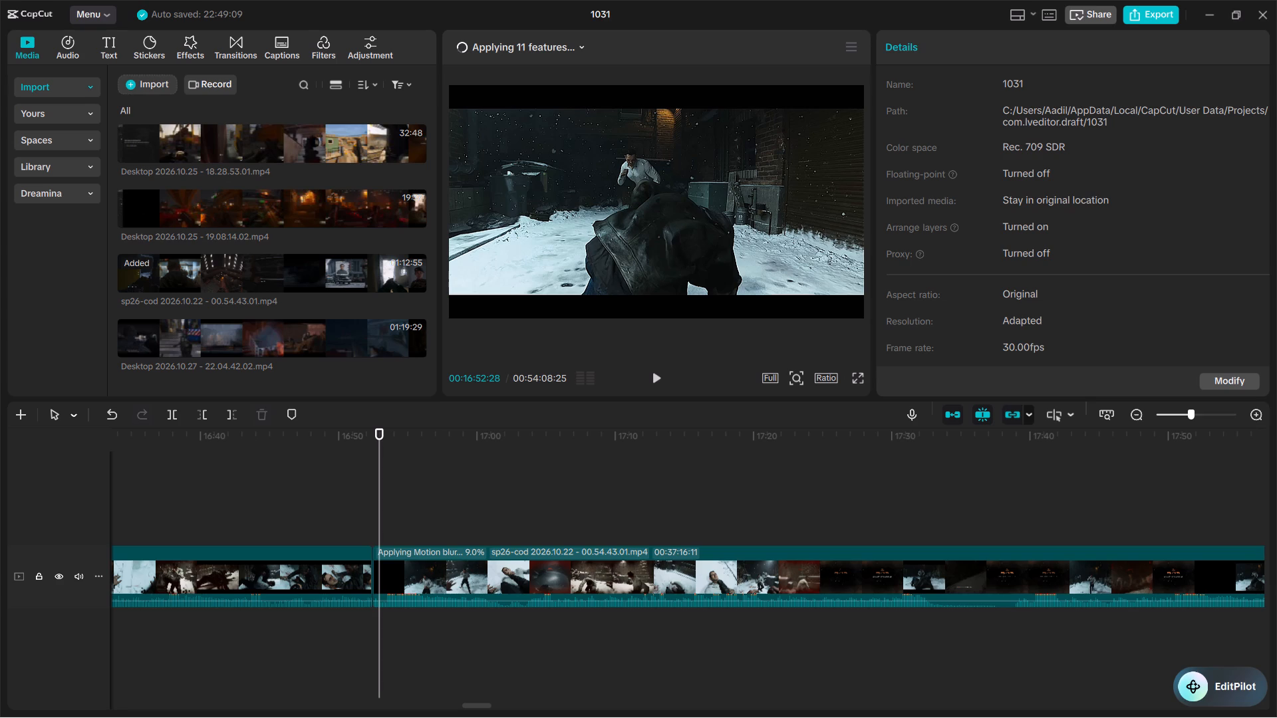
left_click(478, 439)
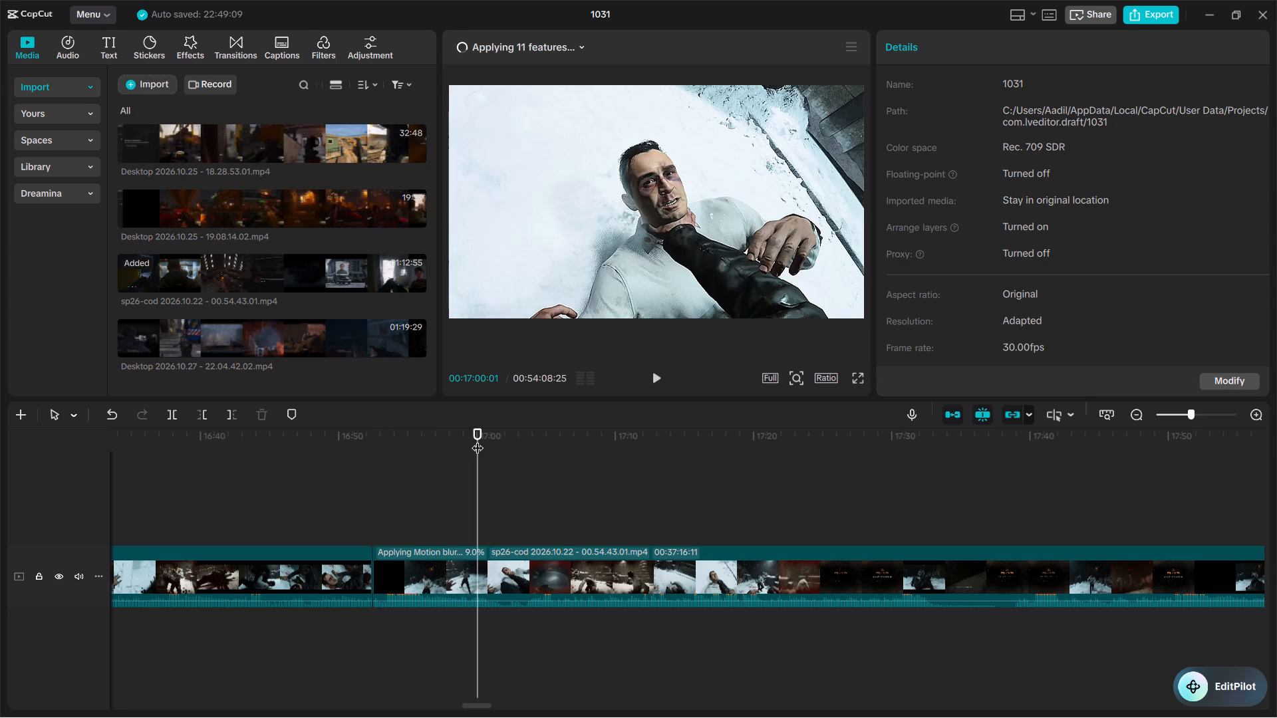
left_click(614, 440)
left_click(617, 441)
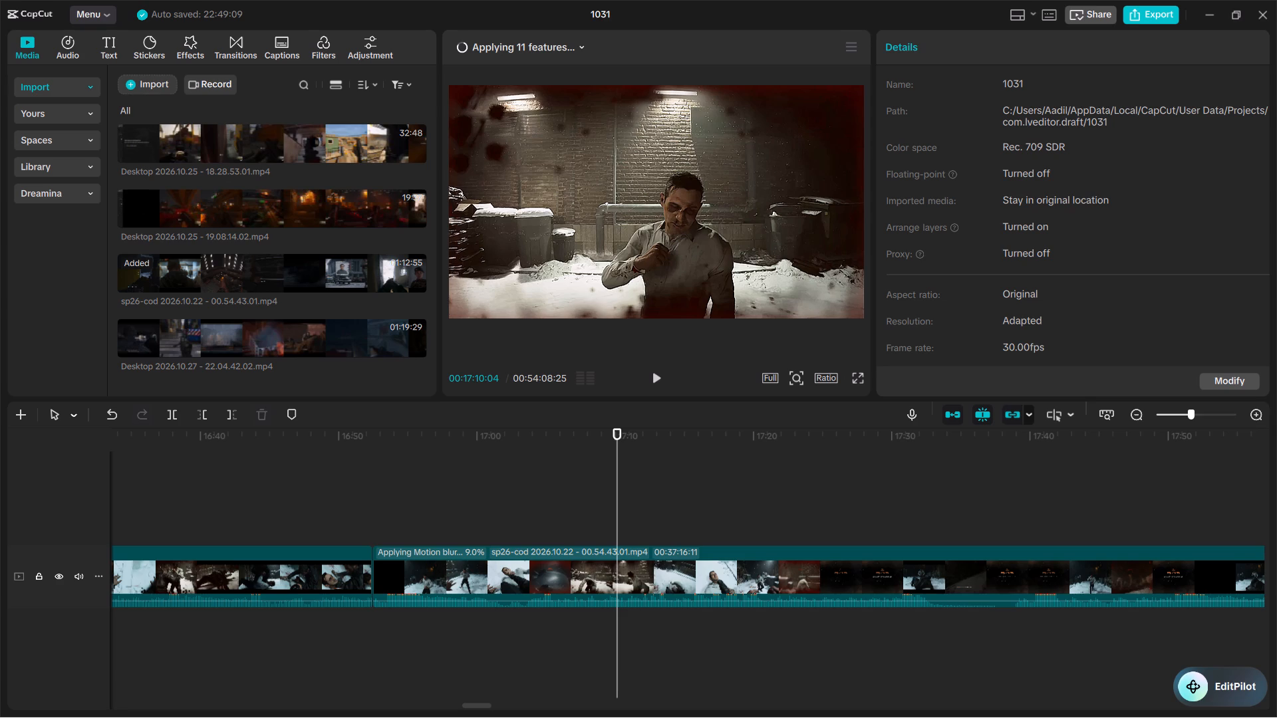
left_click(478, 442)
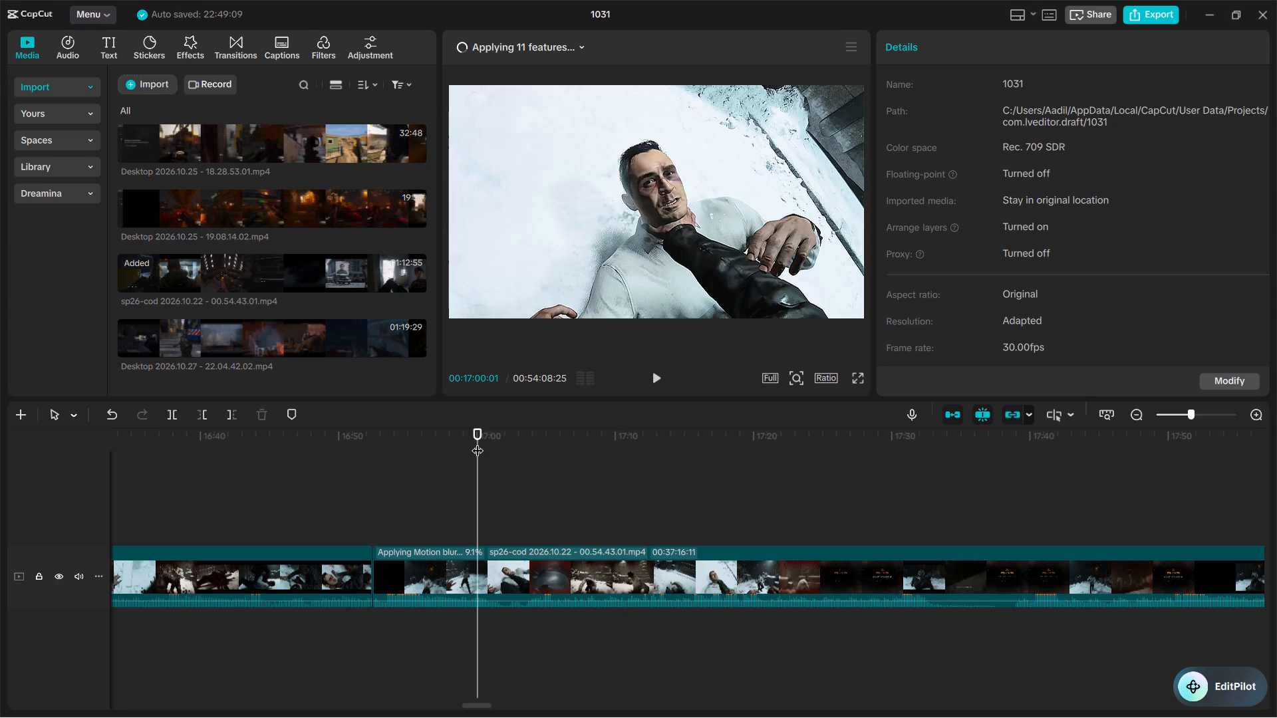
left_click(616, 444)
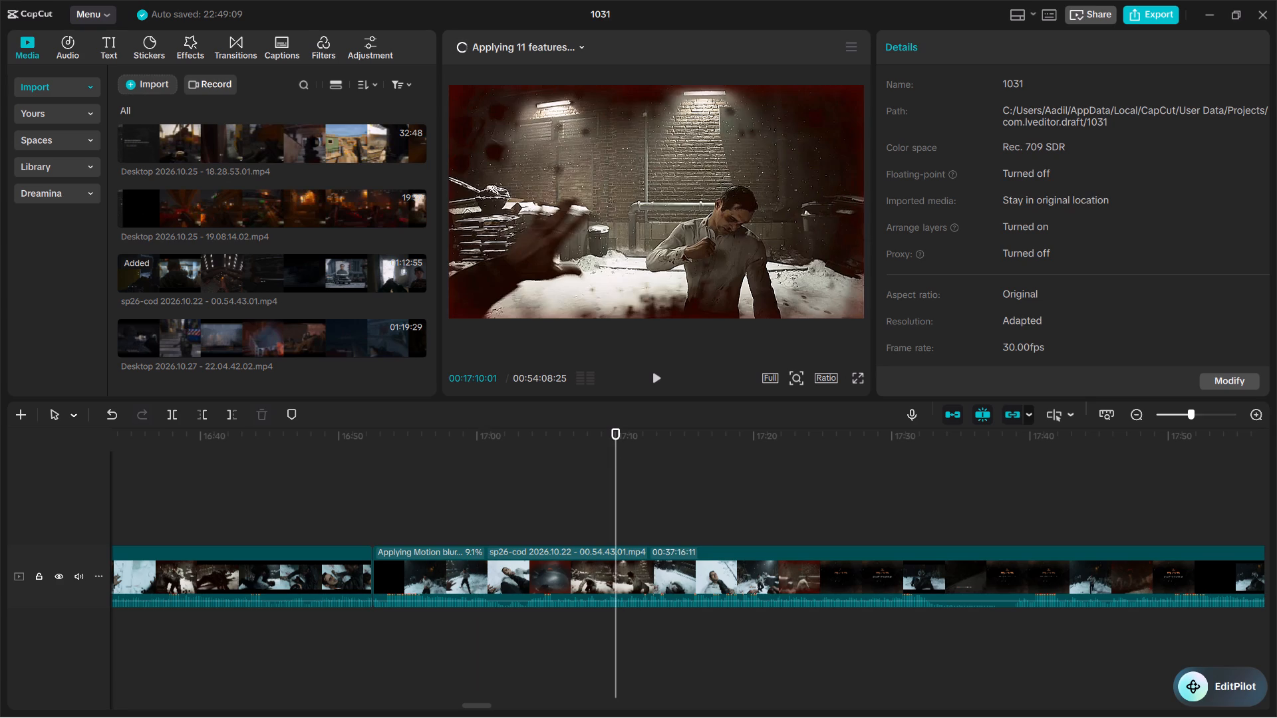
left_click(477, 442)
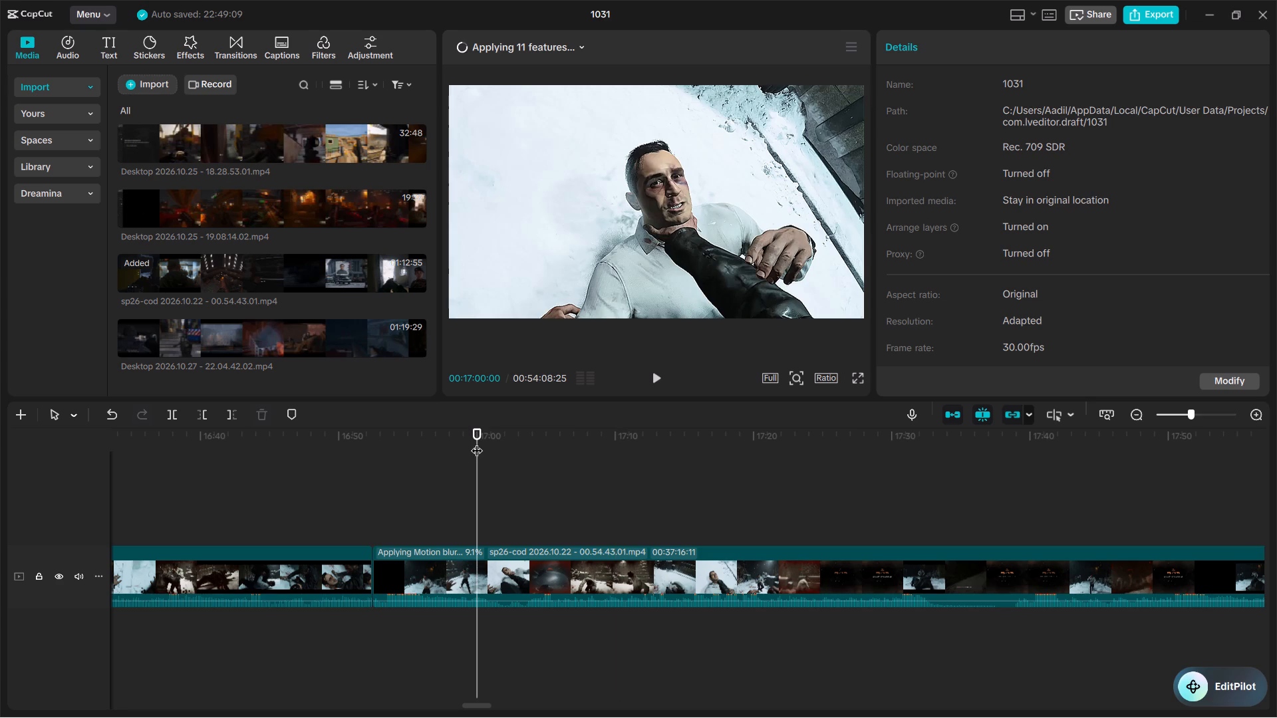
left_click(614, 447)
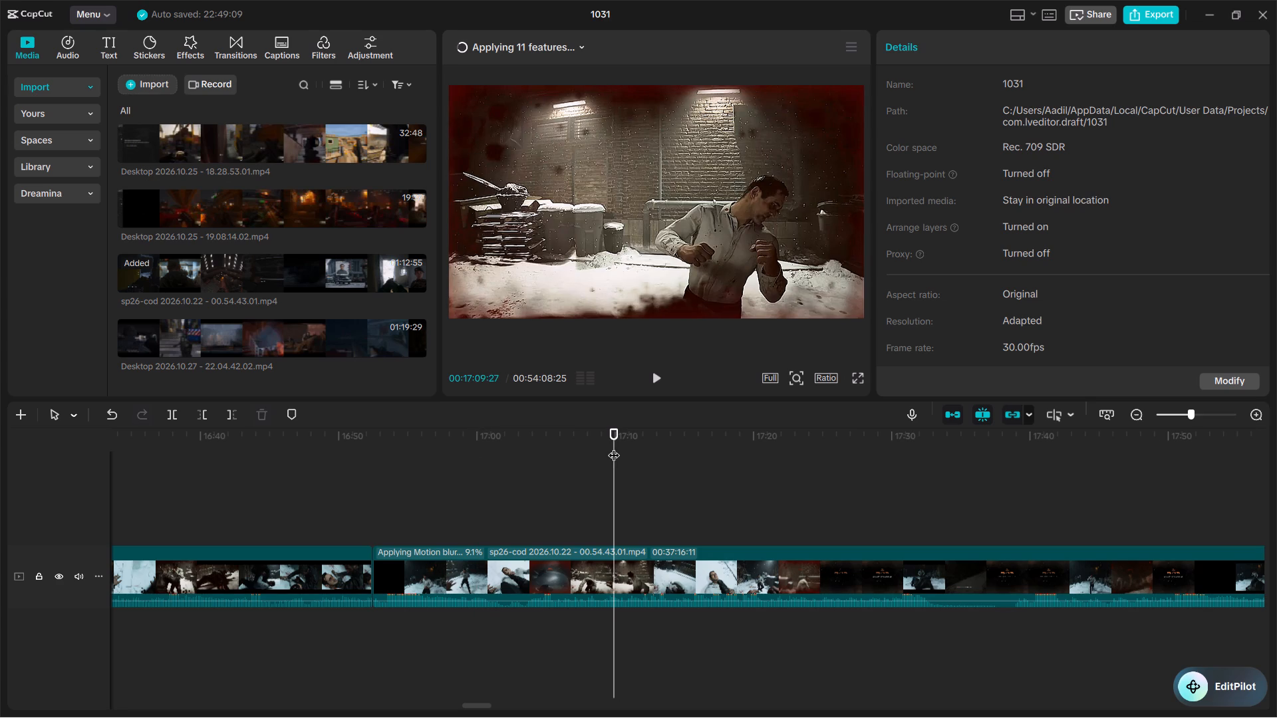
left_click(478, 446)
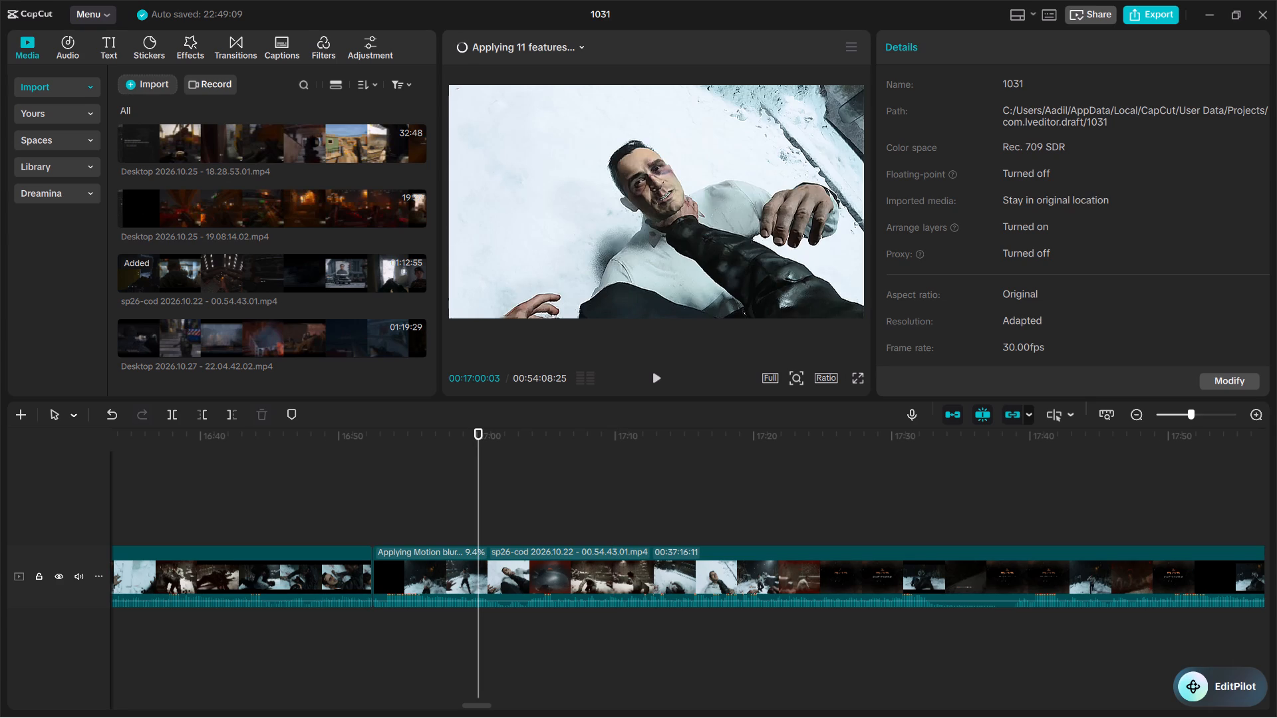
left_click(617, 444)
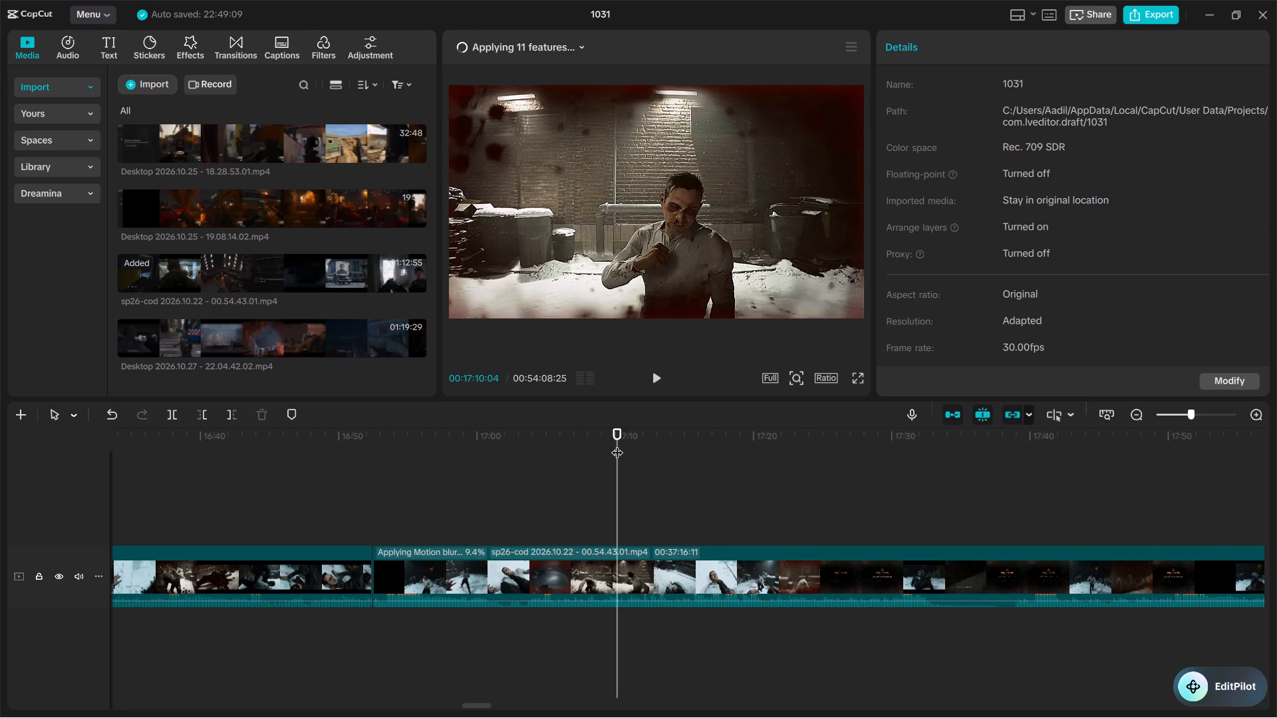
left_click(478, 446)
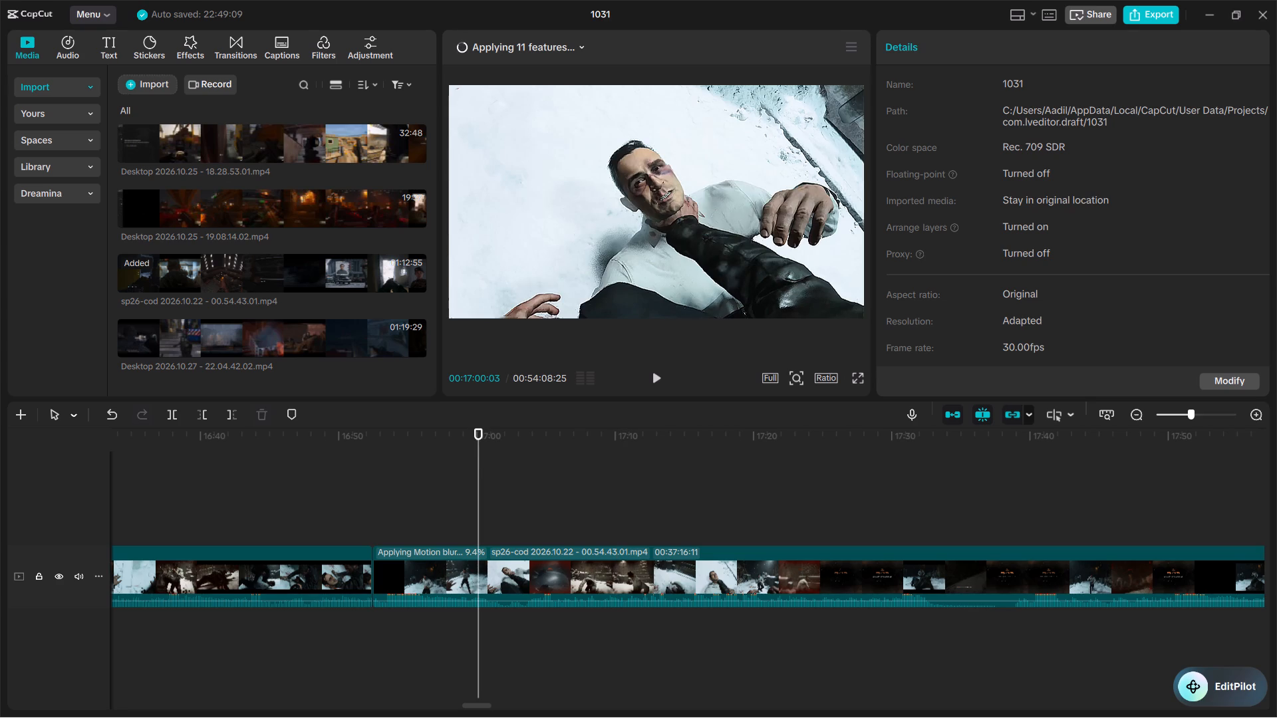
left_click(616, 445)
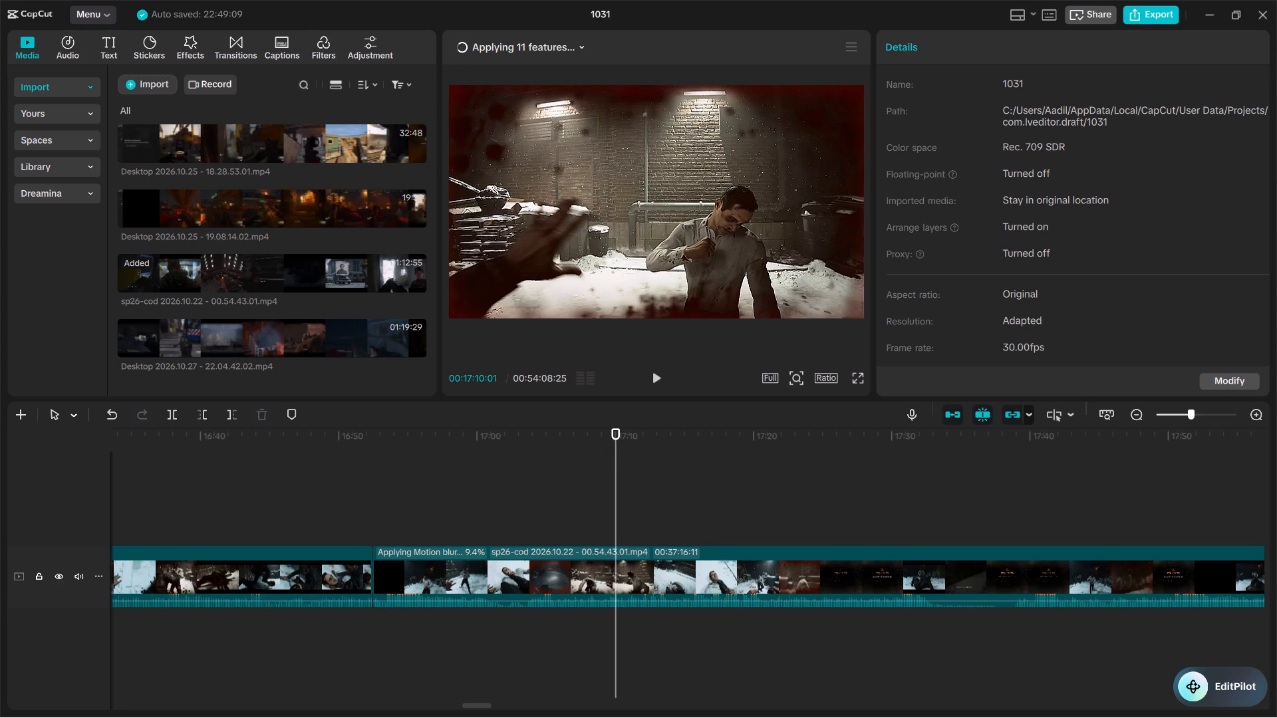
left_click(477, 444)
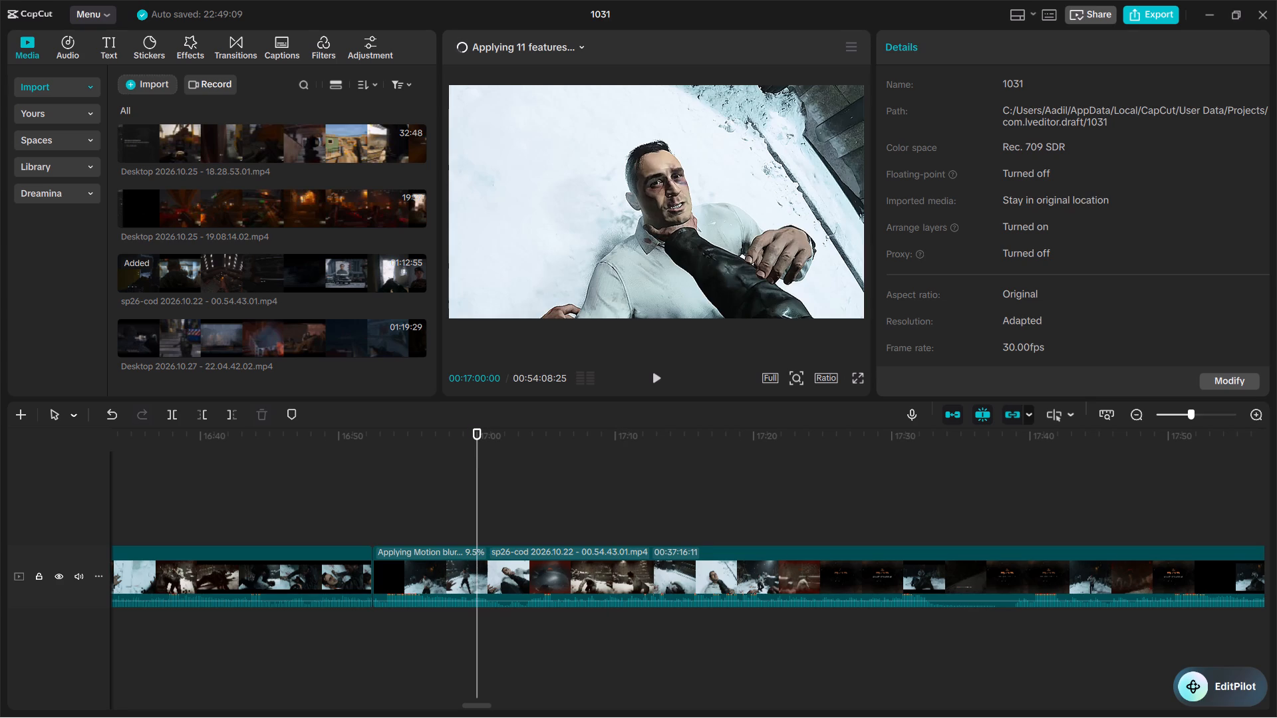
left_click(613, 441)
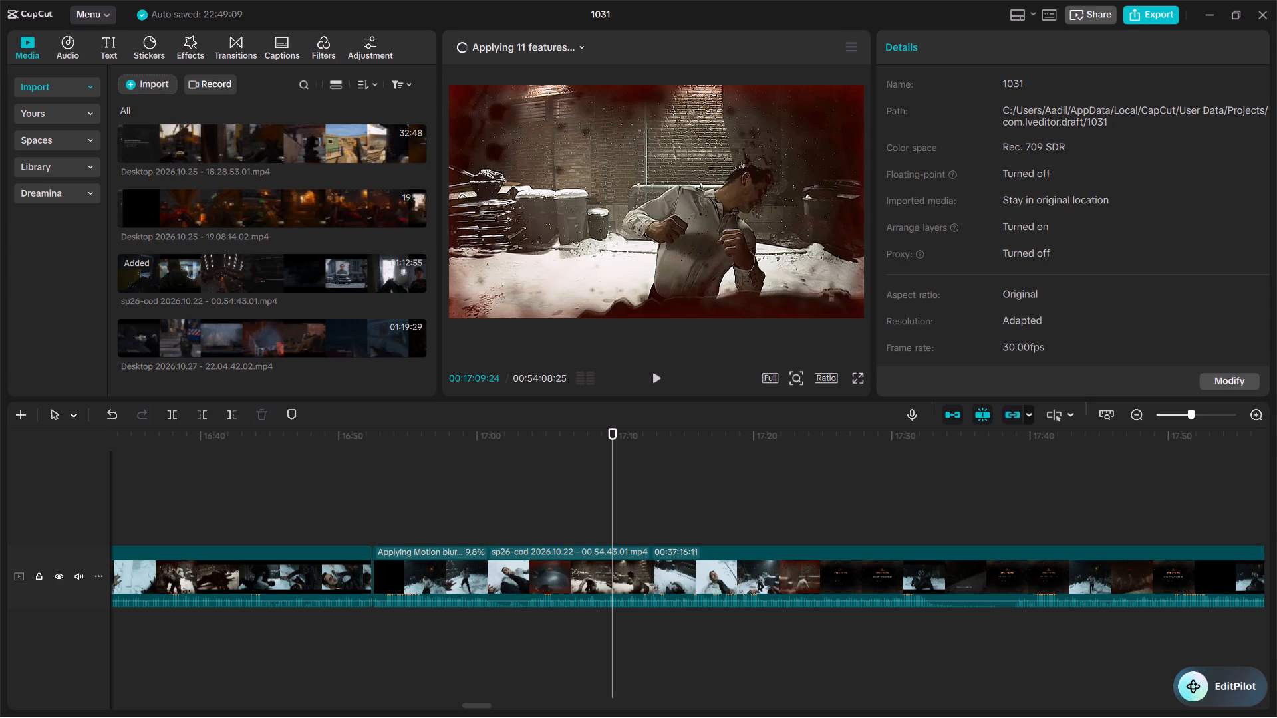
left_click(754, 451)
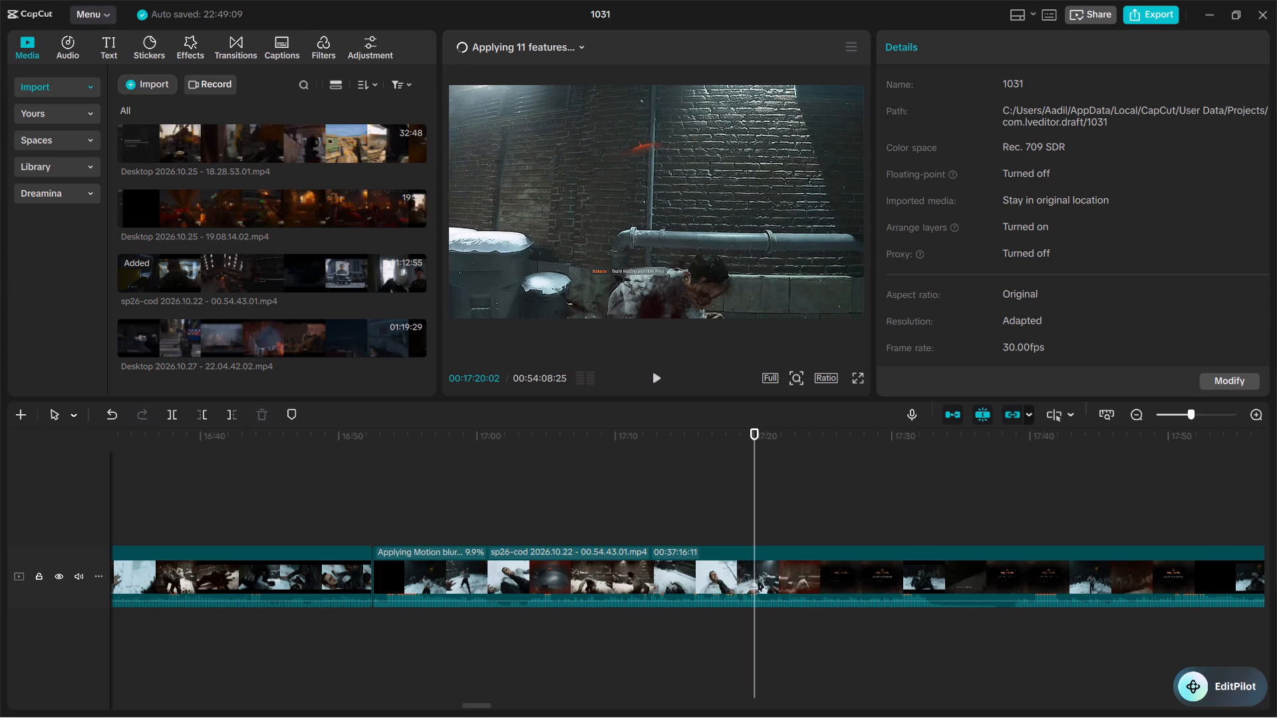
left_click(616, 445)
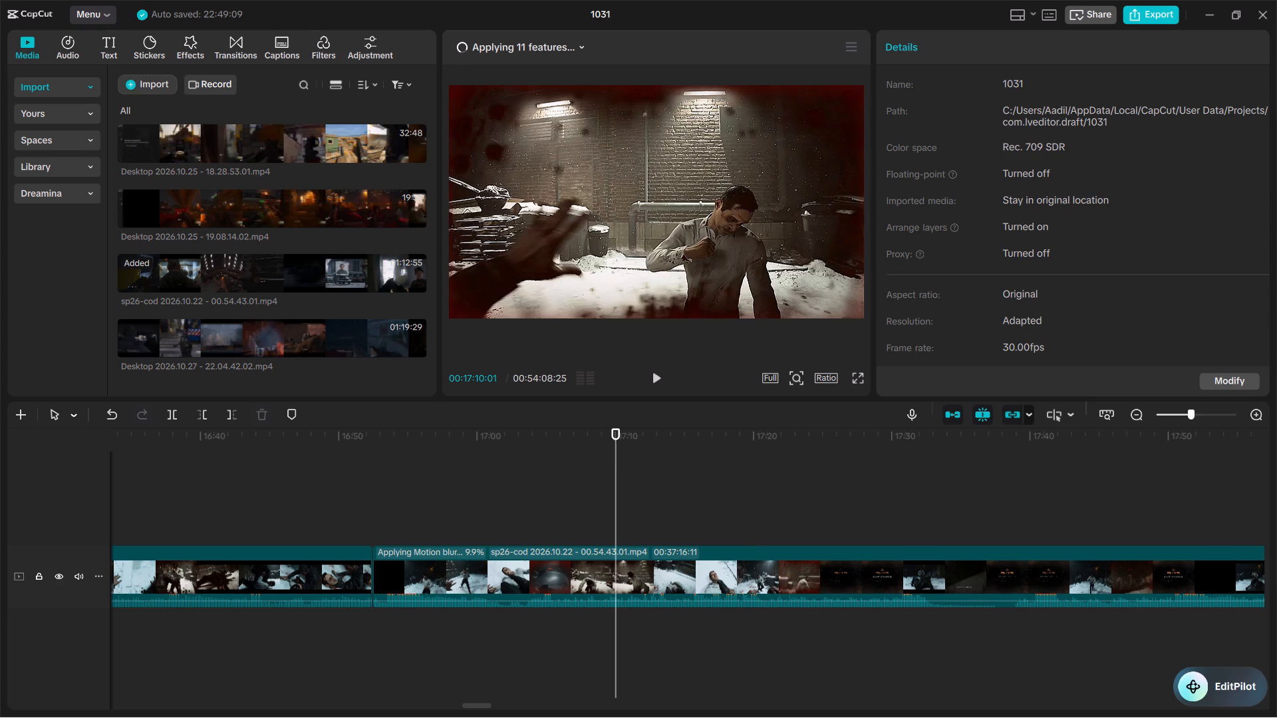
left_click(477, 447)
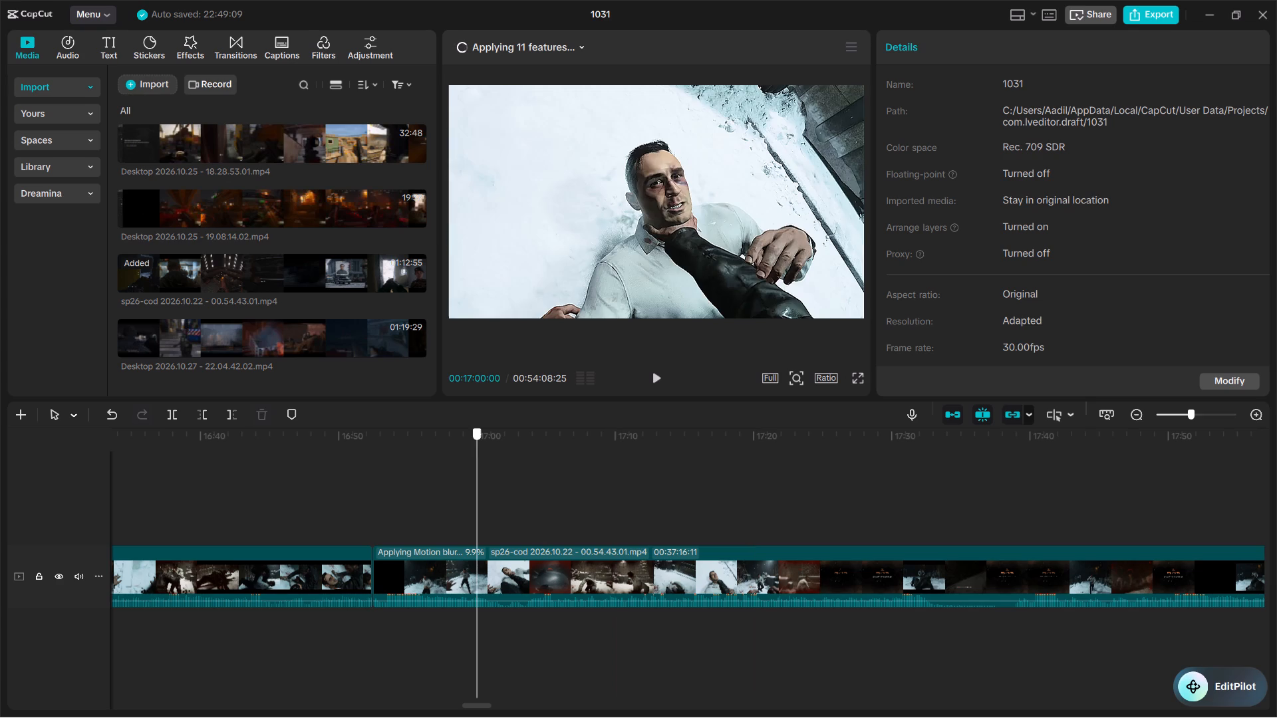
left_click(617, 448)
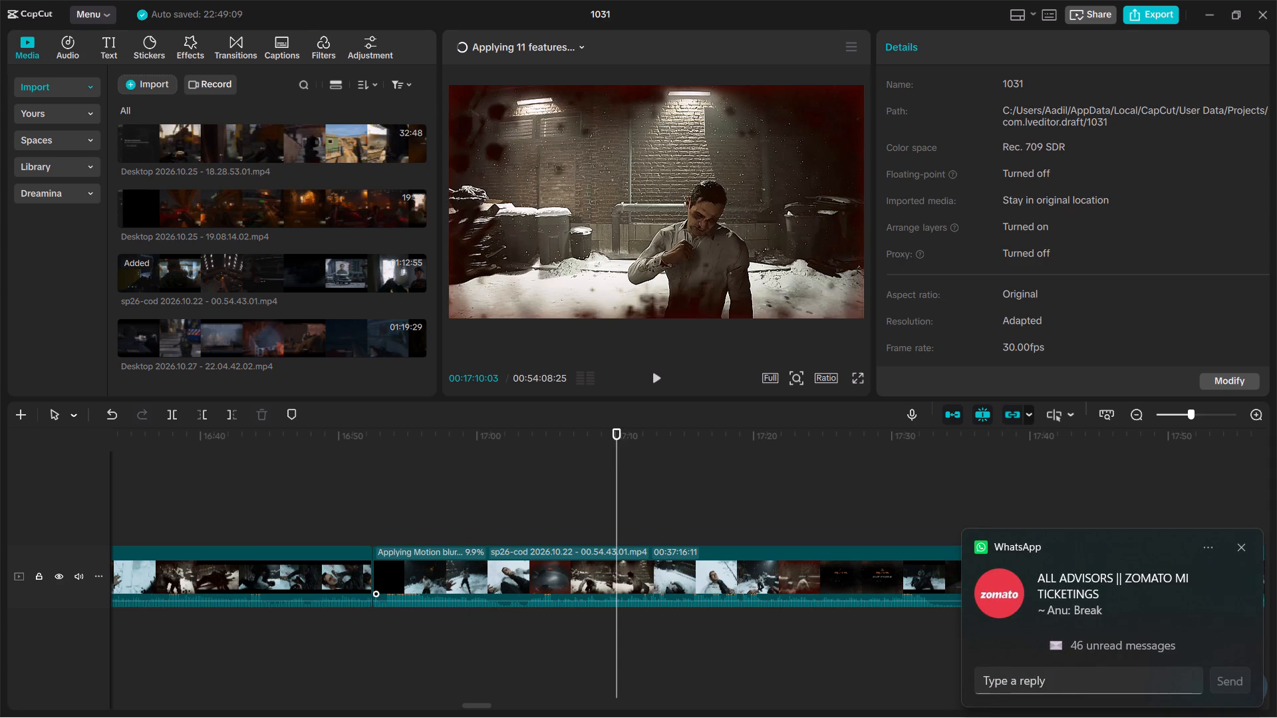
Dismiss the WhatsApp notification covering the timeline.
left_click_drag(997, 584, 1177, 629)
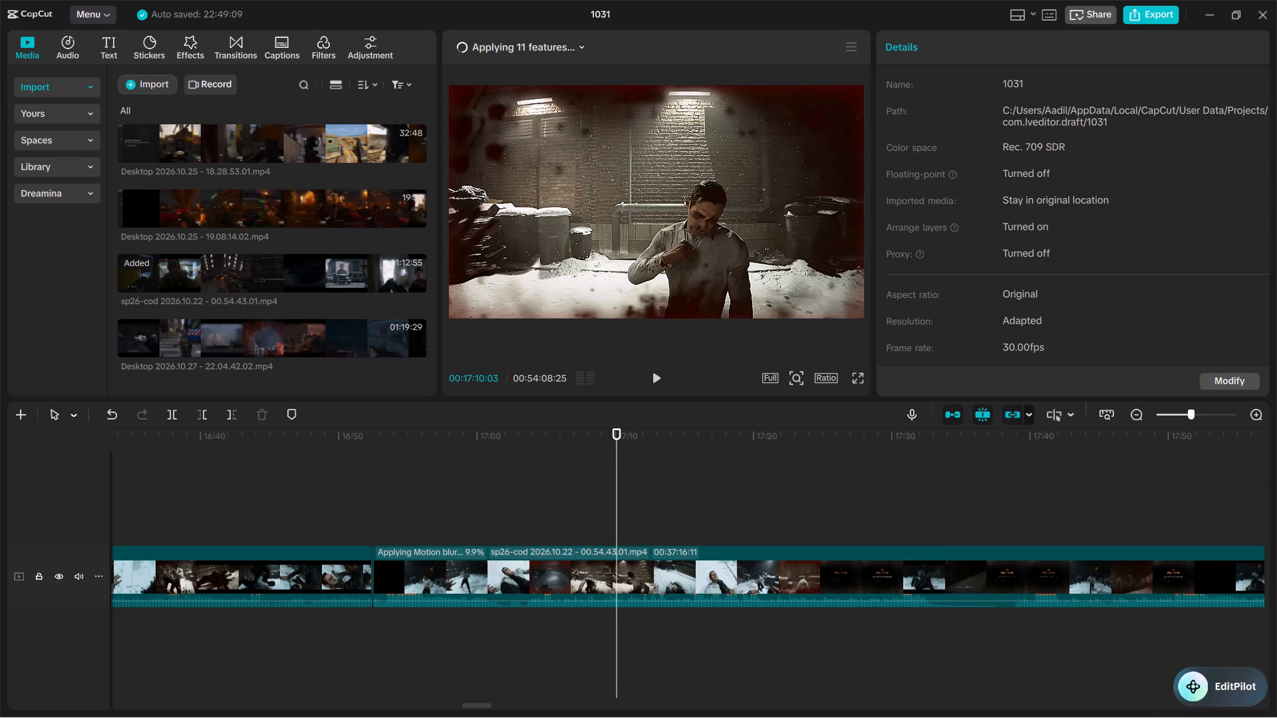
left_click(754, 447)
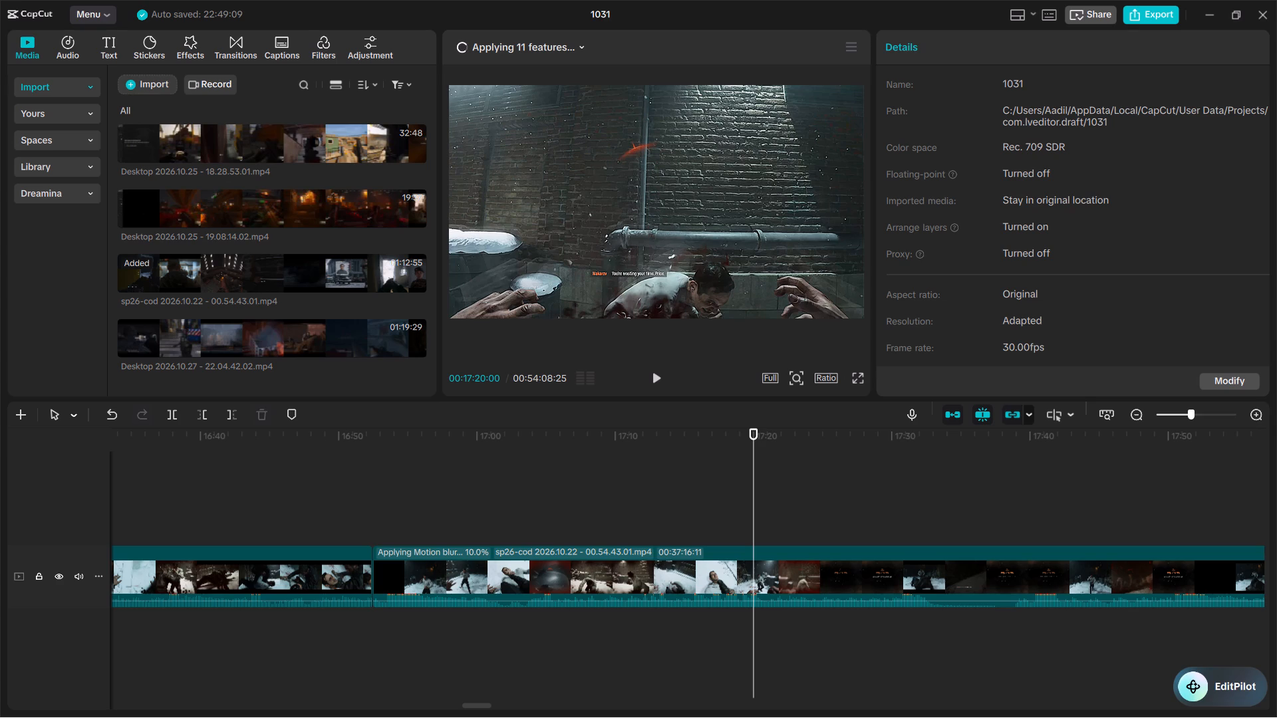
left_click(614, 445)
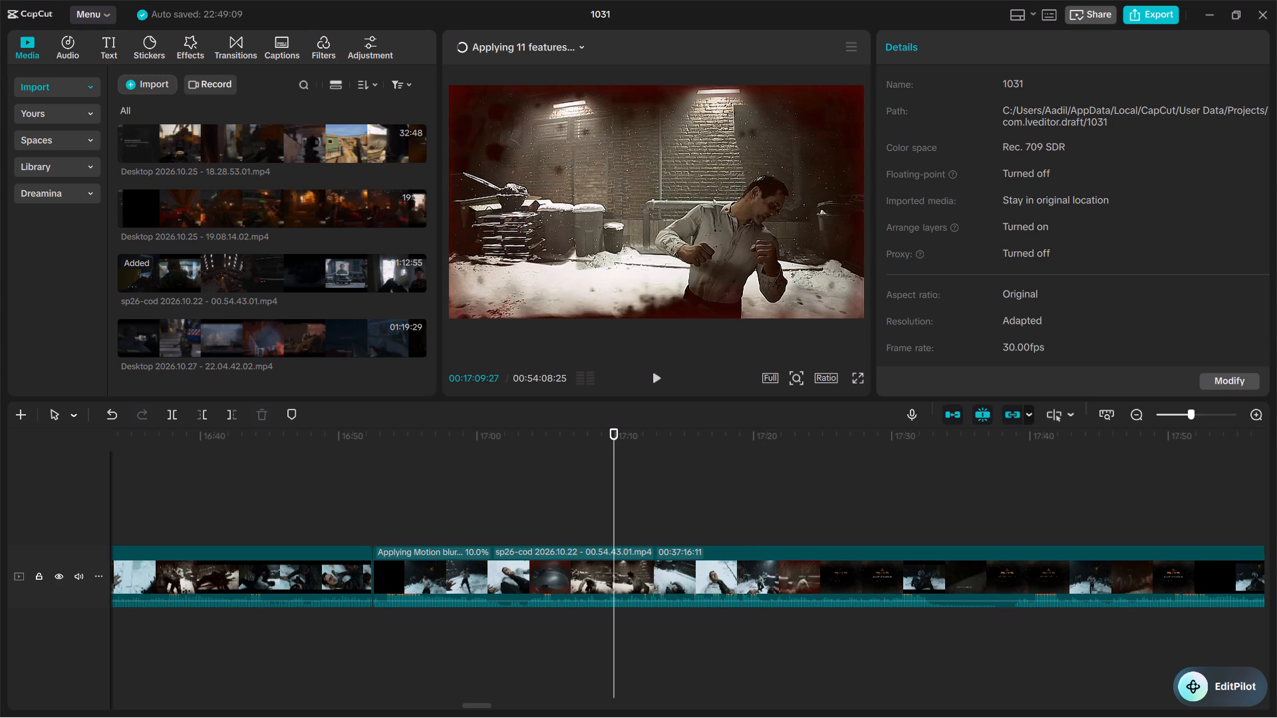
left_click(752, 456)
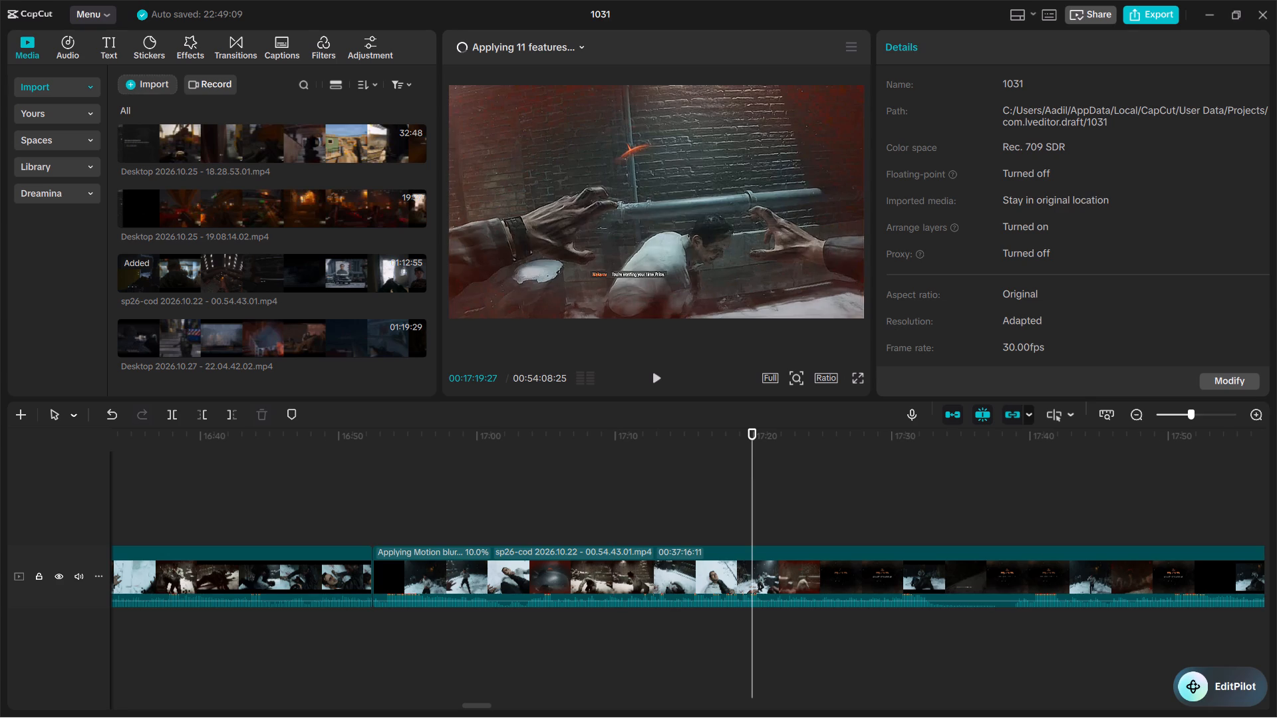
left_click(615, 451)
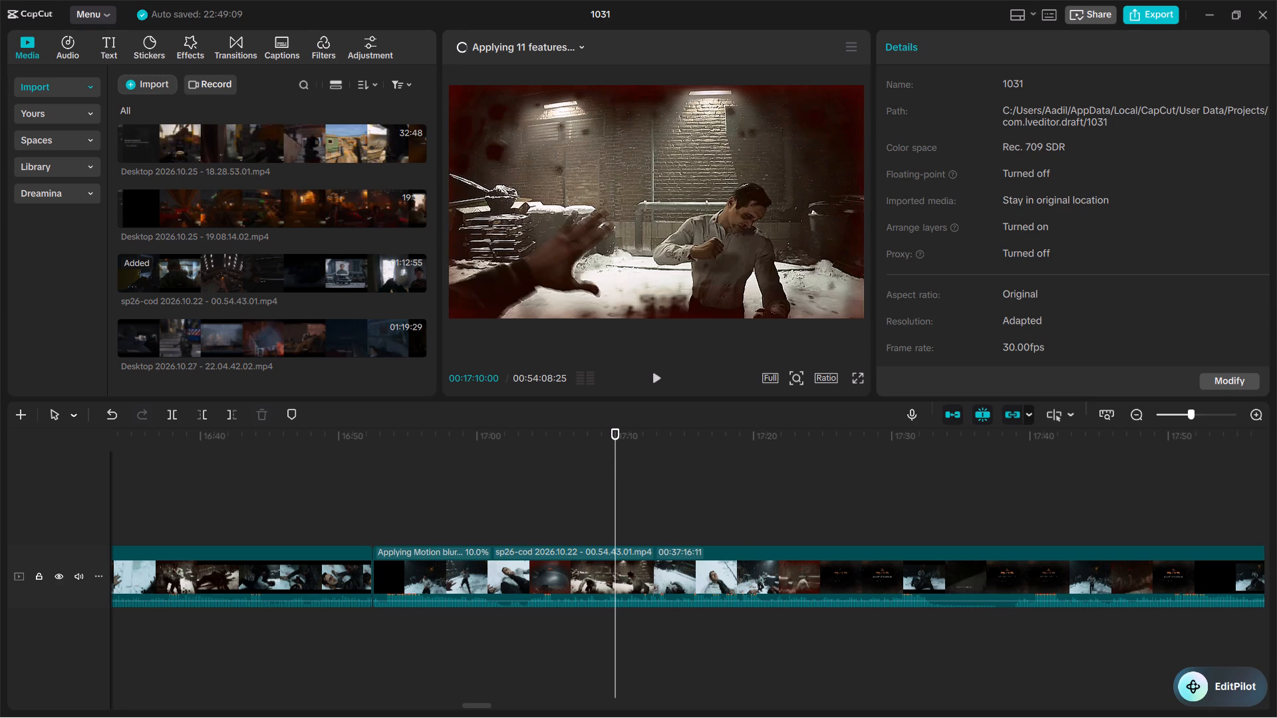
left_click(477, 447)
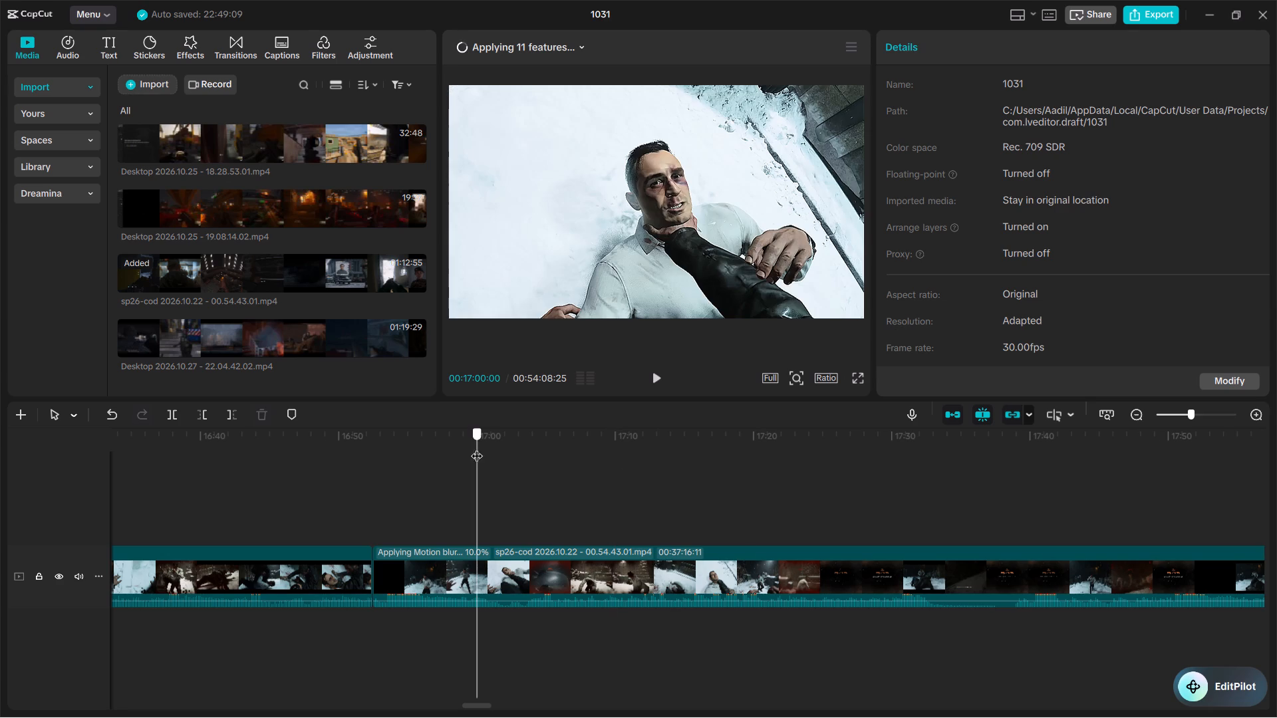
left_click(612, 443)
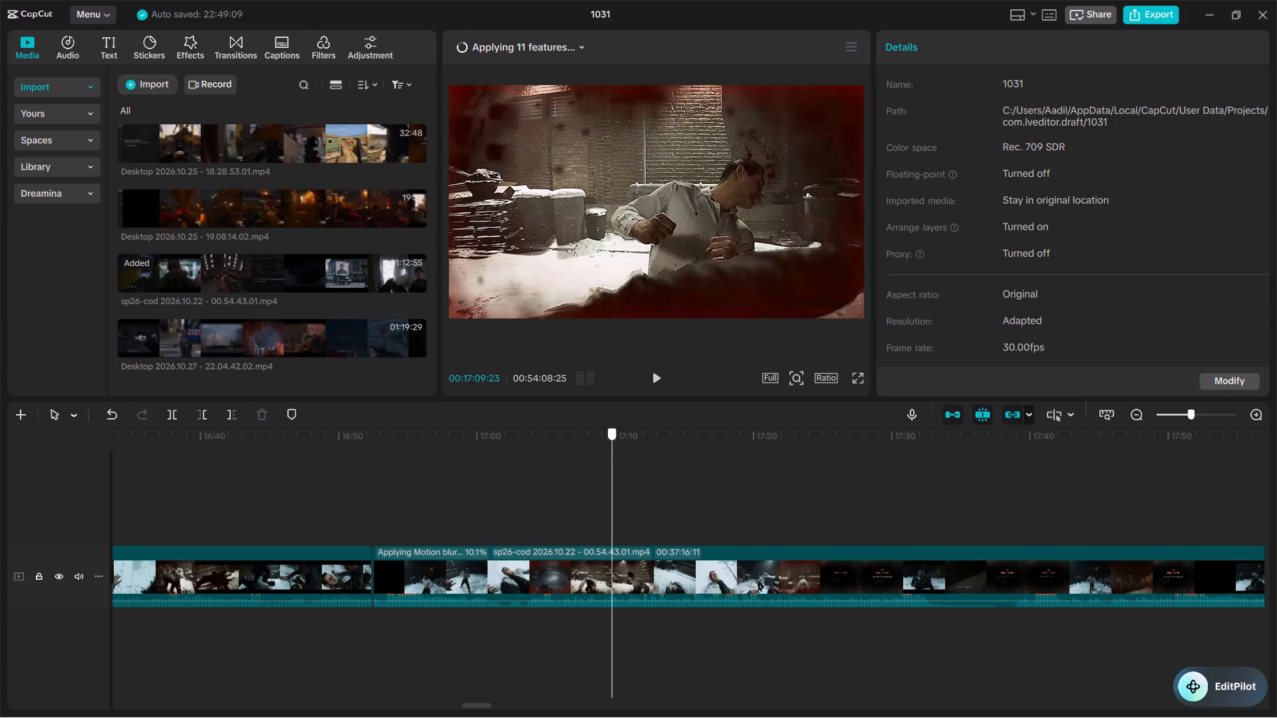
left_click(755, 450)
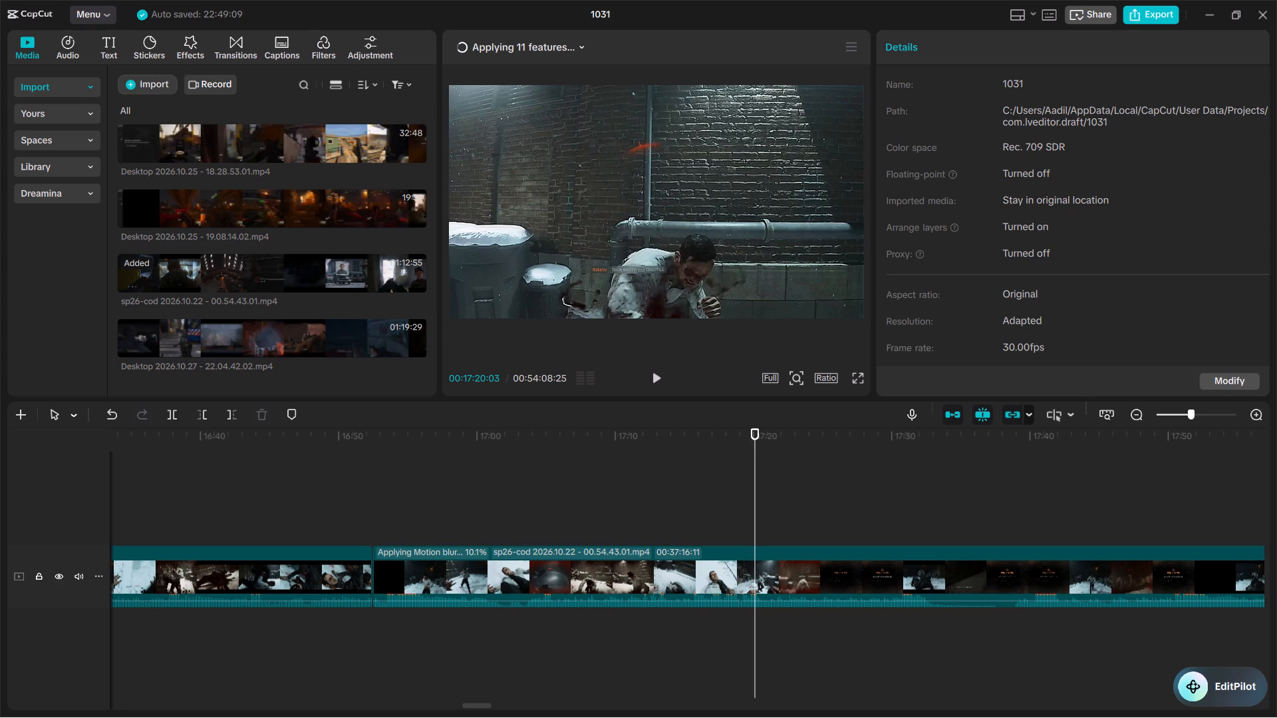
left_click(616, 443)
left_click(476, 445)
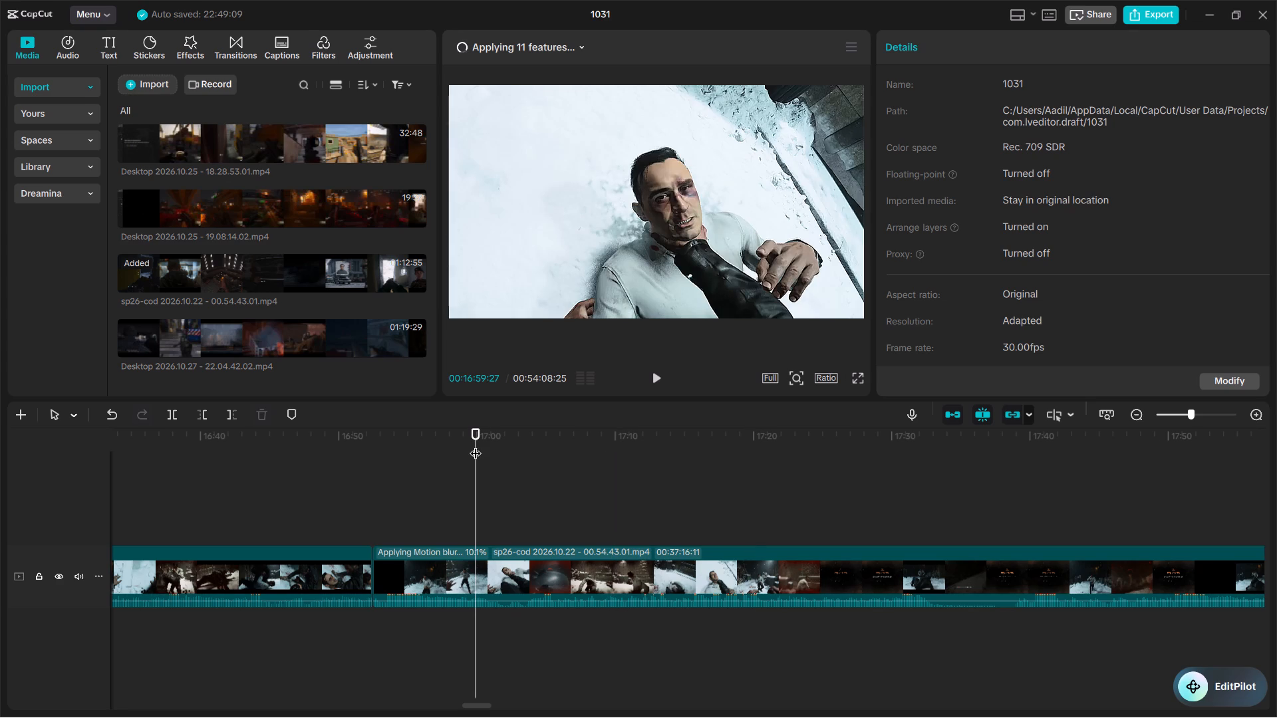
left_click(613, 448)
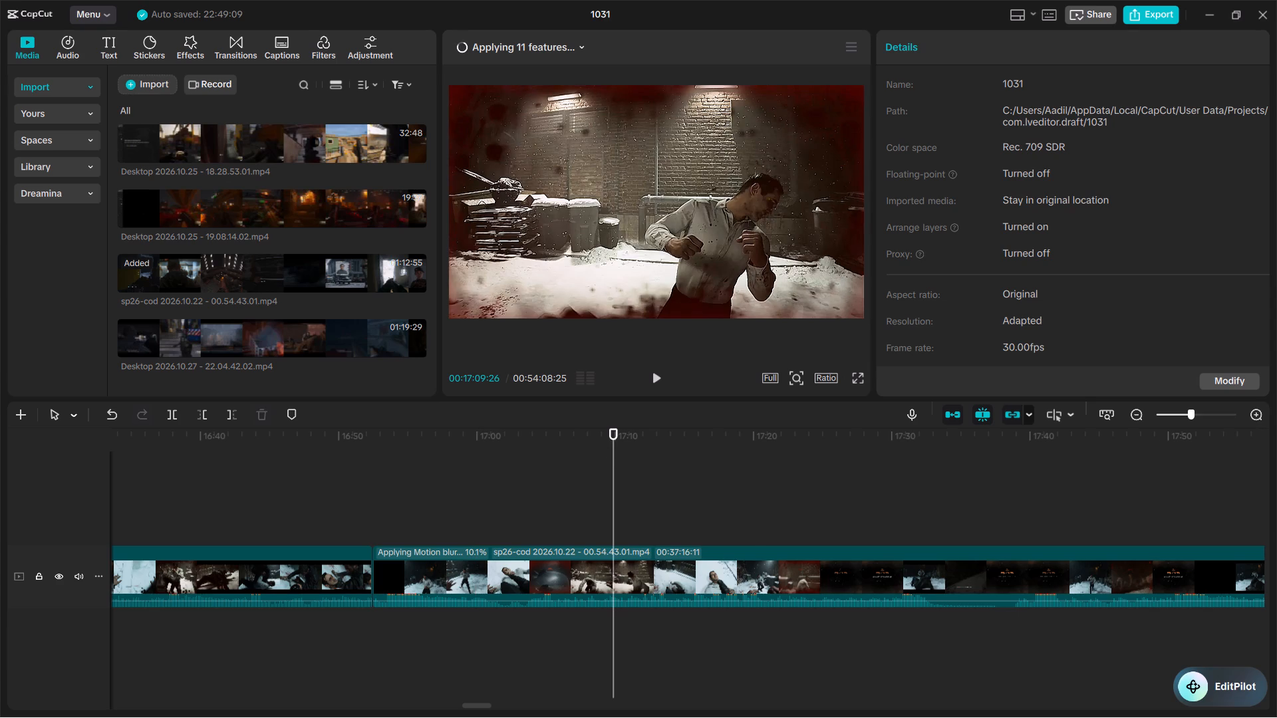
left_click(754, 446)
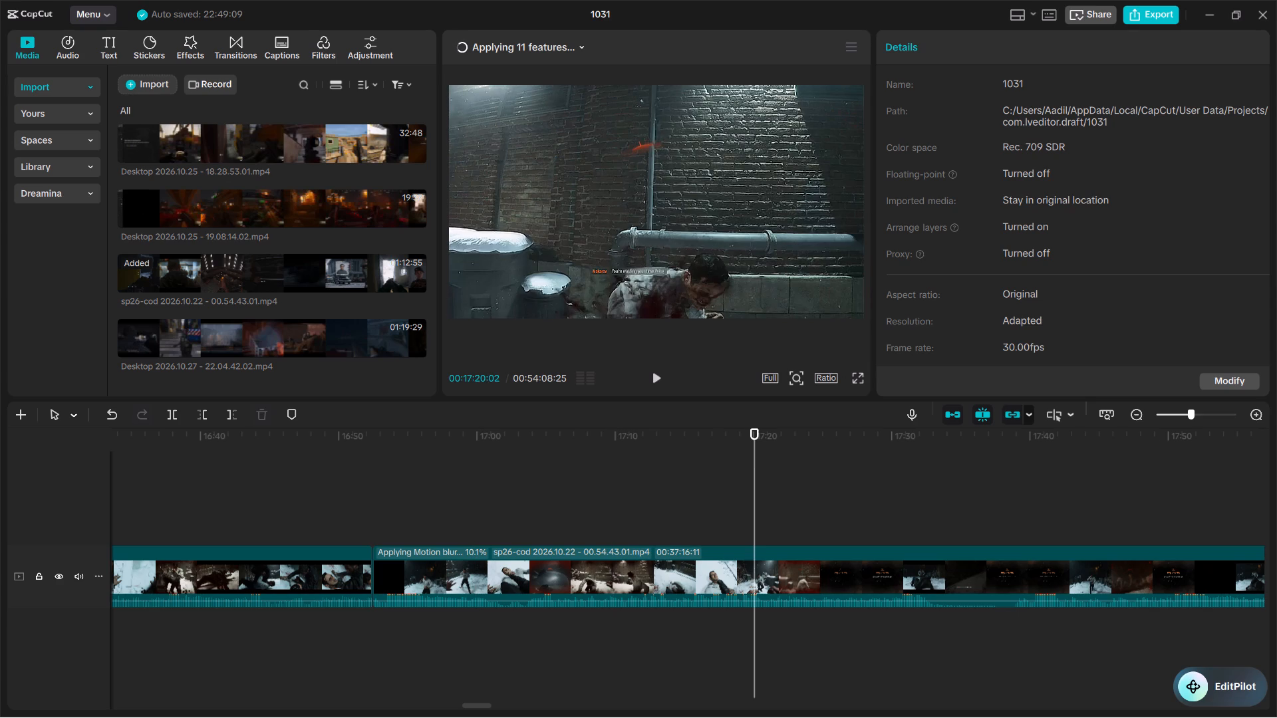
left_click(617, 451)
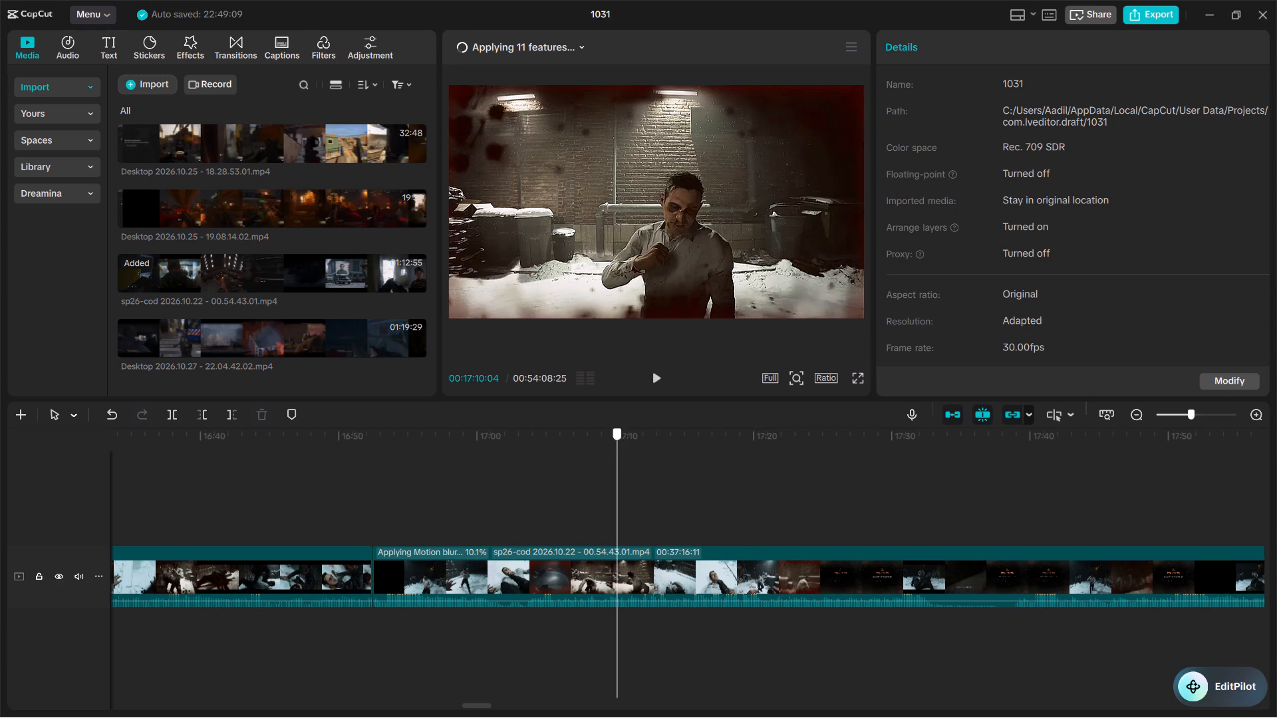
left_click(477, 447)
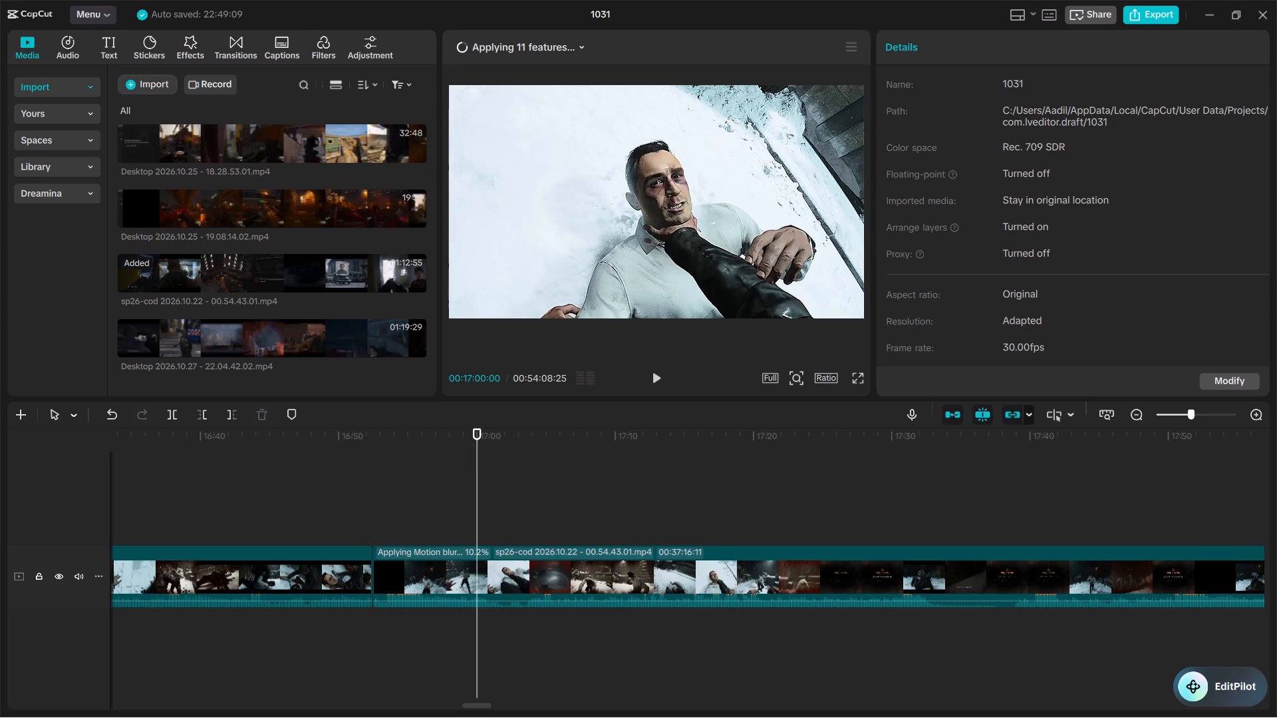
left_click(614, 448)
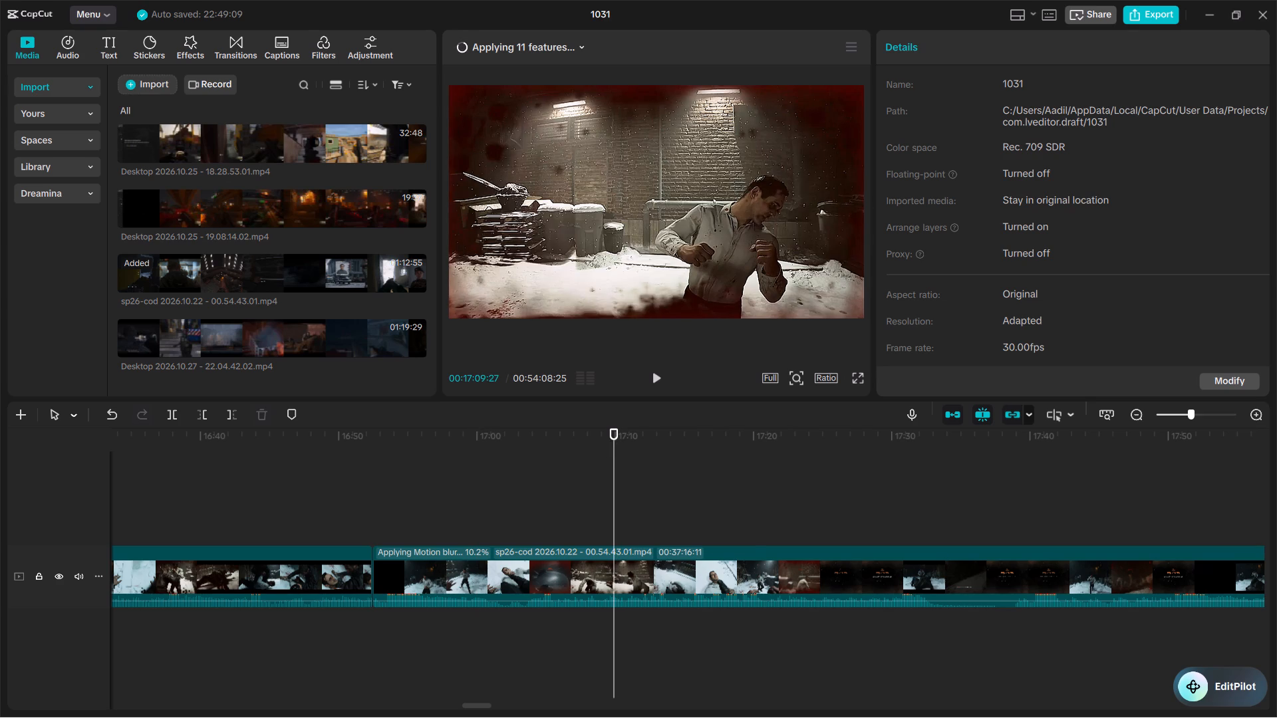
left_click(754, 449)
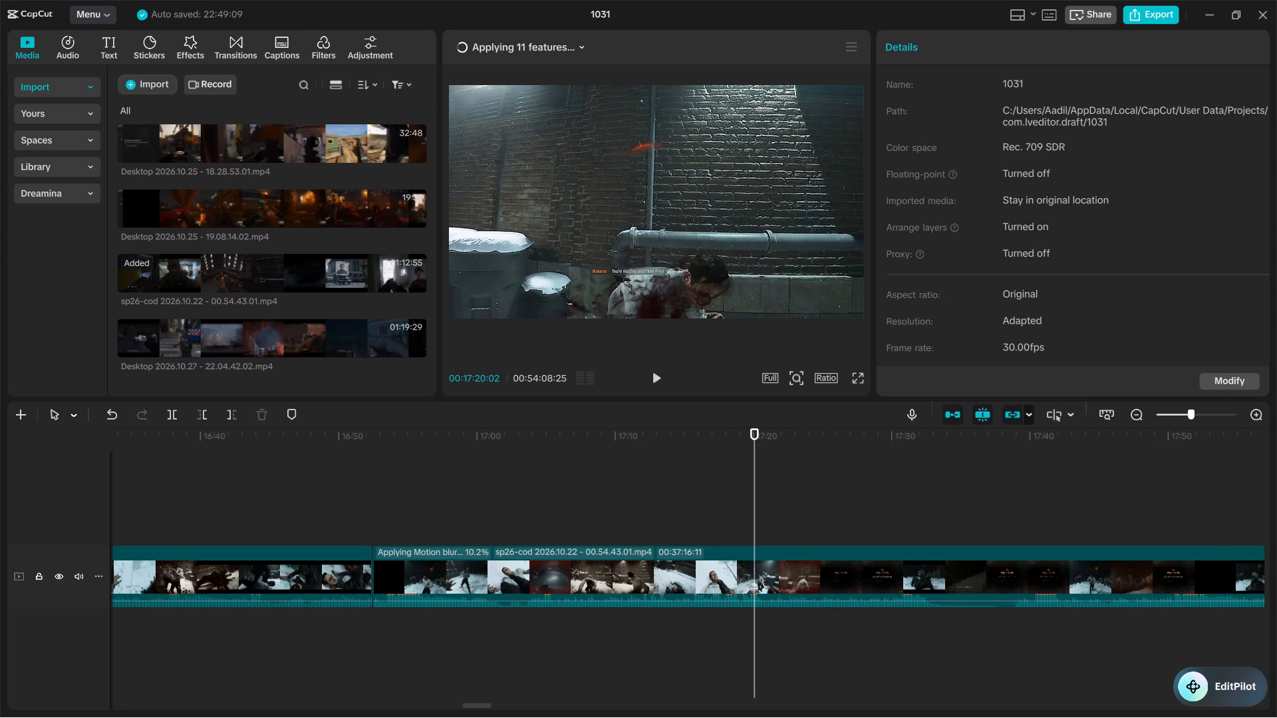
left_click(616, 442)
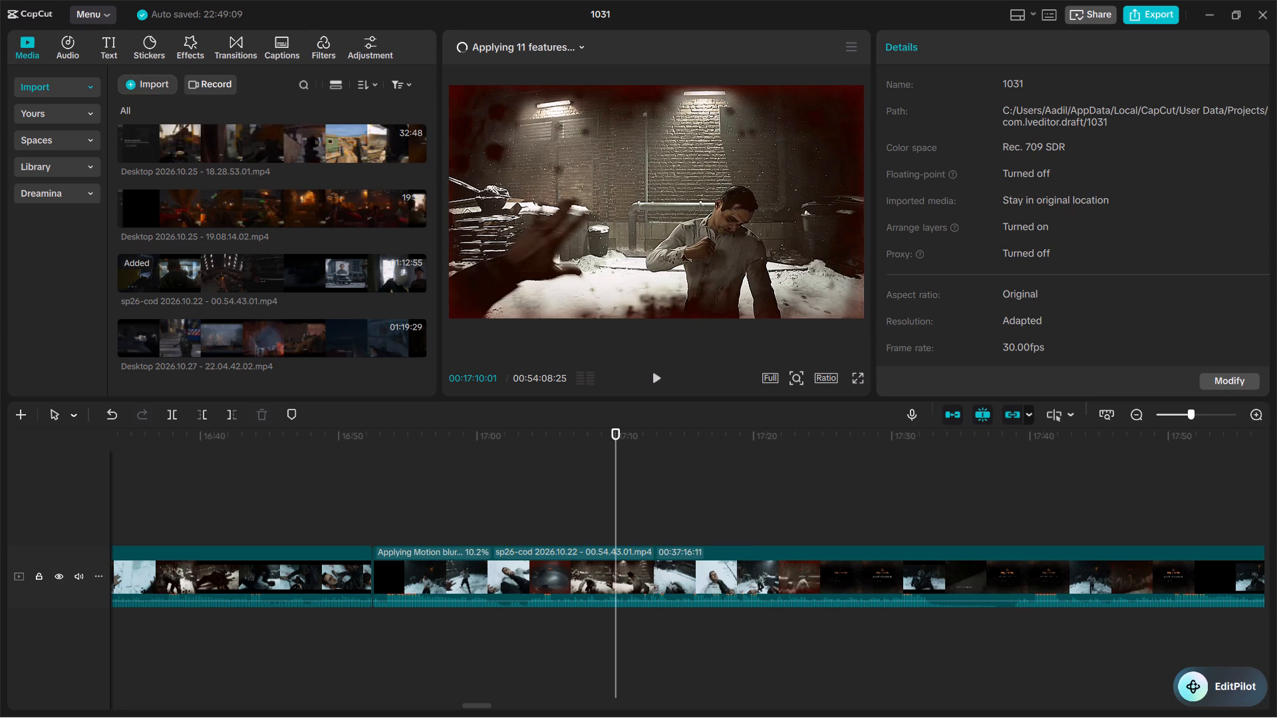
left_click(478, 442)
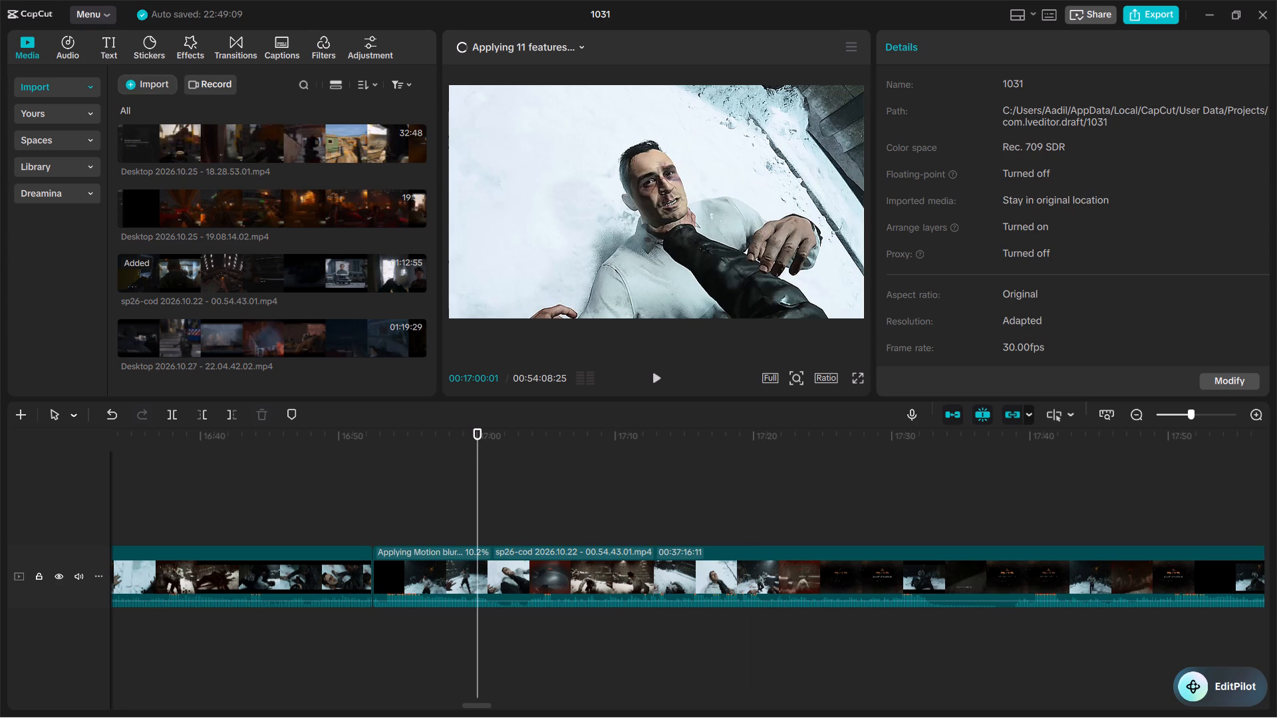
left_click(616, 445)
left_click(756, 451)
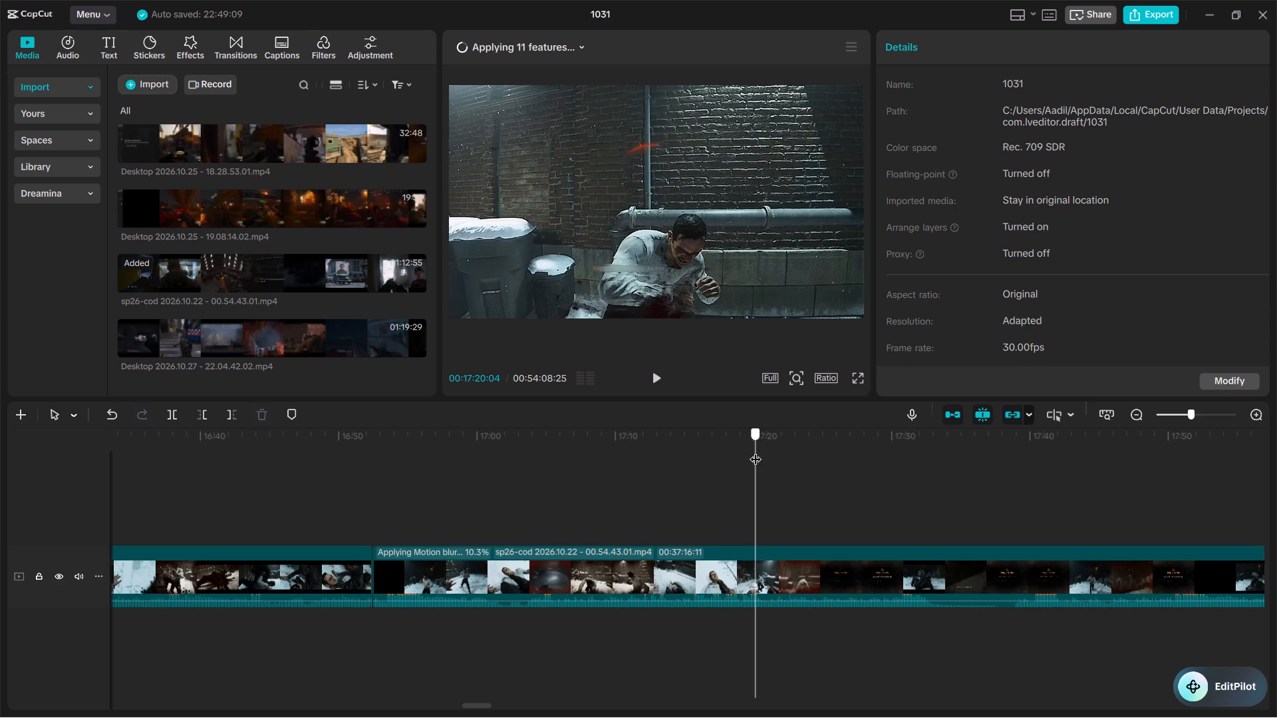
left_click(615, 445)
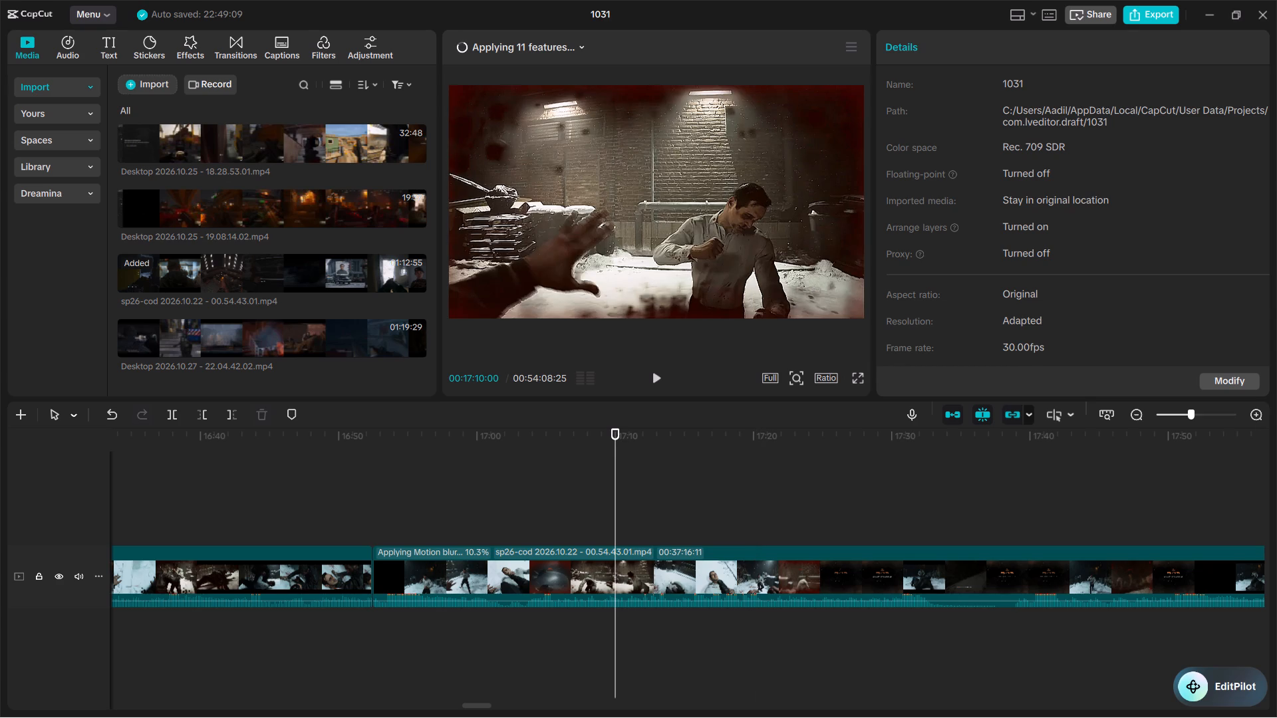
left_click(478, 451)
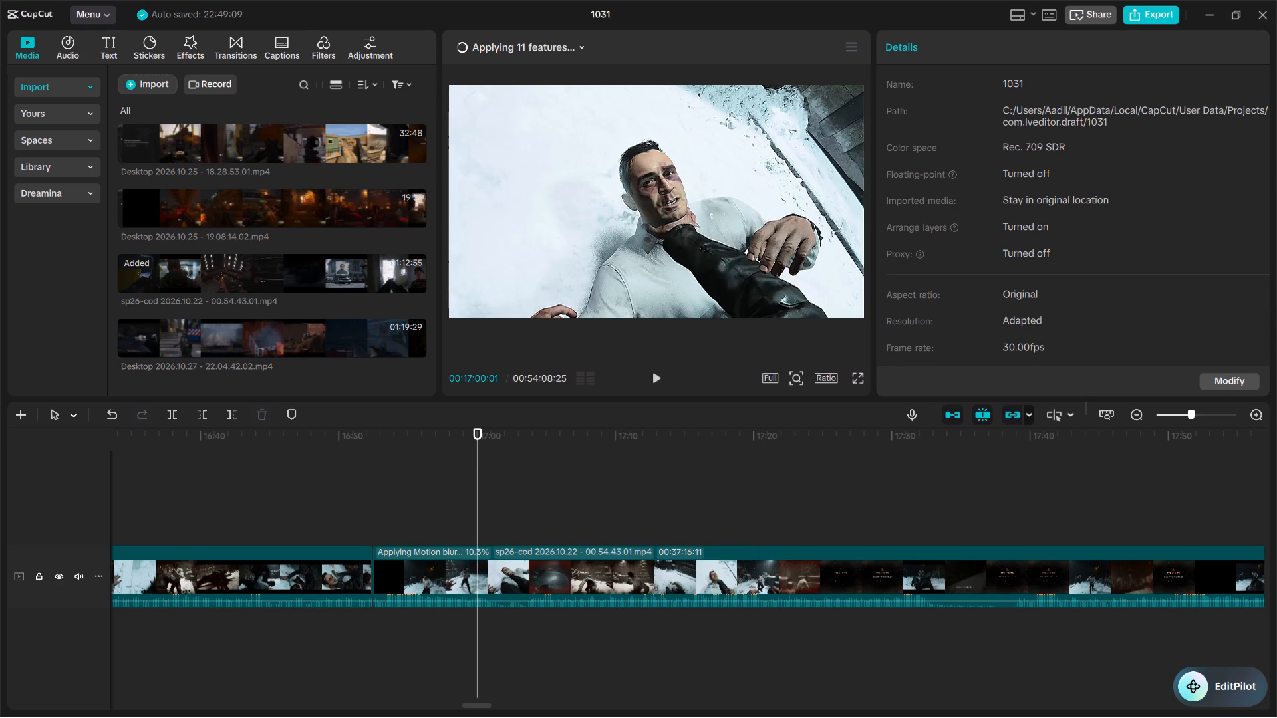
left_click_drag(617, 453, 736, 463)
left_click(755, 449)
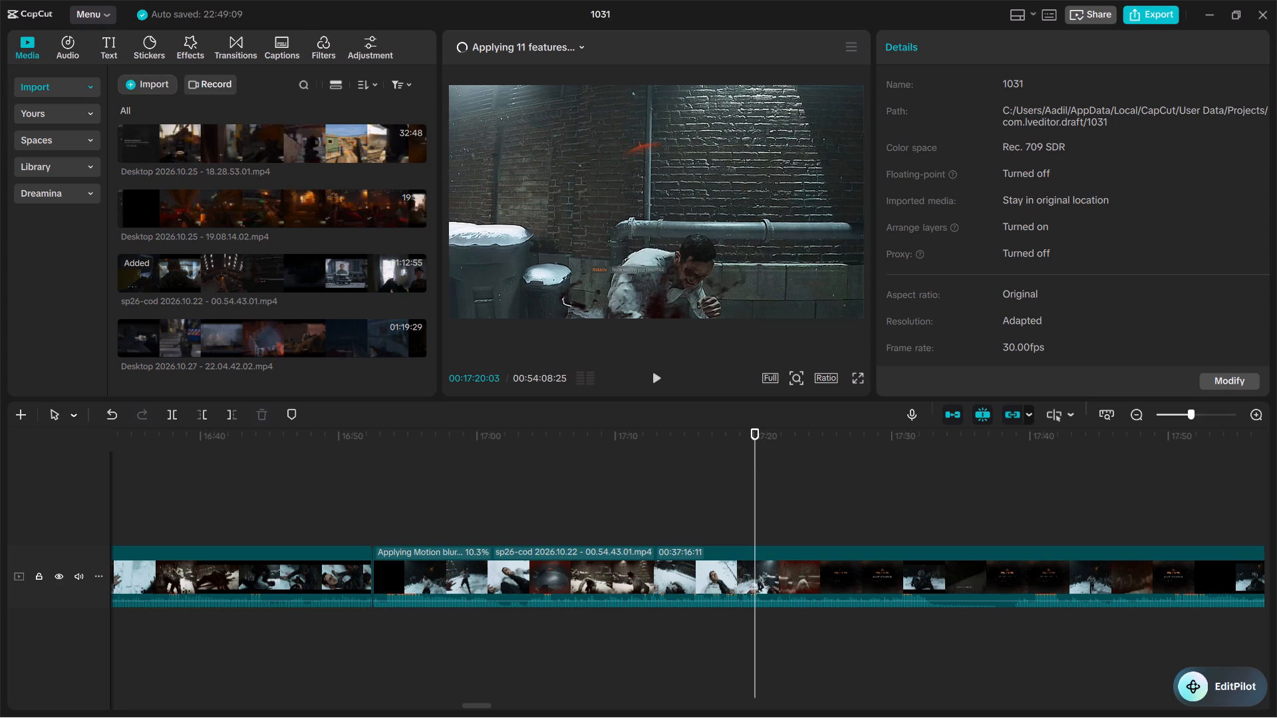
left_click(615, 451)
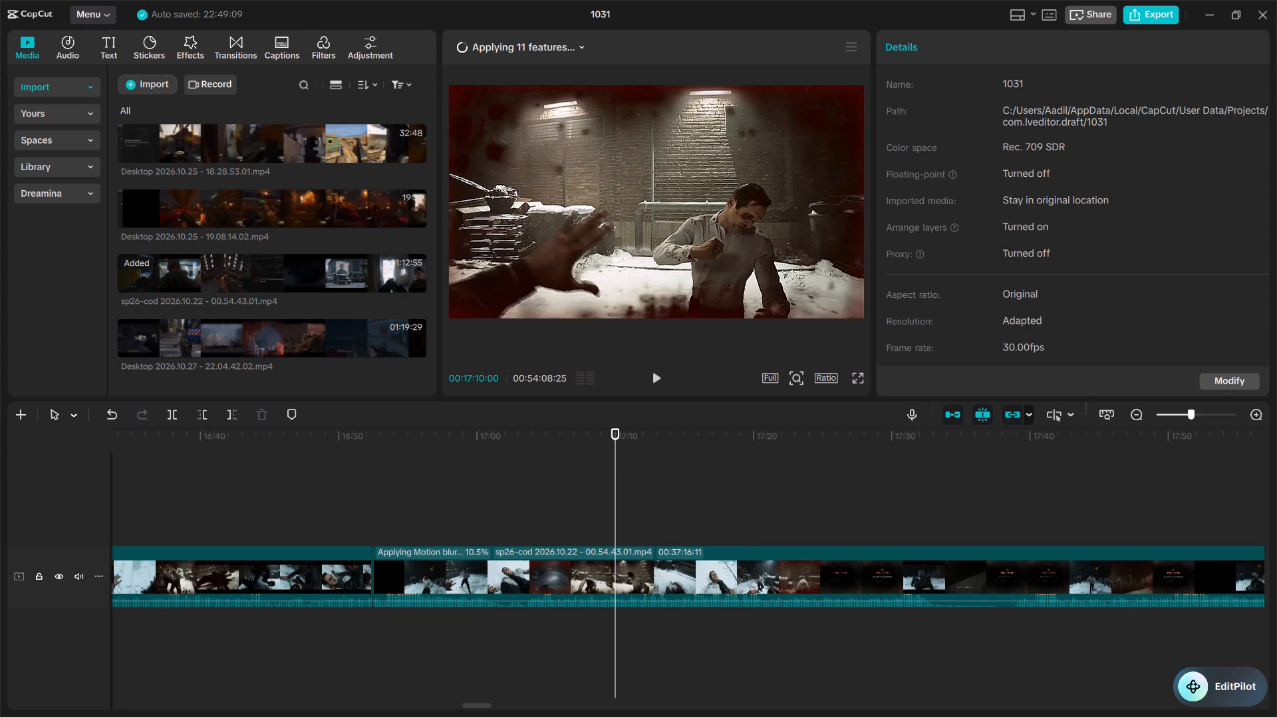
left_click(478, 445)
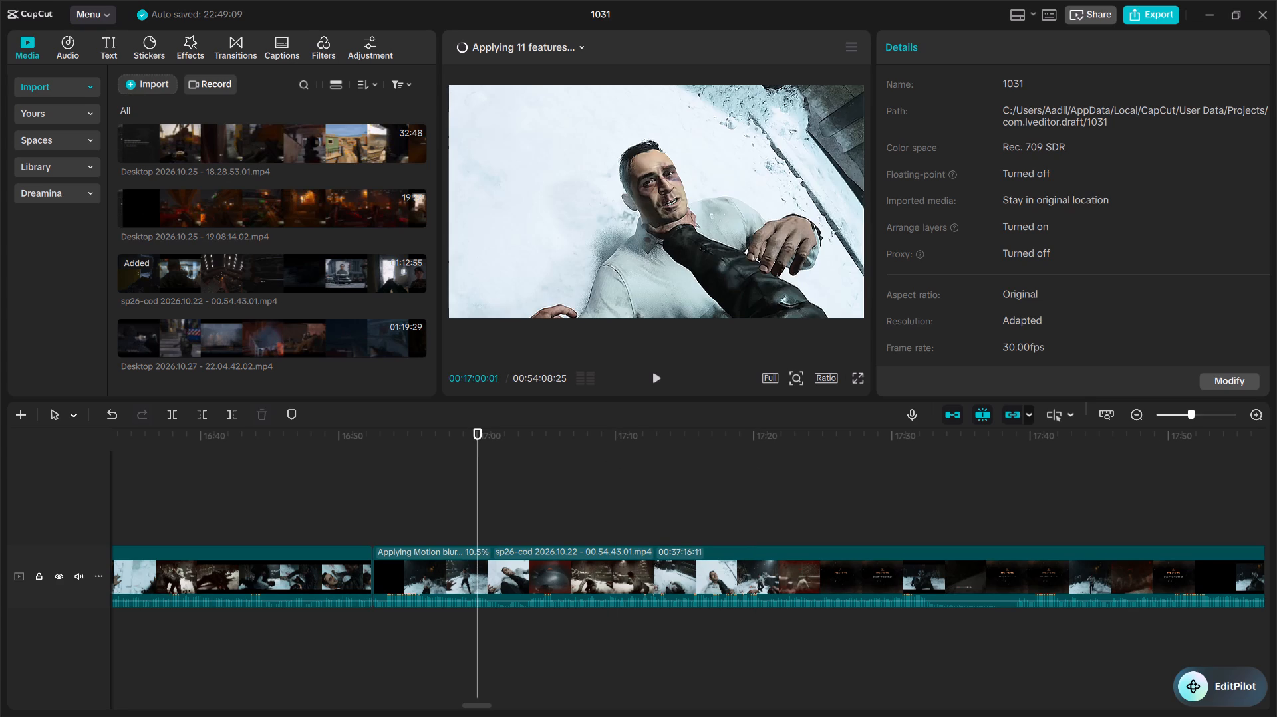
Examine the alley fight footage between 17:00 and 17:30 on the timeline, comparing frames at ten-second intervals for repeated attempts.
left_click(617, 452)
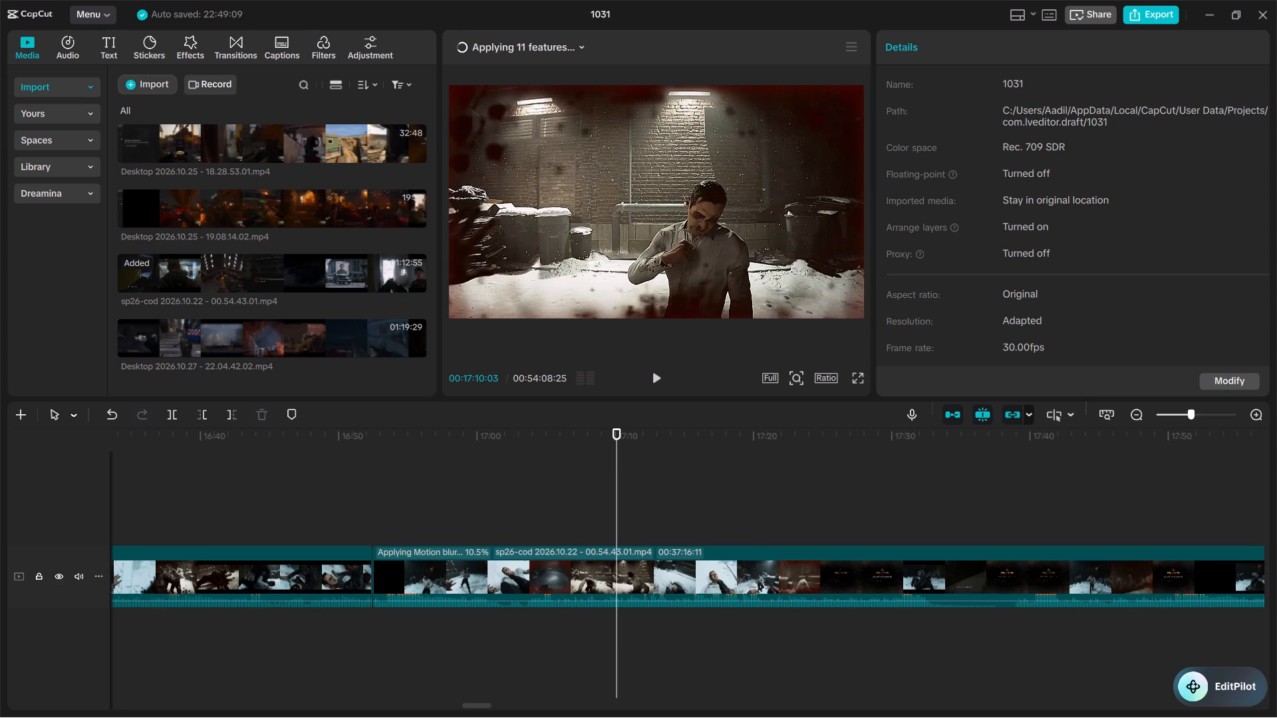
left_click(755, 447)
left_click(895, 448)
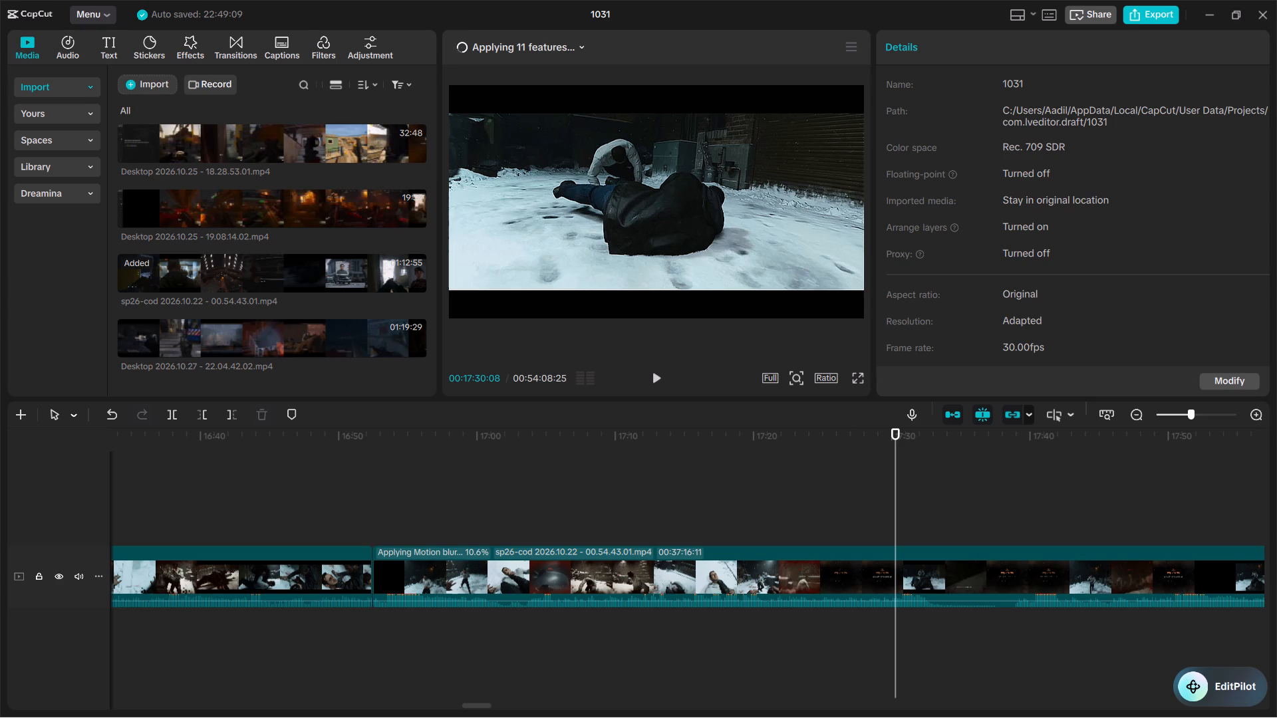
left_click(754, 449)
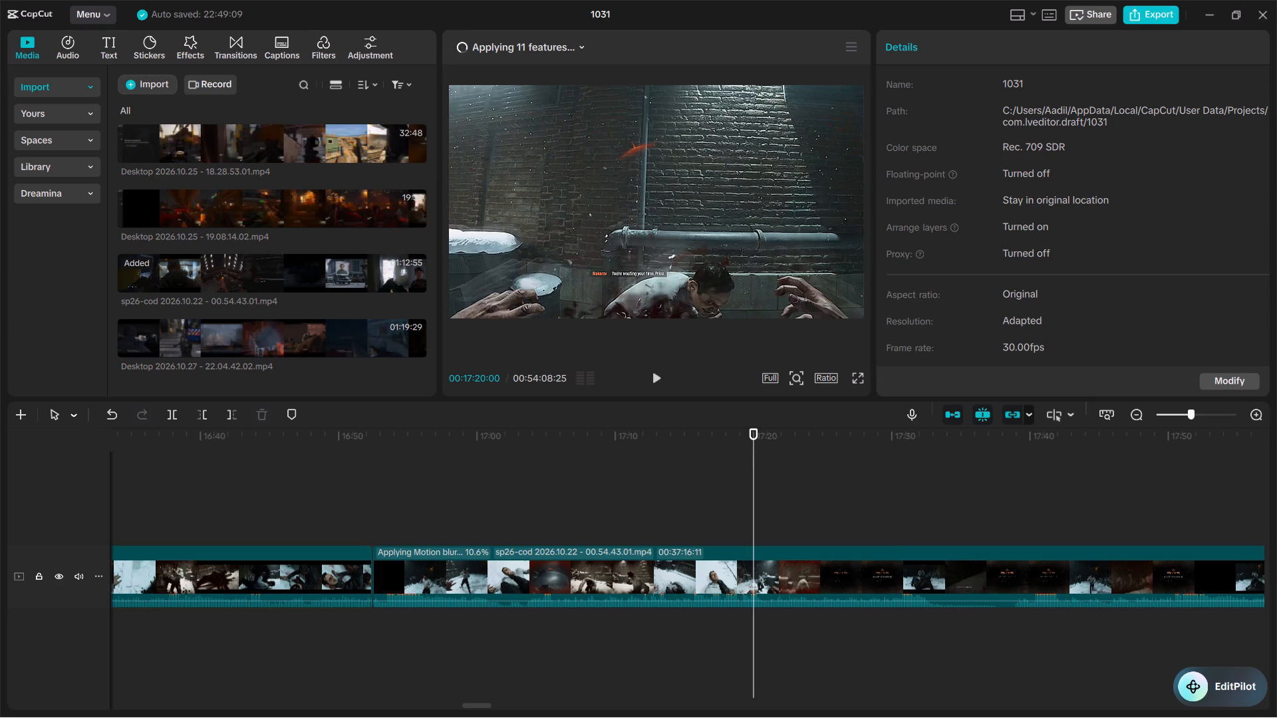
left_click(614, 444)
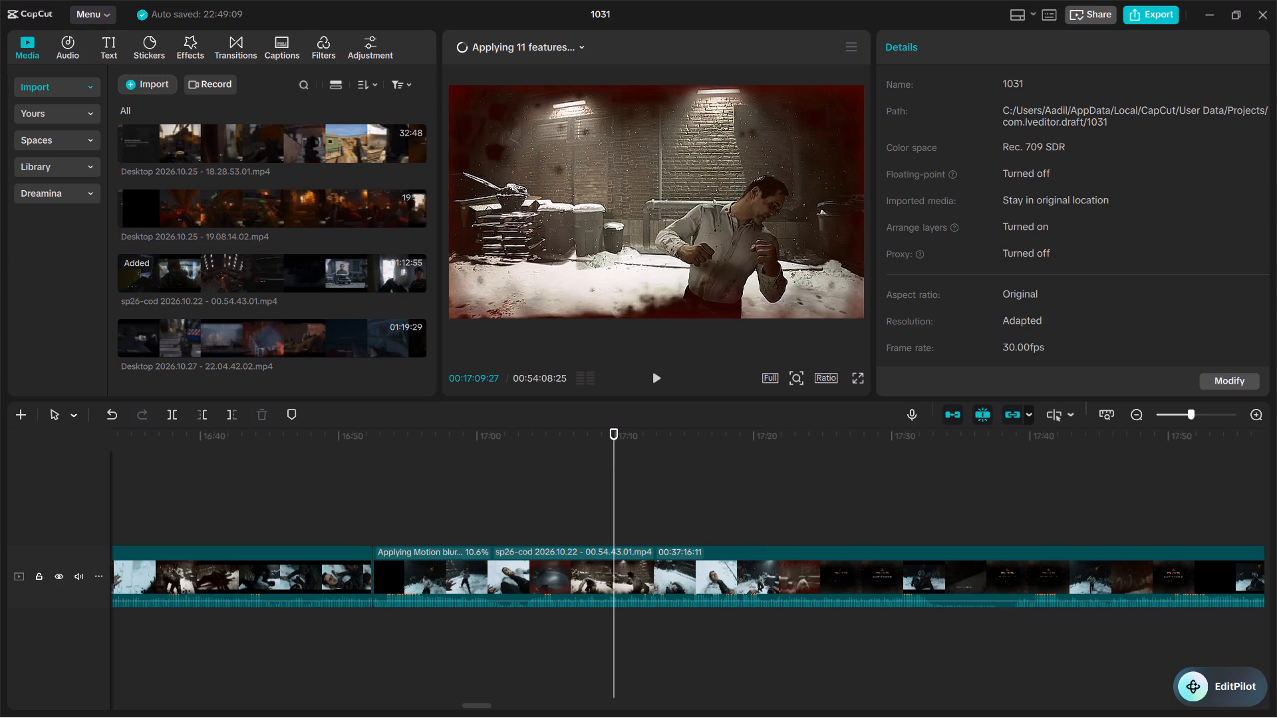
left_click(754, 447)
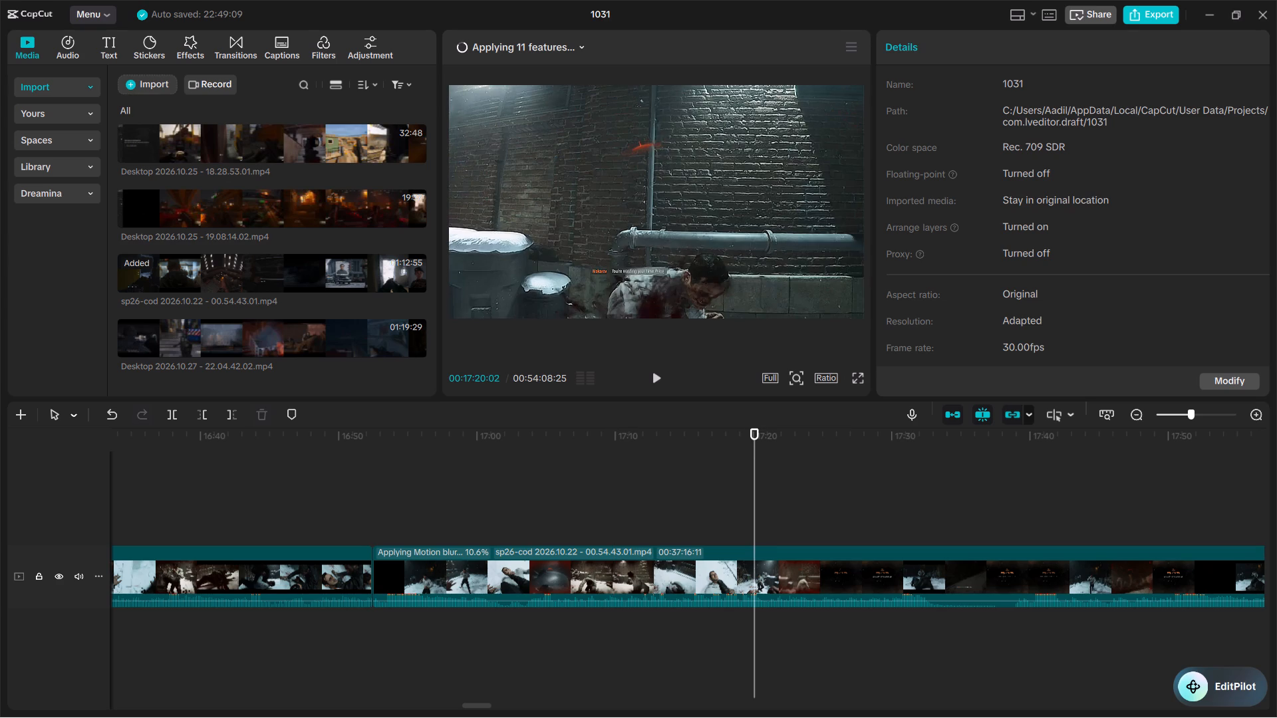
left_click(615, 445)
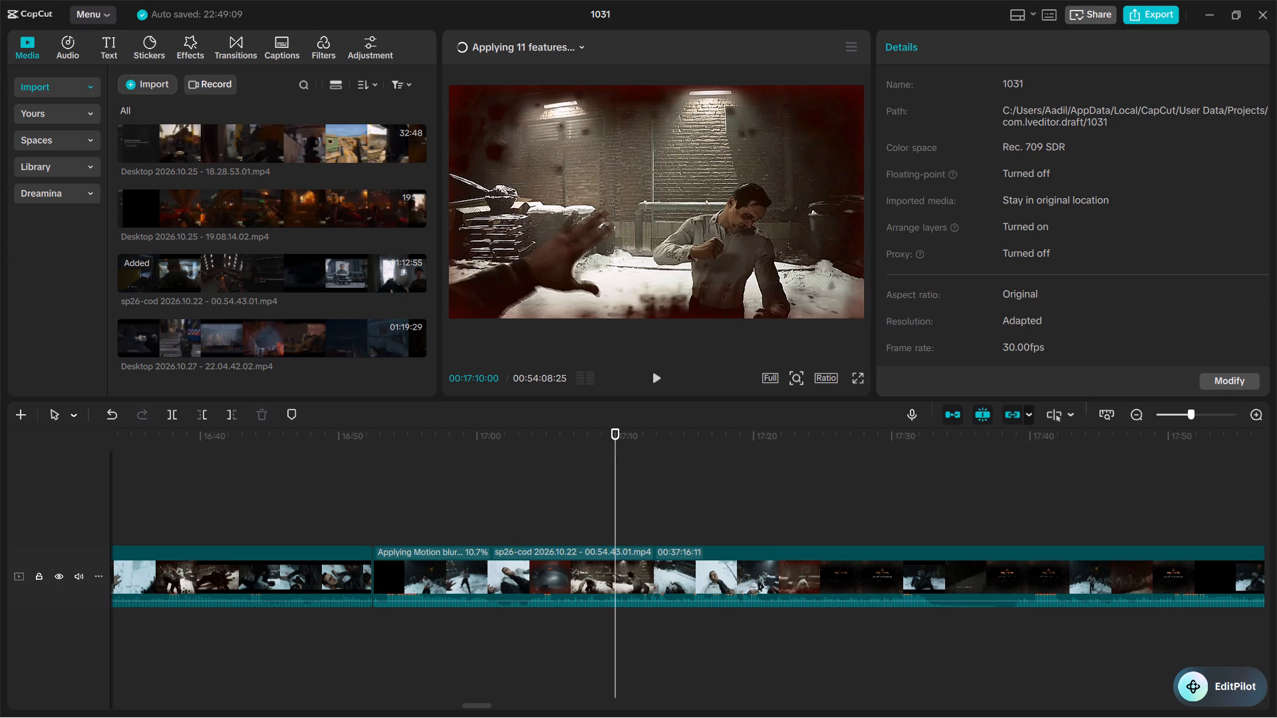
left_click(755, 449)
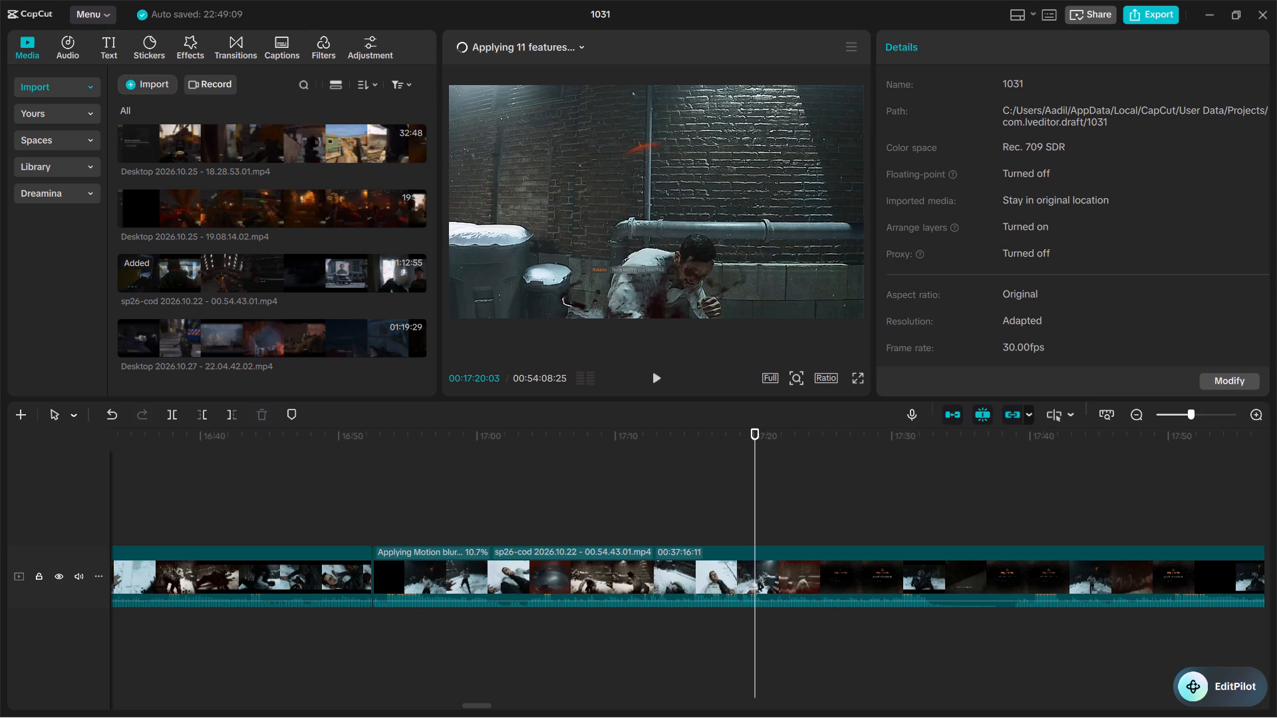
left_click(616, 447)
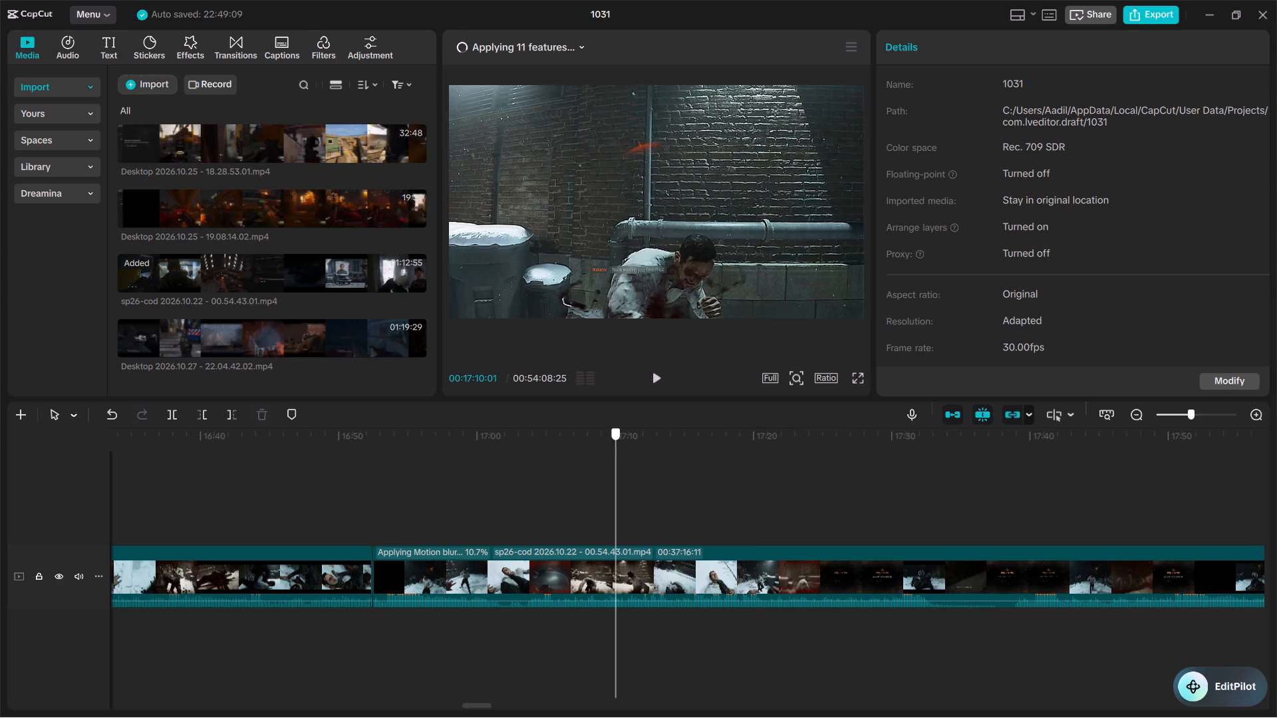
left_click(477, 441)
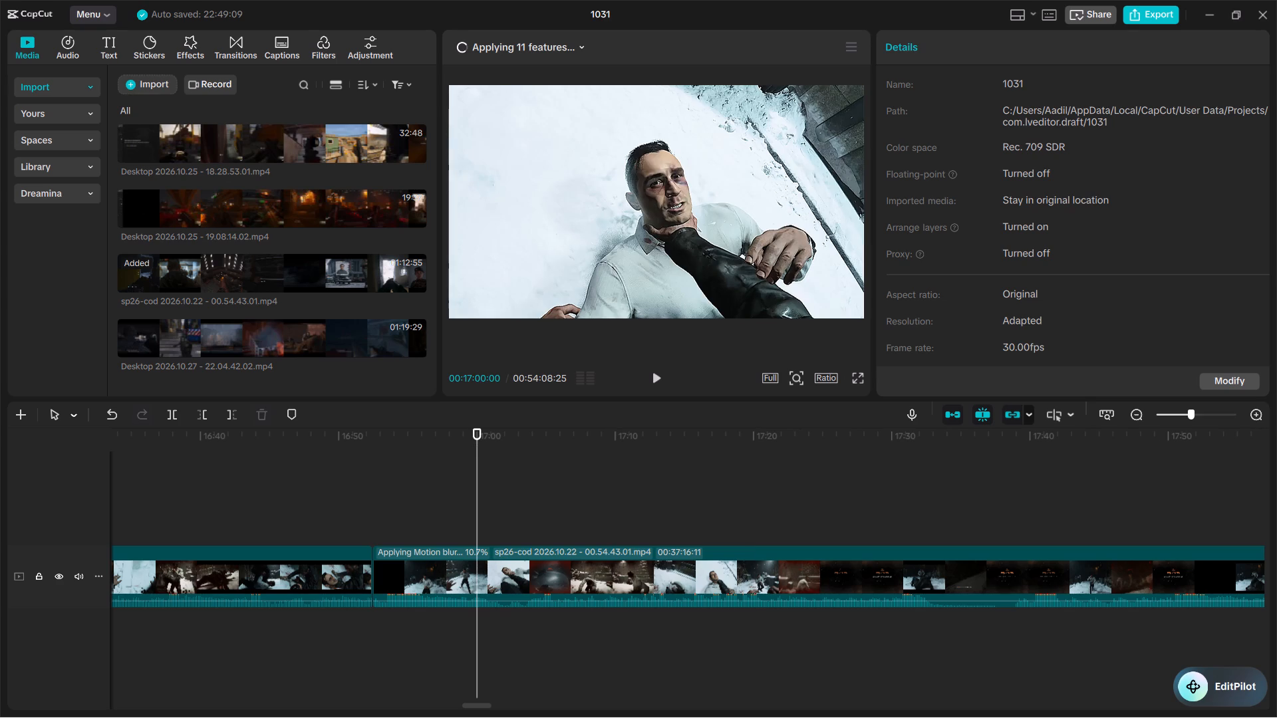
left_click(616, 447)
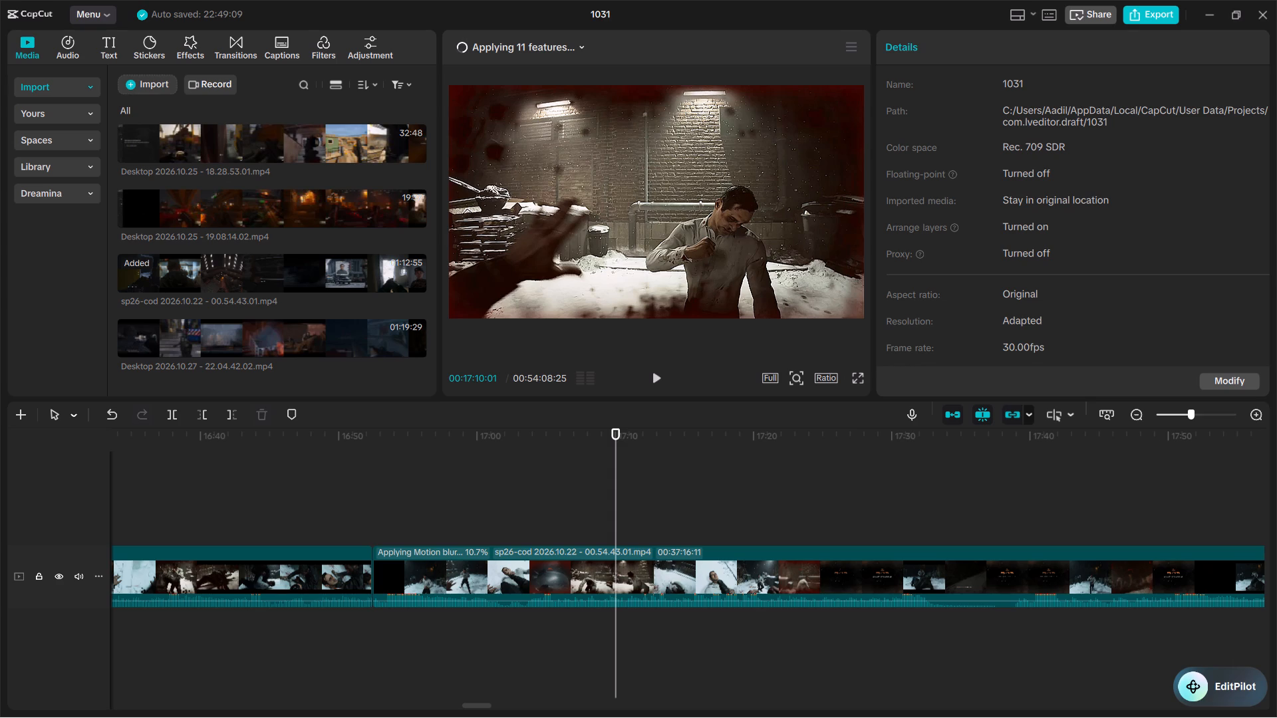
left_click(755, 451)
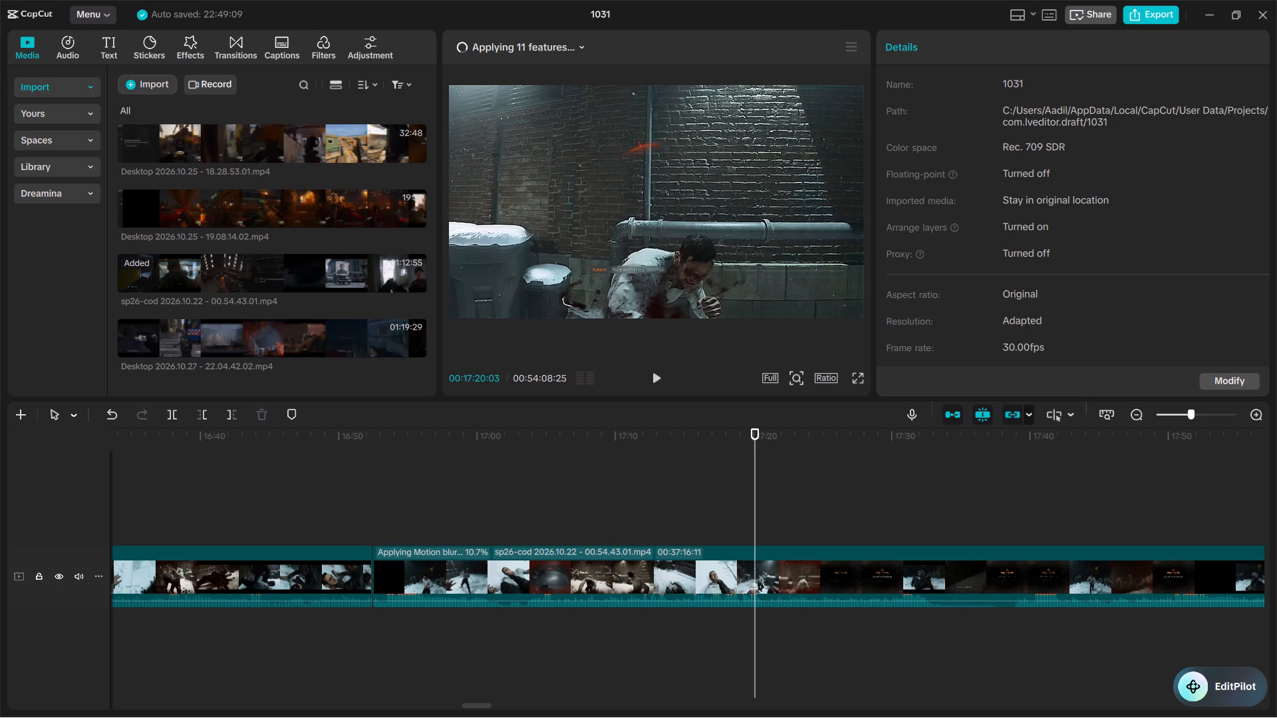
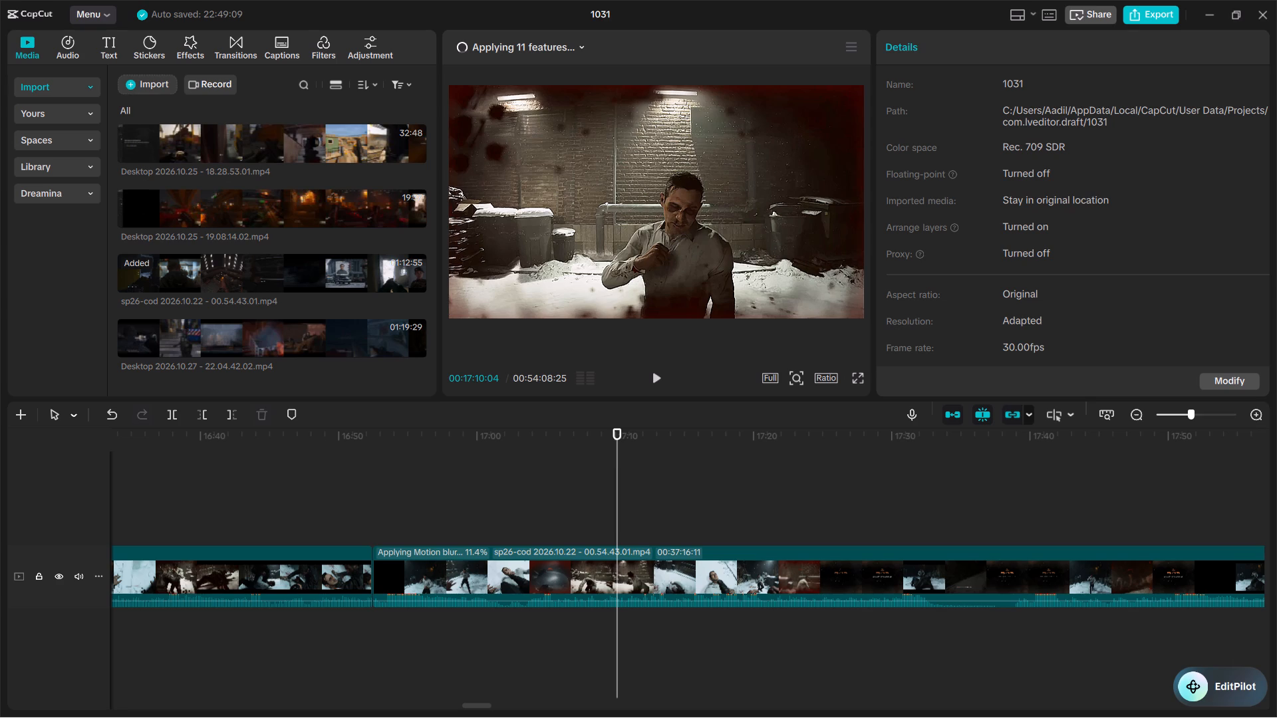
Compare the alley fight frames around 17:00, 17:10 and 17:20 on the timeline to check for repeated footage.
left_click(477, 445)
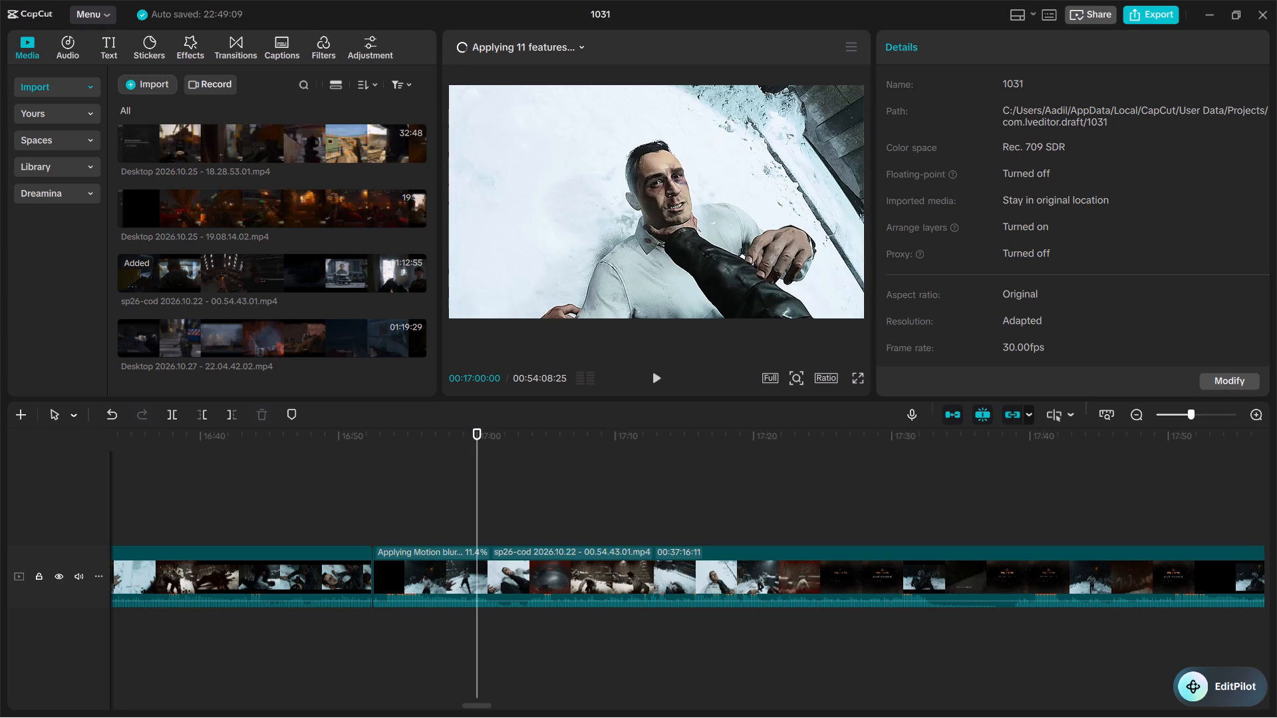
left_click(612, 448)
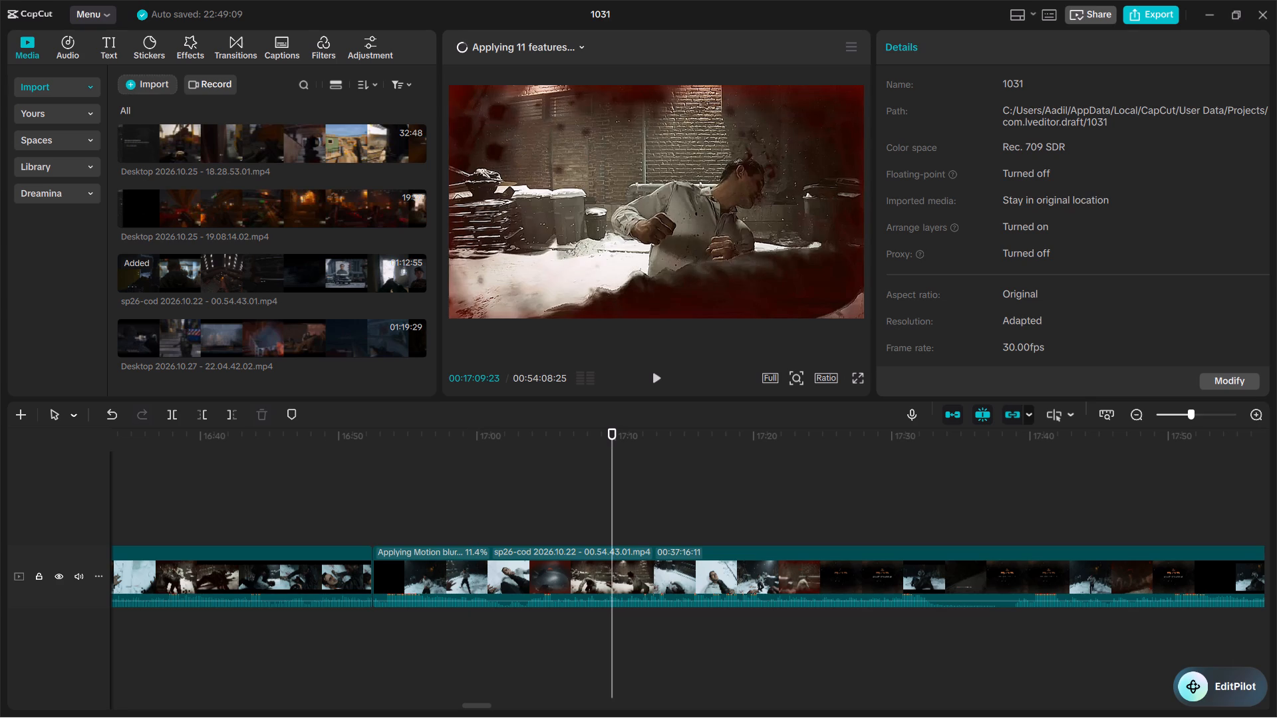
left_click(478, 445)
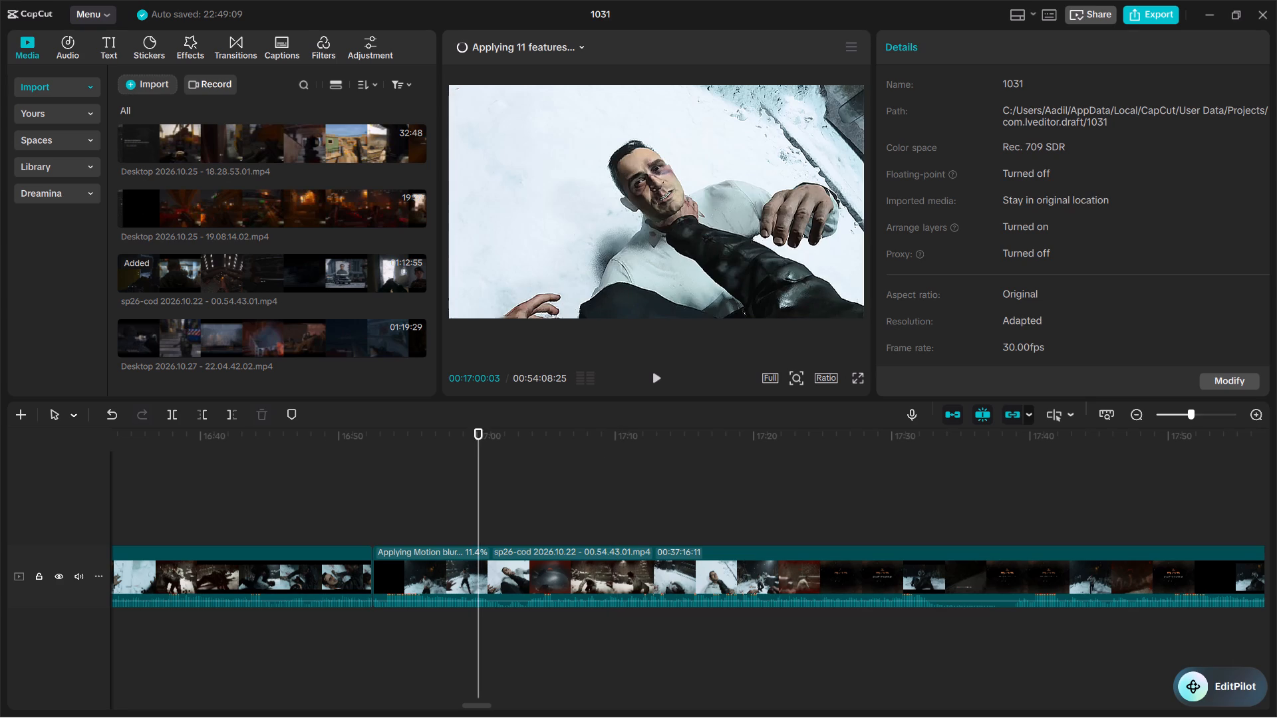
left_click(617, 449)
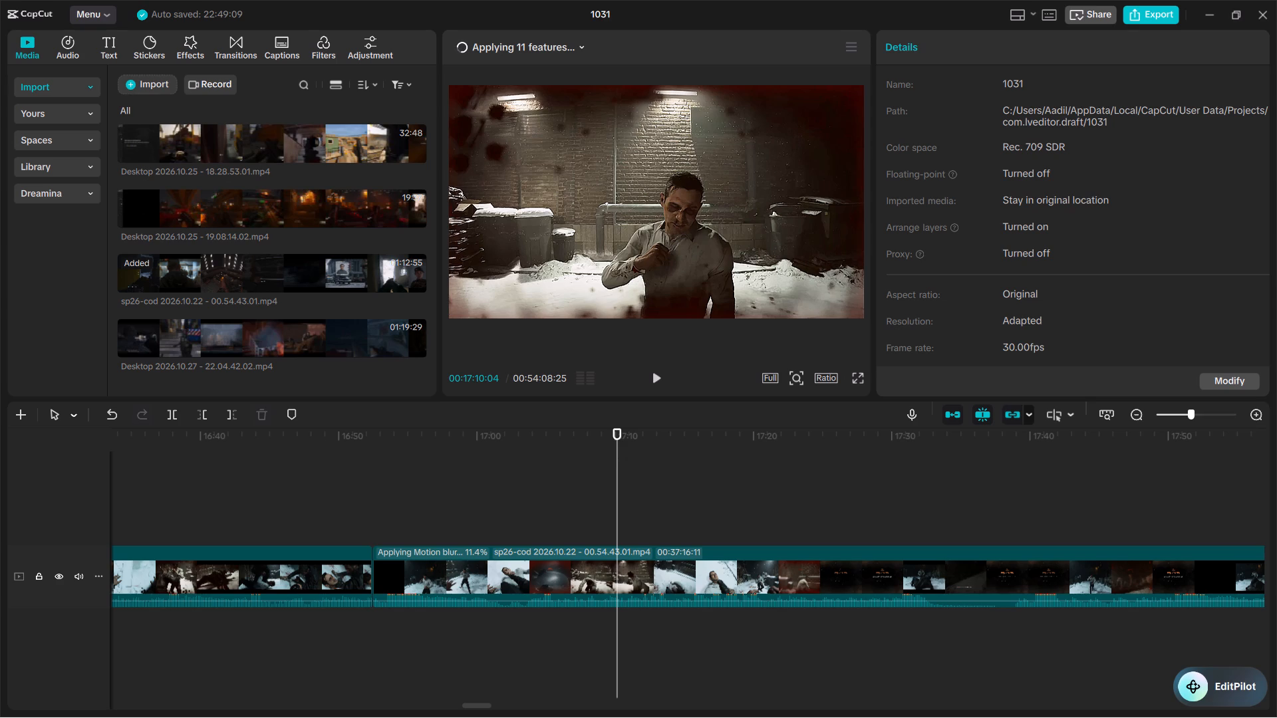
left_click(476, 449)
left_click(617, 452)
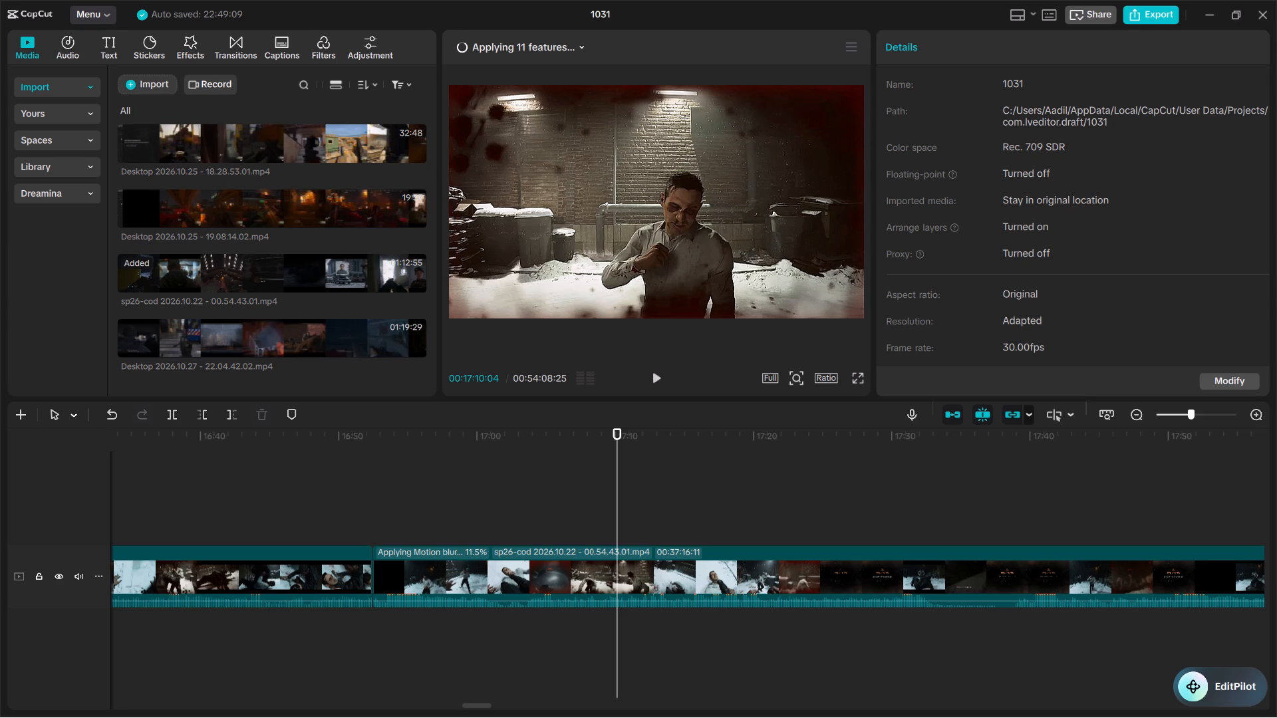
left_click(478, 448)
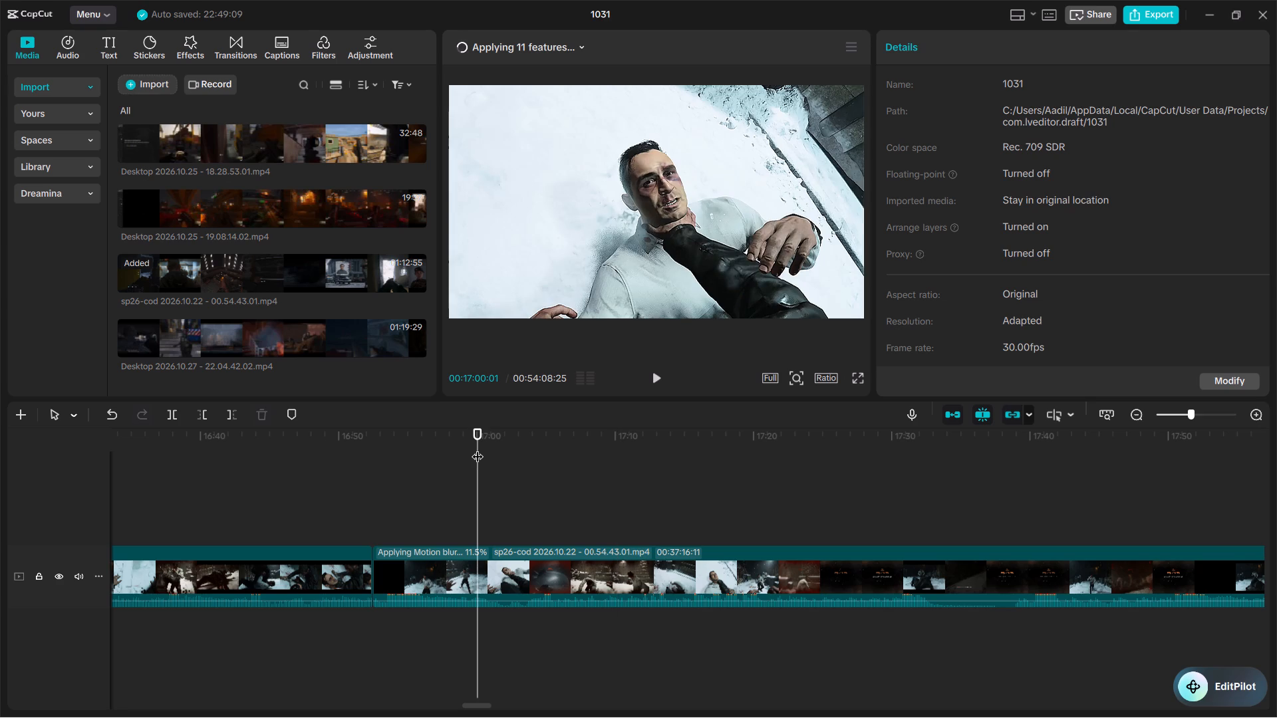
left_click(617, 444)
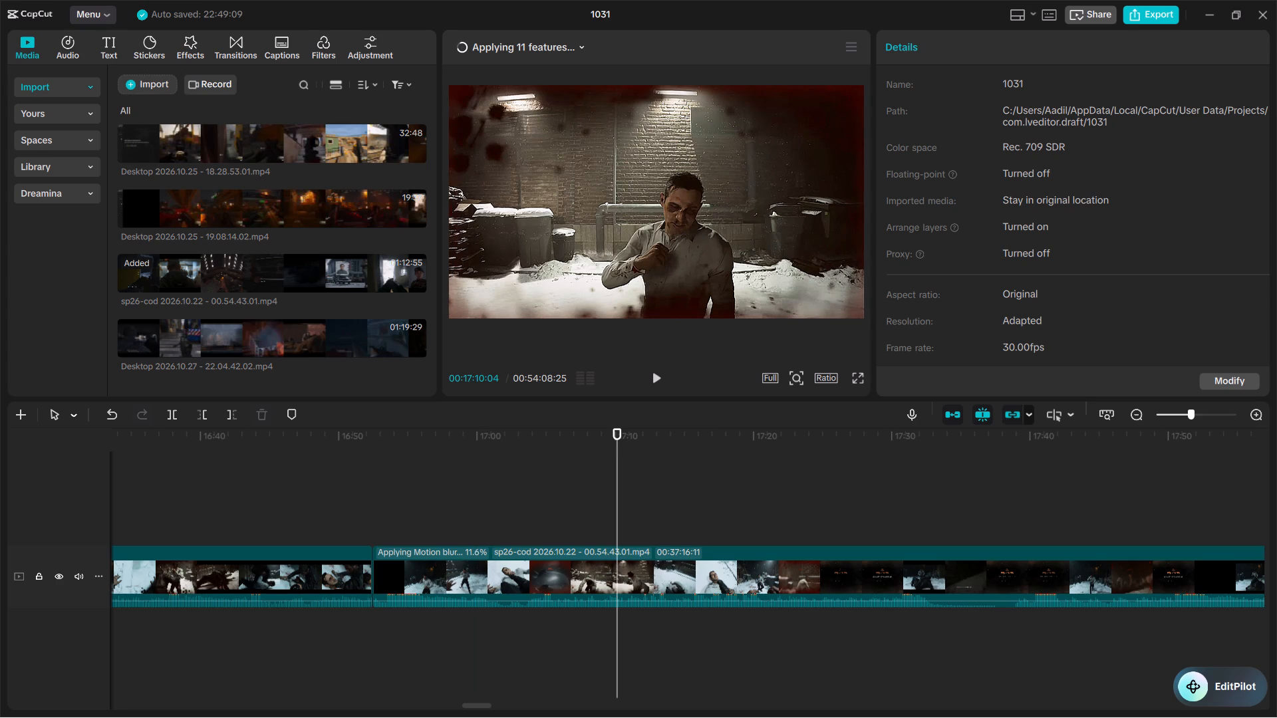
left_click(477, 447)
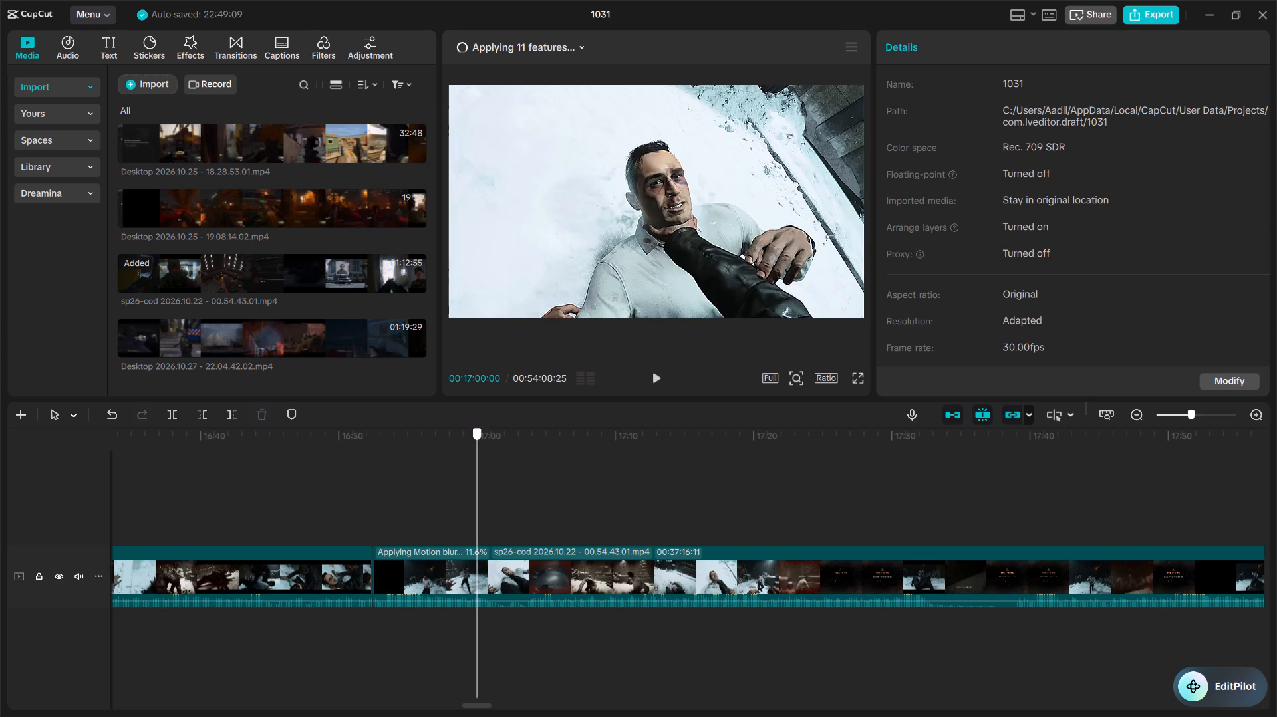
left_click(615, 451)
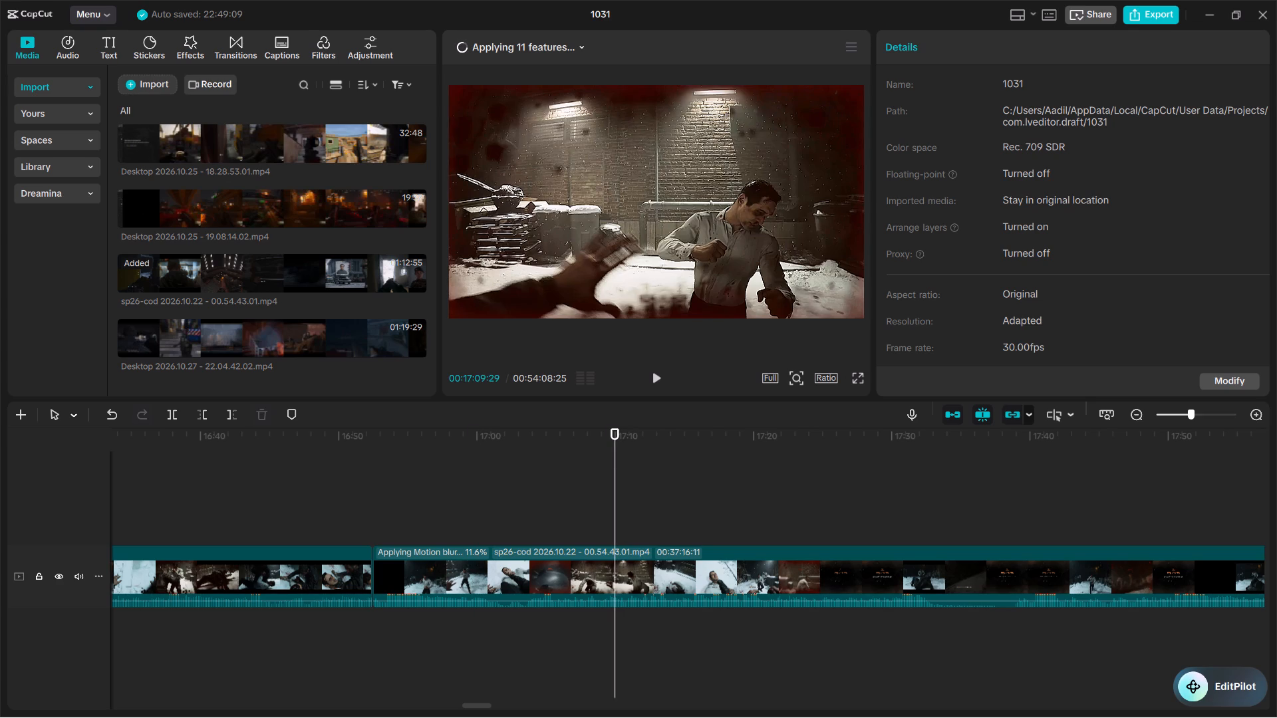
left_click(752, 443)
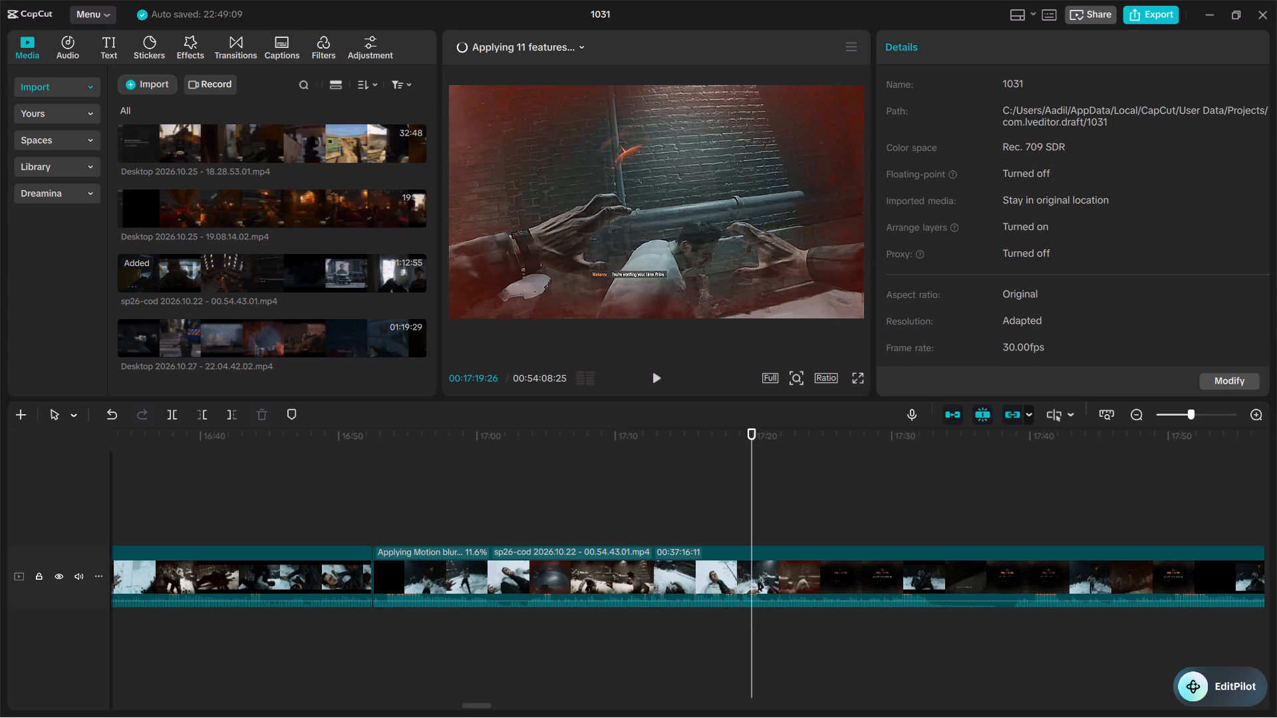
left_click(615, 447)
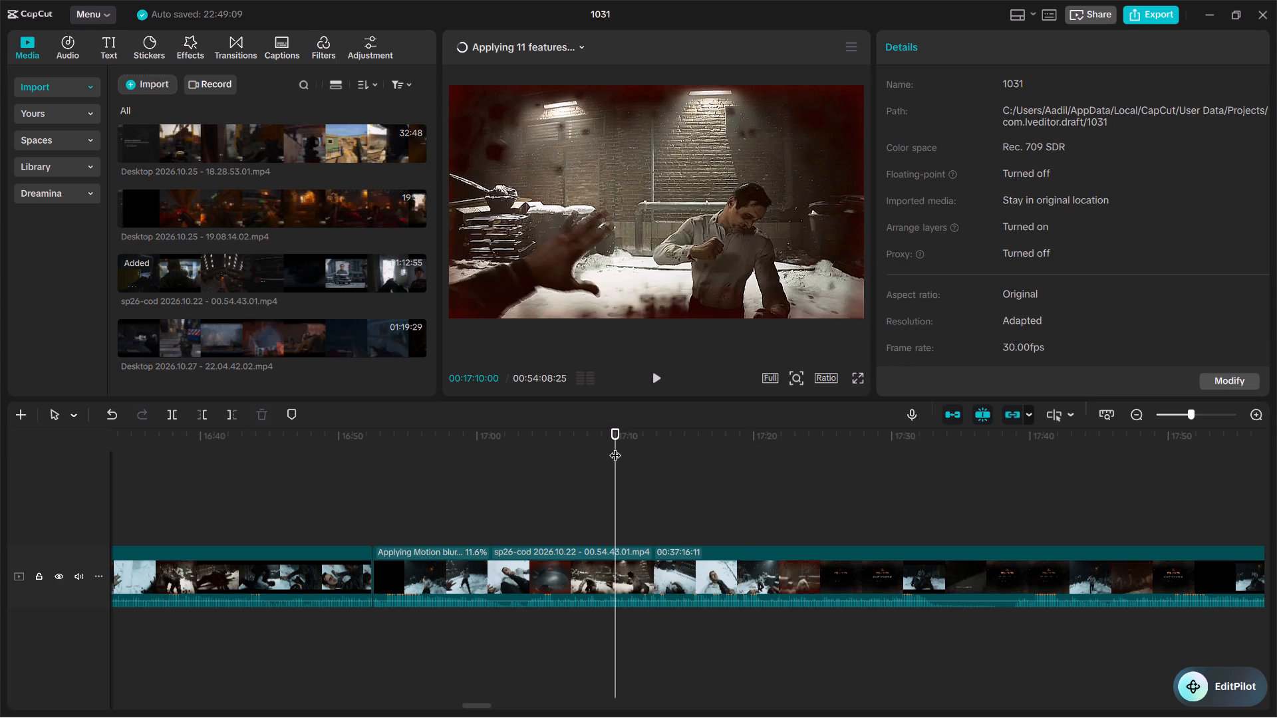
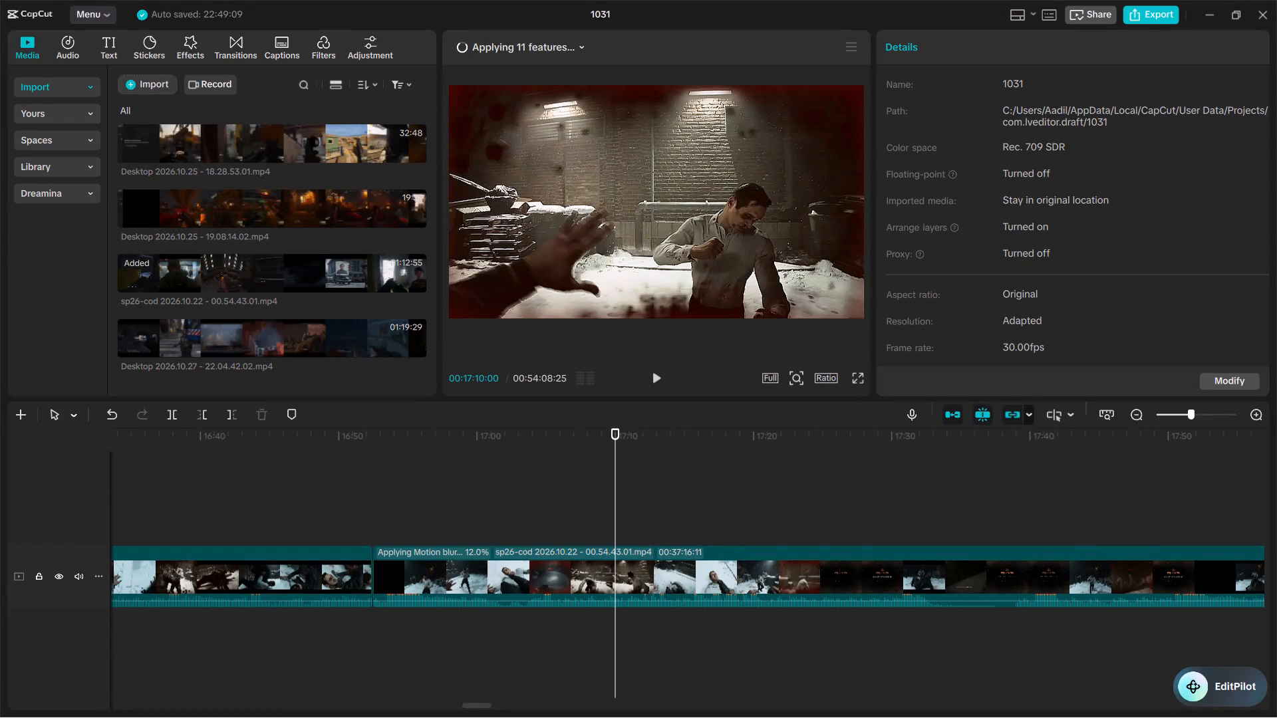
Compare the alley fight footage between about 17:00 and 17:10 on the timeline to check where it repeats.
left_click(476, 445)
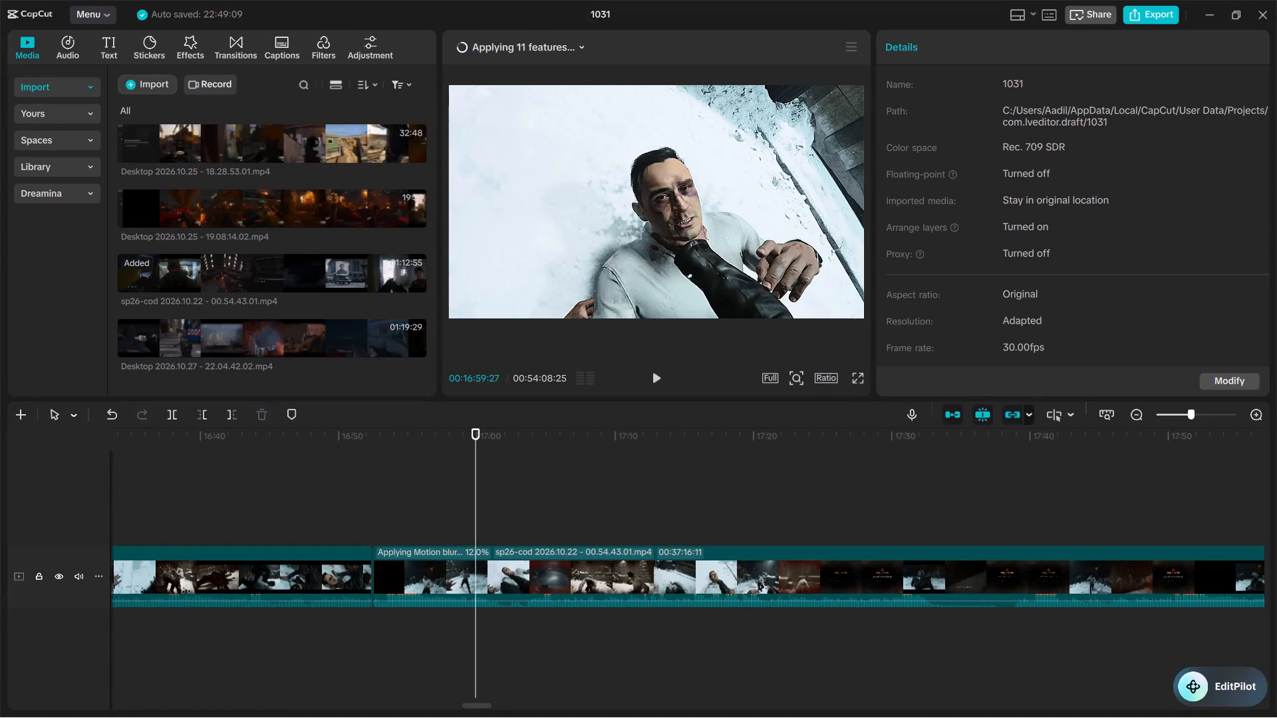
left_click(616, 447)
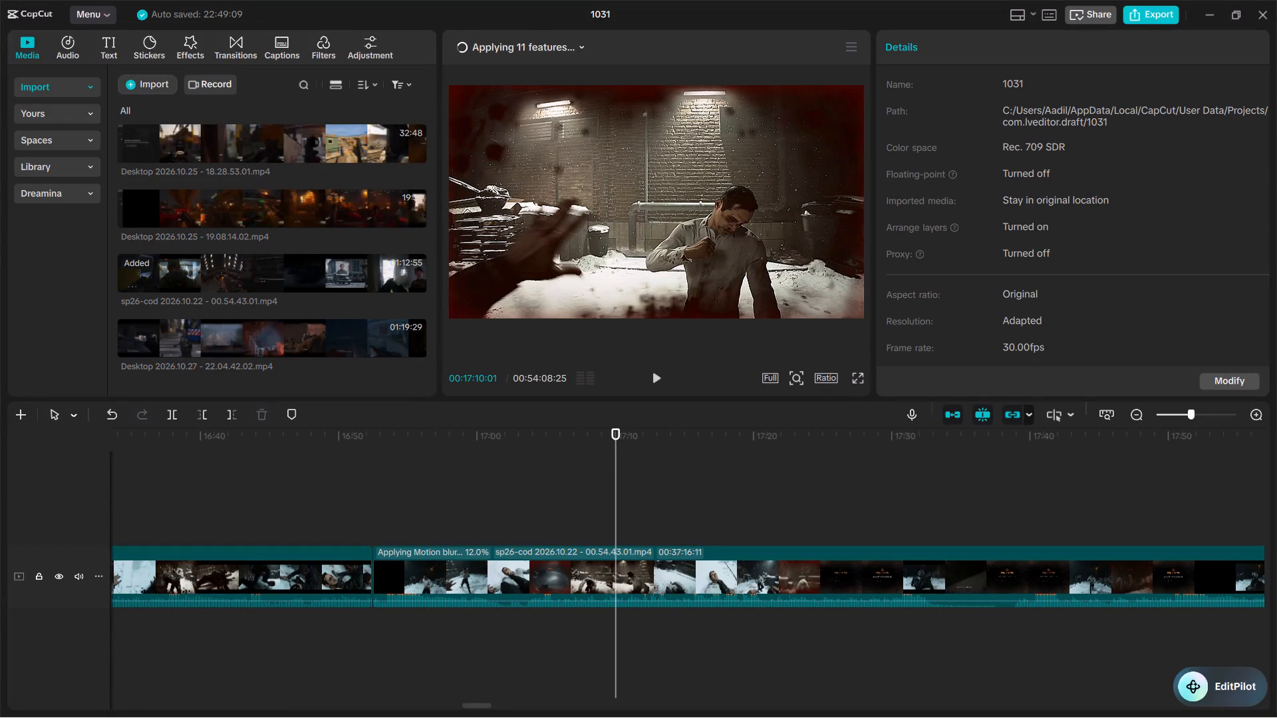
left_click(478, 445)
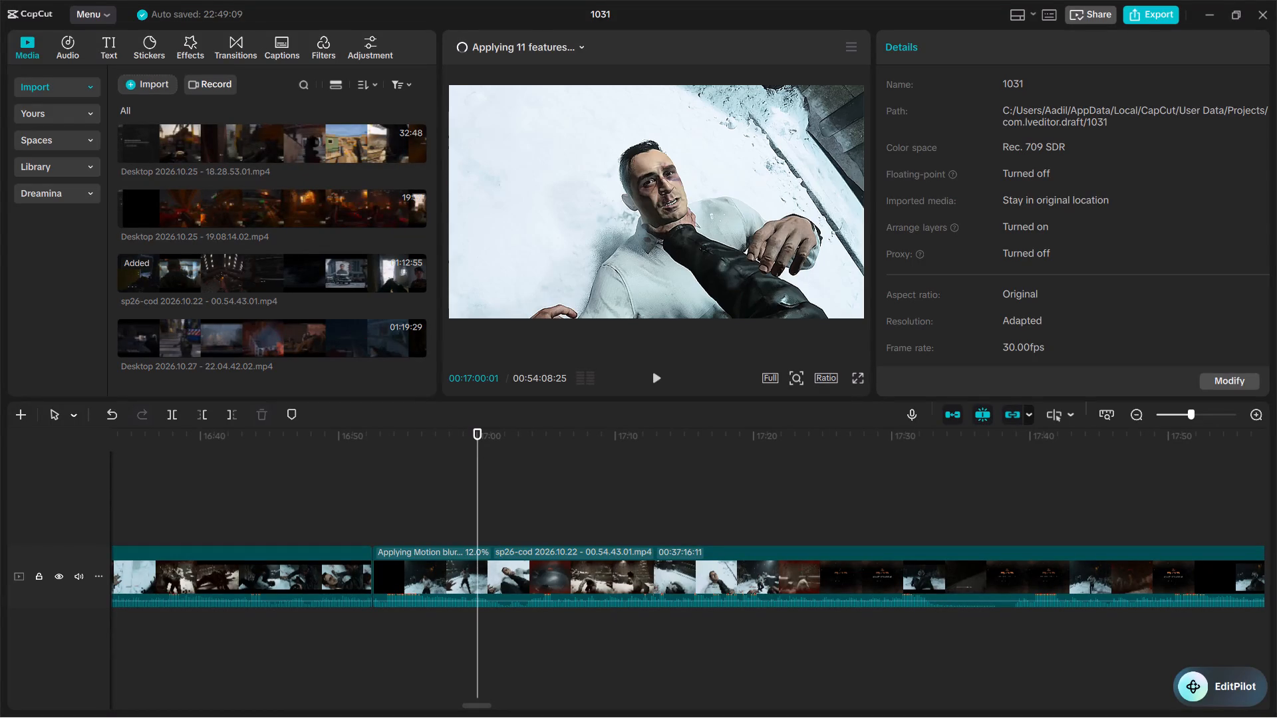
left_click(617, 442)
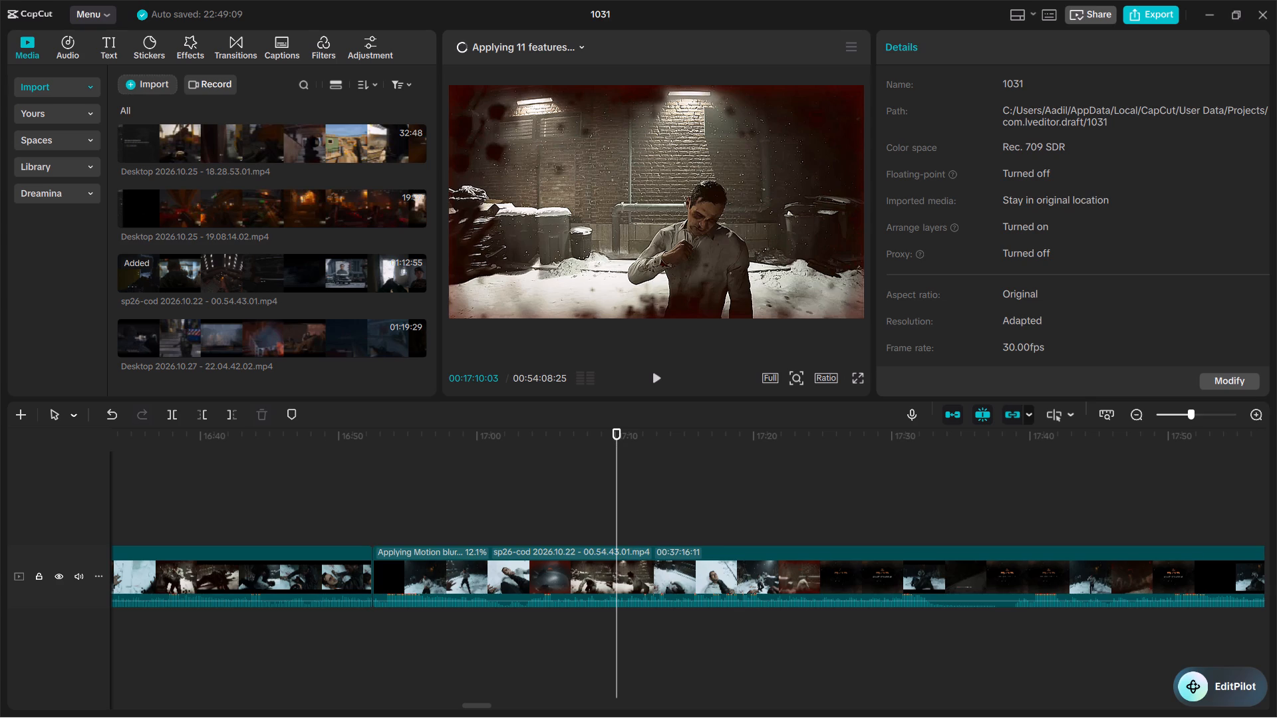
left_click_drag(479, 445, 612, 460)
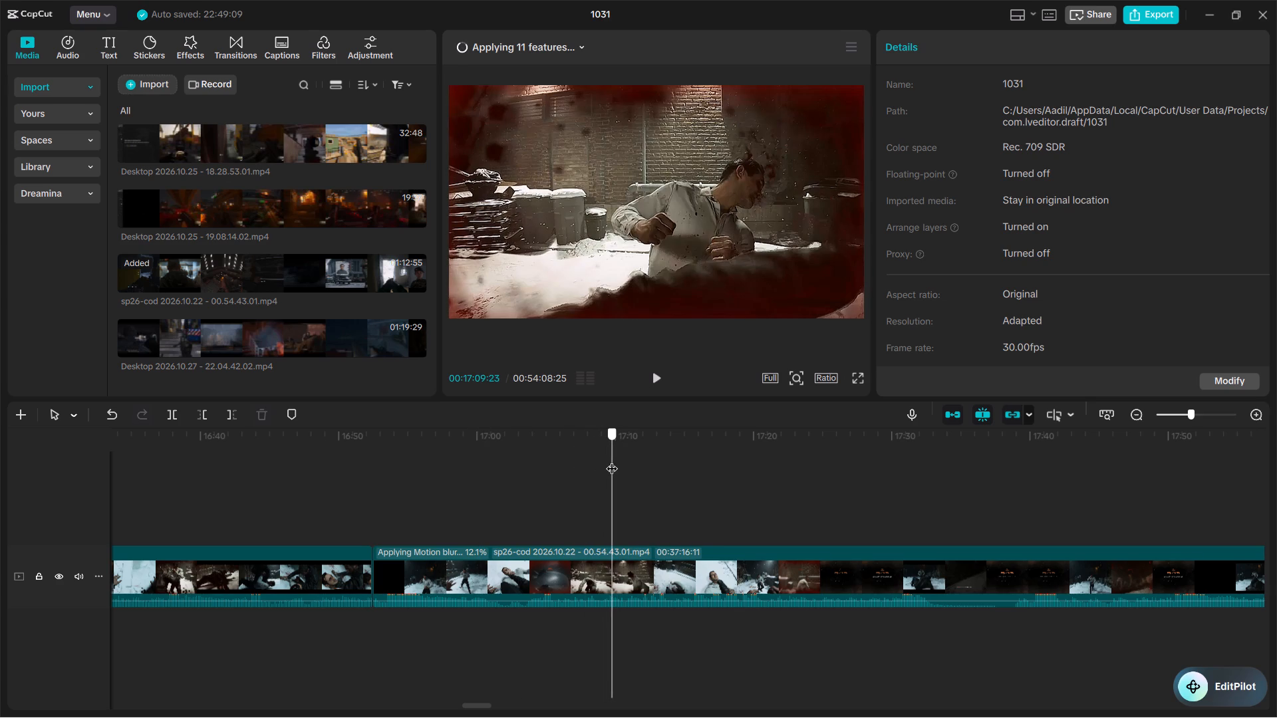
left_click_drag(612, 460, 477, 442)
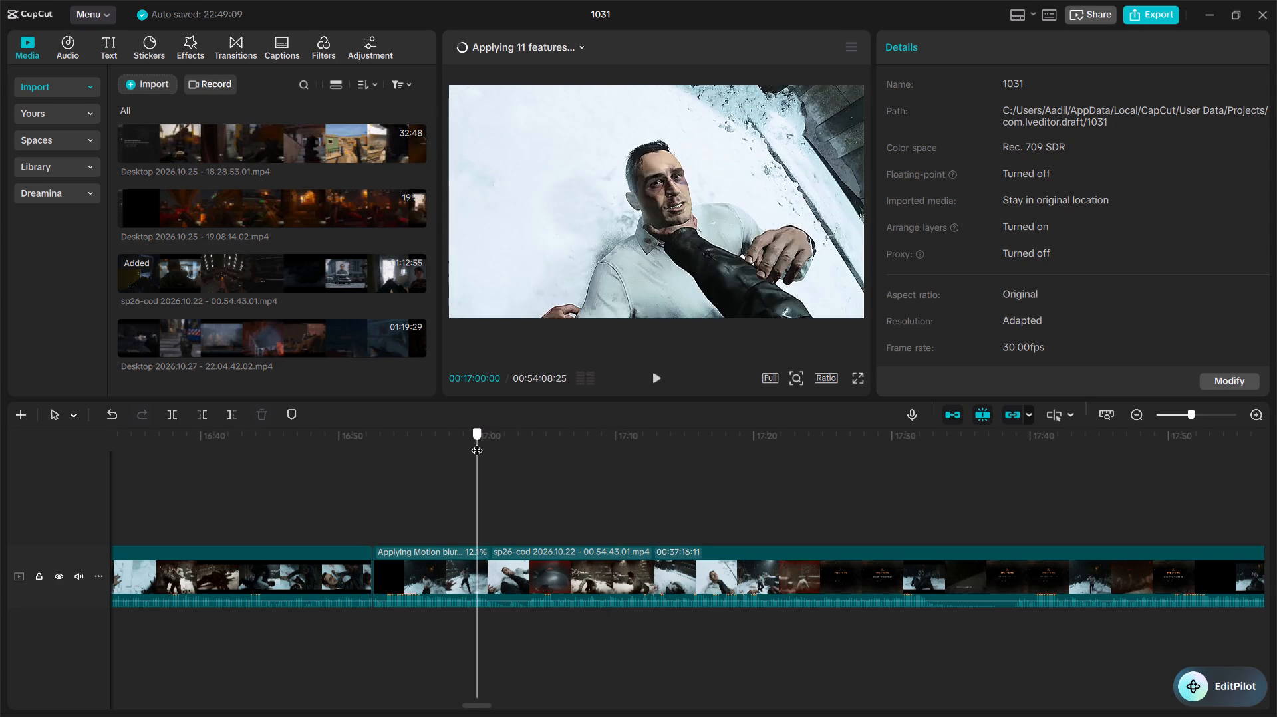
left_click_drag(477, 442, 529, 445)
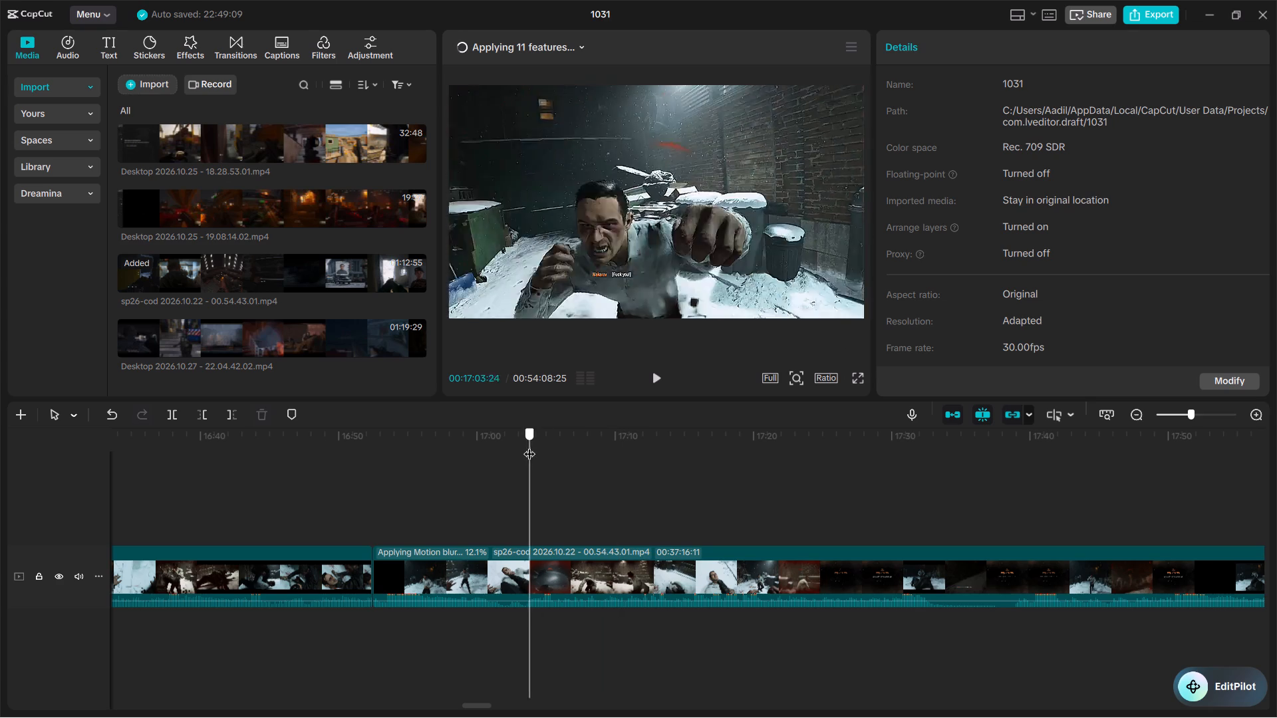
left_click_drag(529, 445, 480, 437)
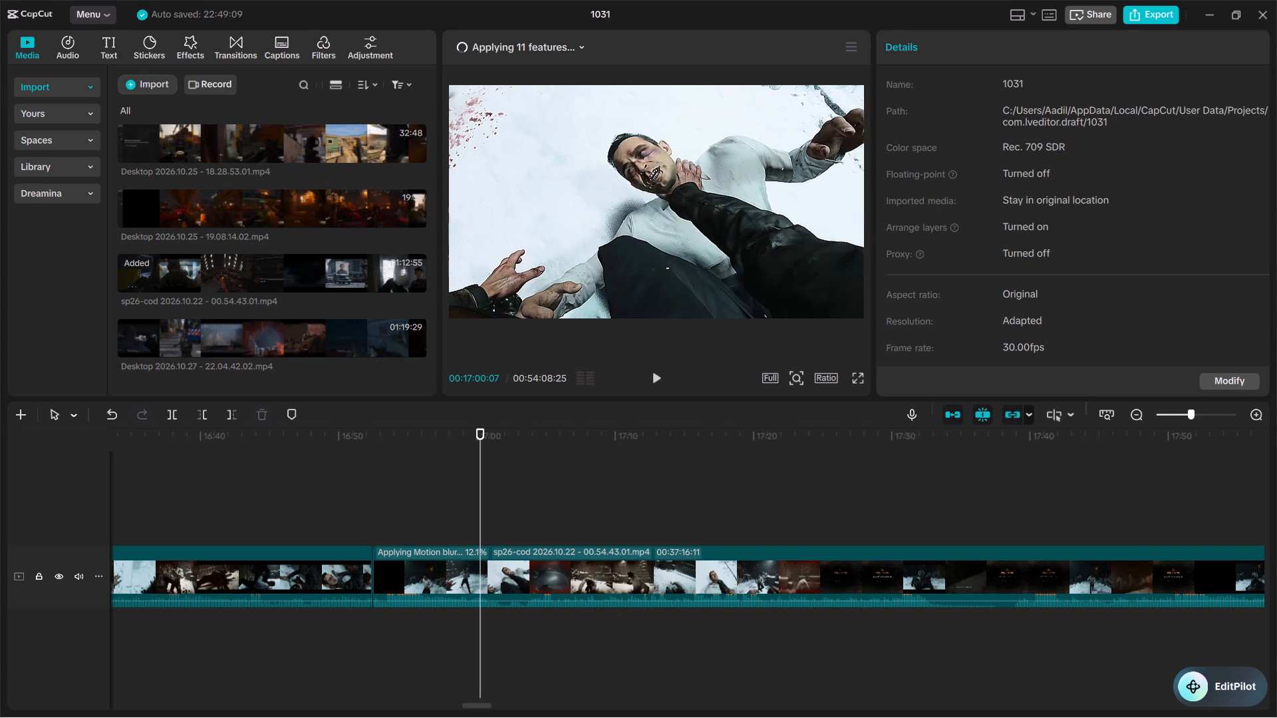
left_click_drag(477, 439, 563, 446)
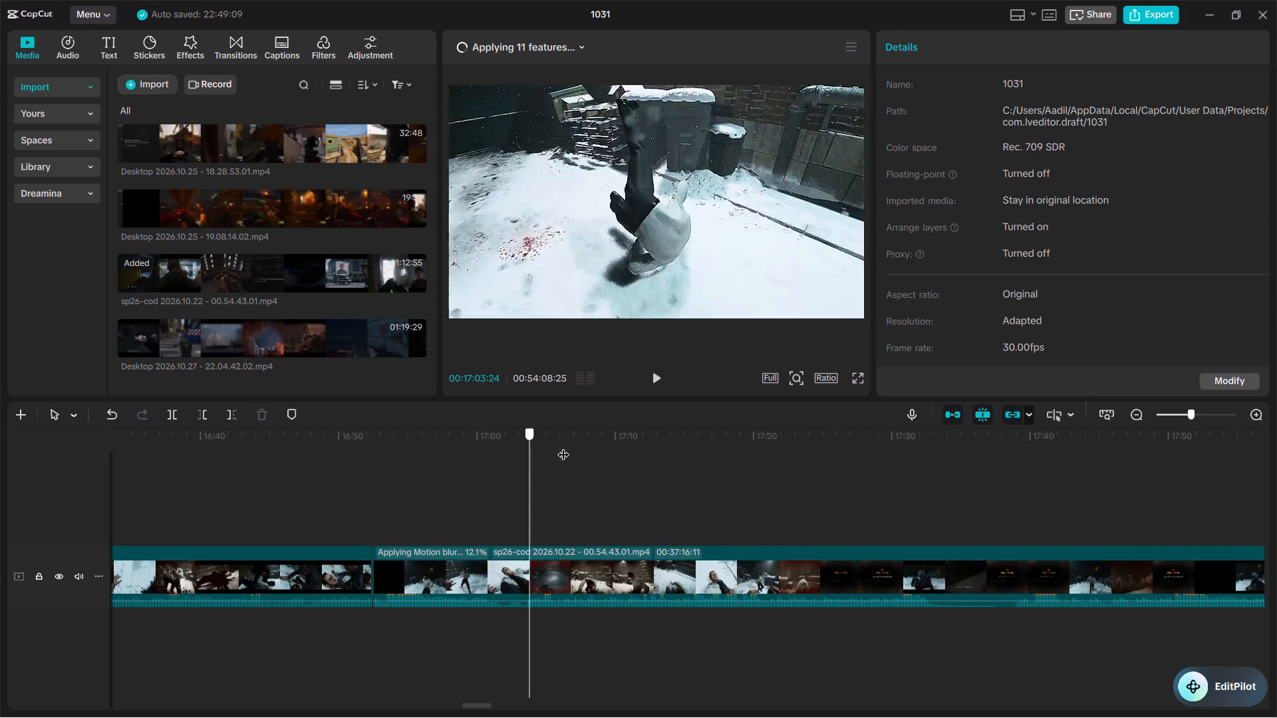
left_click_drag(563, 446, 478, 419)
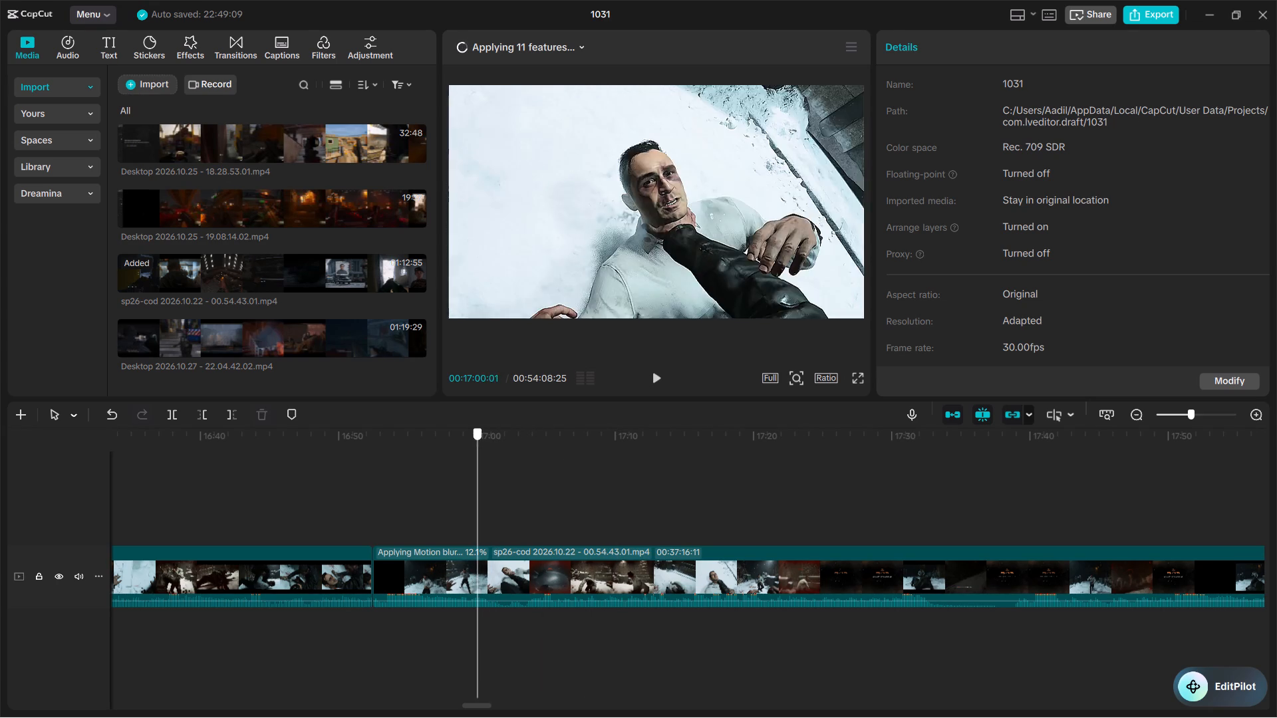
left_click_drag(478, 419, 489, 418)
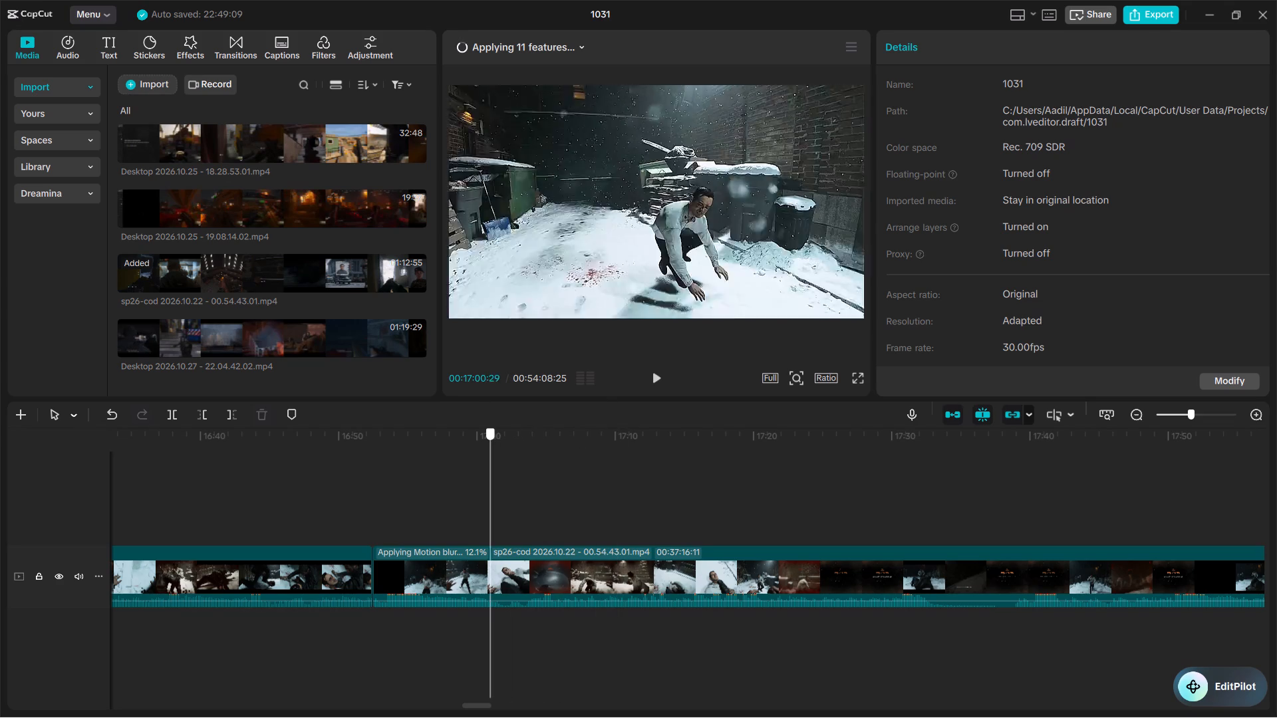
left_click_drag(489, 418, 613, 434)
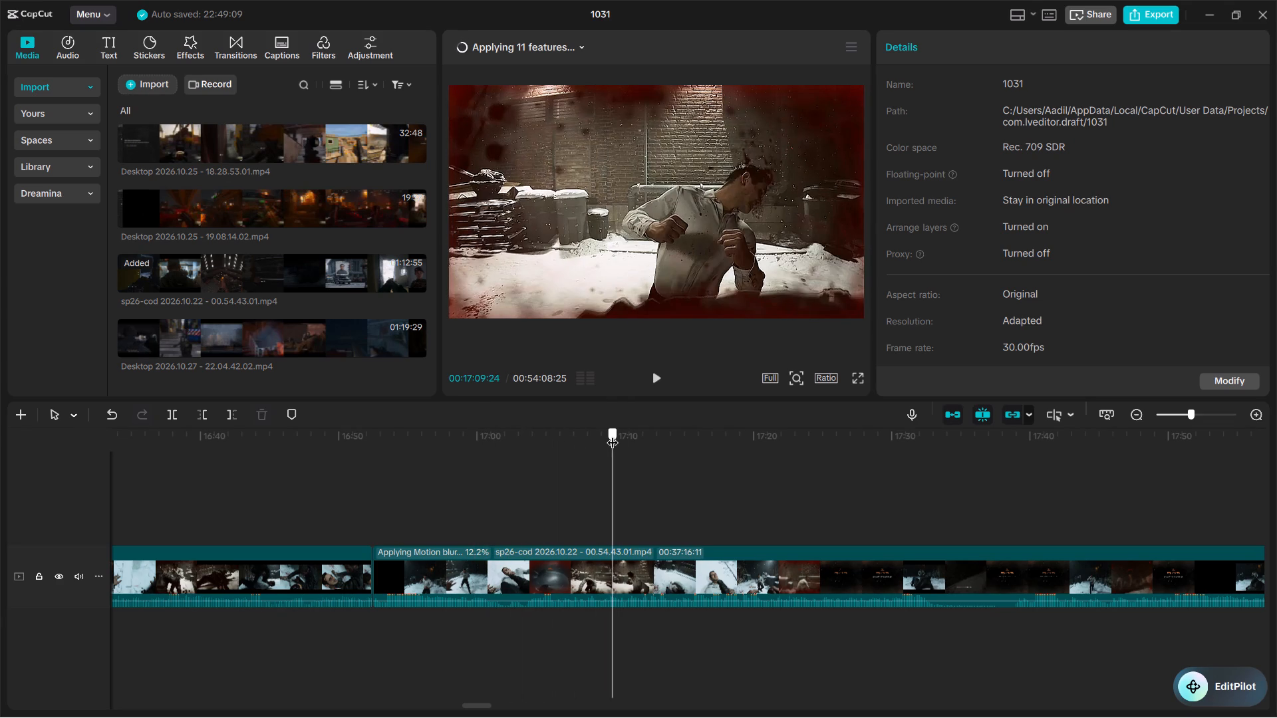
left_click_drag(613, 434, 476, 410)
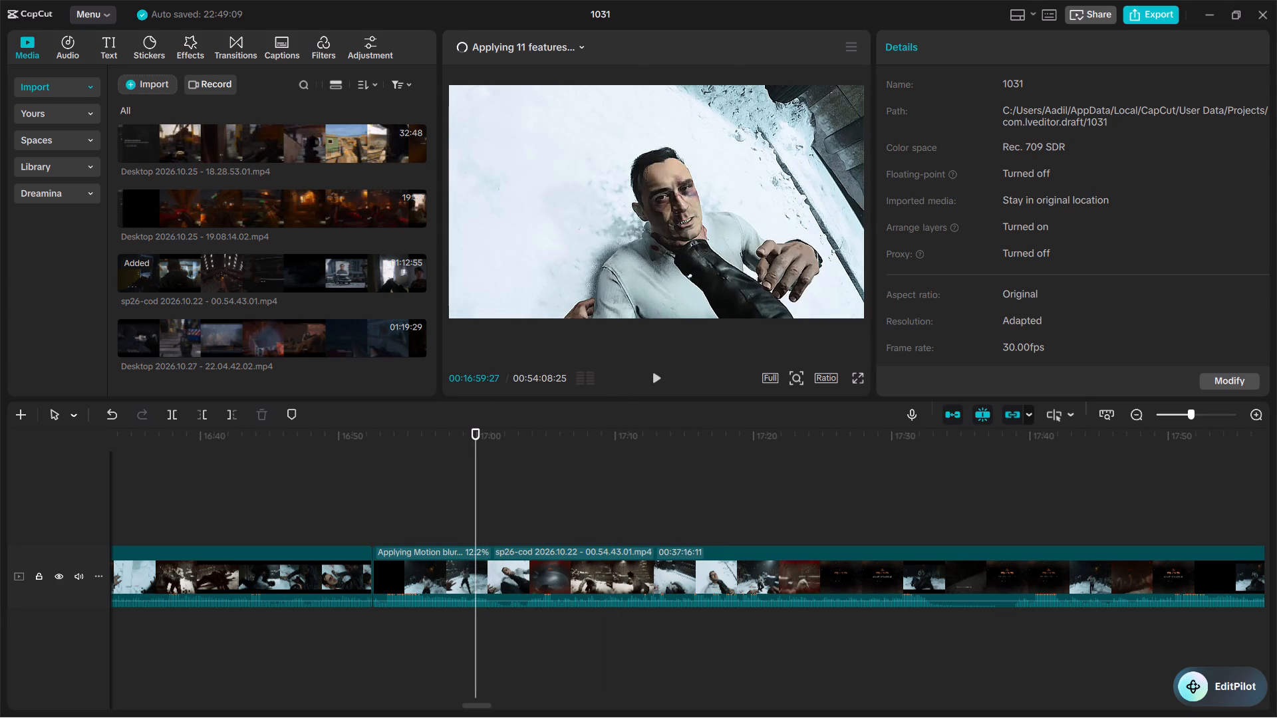
left_click_drag(475, 439, 613, 455)
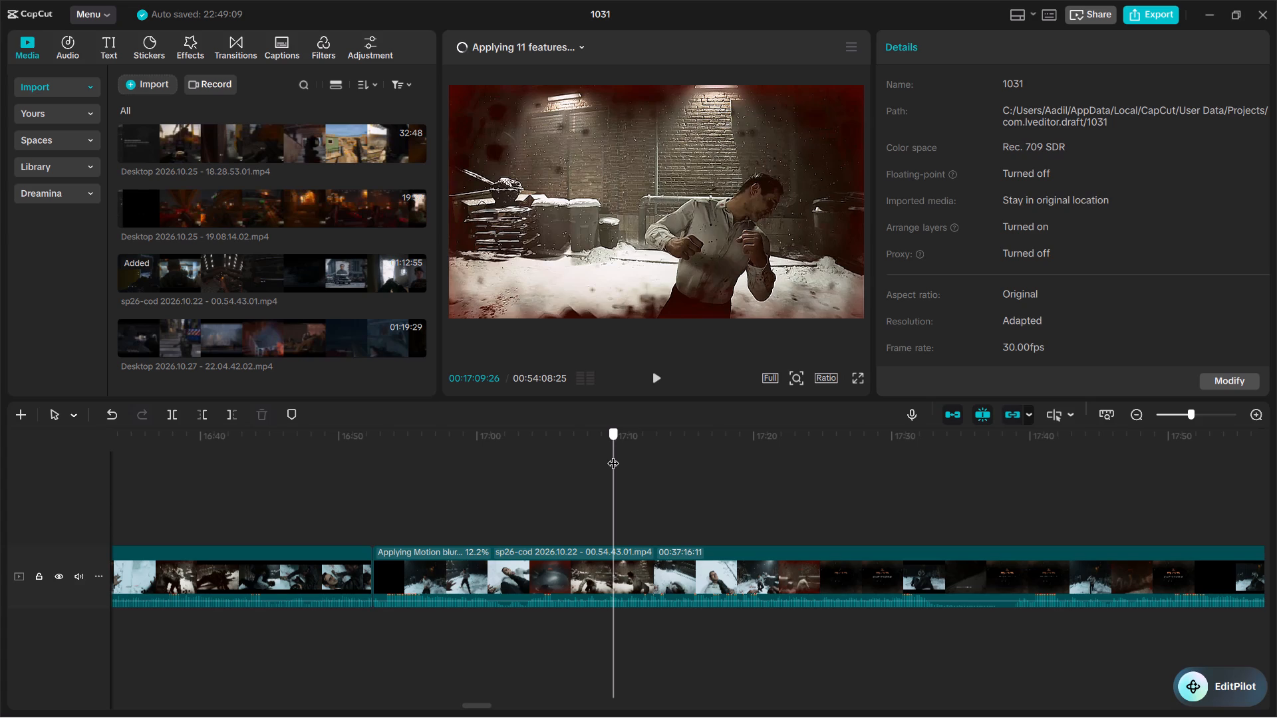
left_click_drag(613, 455, 503, 438)
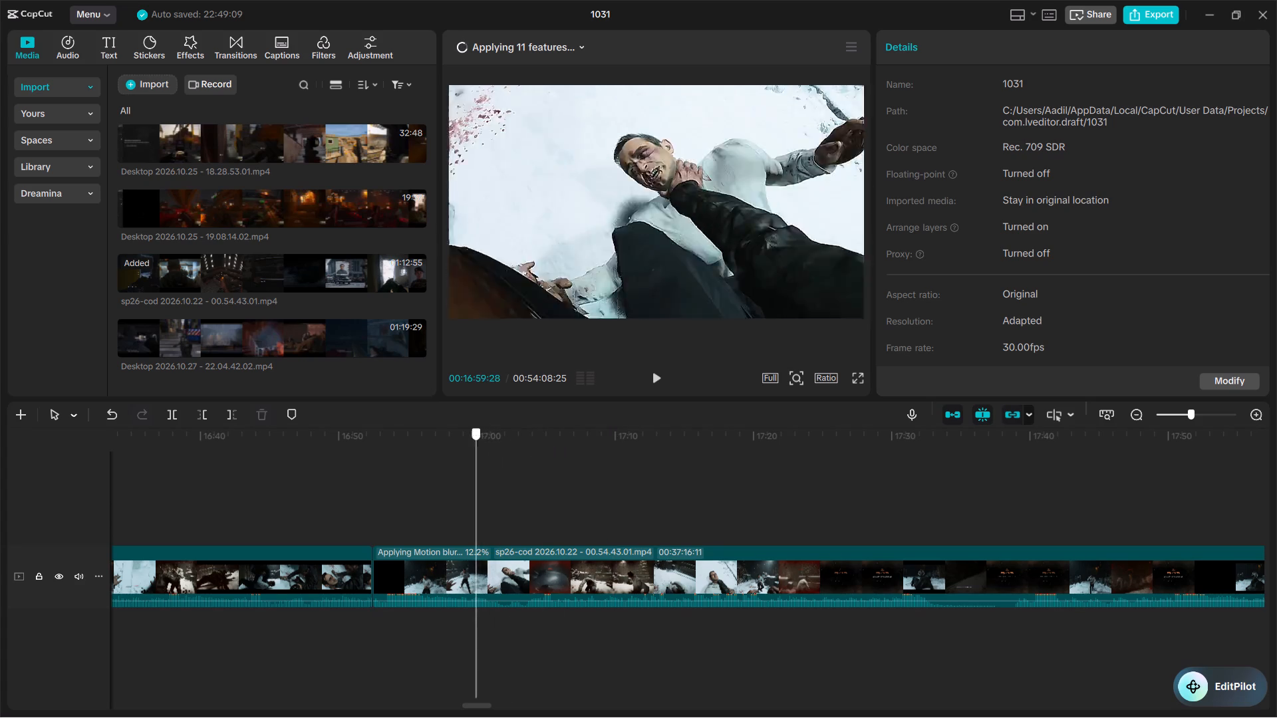
left_click_drag(503, 438, 478, 446)
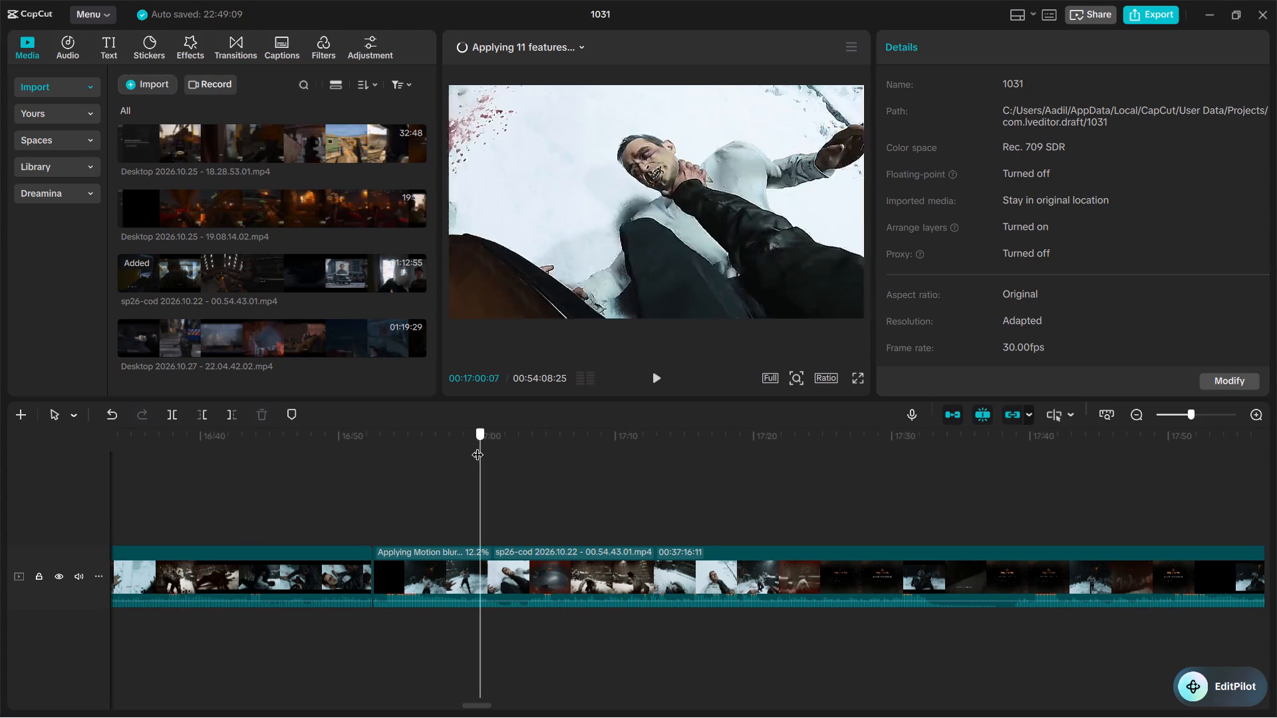
left_click_drag(478, 446, 611, 489)
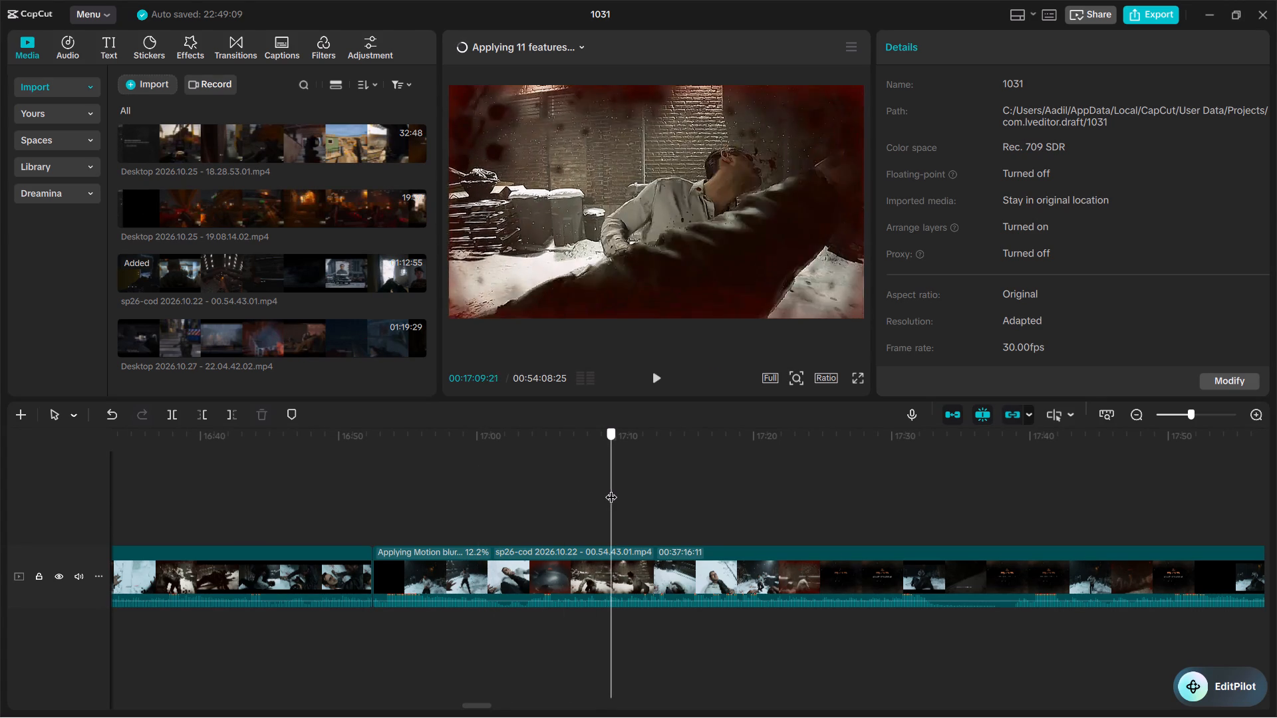
left_click_drag(611, 489, 480, 463)
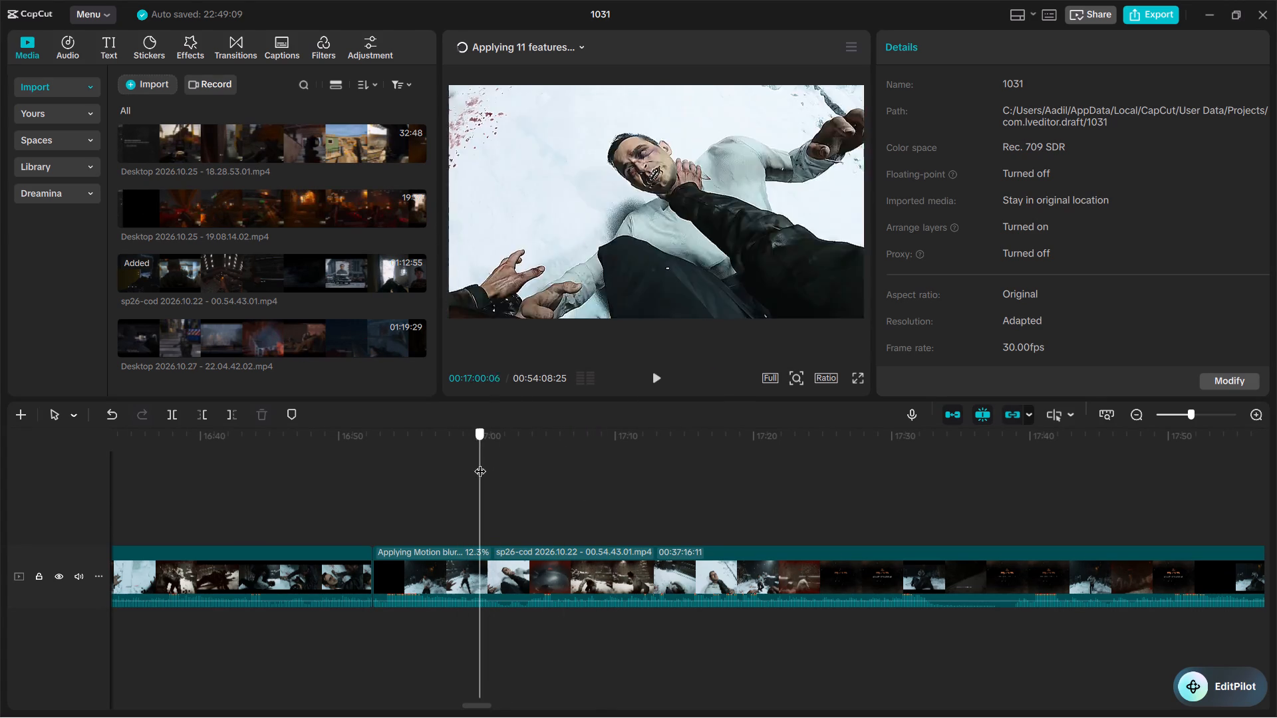
left_click_drag(480, 463, 615, 481)
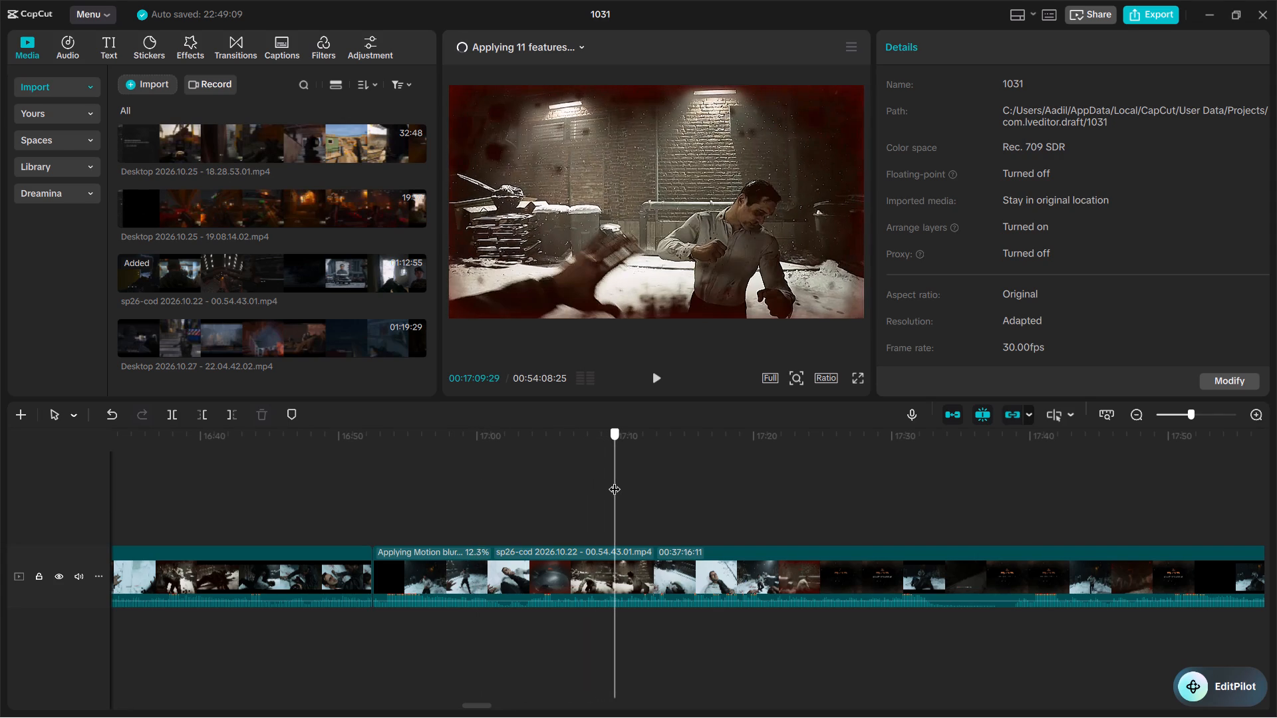
left_click_drag(615, 481, 617, 482)
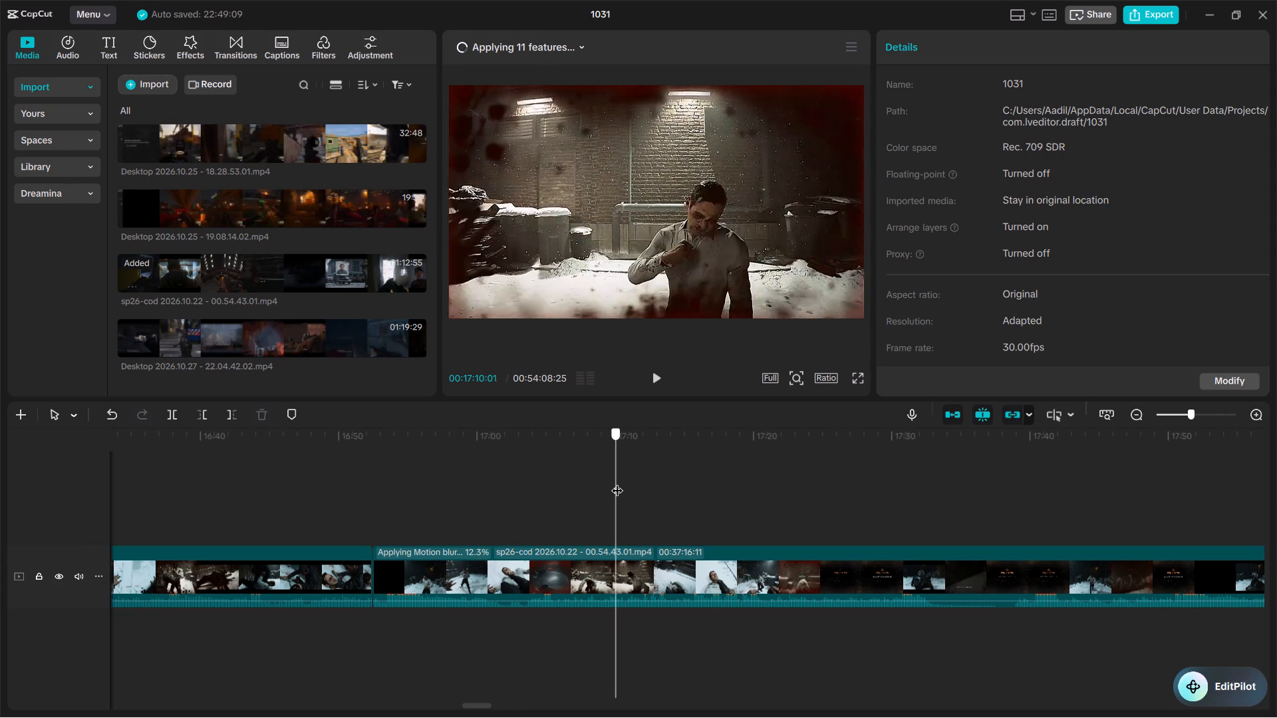
left_click_drag(617, 482, 511, 479)
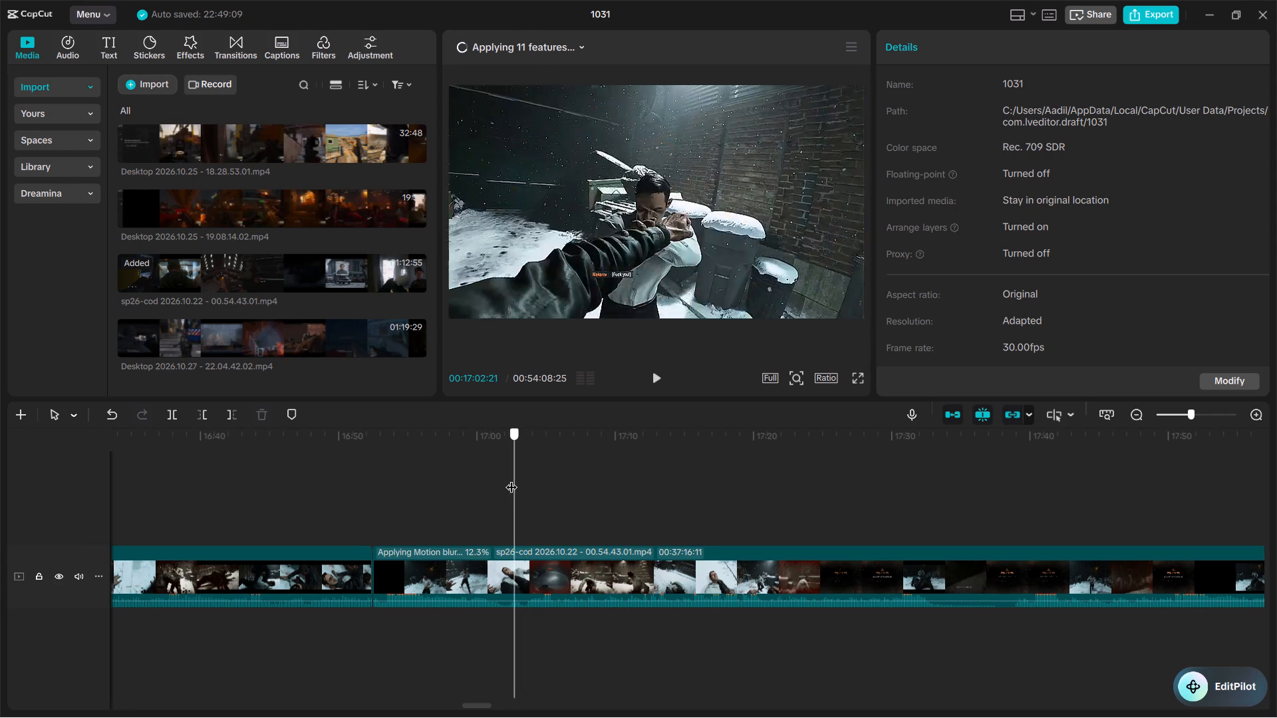
left_click_drag(511, 479, 476, 473)
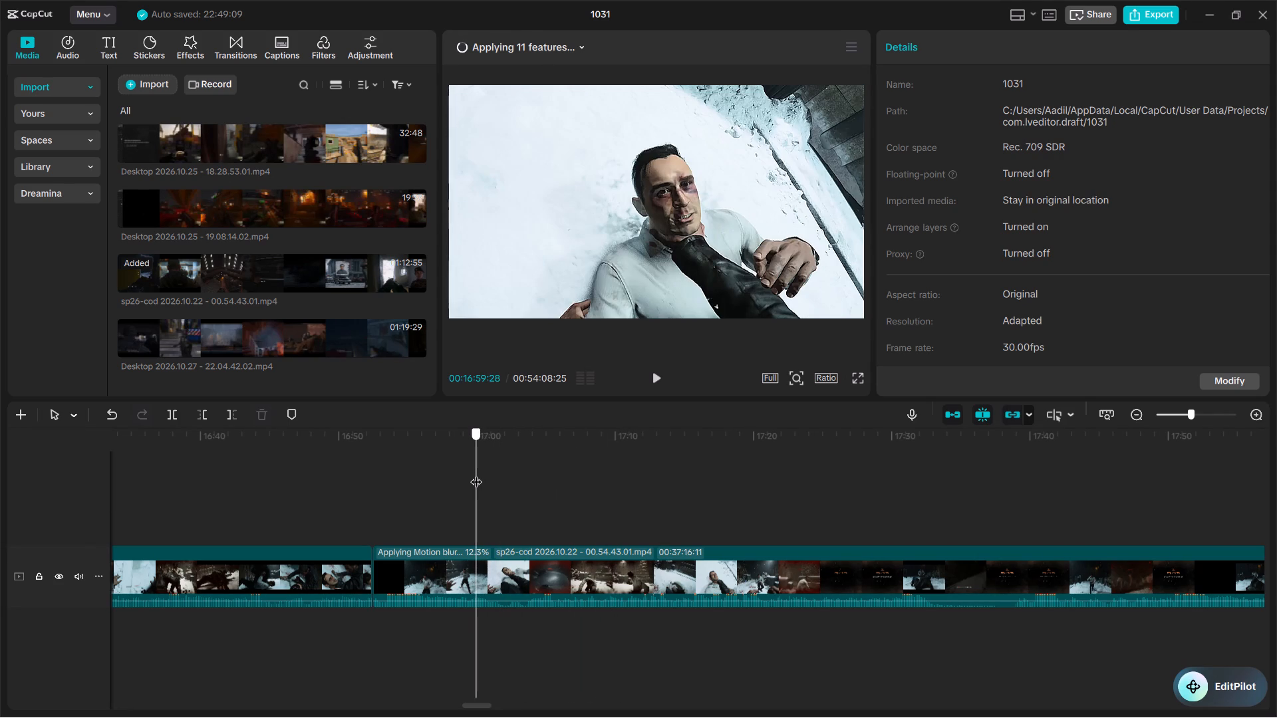
left_click_drag(476, 473, 483, 475)
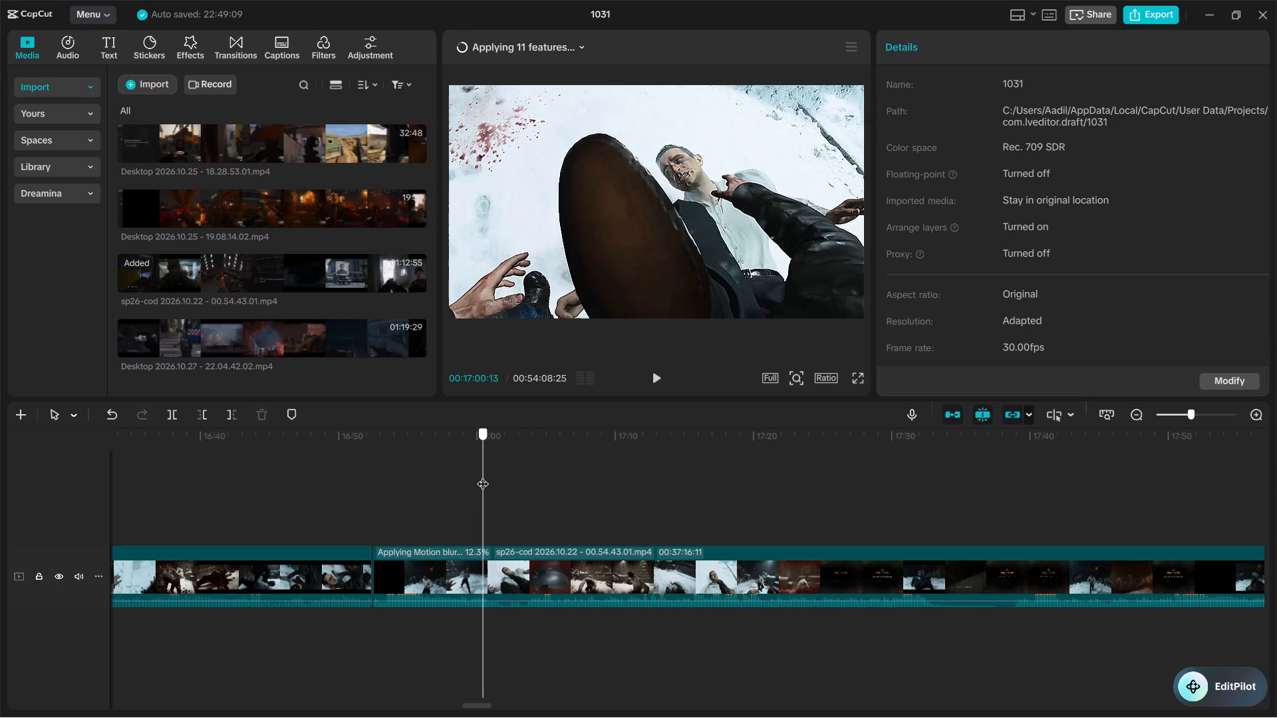
left_click_drag(483, 475, 611, 513)
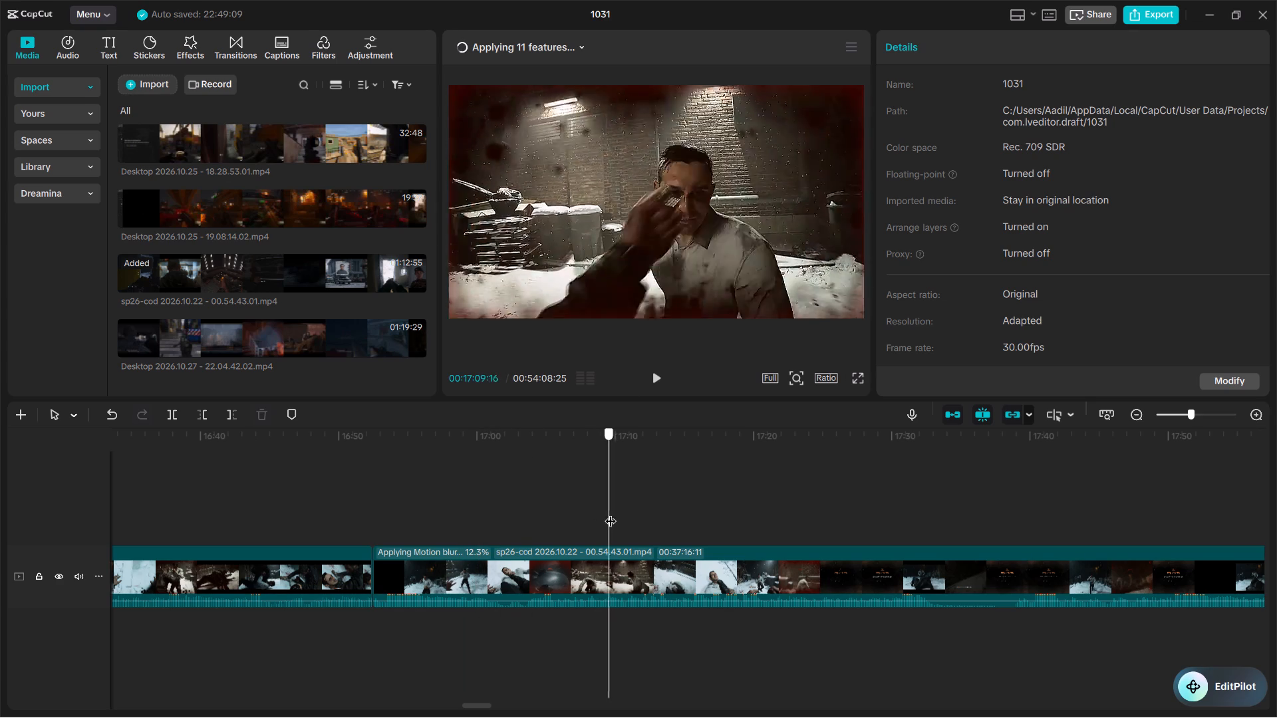
left_click_drag(611, 513, 617, 515)
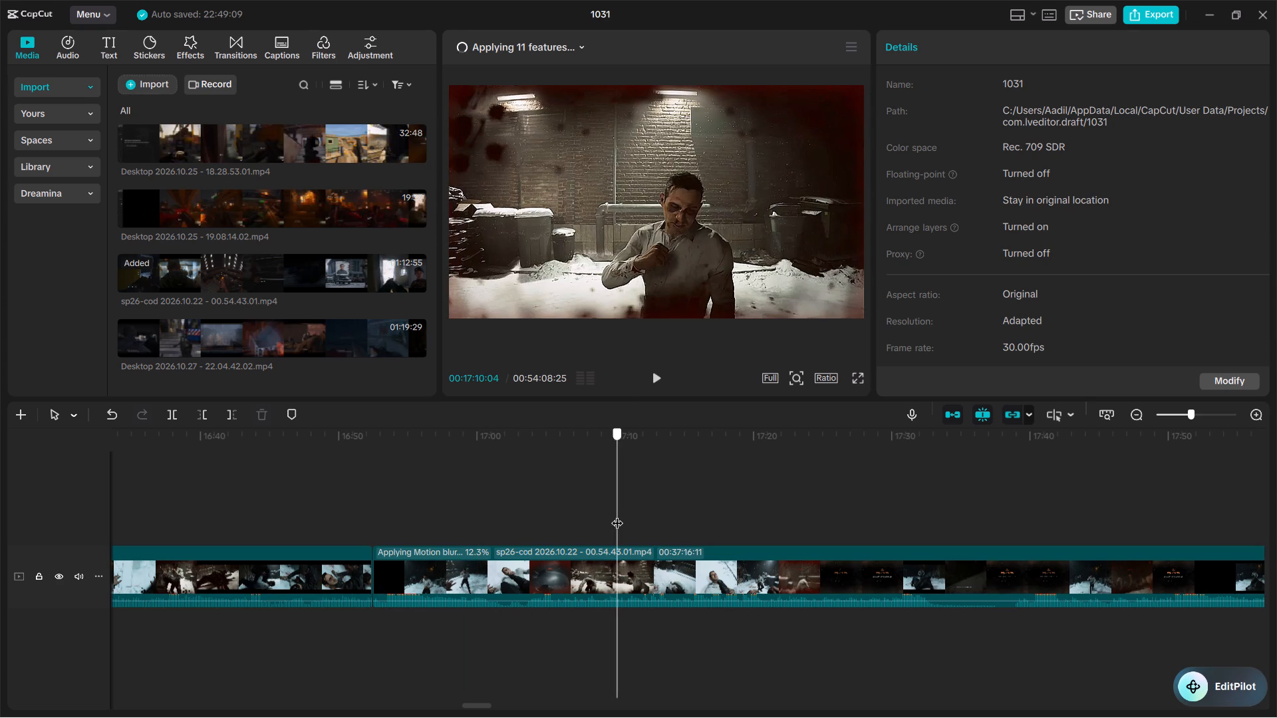
left_click_drag(617, 515, 478, 496)
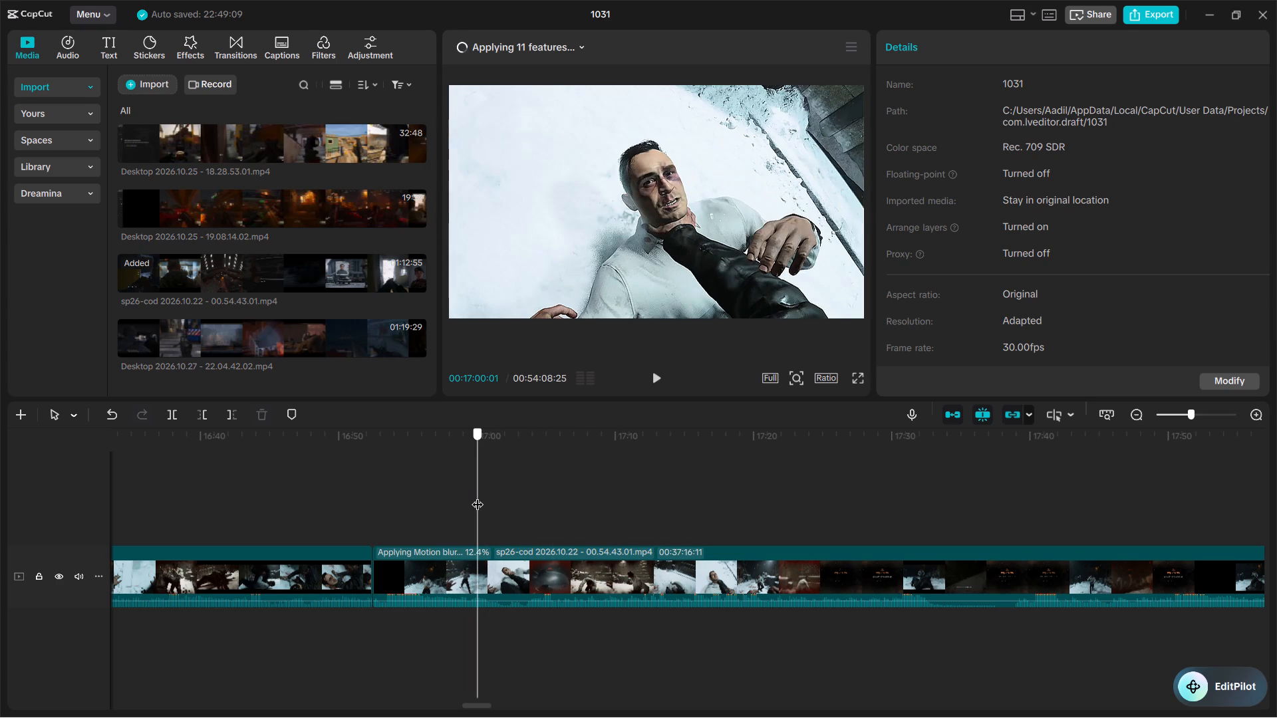
left_click_drag(478, 496, 600, 527)
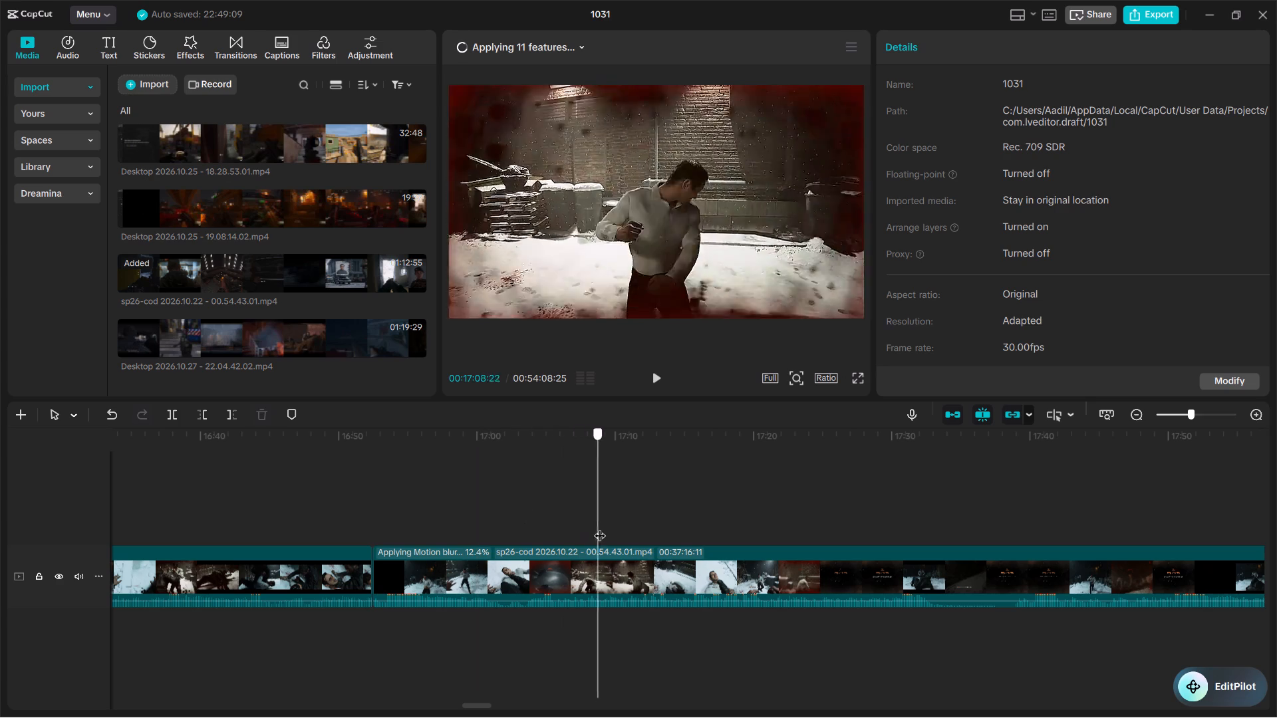
left_click_drag(600, 527, 553, 530)
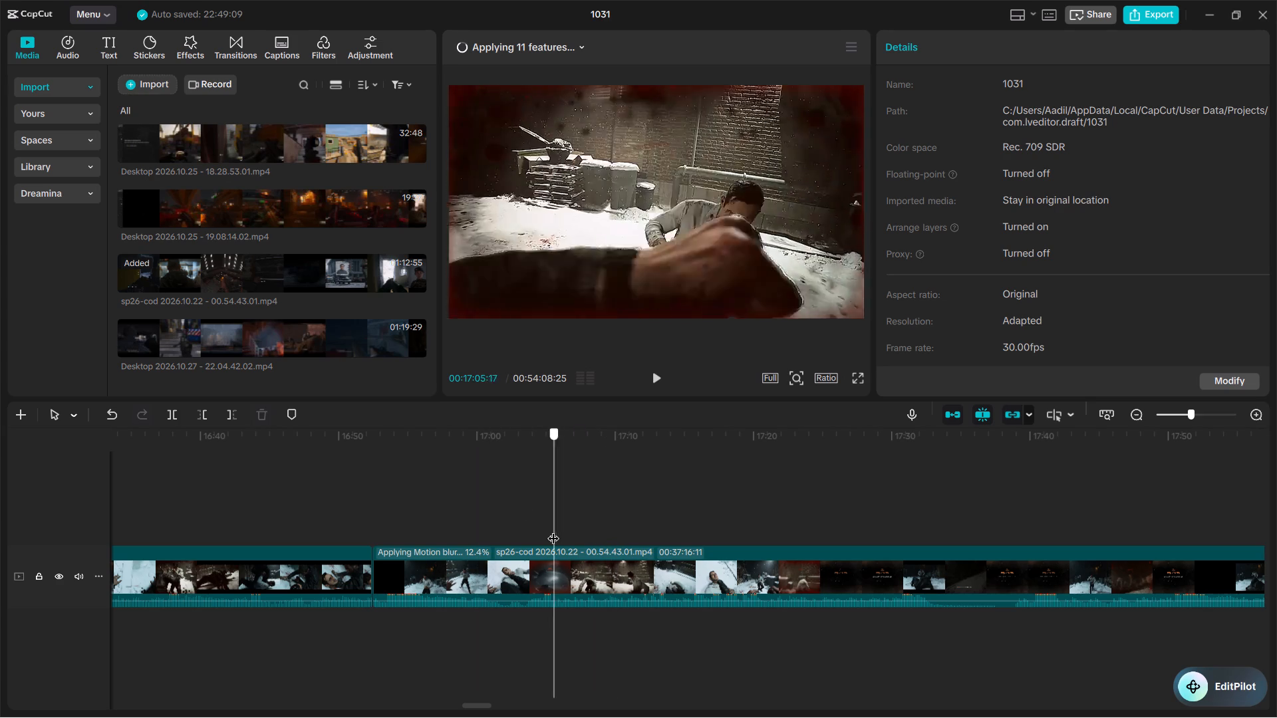
left_click_drag(553, 530, 475, 507)
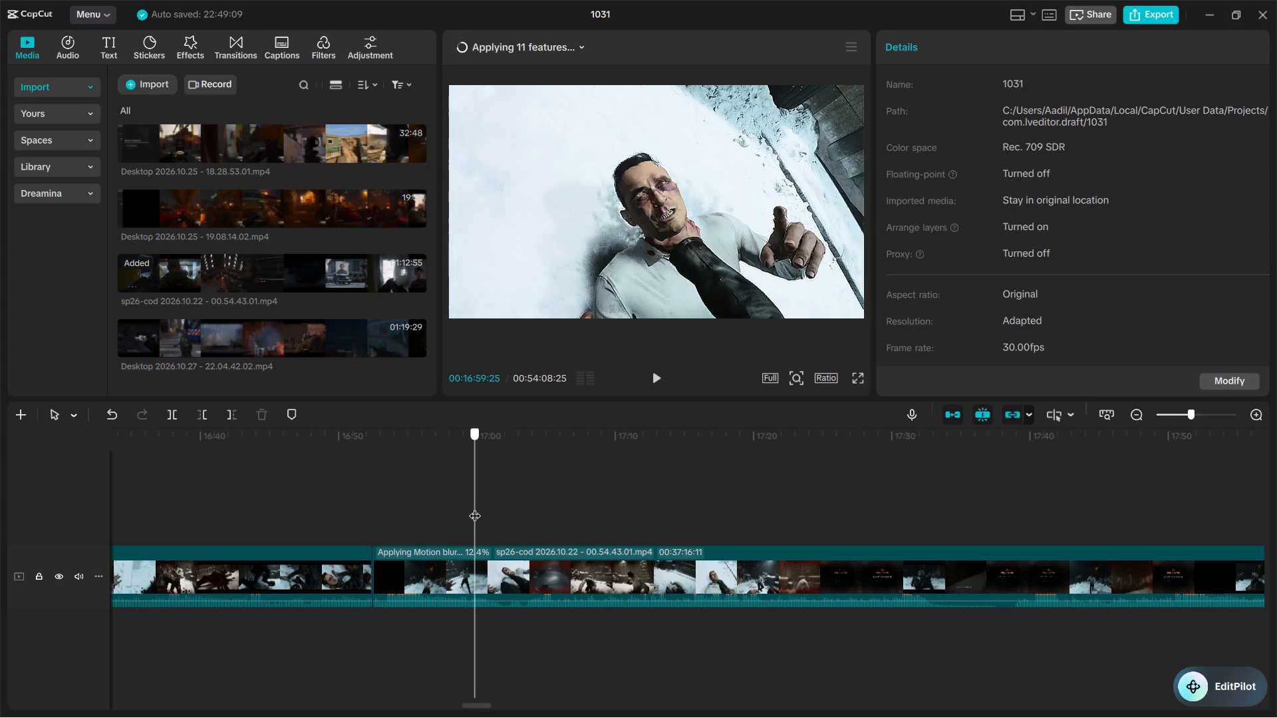
left_click_drag(475, 507, 614, 513)
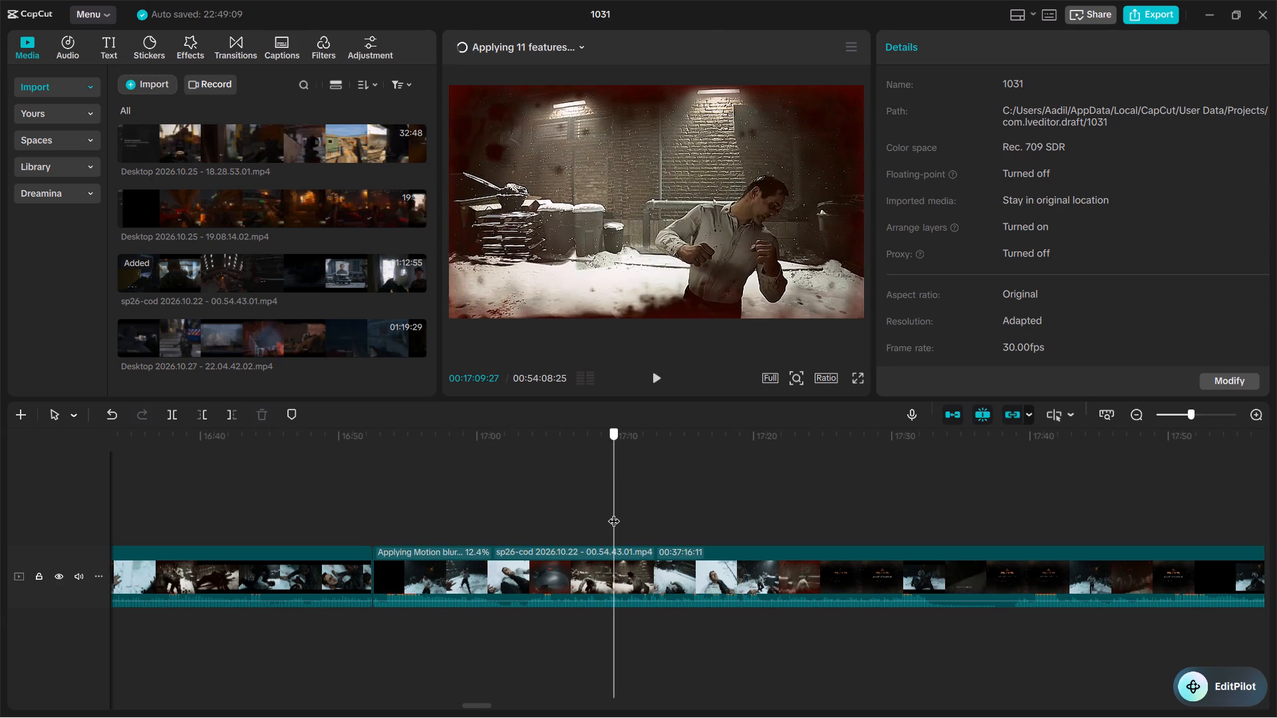
left_click_drag(614, 513, 475, 487)
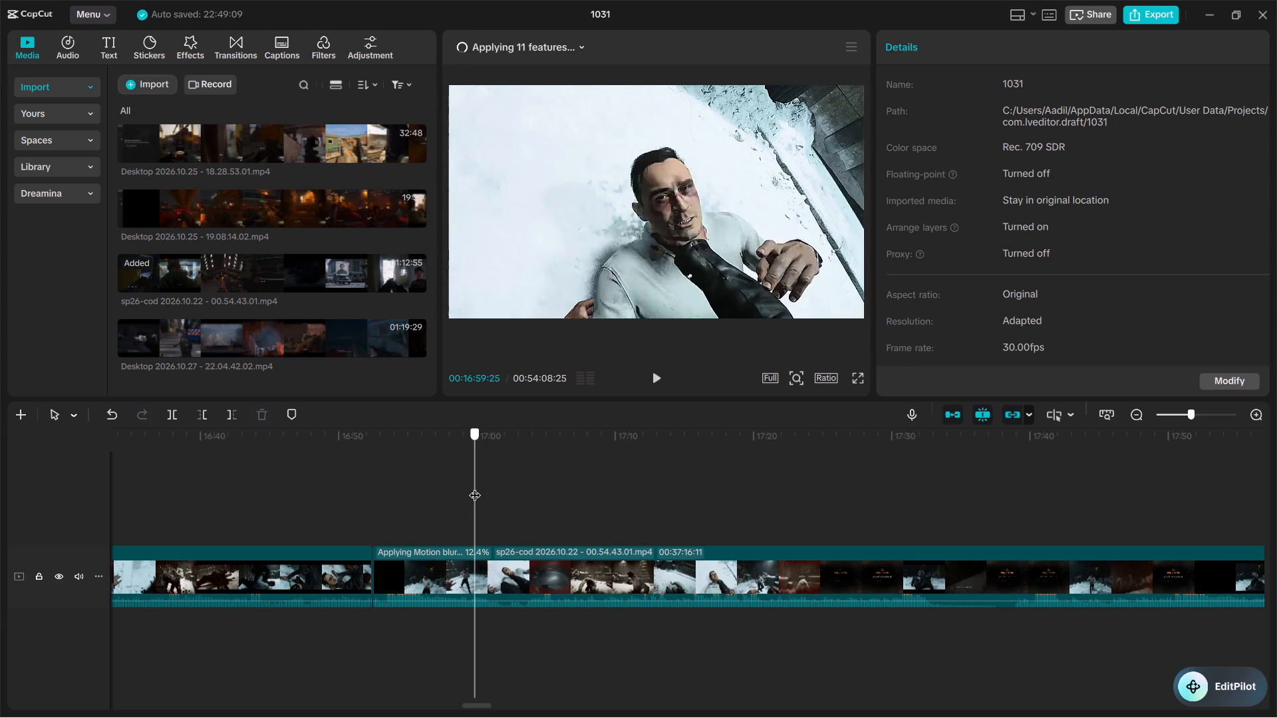
left_click_drag(475, 487, 613, 496)
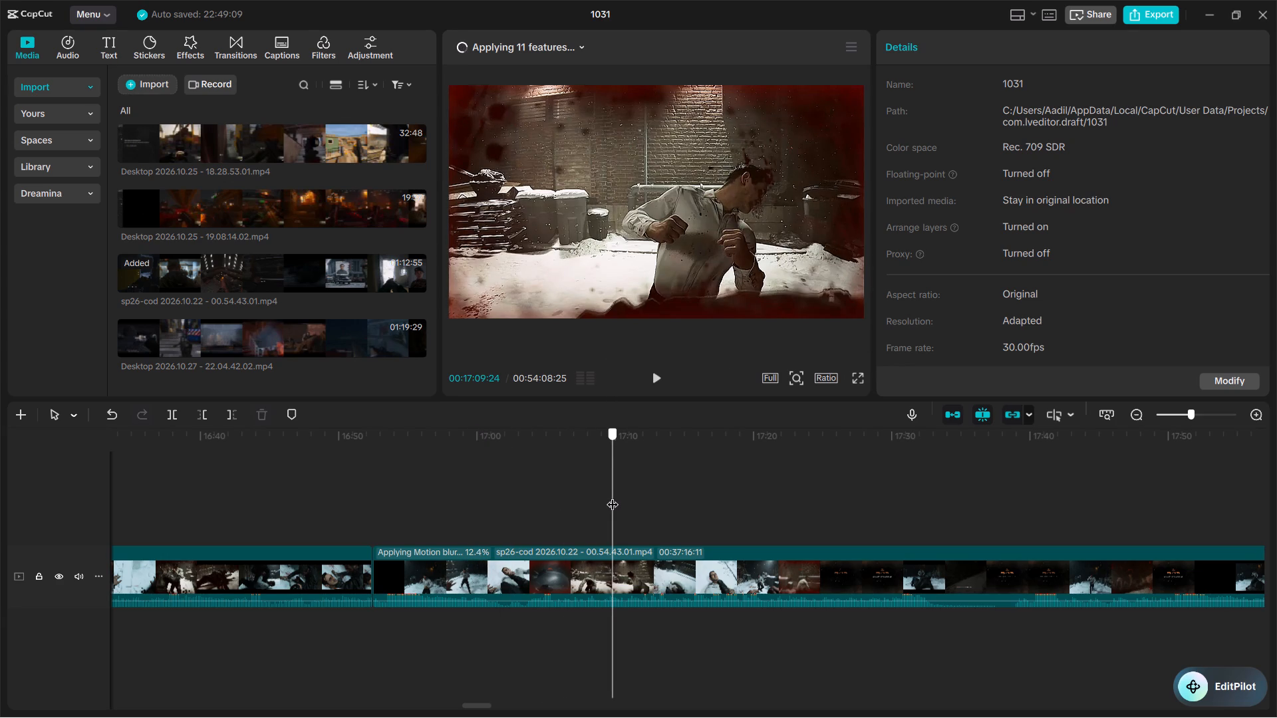
left_click_drag(613, 496, 484, 472)
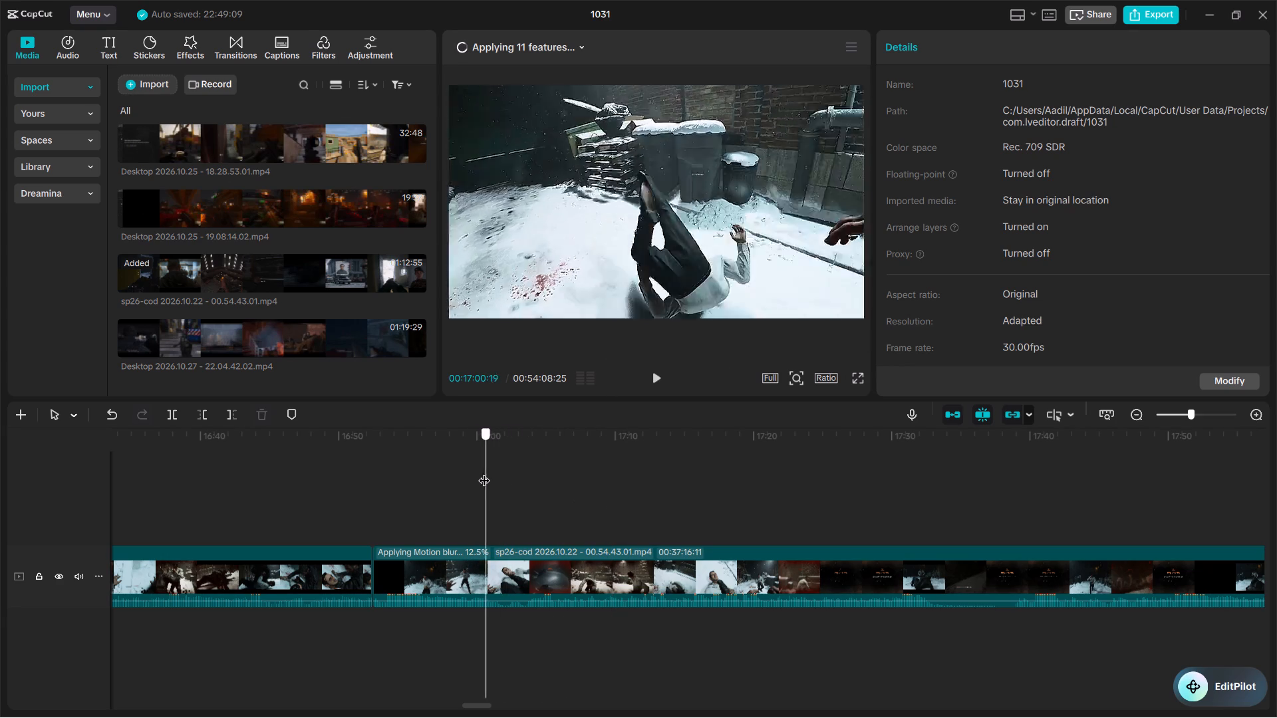
left_click_drag(484, 472, 484, 471)
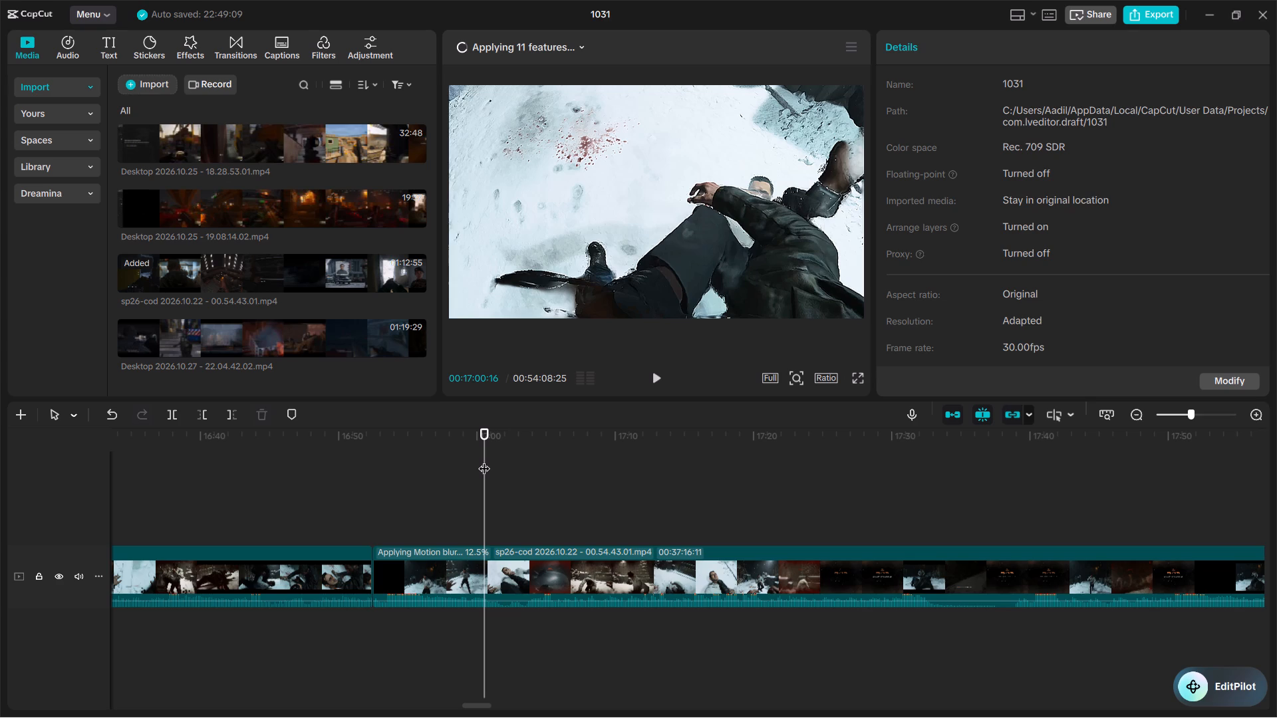
left_click_drag(484, 453, 479, 453)
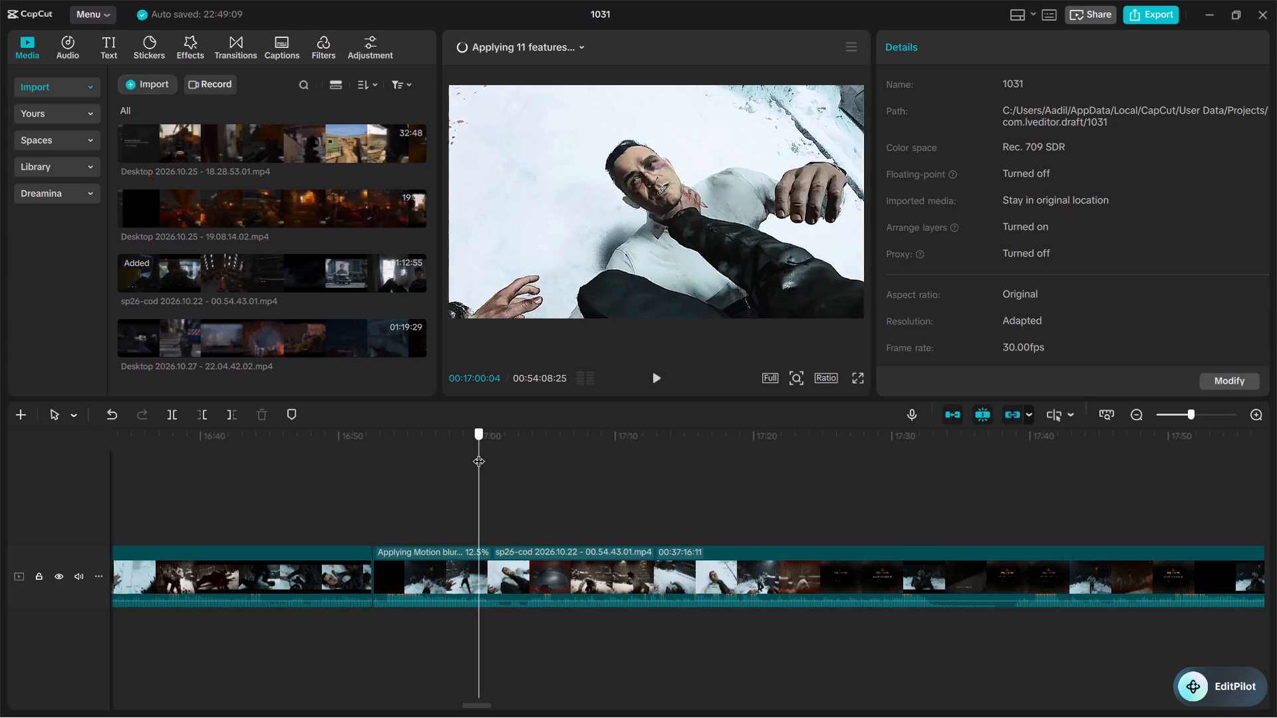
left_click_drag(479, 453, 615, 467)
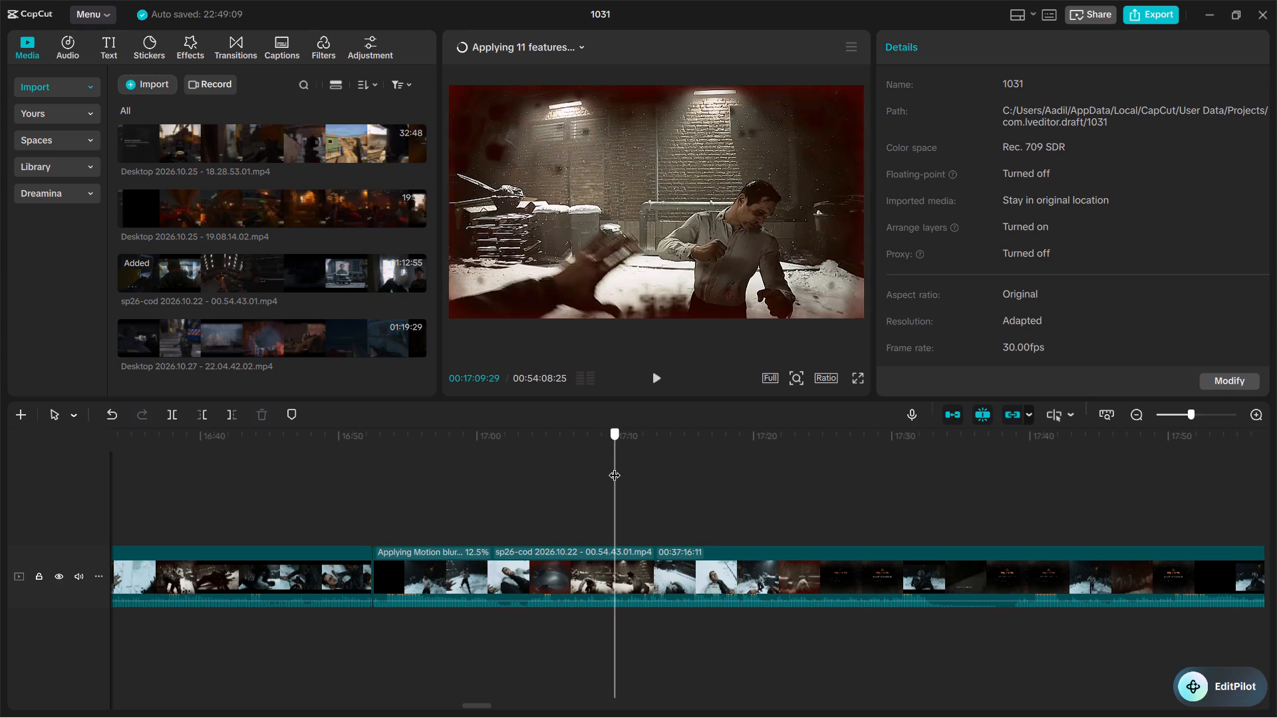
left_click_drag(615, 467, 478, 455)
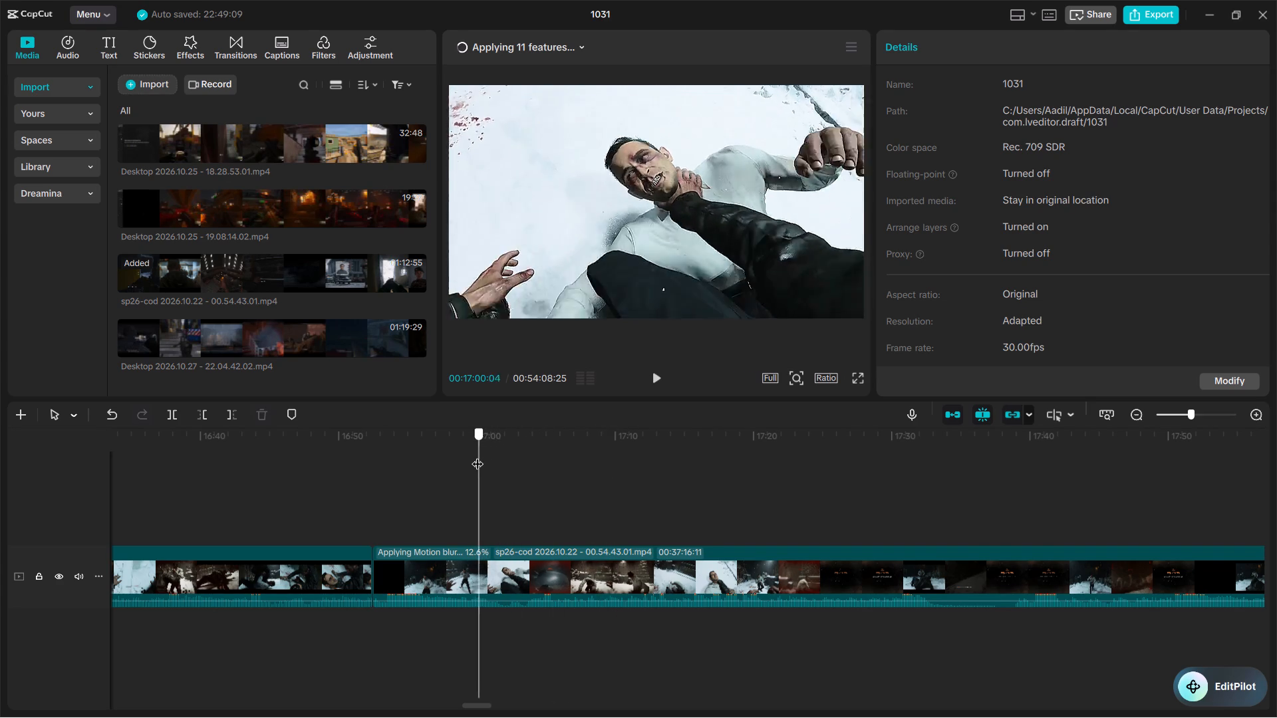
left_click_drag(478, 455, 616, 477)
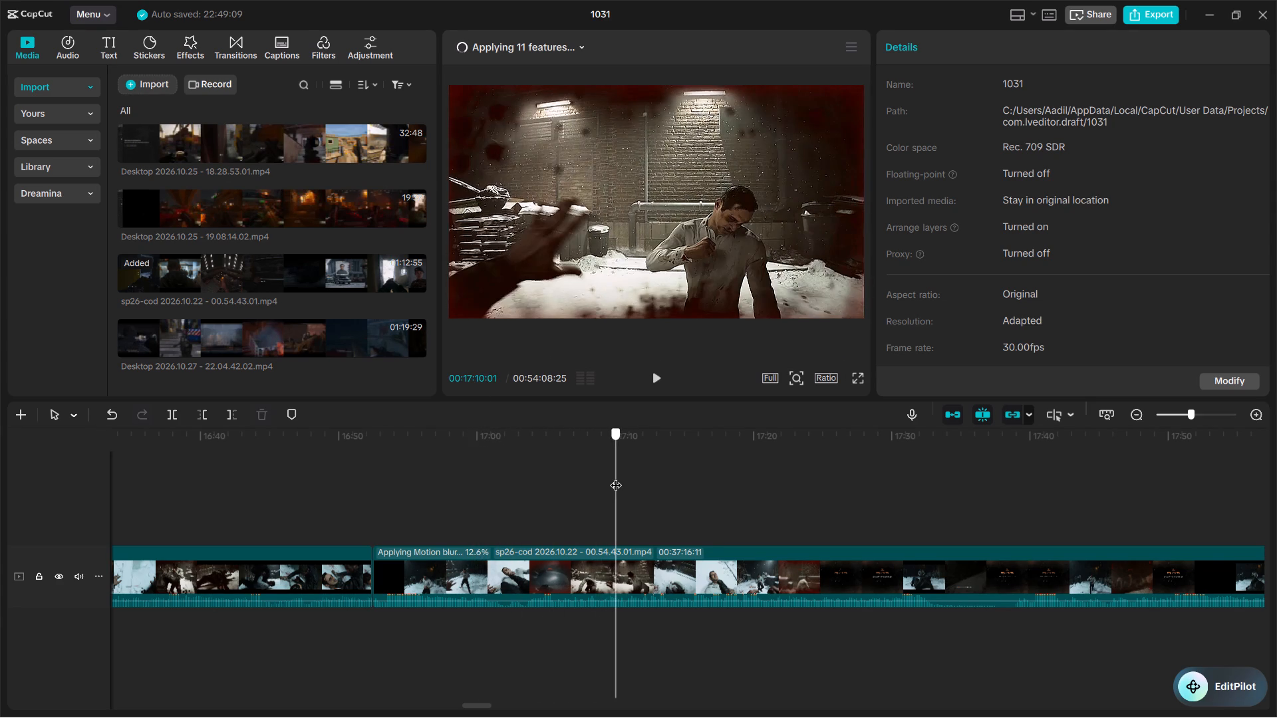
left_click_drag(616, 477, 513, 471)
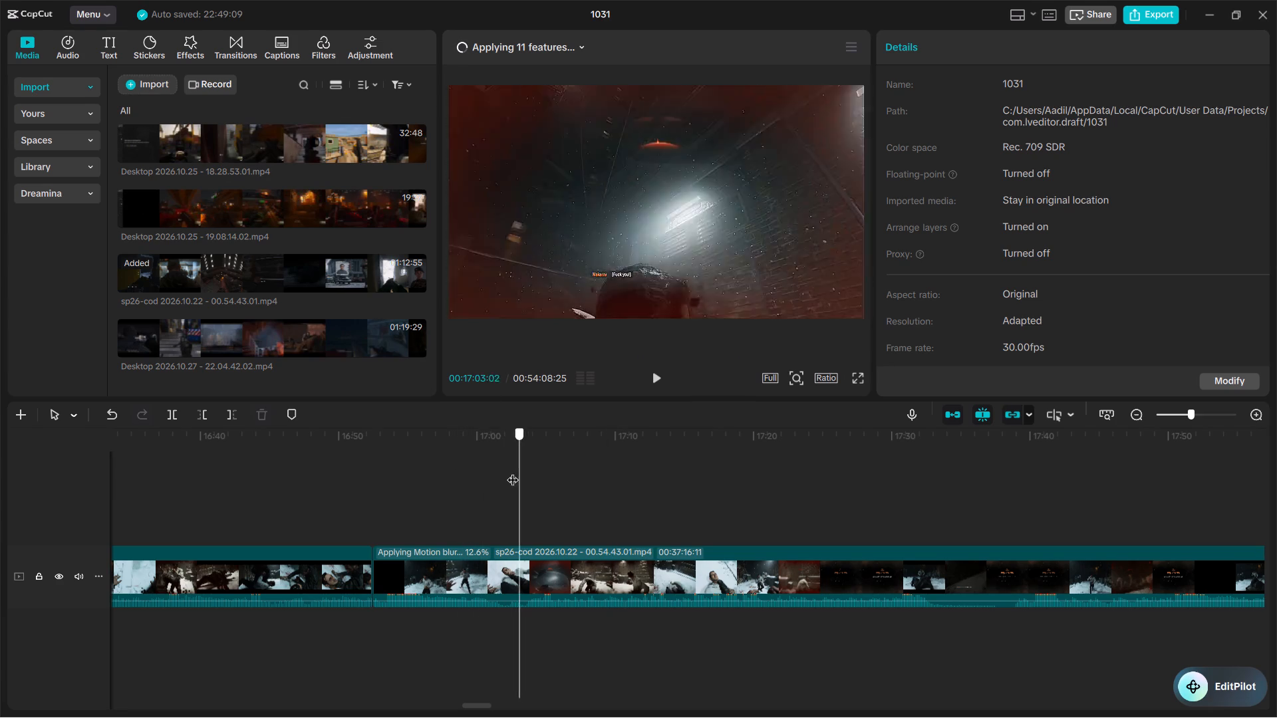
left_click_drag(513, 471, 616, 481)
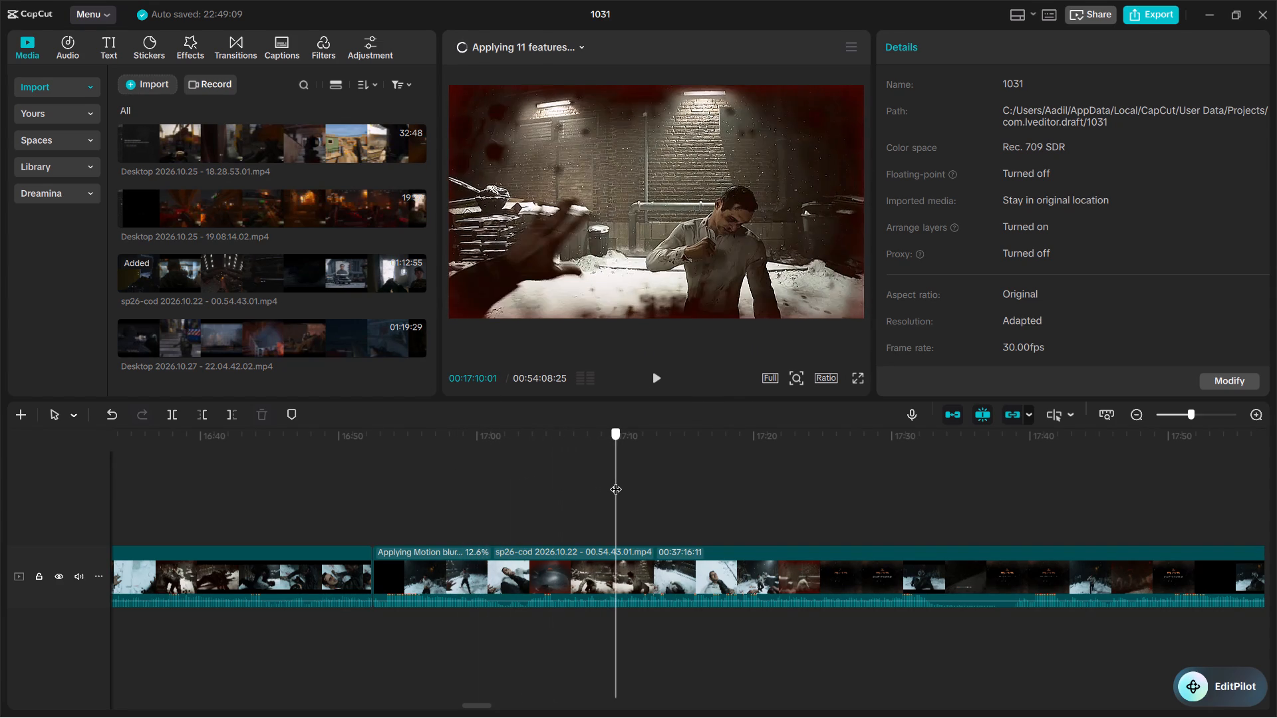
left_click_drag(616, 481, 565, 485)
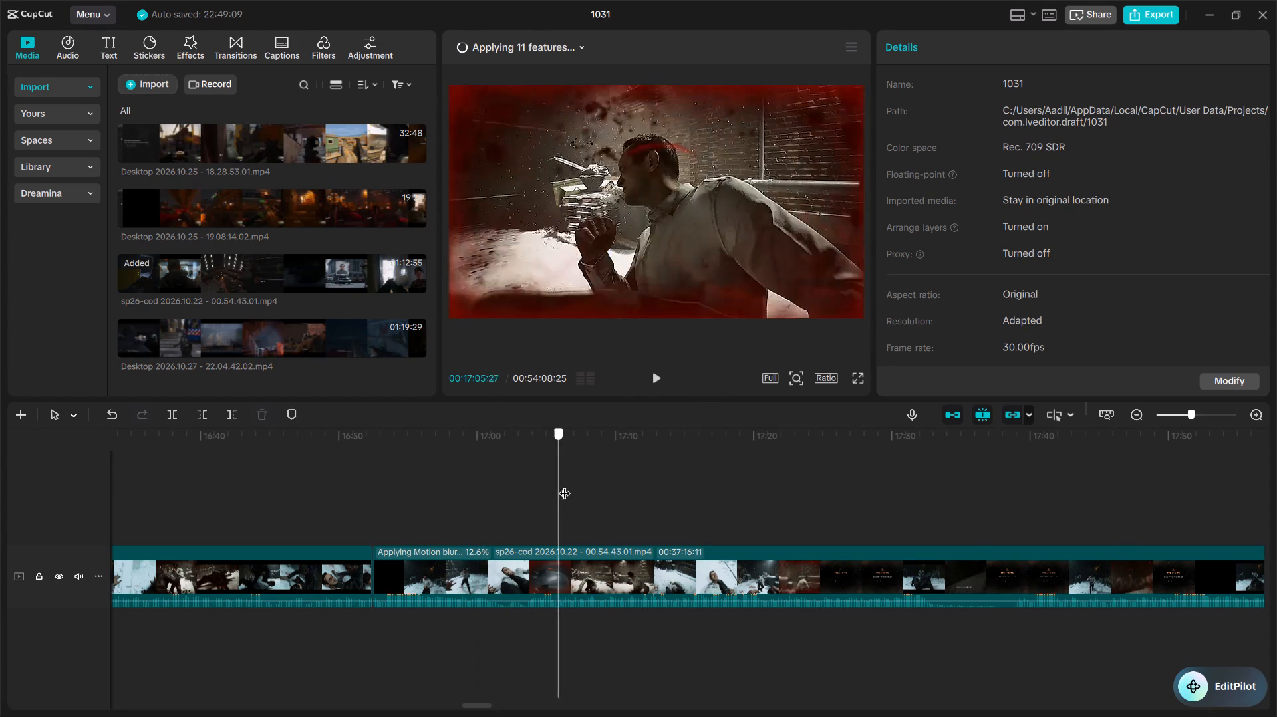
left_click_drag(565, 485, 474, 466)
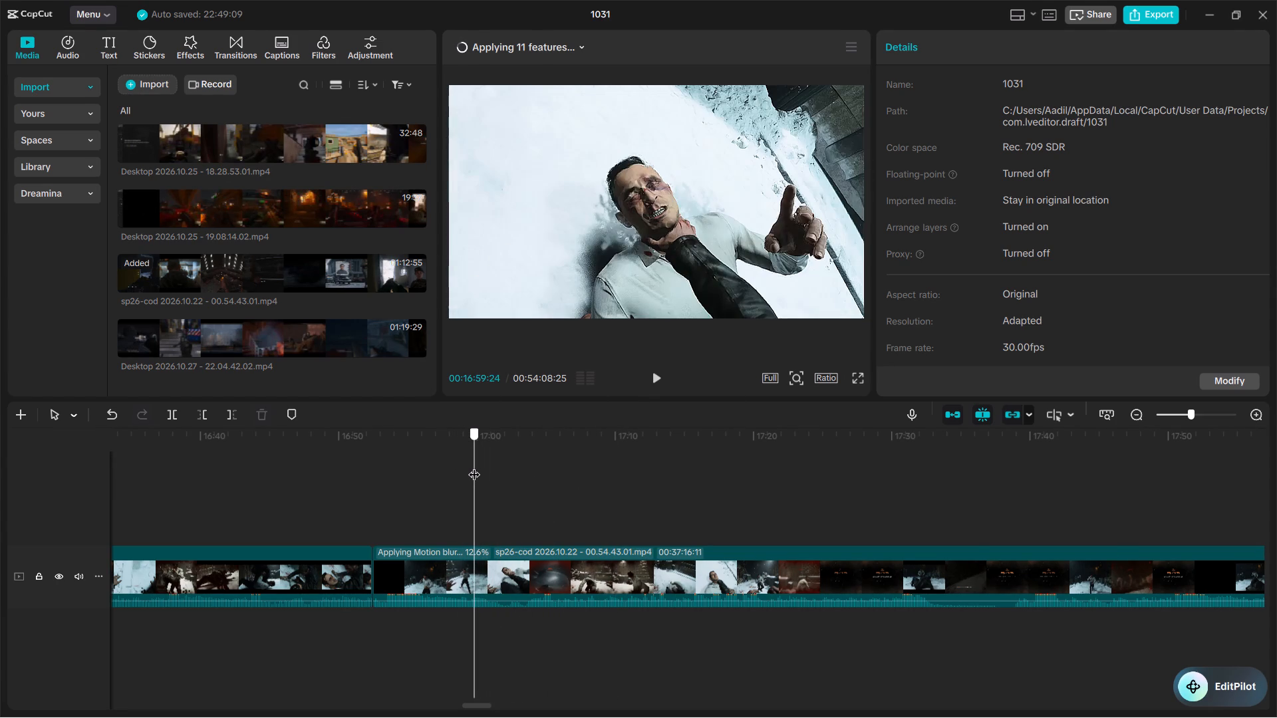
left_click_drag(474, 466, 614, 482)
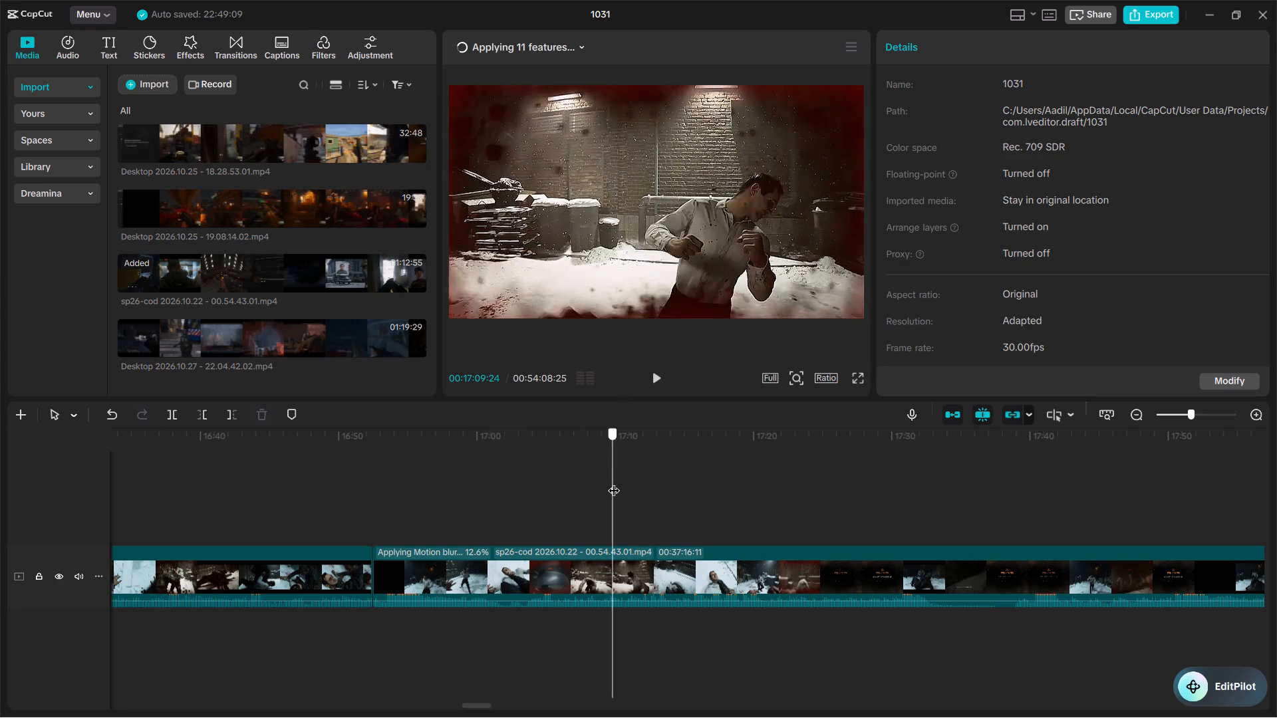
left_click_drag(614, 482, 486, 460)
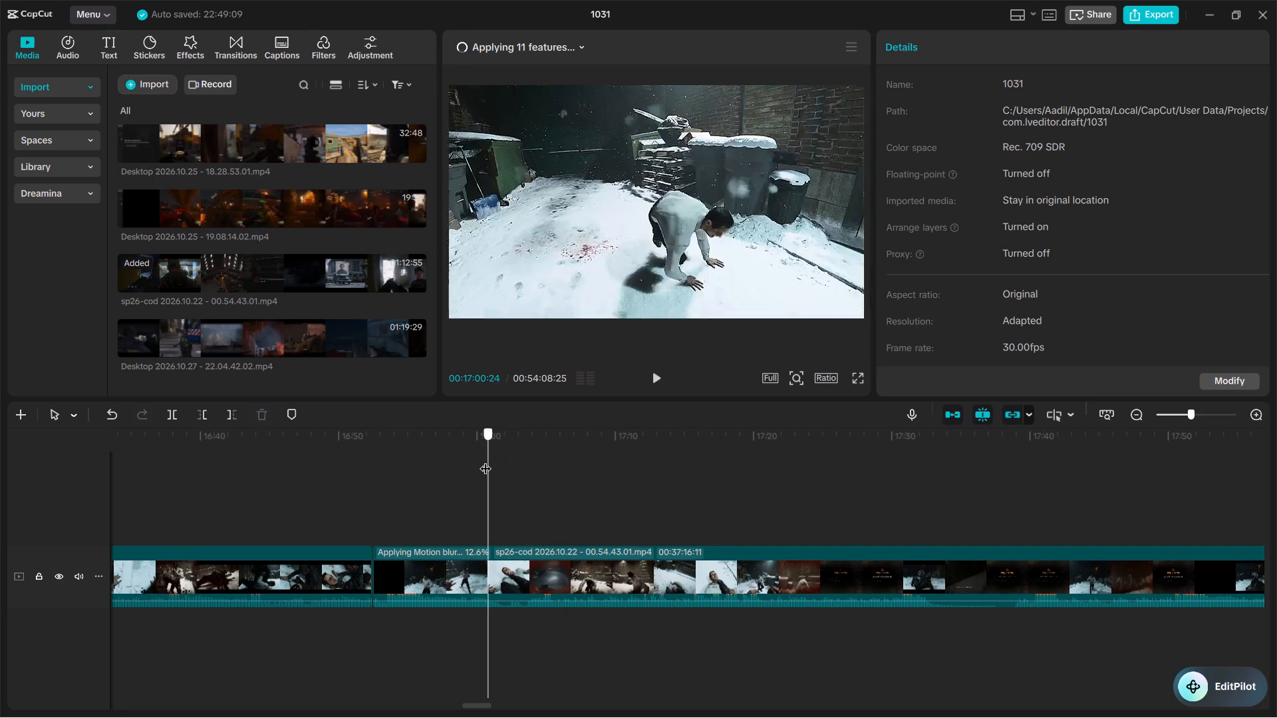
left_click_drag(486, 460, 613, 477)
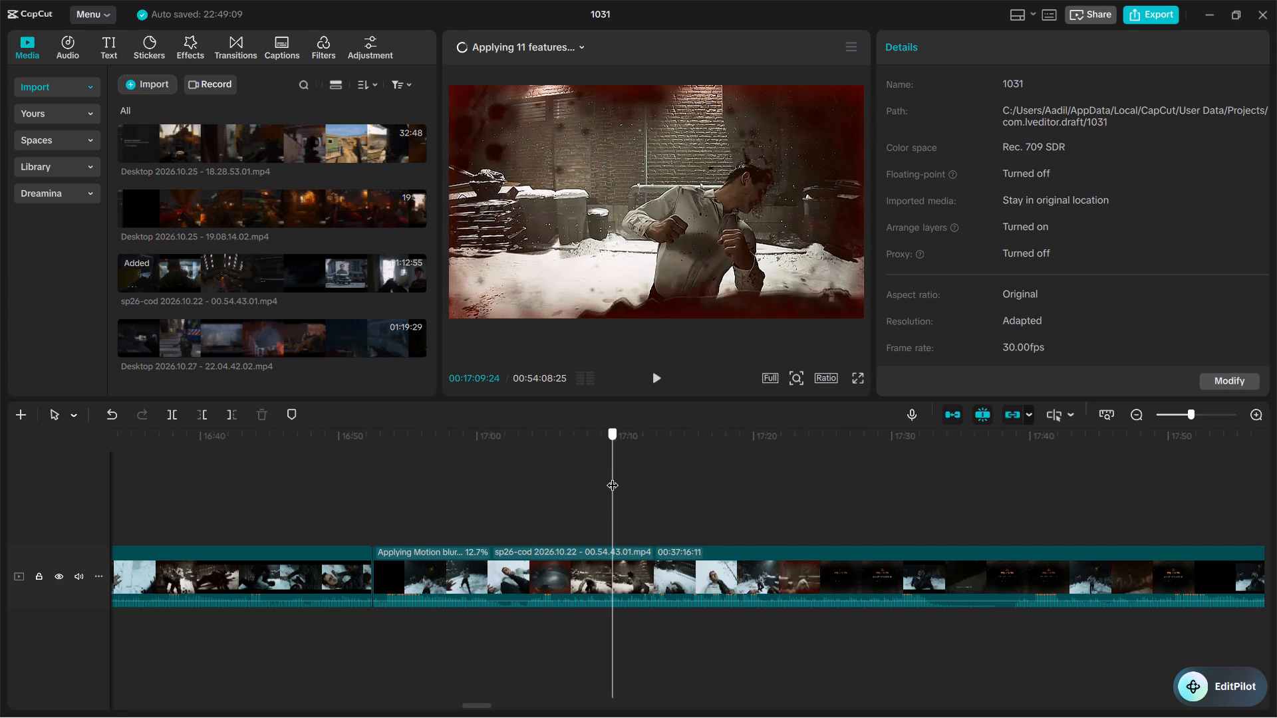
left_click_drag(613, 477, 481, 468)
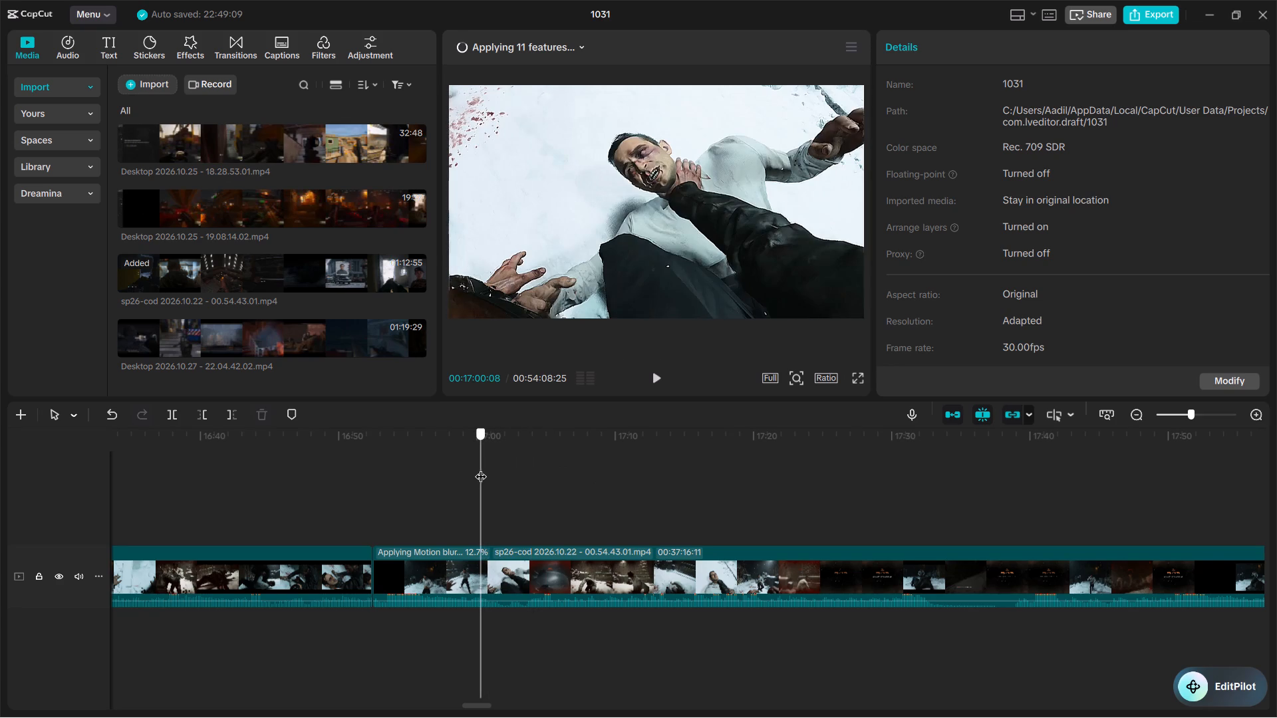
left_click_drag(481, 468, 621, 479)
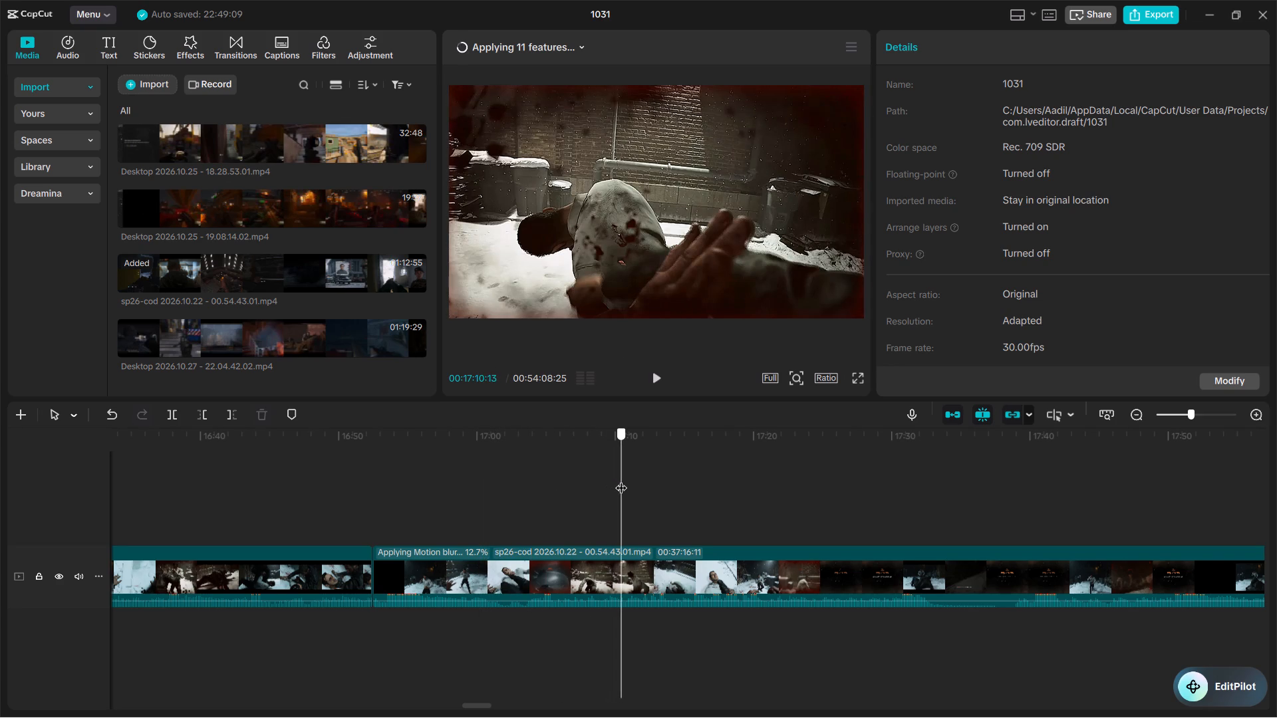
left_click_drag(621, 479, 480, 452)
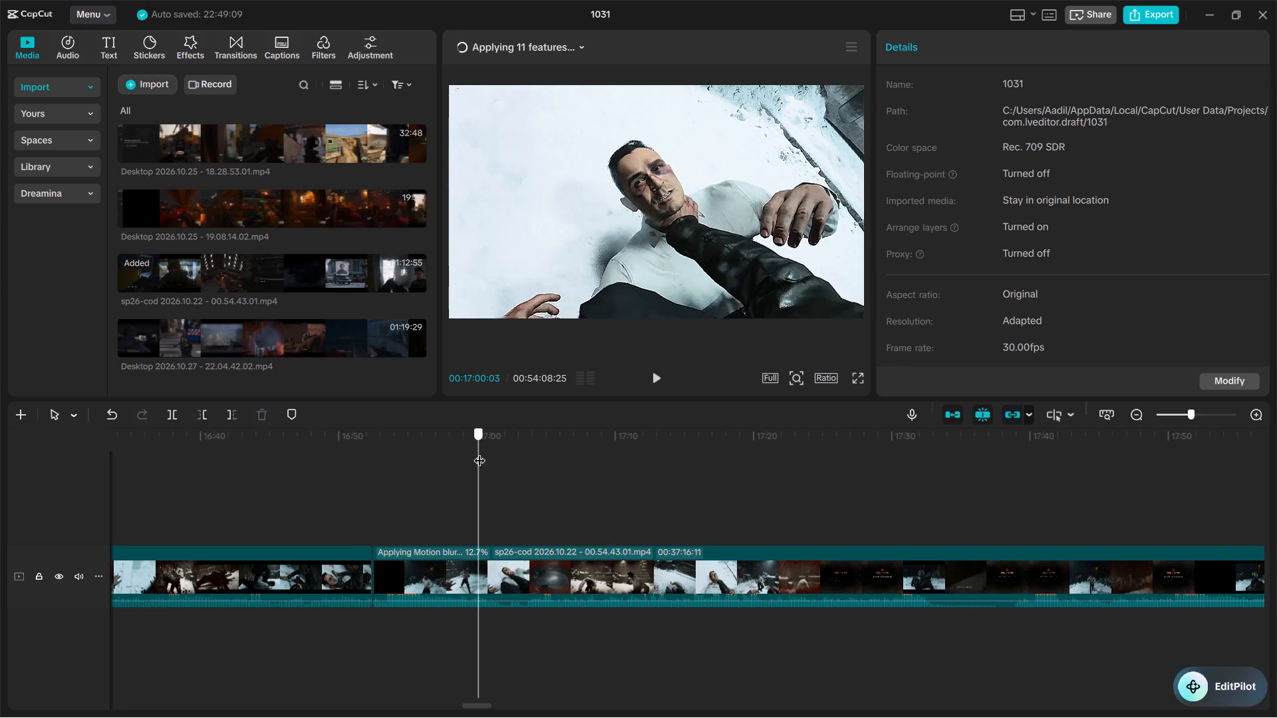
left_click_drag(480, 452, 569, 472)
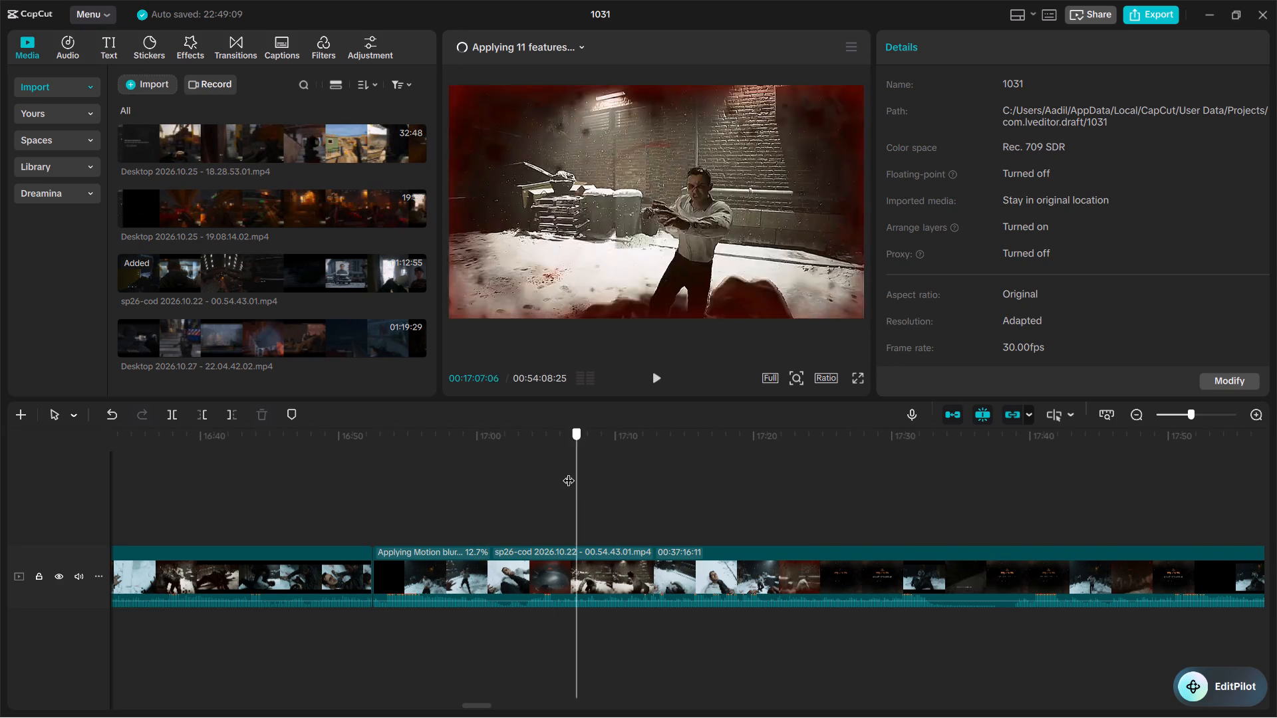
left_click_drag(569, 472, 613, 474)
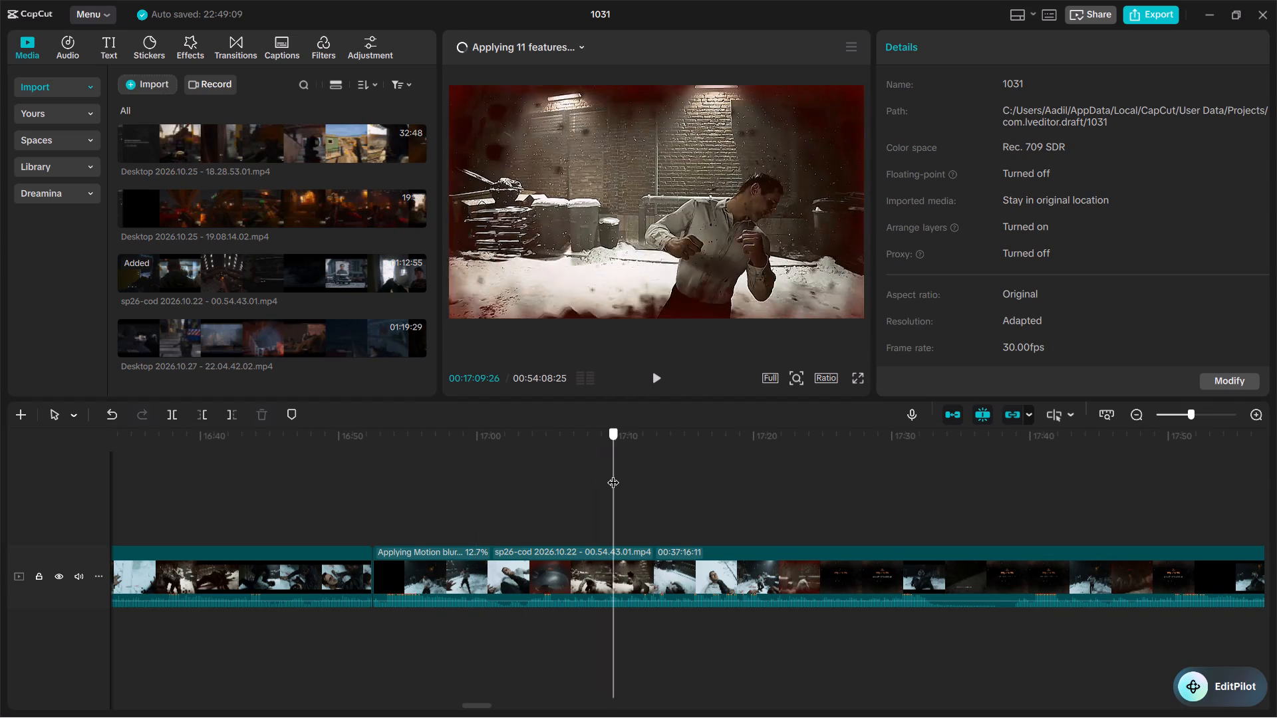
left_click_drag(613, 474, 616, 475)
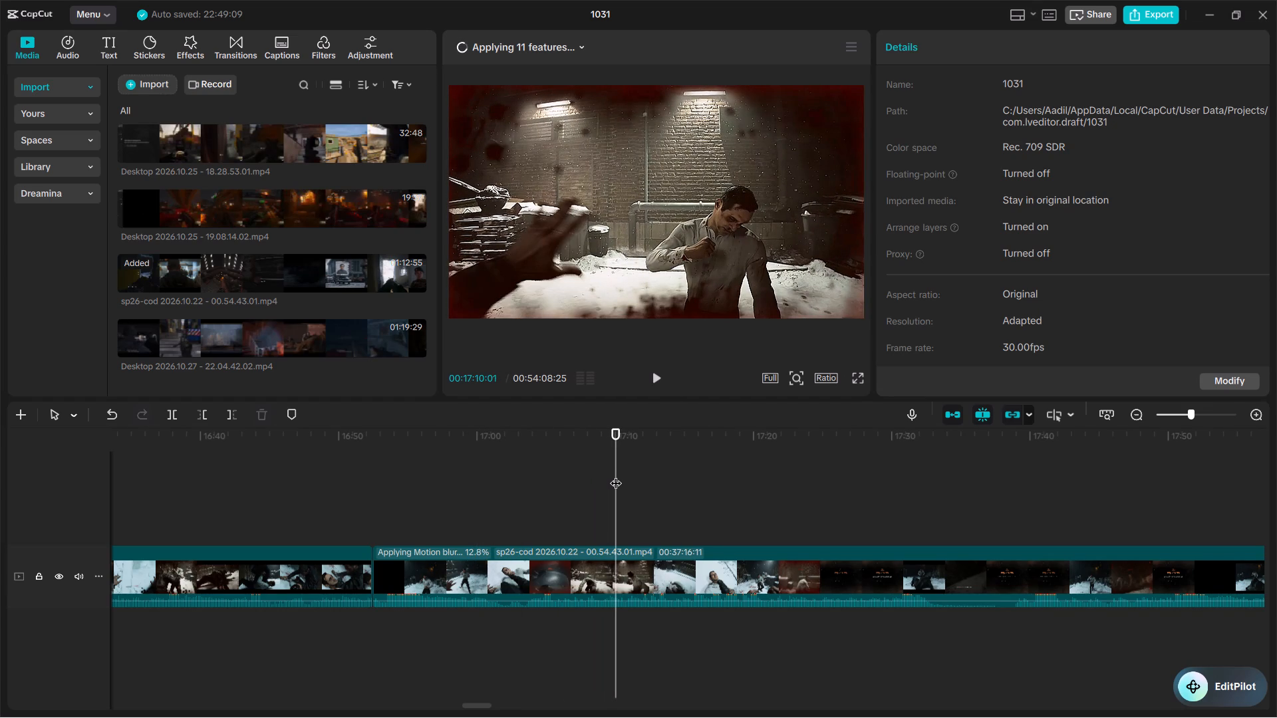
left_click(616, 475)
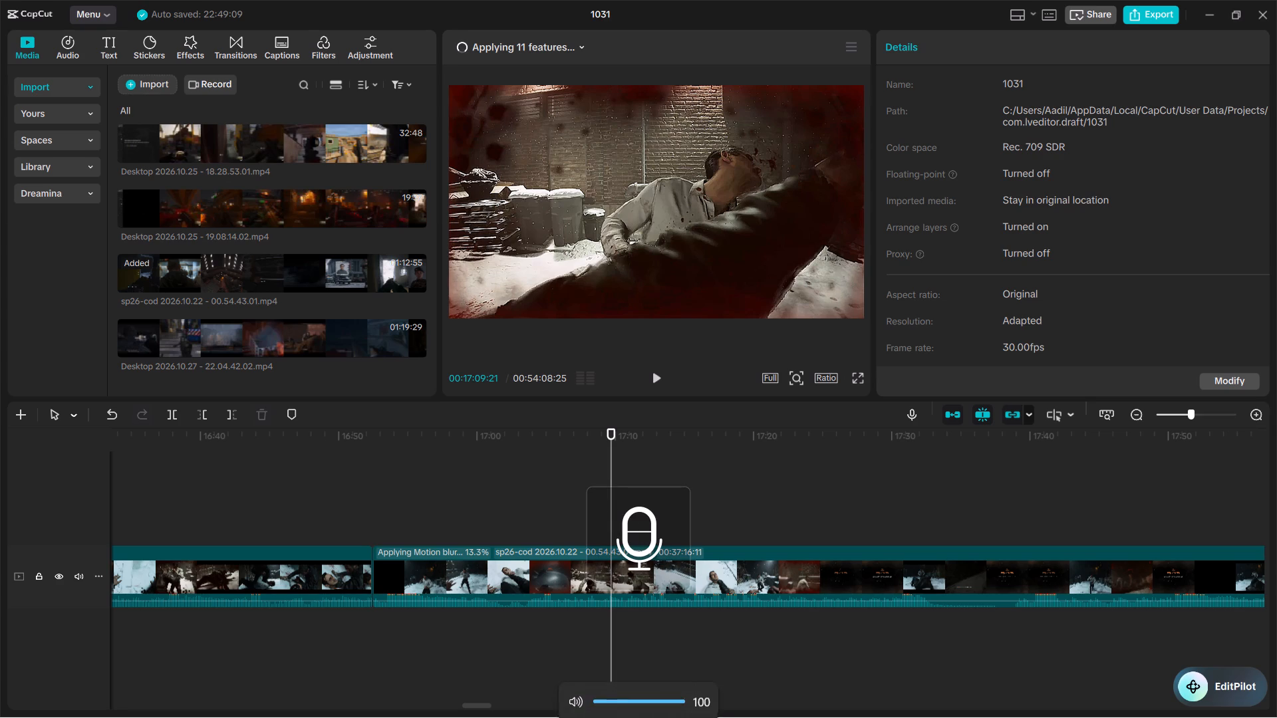
Cycle through the open app windows to switch away from CapCut.
key("alt+Tab")
key("alt+Tab")
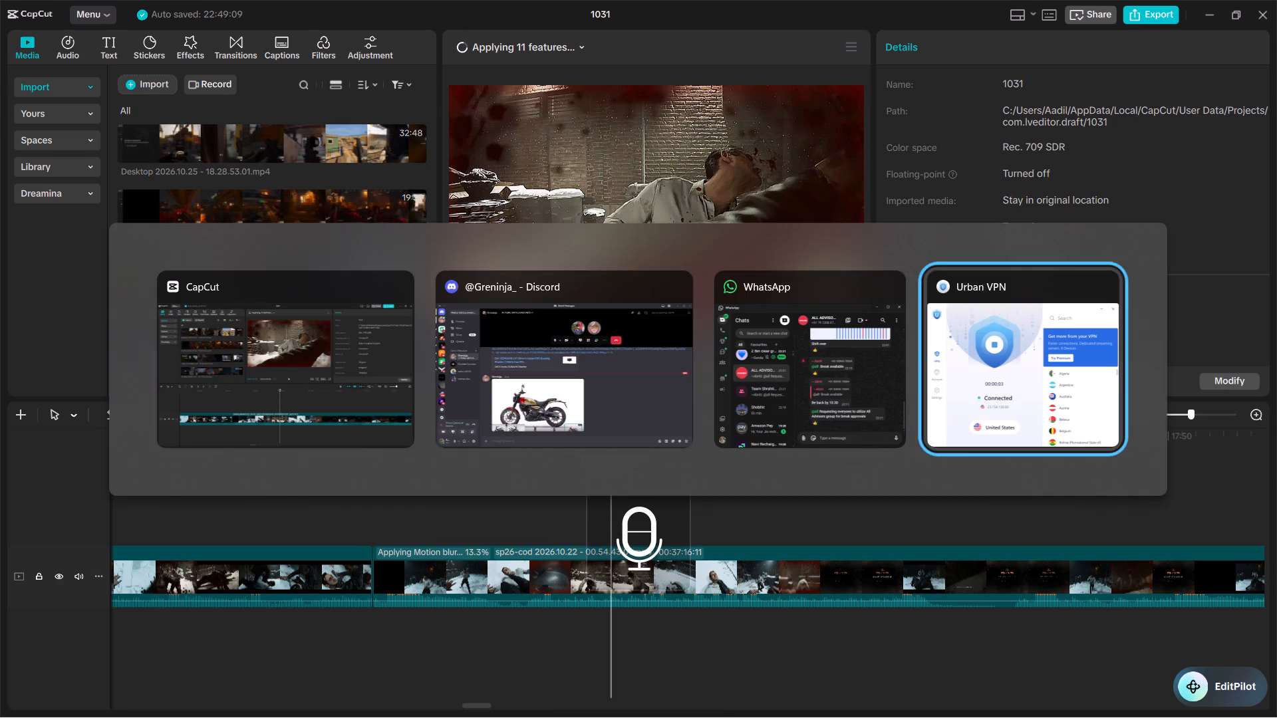
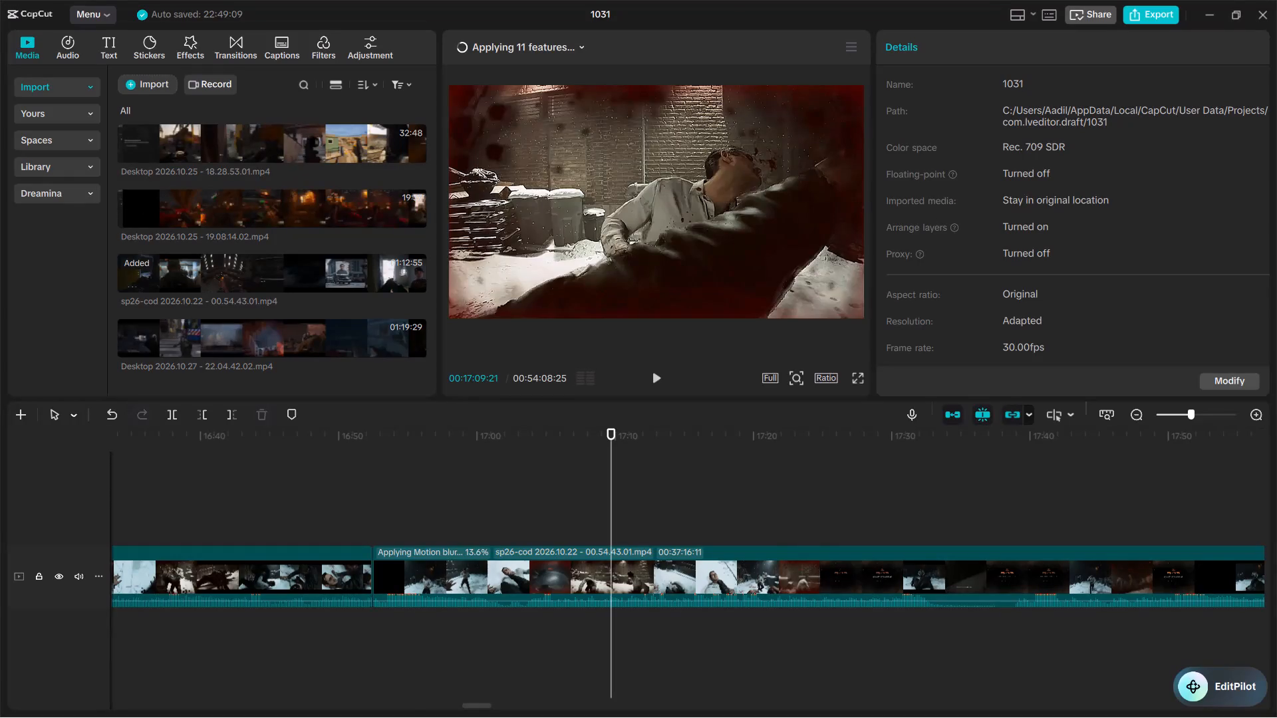
Scrub through the snowy alley fight footage from about 17:00 to 17:37 and review the action frame by frame.
left_click_drag(424, 441, 496, 442)
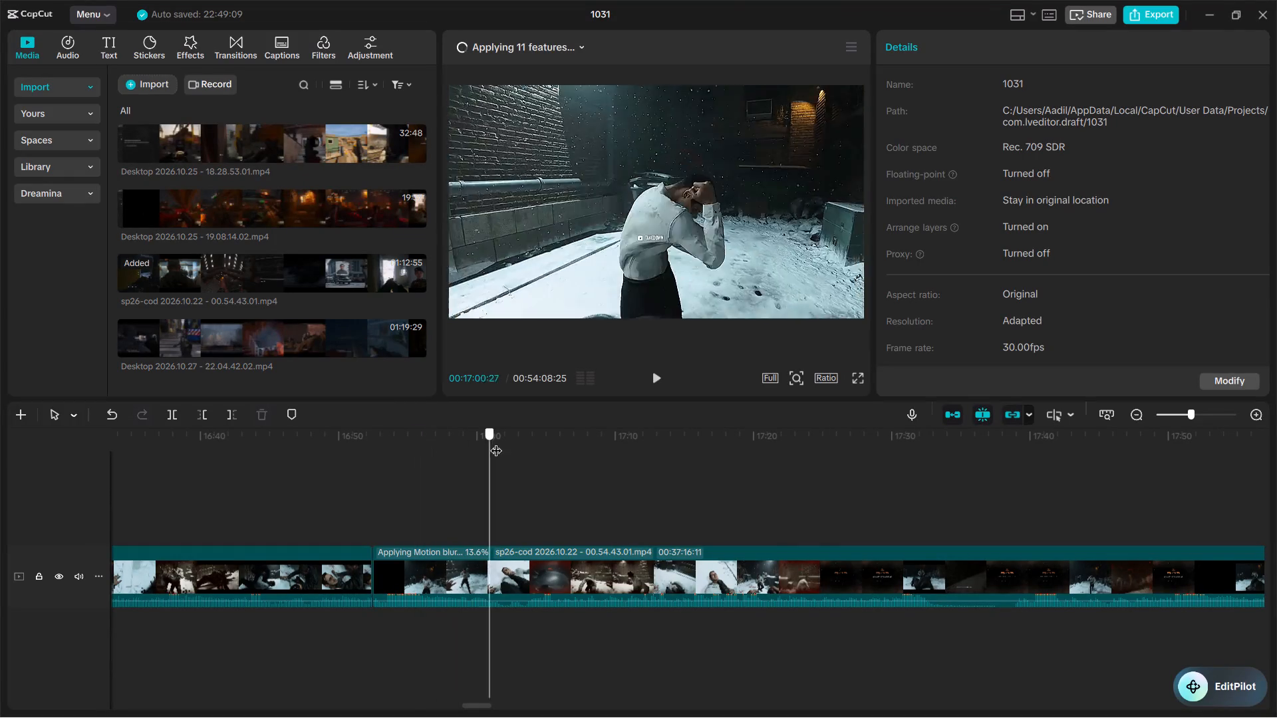
left_click_drag(496, 442, 549, 443)
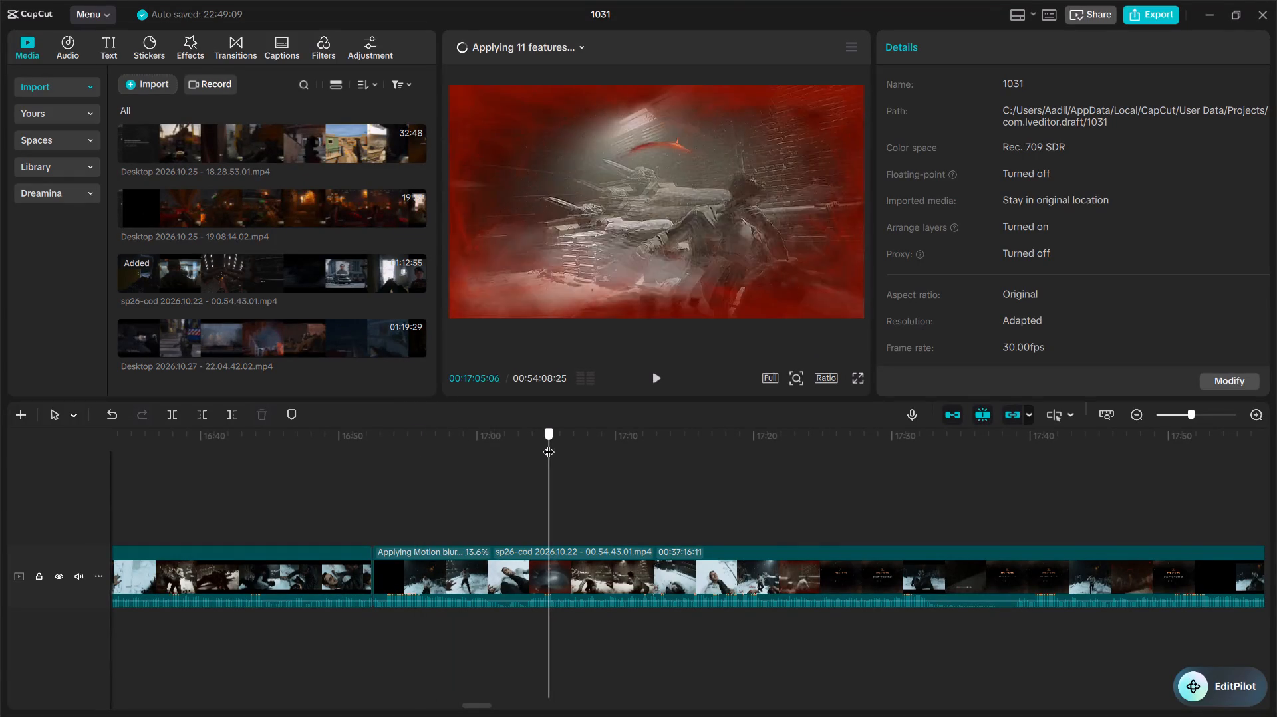
left_click_drag(549, 443, 638, 449)
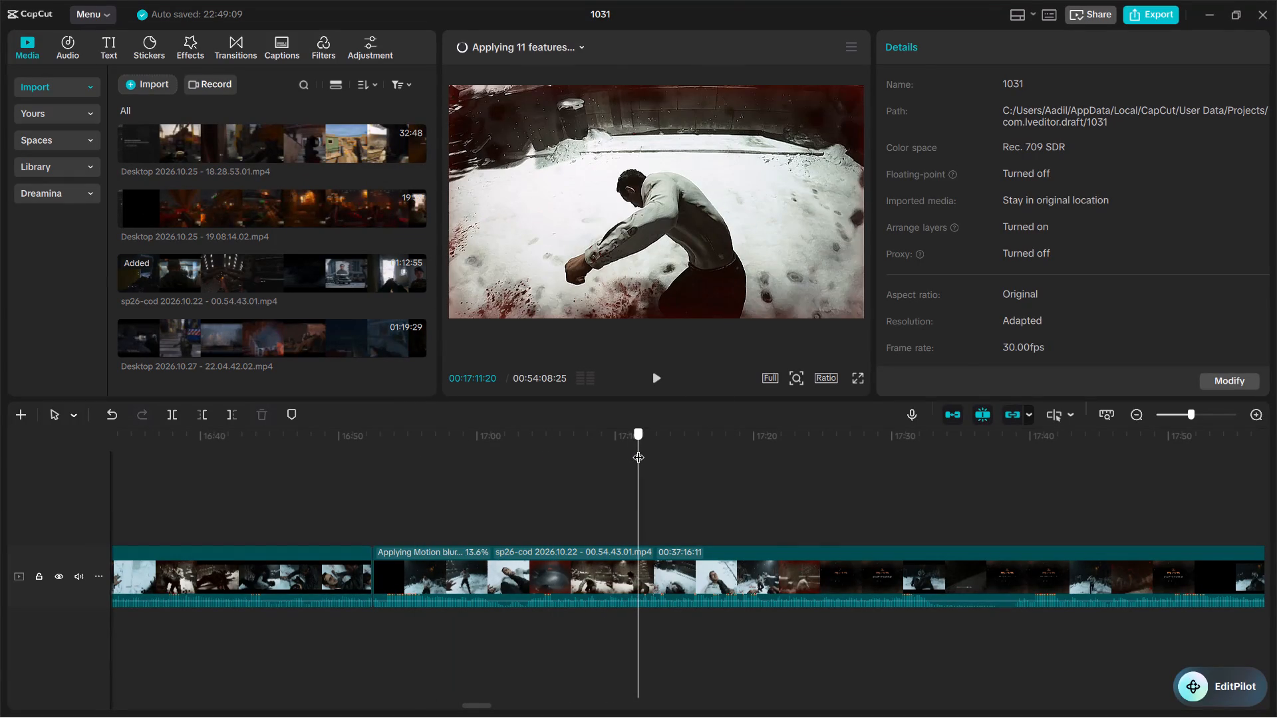
left_click_drag(638, 449, 666, 449)
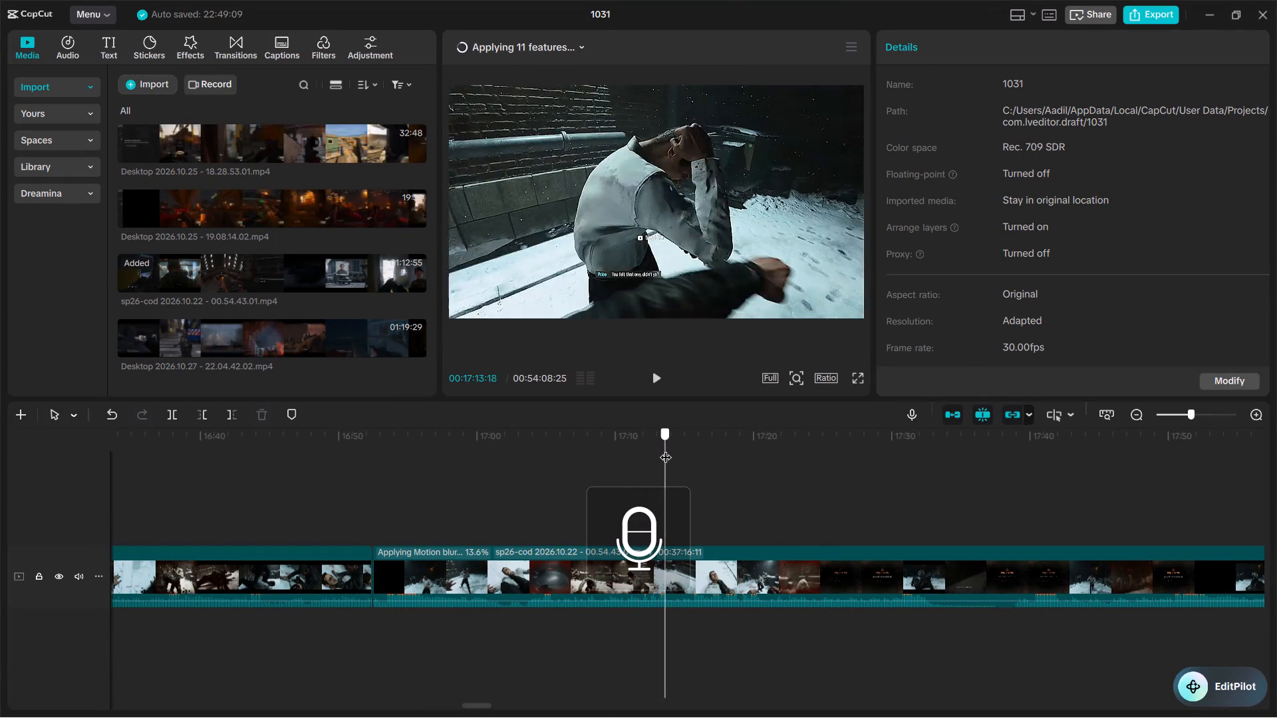
left_click_drag(666, 449, 708, 446)
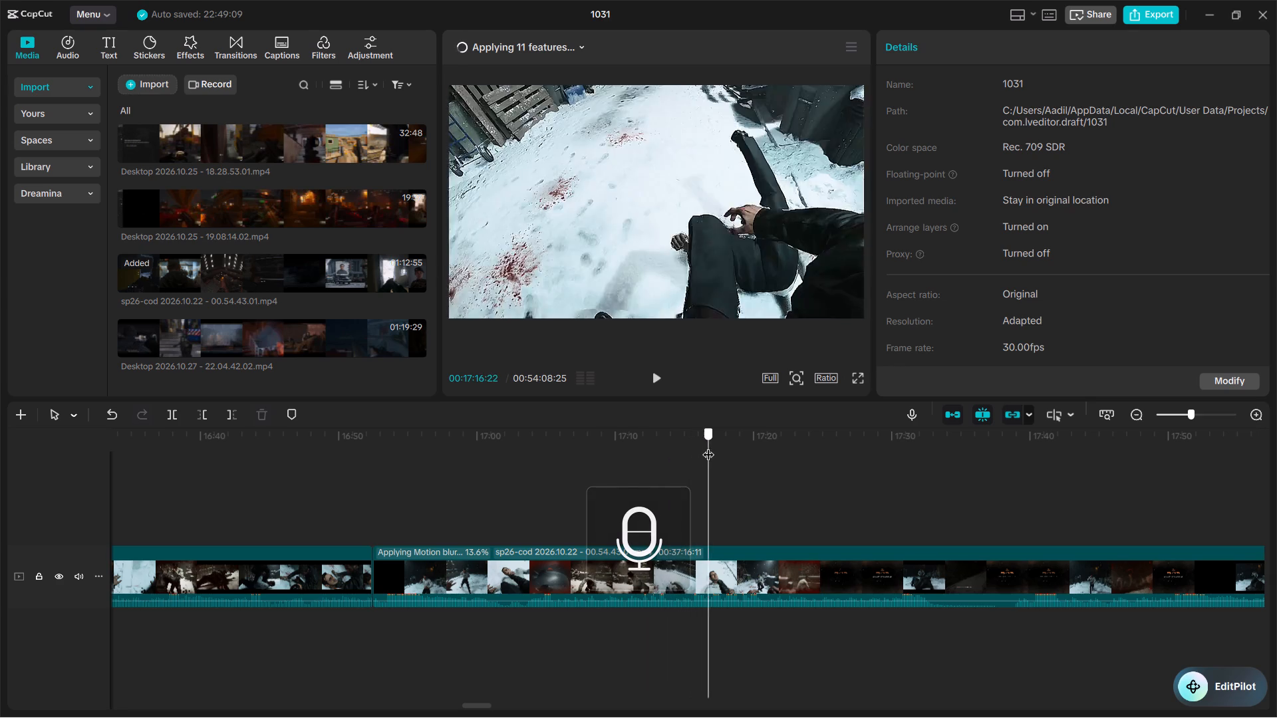
left_click_drag(708, 446, 875, 446)
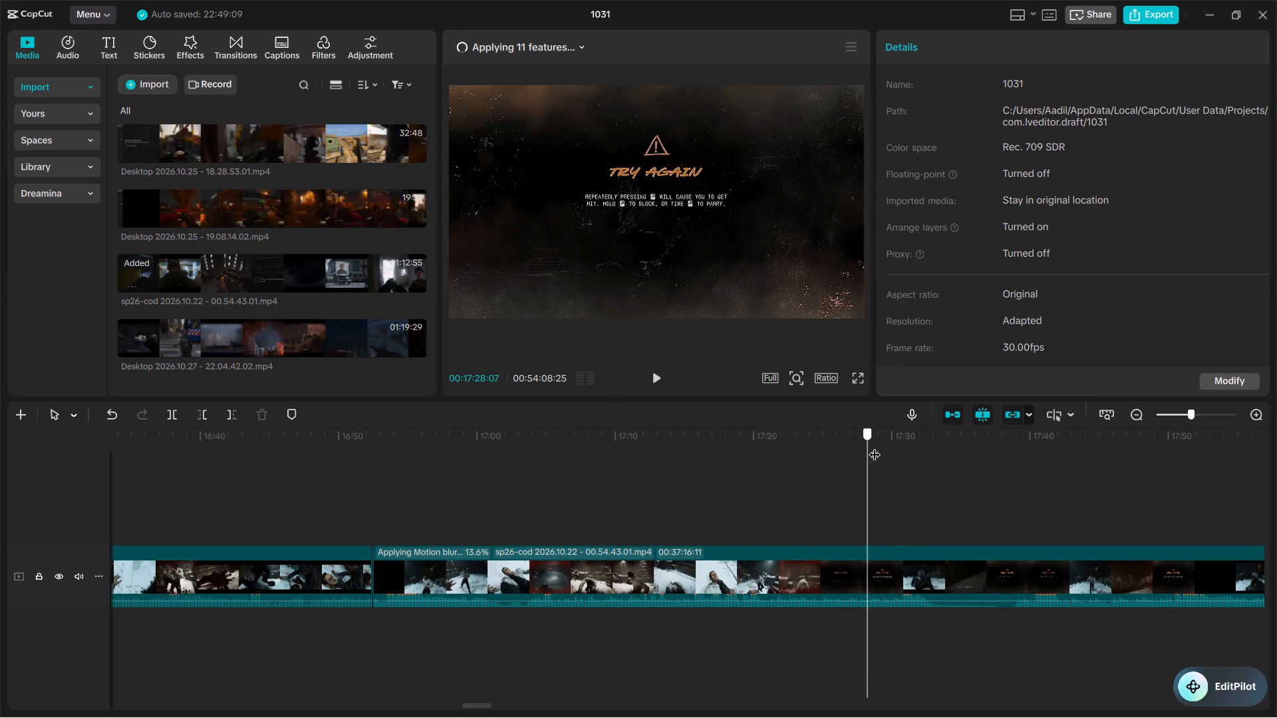
left_click_drag(875, 446, 986, 446)
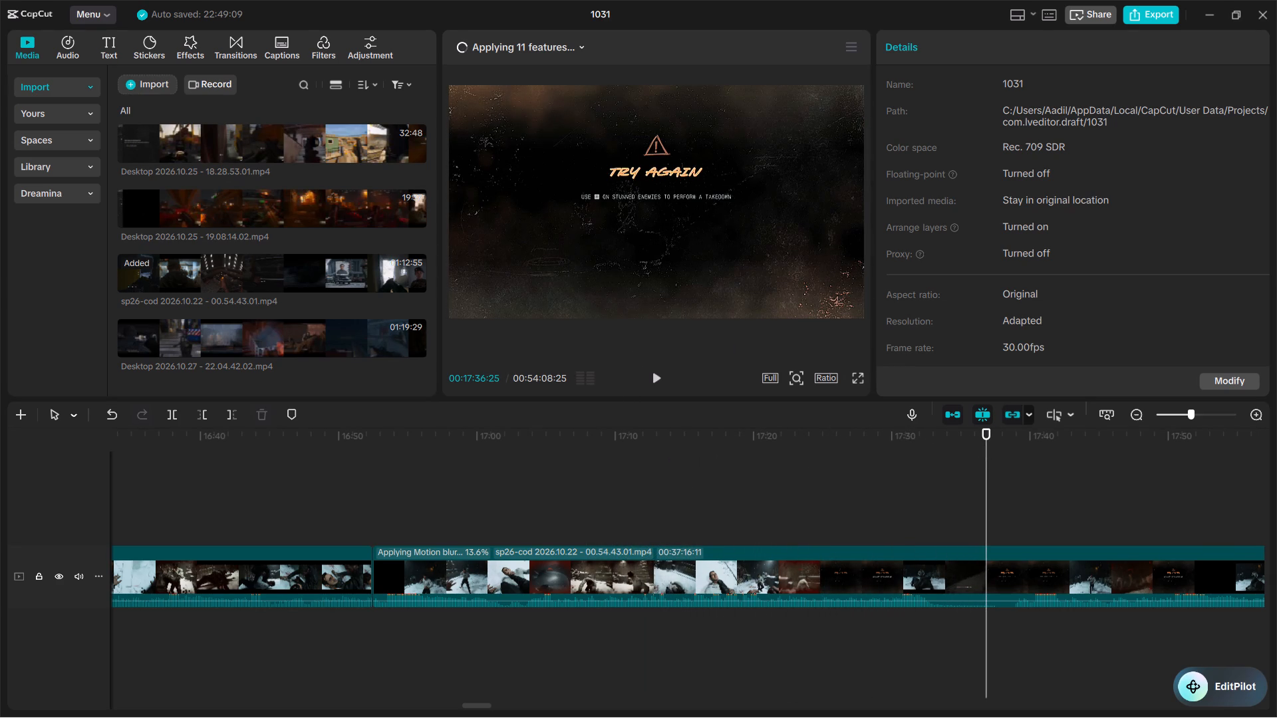
Skim ahead through the repeated fight attempts, checking the footage around 18:37 and from 19:23 to 19:27.
scroll(952, 470, "left", 2)
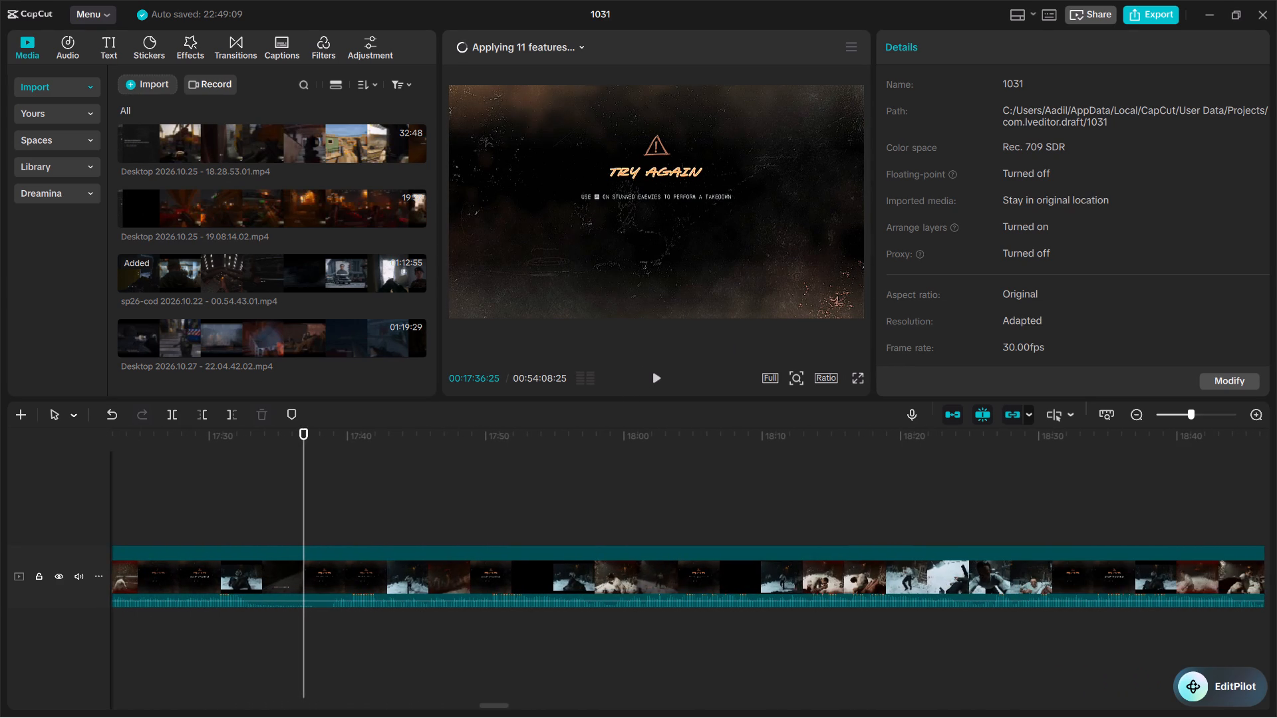
scroll(658, 443, "left", 3)
left_click_drag(812, 439, 871, 437)
scroll(861, 455, "left", 2)
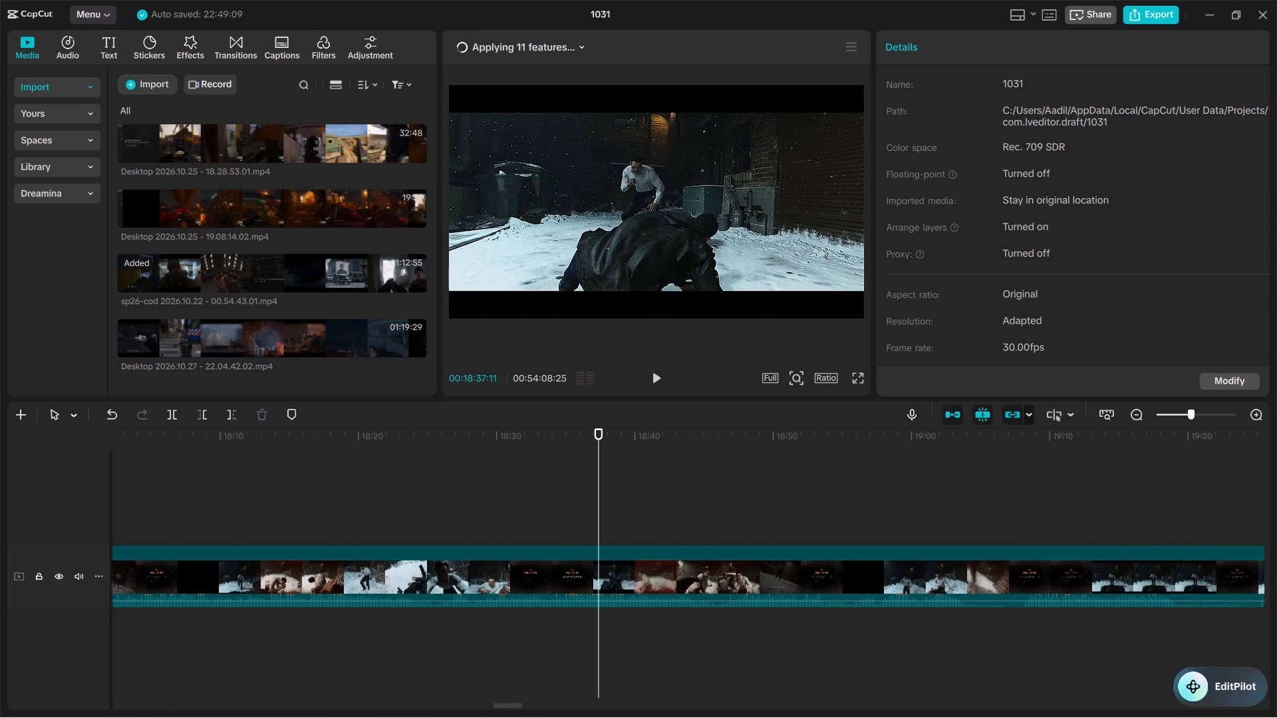
scroll(847, 484, "left", 2)
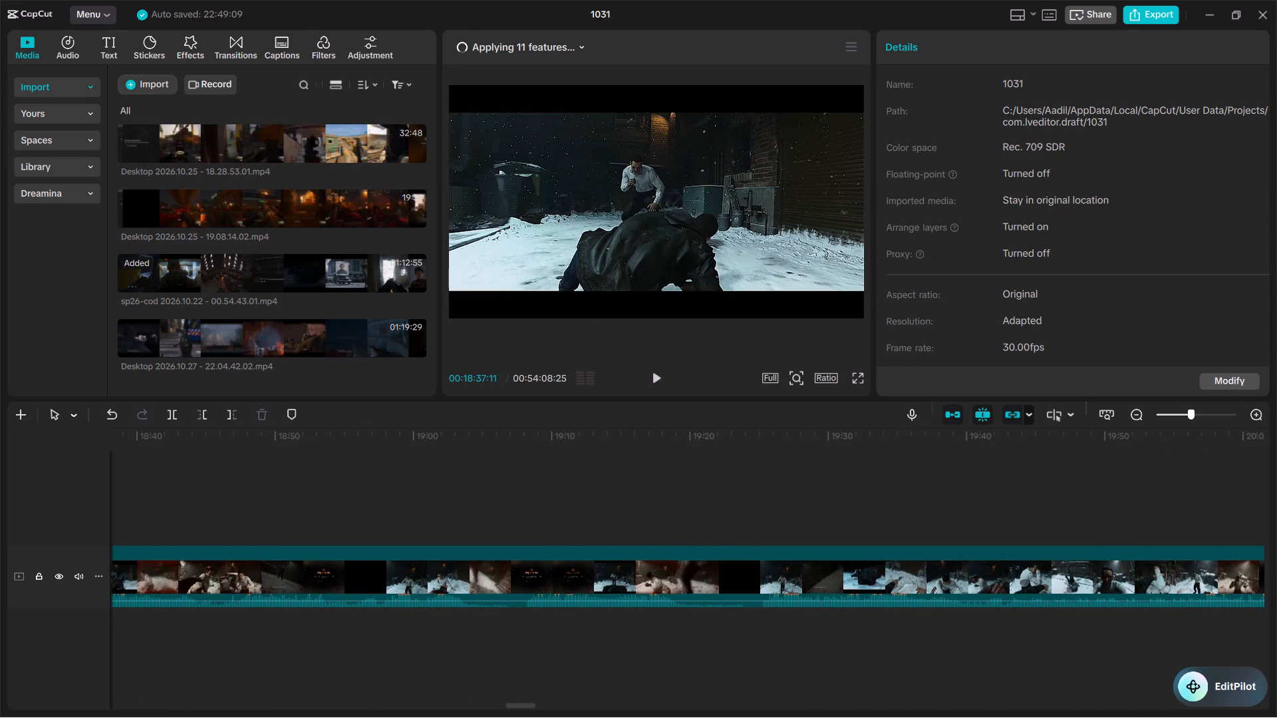
left_click_drag(751, 427, 740, 434)
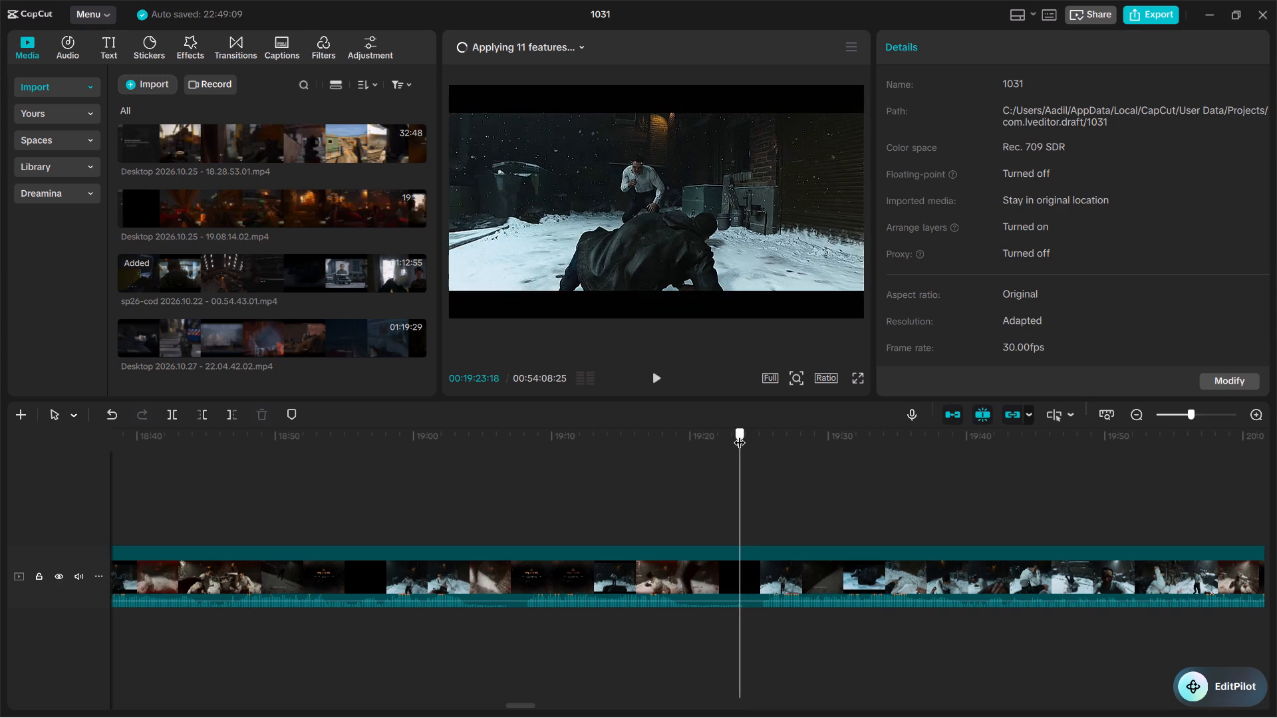
left_click_drag(740, 434, 788, 437)
Review the following fight attempts on the timeline, checking the footage from about 20:26 to 20:47.
scroll(789, 464, "left", 1)
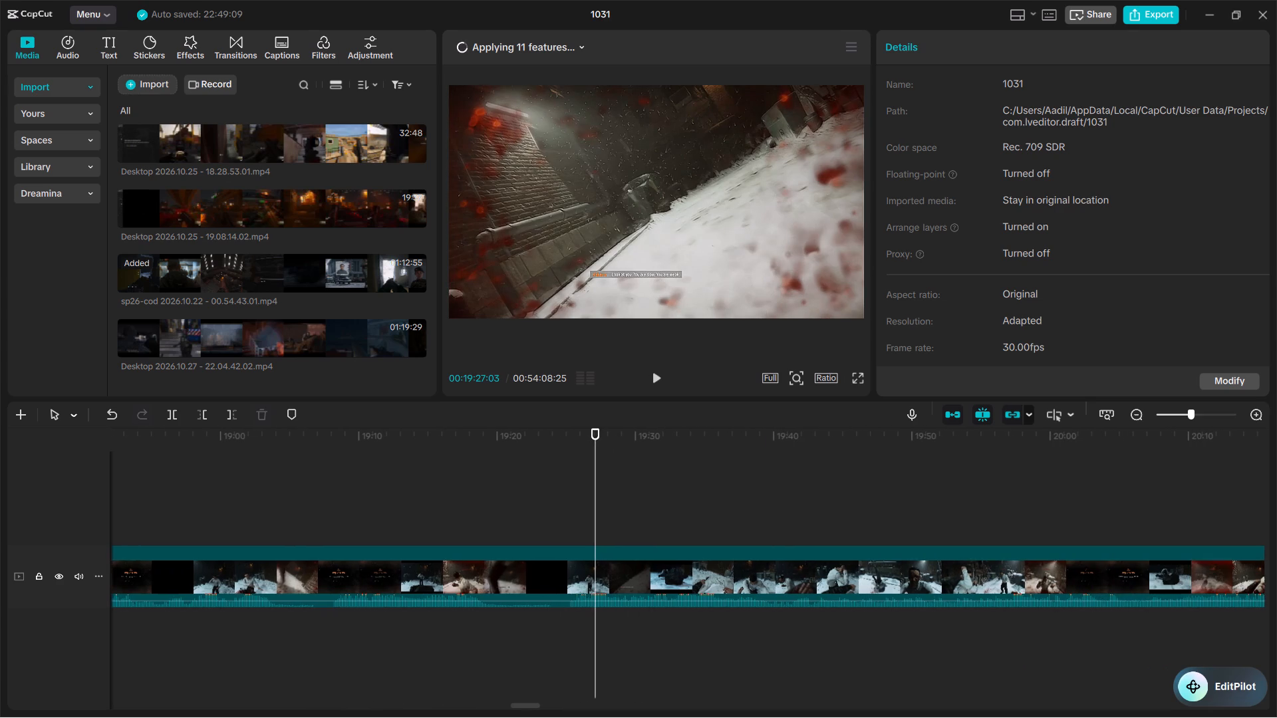
scroll(789, 469, "left", 2)
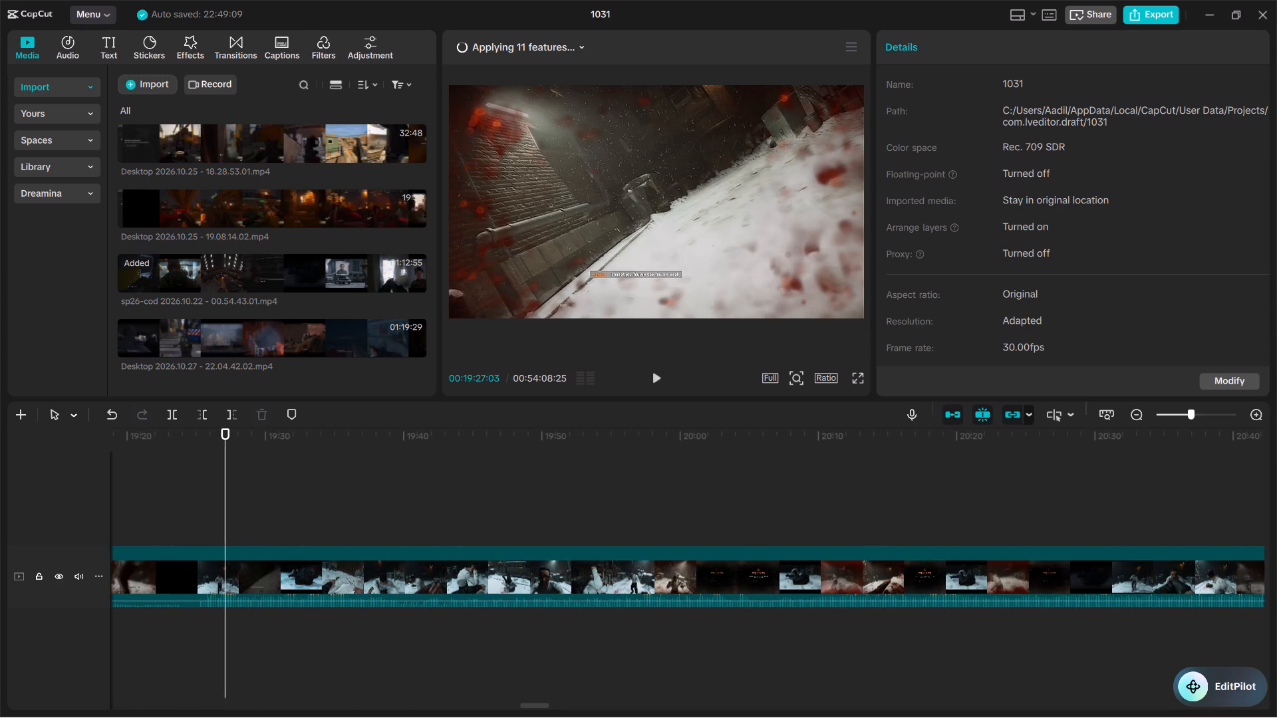
scroll(827, 464, "left", 1)
left_click_drag(751, 441, 794, 441)
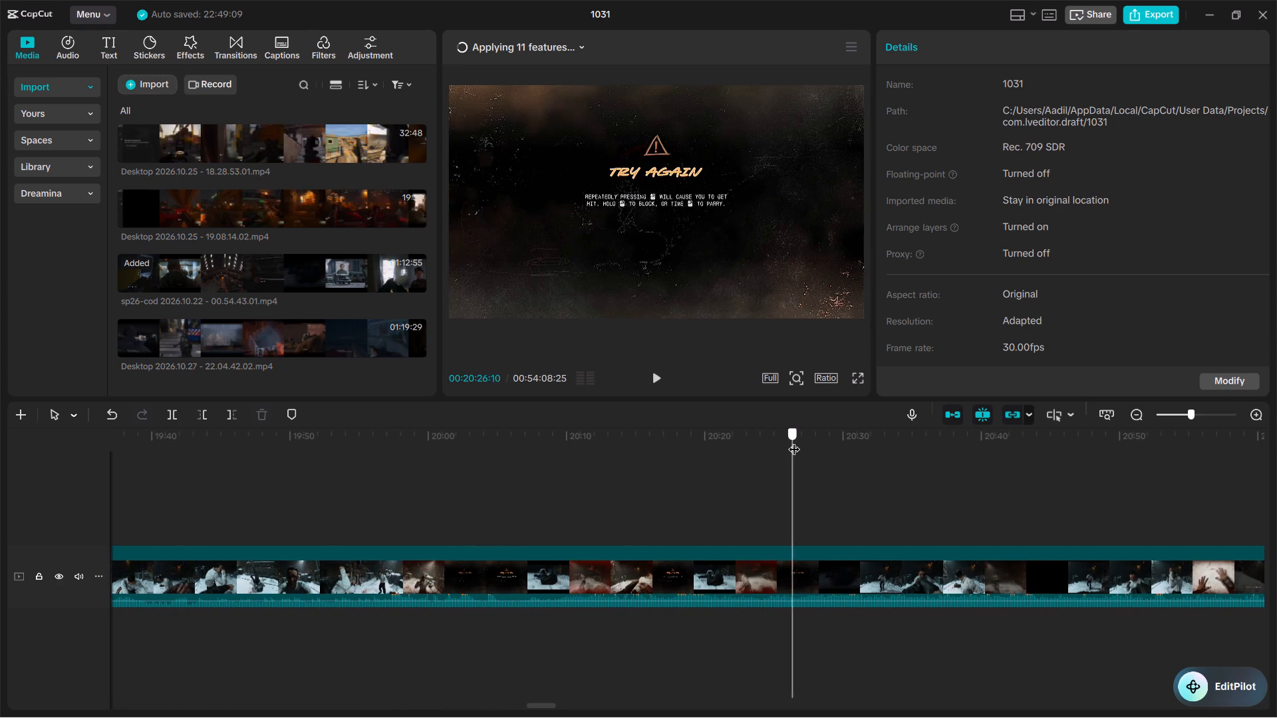
left_click_drag(794, 441, 853, 443)
scroll(863, 463, "left", 1)
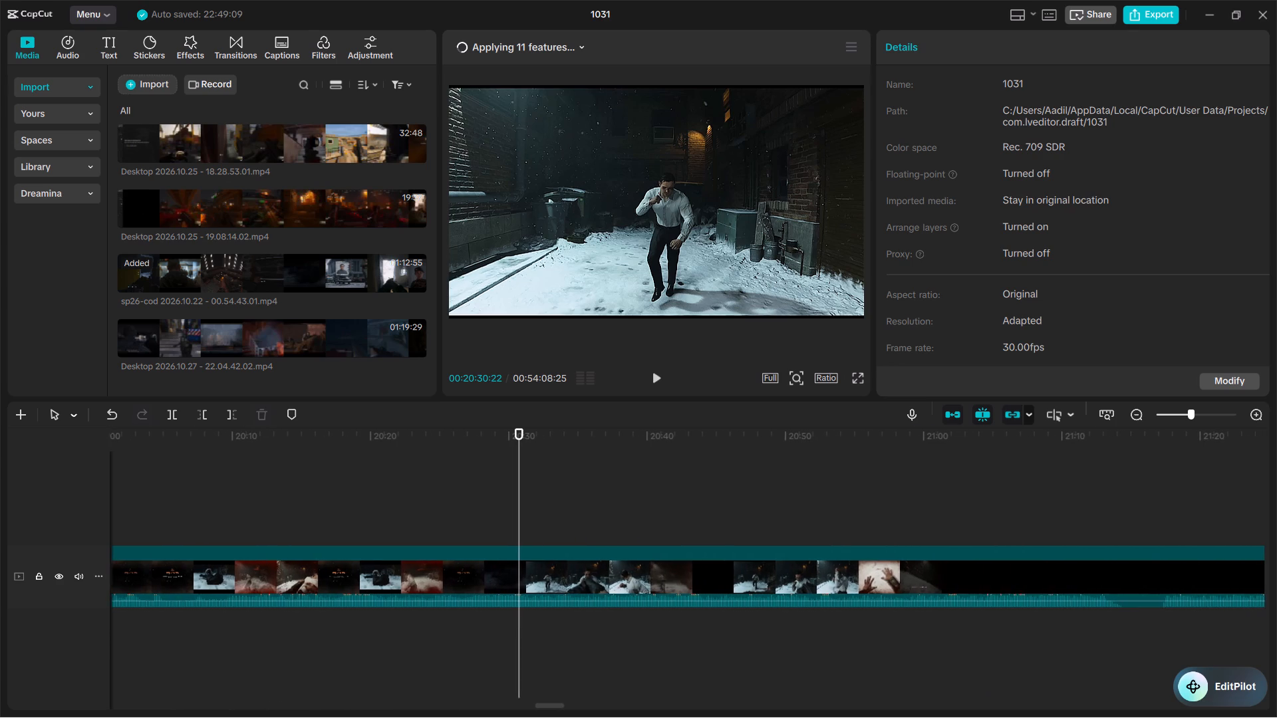
scroll(832, 489, "left", 1)
left_click_drag(539, 433, 652, 438)
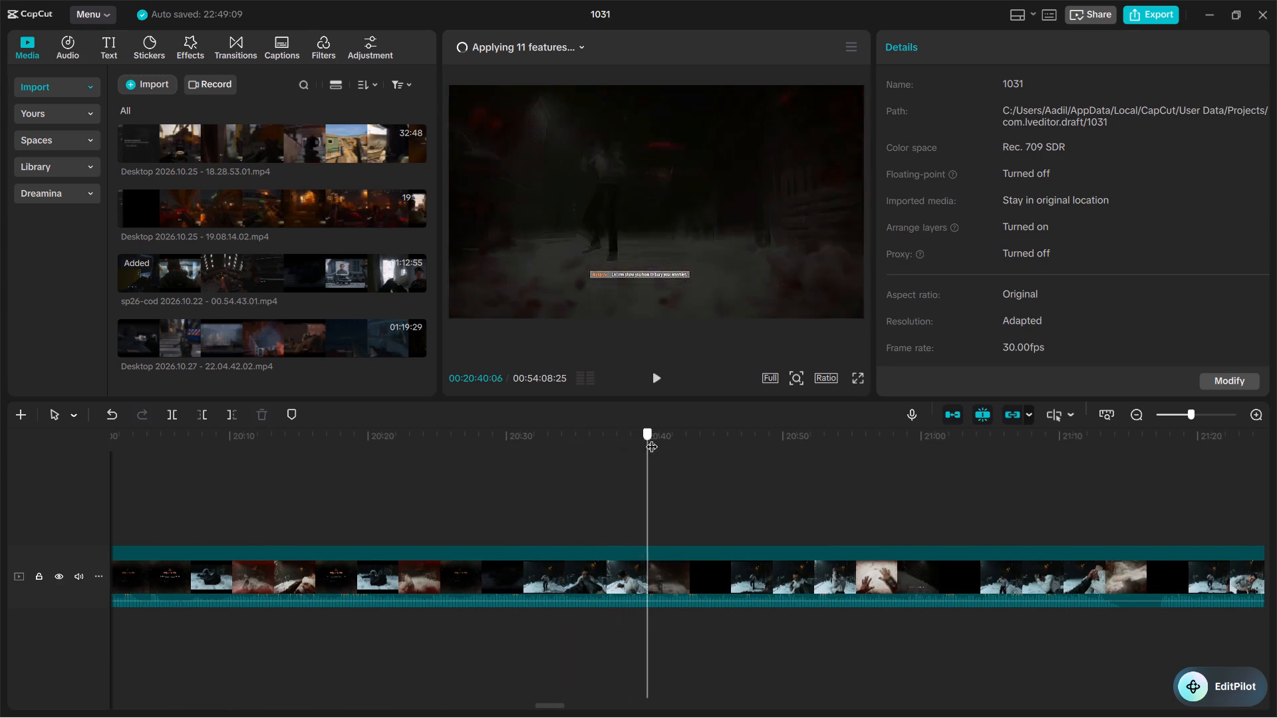
left_click_drag(652, 438, 750, 454)
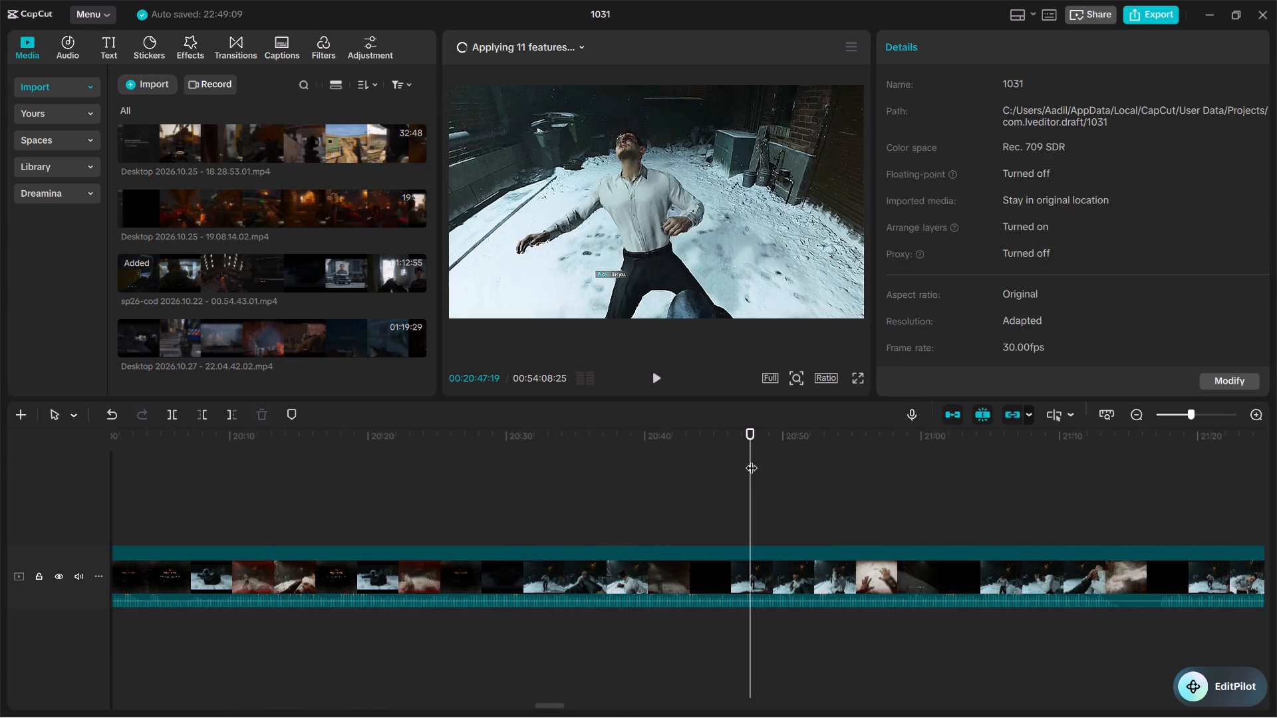
Examine the fight footage from about 21:01 to 21:21, looking closely at the attempt starting near 21:02.
scroll(752, 463, "left", 1)
left_click_drag(622, 431, 762, 437)
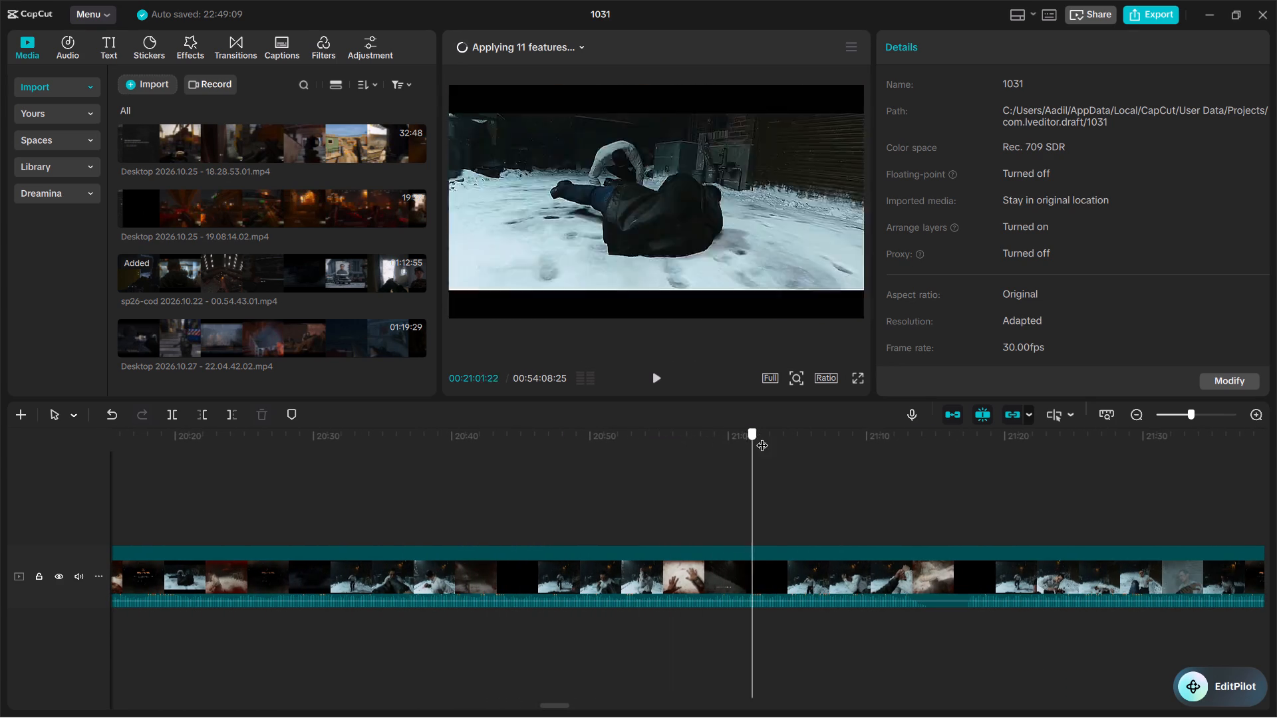
left_click_drag(762, 437, 835, 442)
left_click_drag(773, 453, 770, 447)
left_click(770, 446)
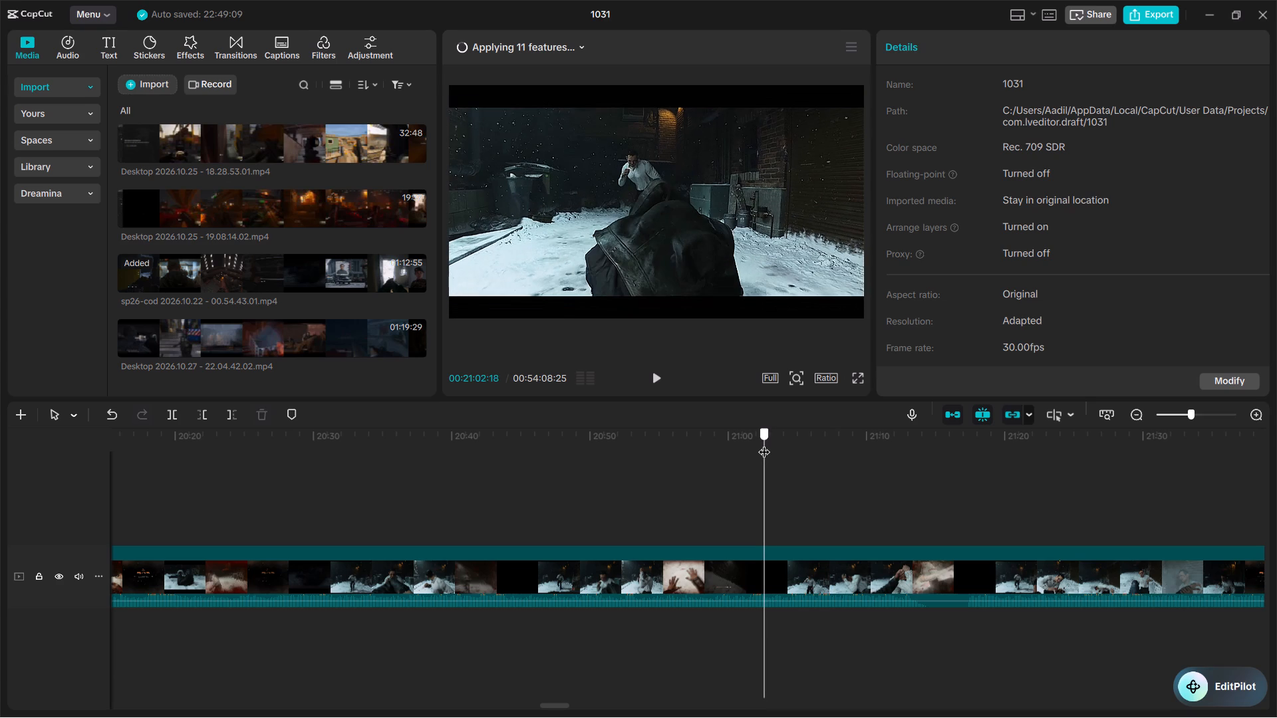
left_click(764, 443)
left_click_drag(768, 437, 787, 437)
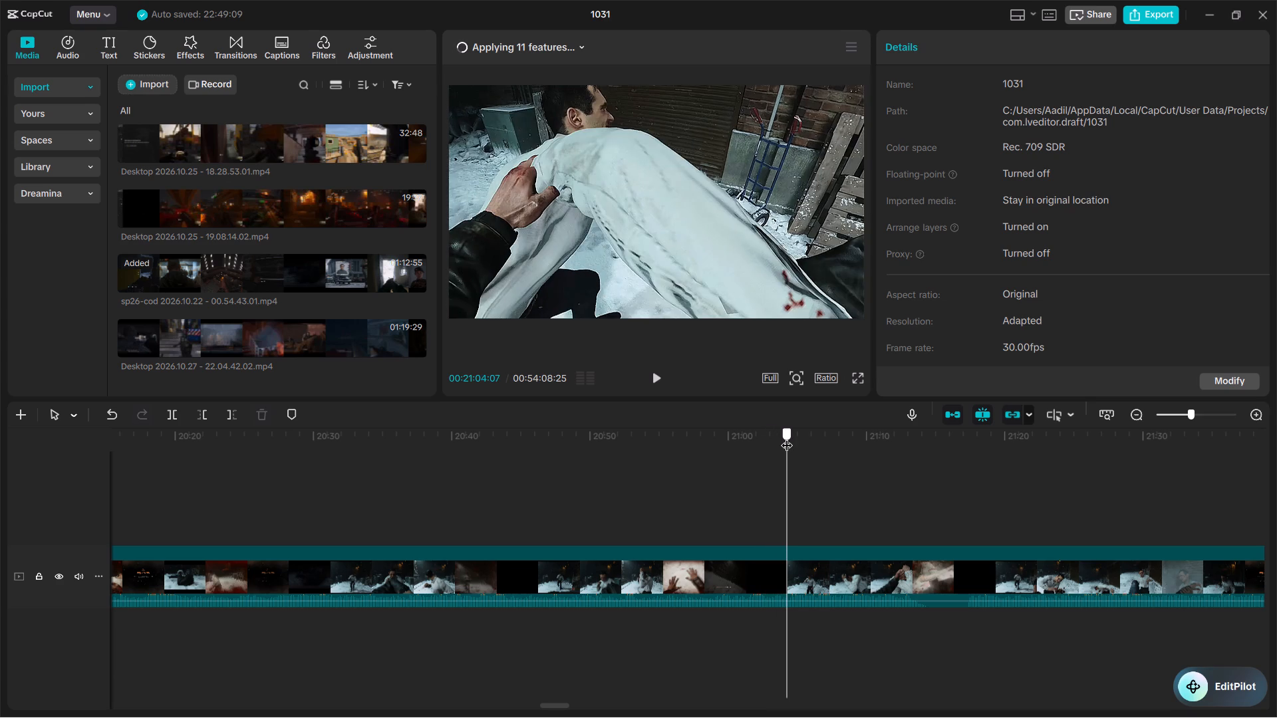
left_click_drag(787, 437, 904, 437)
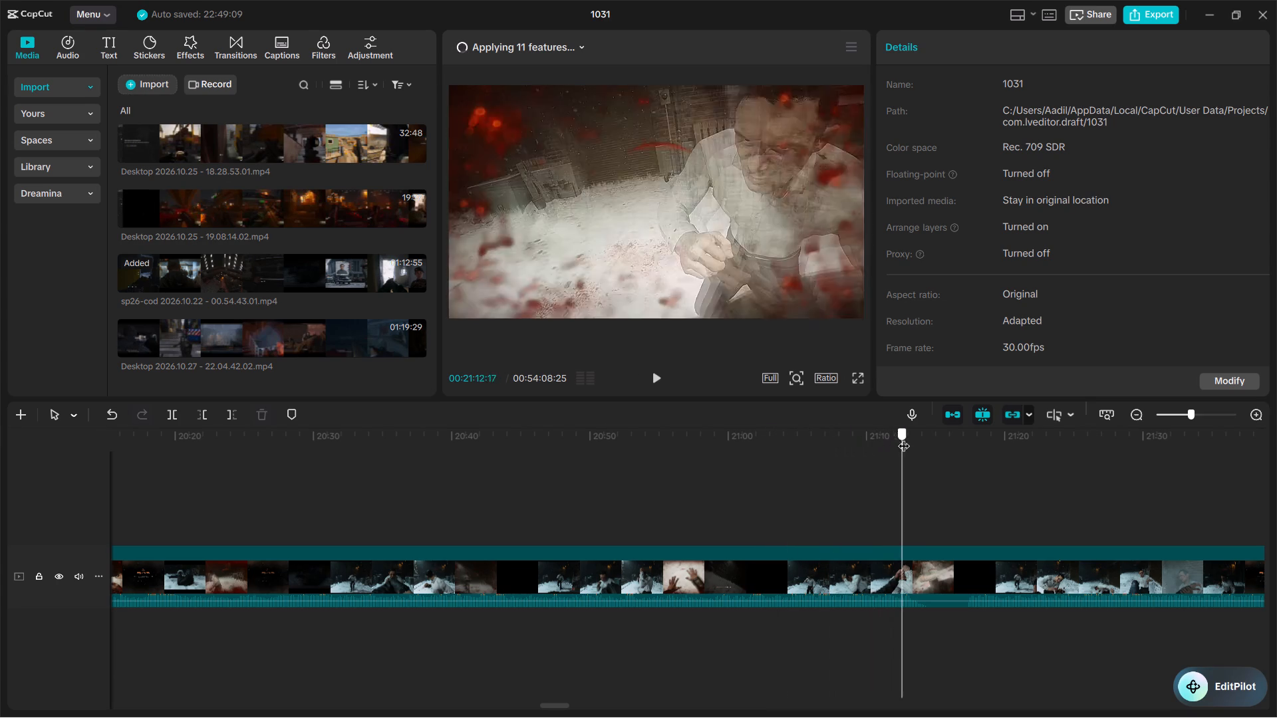
left_click_drag(904, 437, 1014, 451)
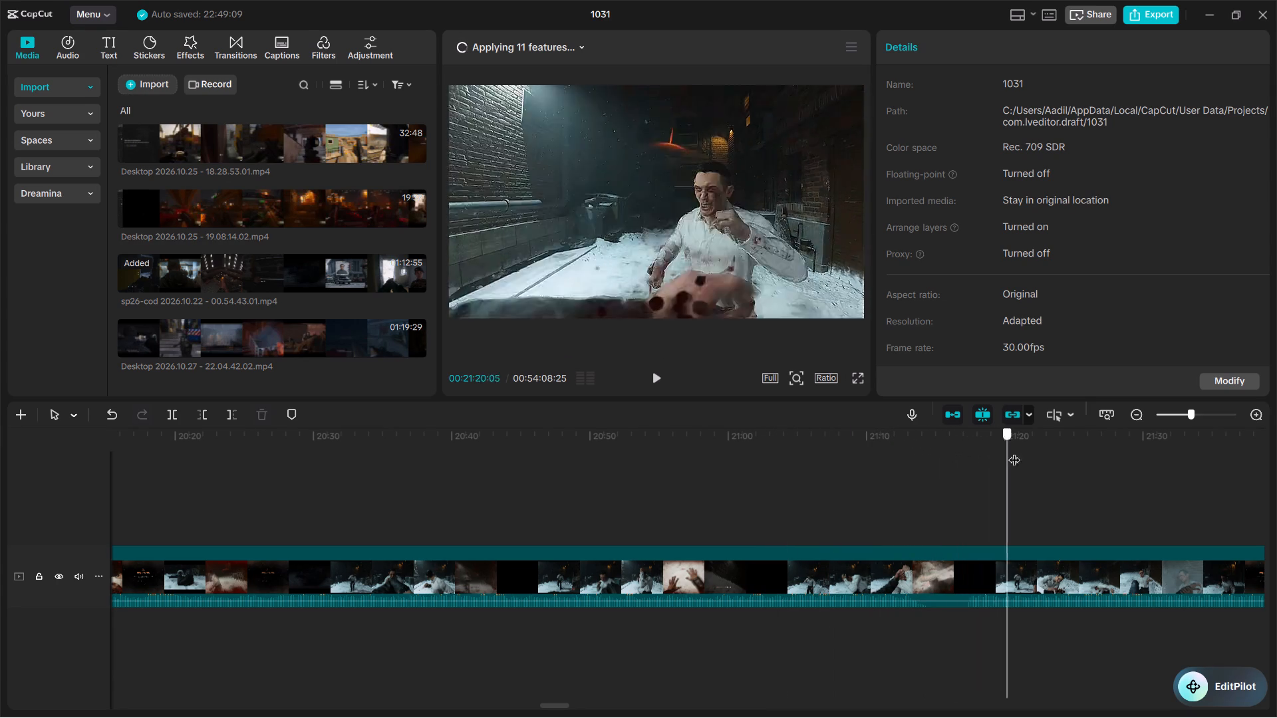
left_click_drag(1014, 451, 1030, 453)
Scrub through the following fight attempts from about 21:21 to 22:20, checking the retry and difficulty screens.
scroll(1013, 495, "left", 3)
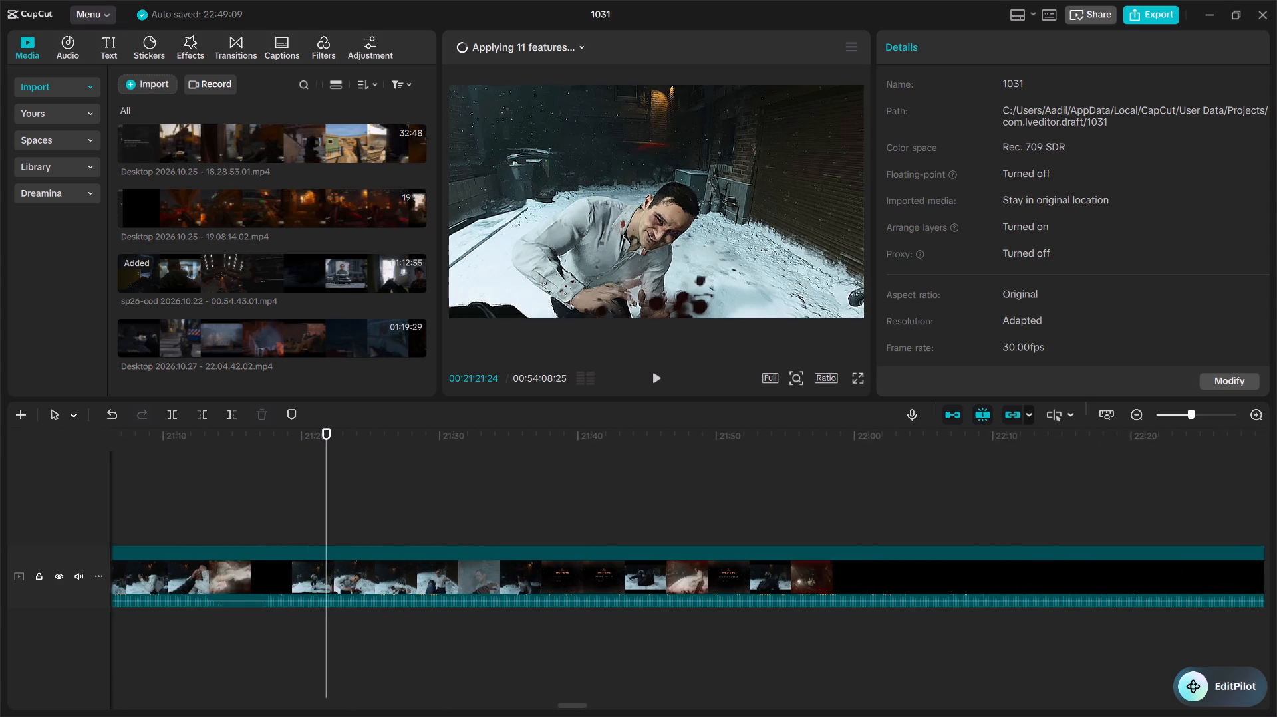
scroll(889, 491, "left", 1)
left_click_drag(656, 431, 692, 434)
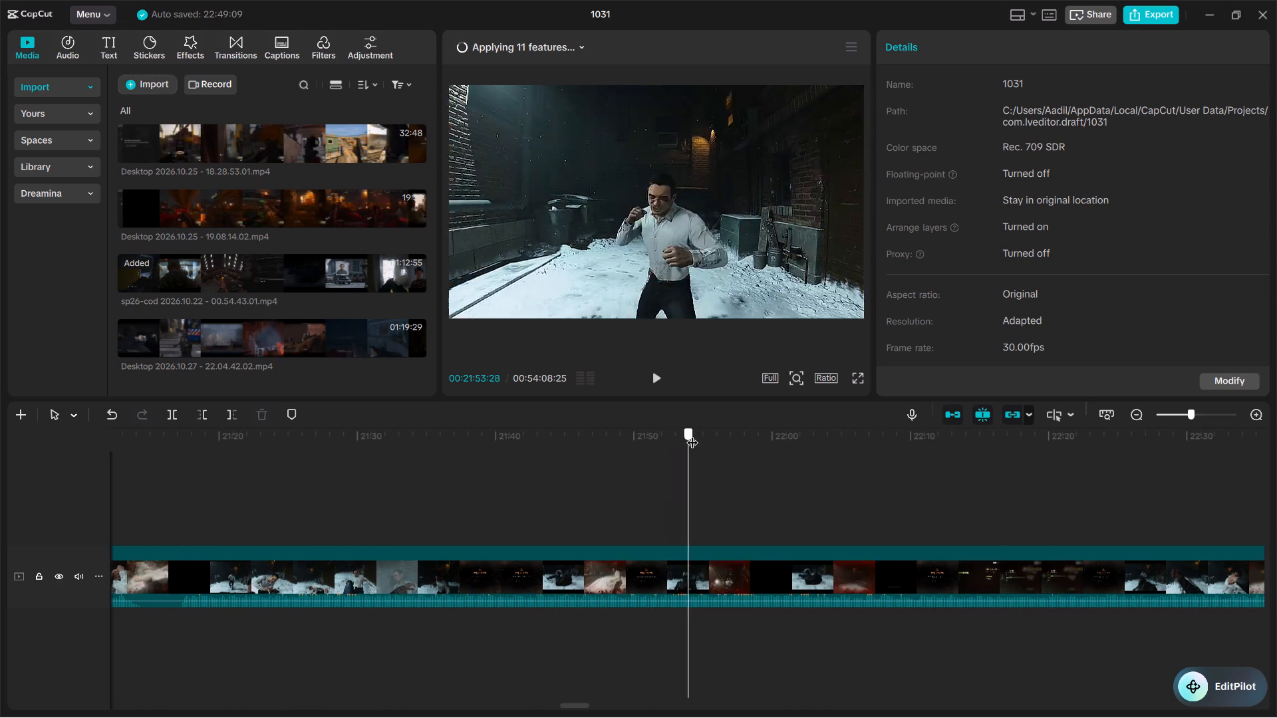
left_click_drag(692, 434, 863, 444)
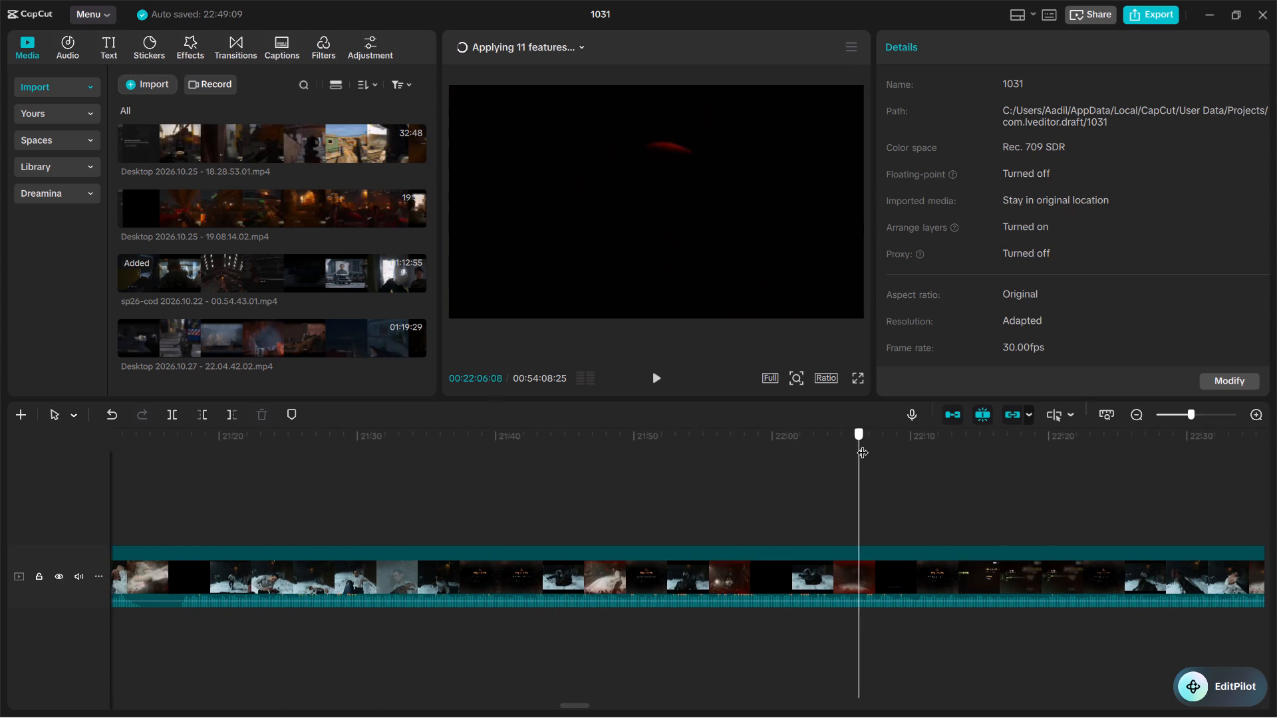
left_click_drag(863, 444, 943, 456)
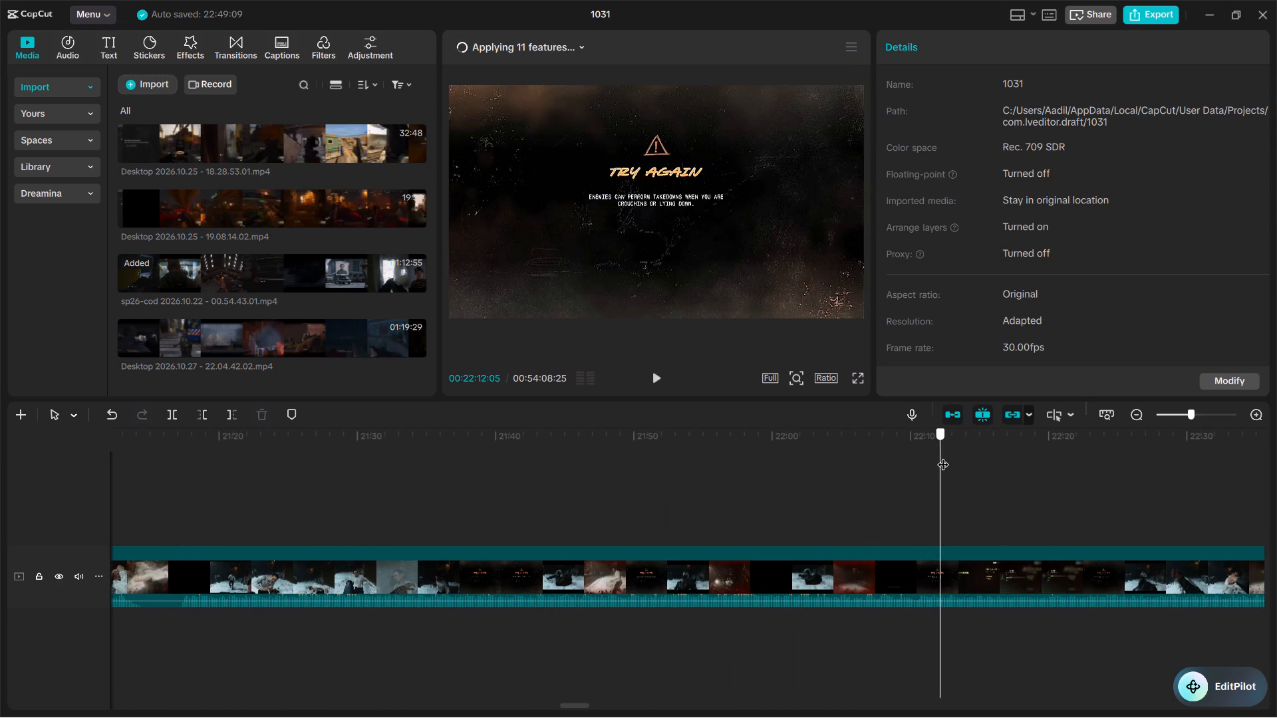
left_click_drag(943, 456, 1017, 459)
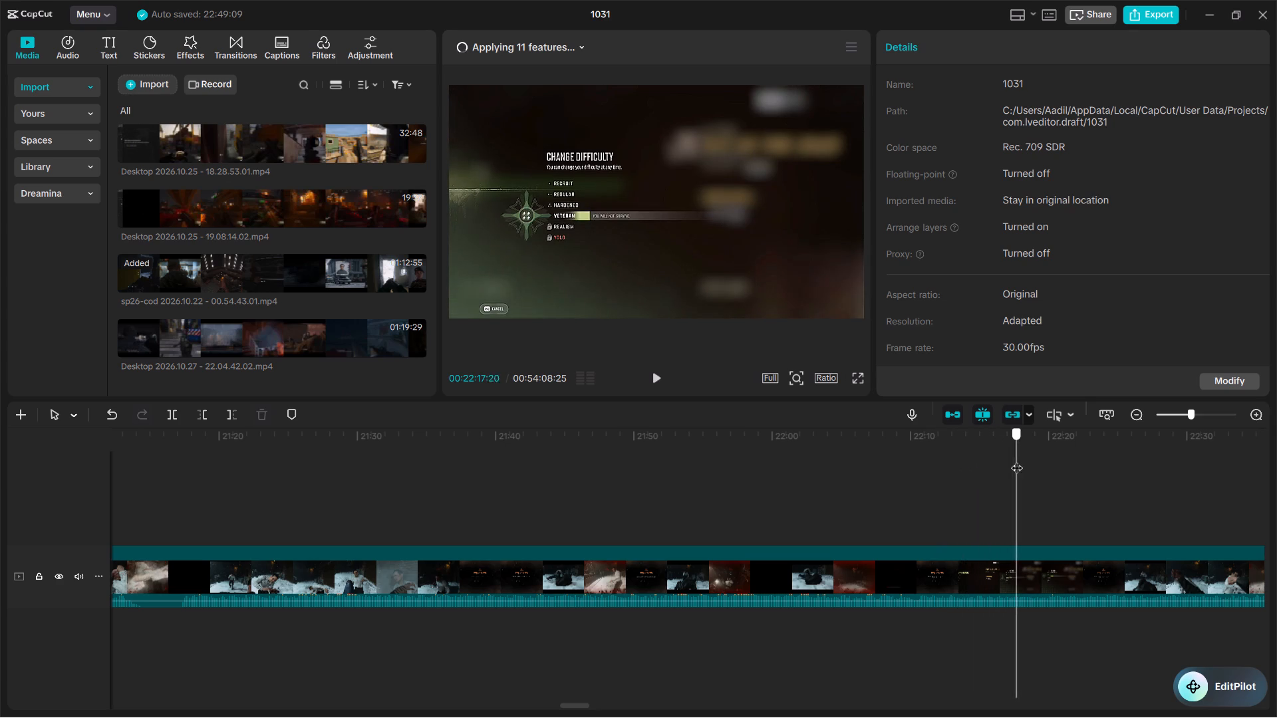
left_click_drag(1017, 459, 1061, 469)
scroll(1051, 487, "left", 1)
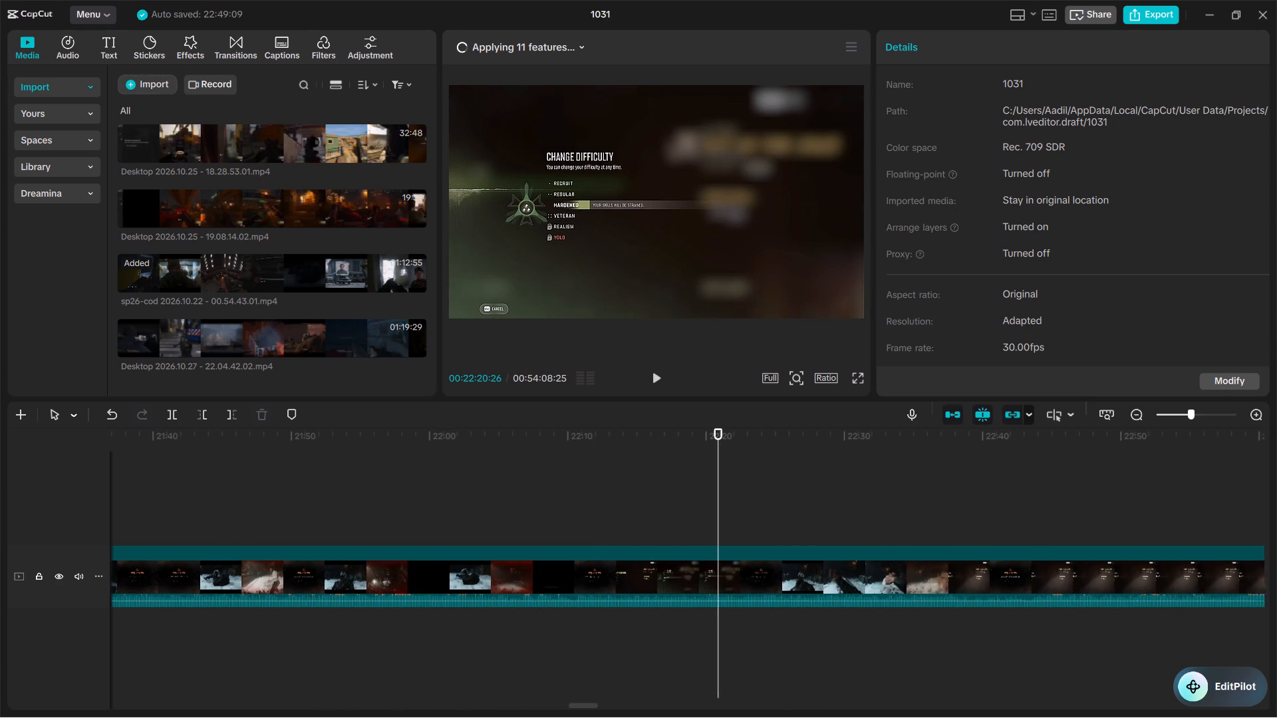
Review the next fight attempts and retry screens from about 22:27 to 23:11.
scroll(867, 478, "left", 1)
left_click_drag(718, 441, 793, 440)
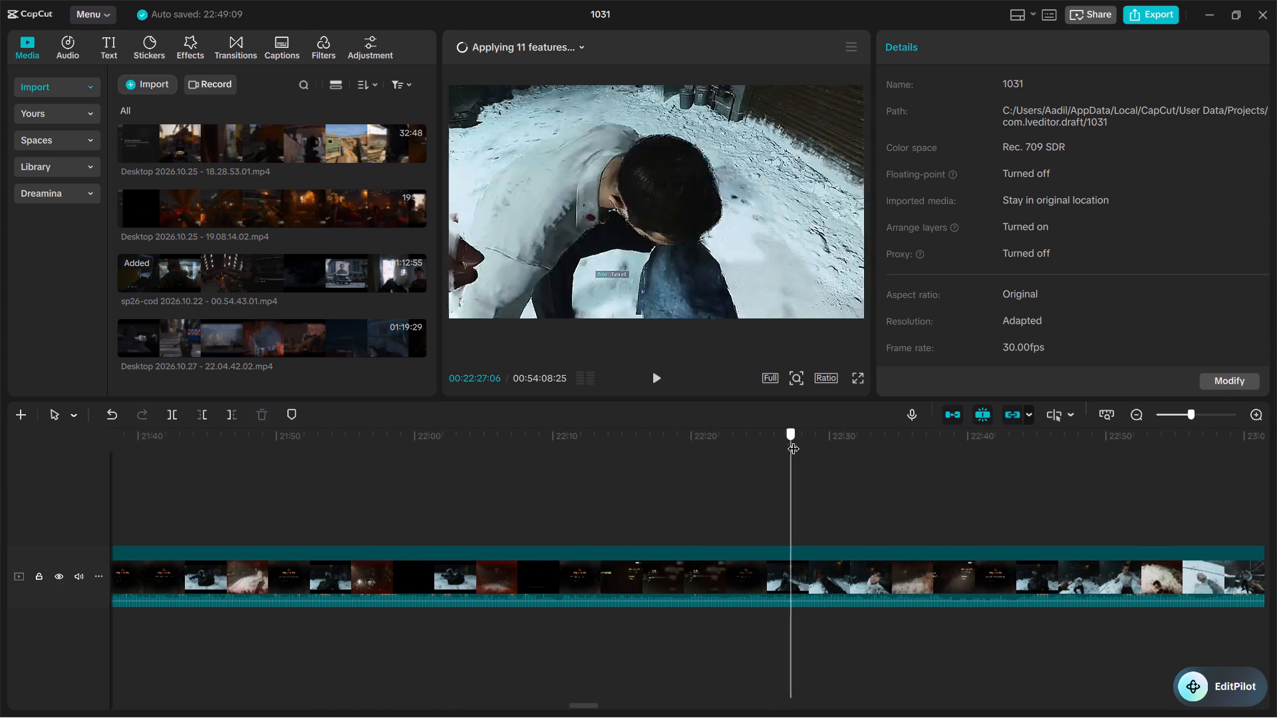
left_click_drag(793, 440, 910, 444)
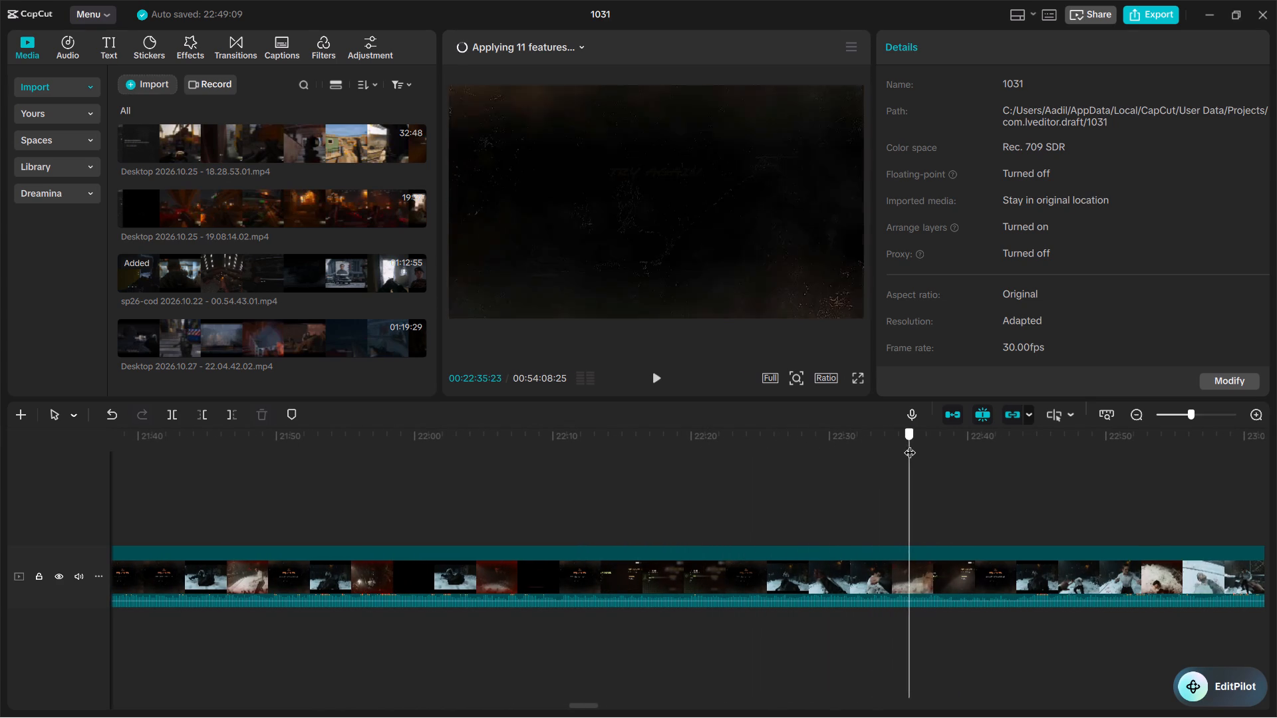
left_click_drag(910, 444, 963, 453)
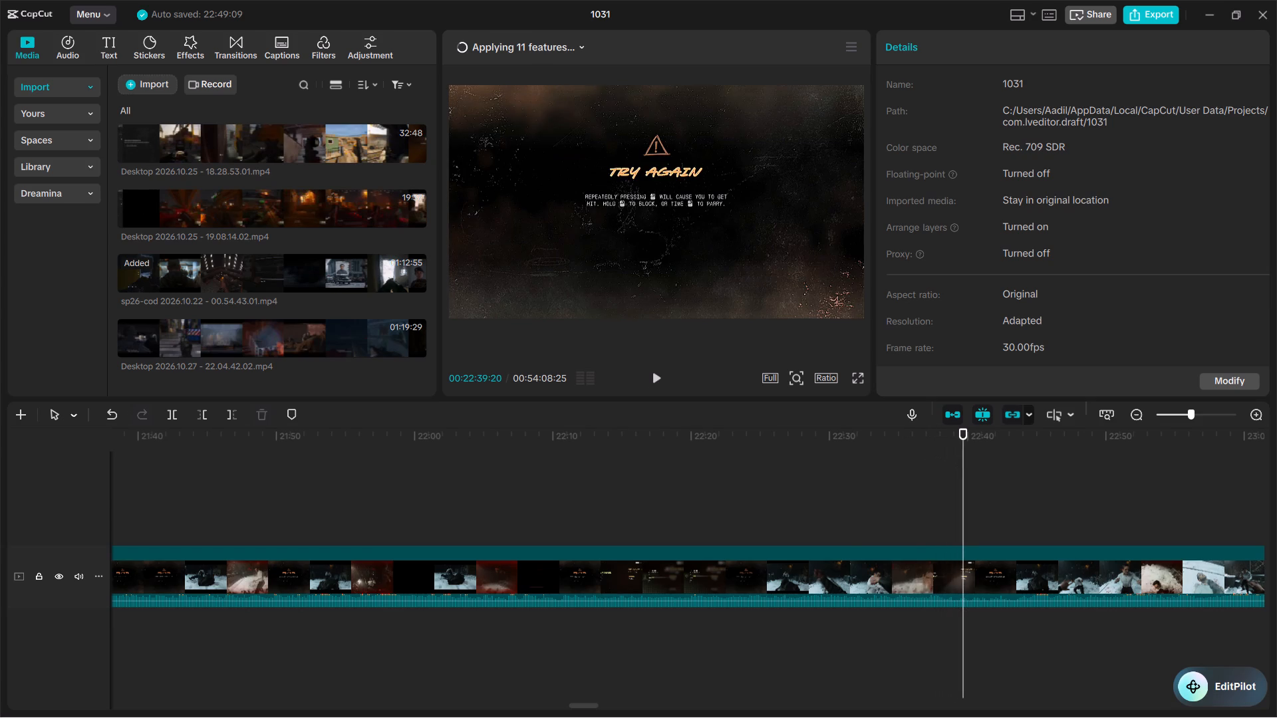
scroll(947, 478, "left", 1)
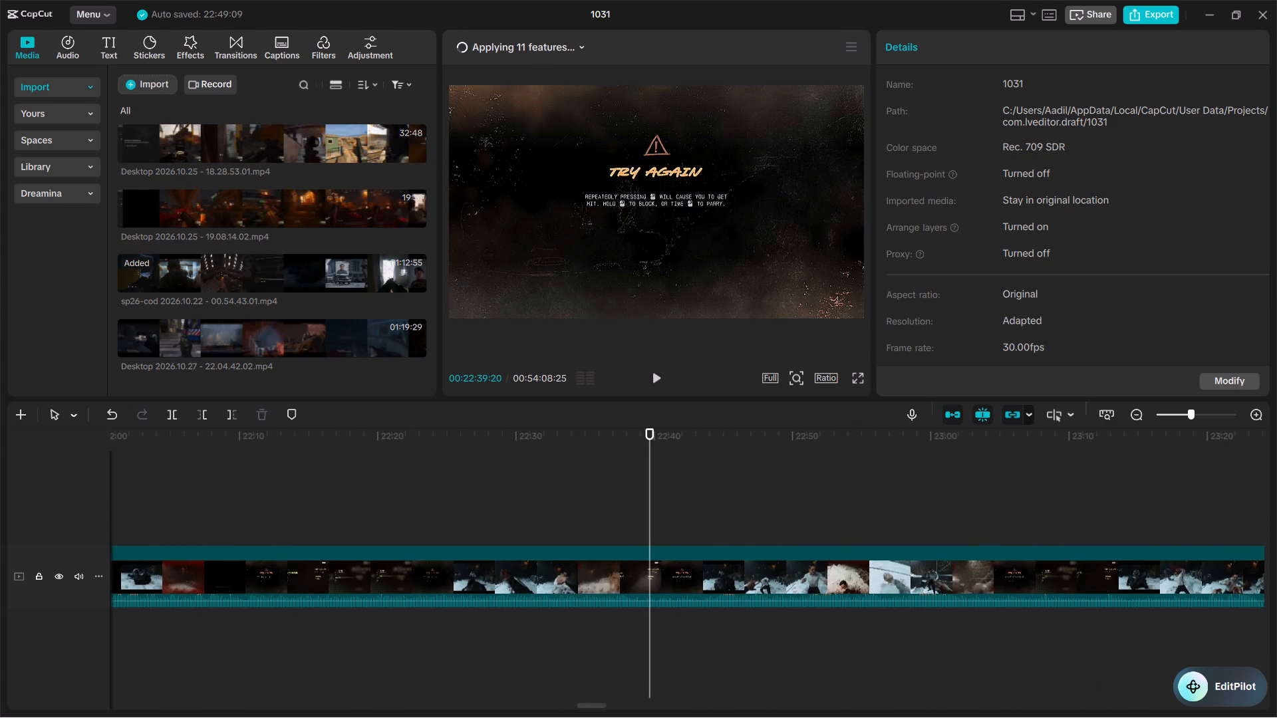
scroll(660, 438, "left", 1)
left_click_drag(660, 437, 744, 452)
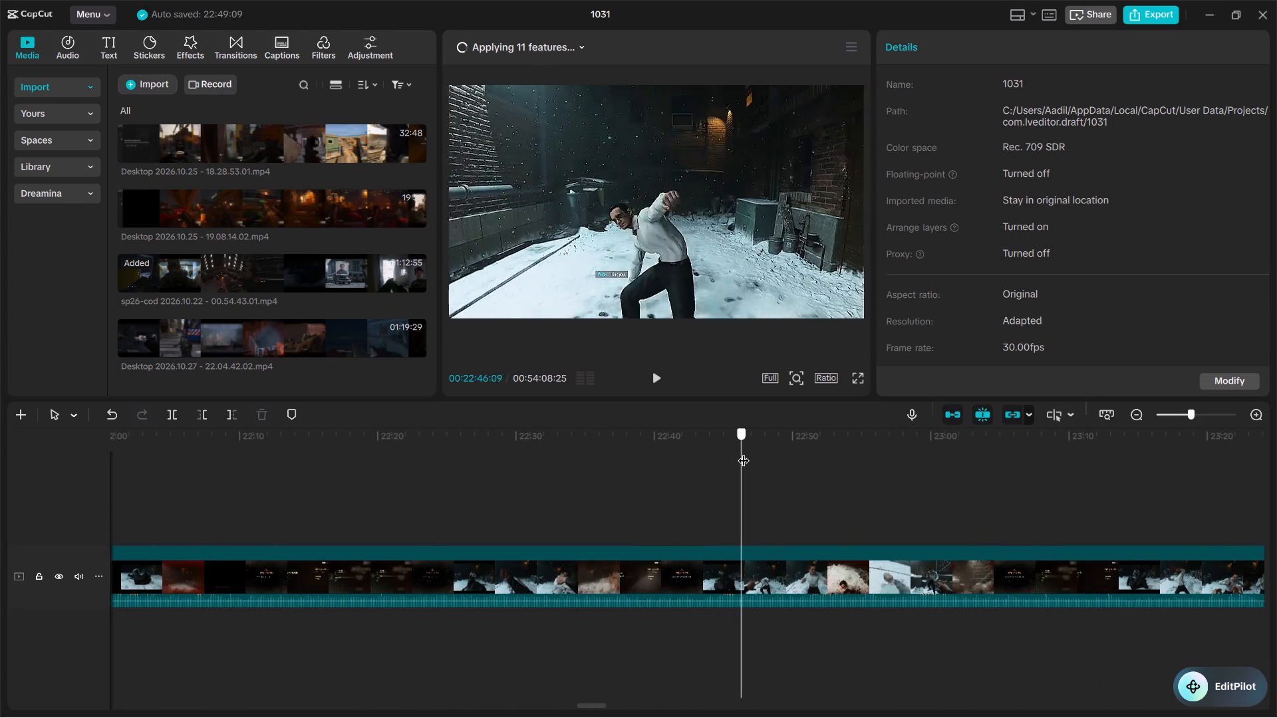
left_click_drag(744, 452, 1038, 463)
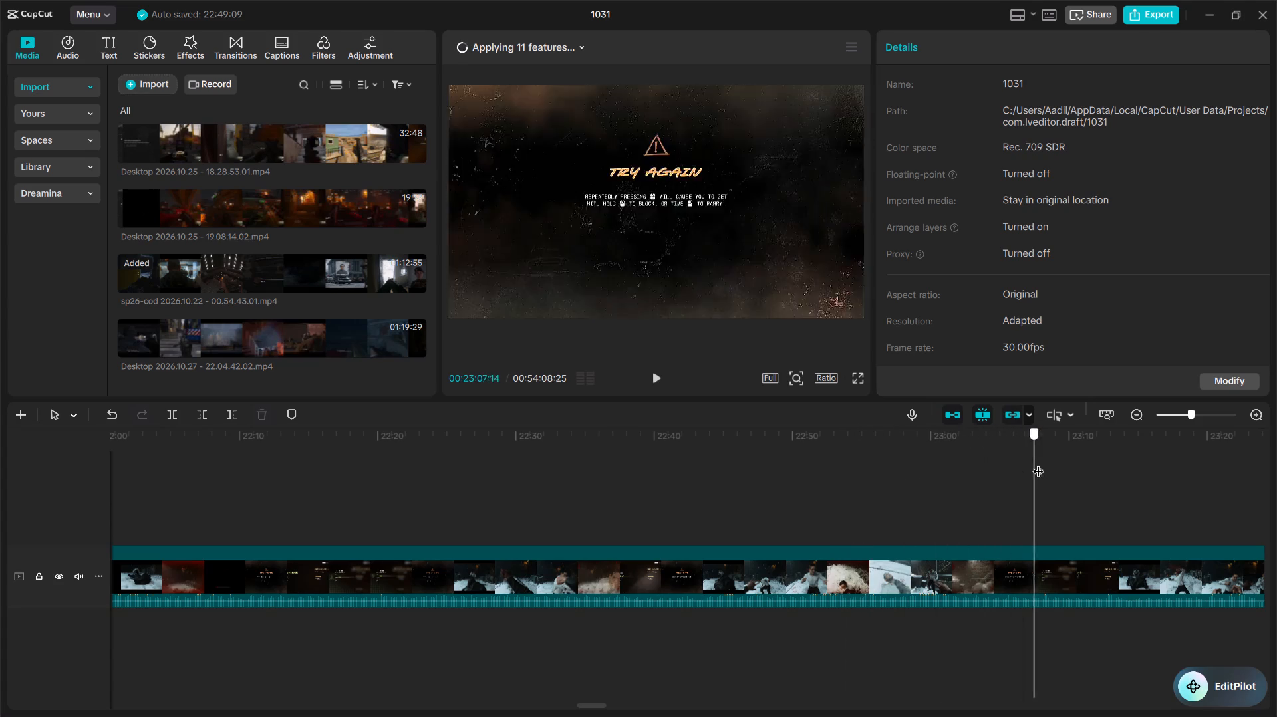
left_click_drag(1038, 463, 1086, 463)
Split the clip at 23:12:18, where the final fight attempt starts, and delete the preceding segment of failed attempts.
scroll(1052, 476, "left", 2)
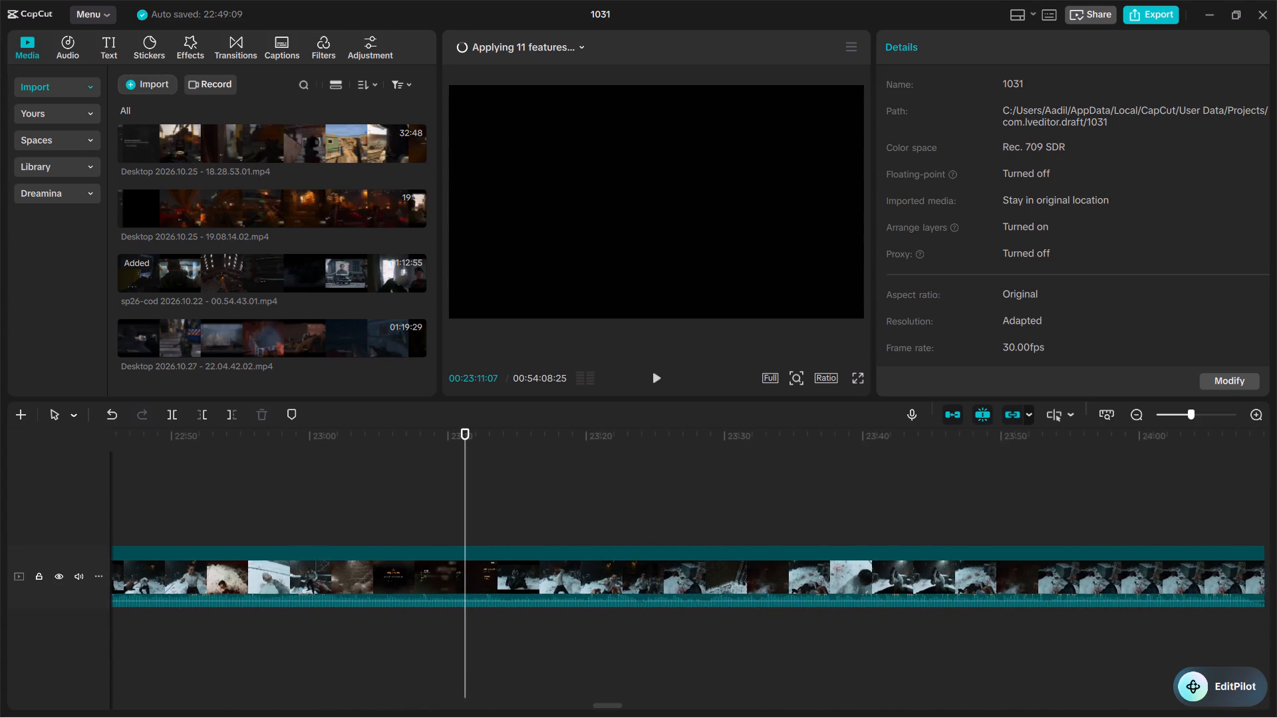
scroll(831, 494, "left", 1)
scroll(774, 487, "left", 1)
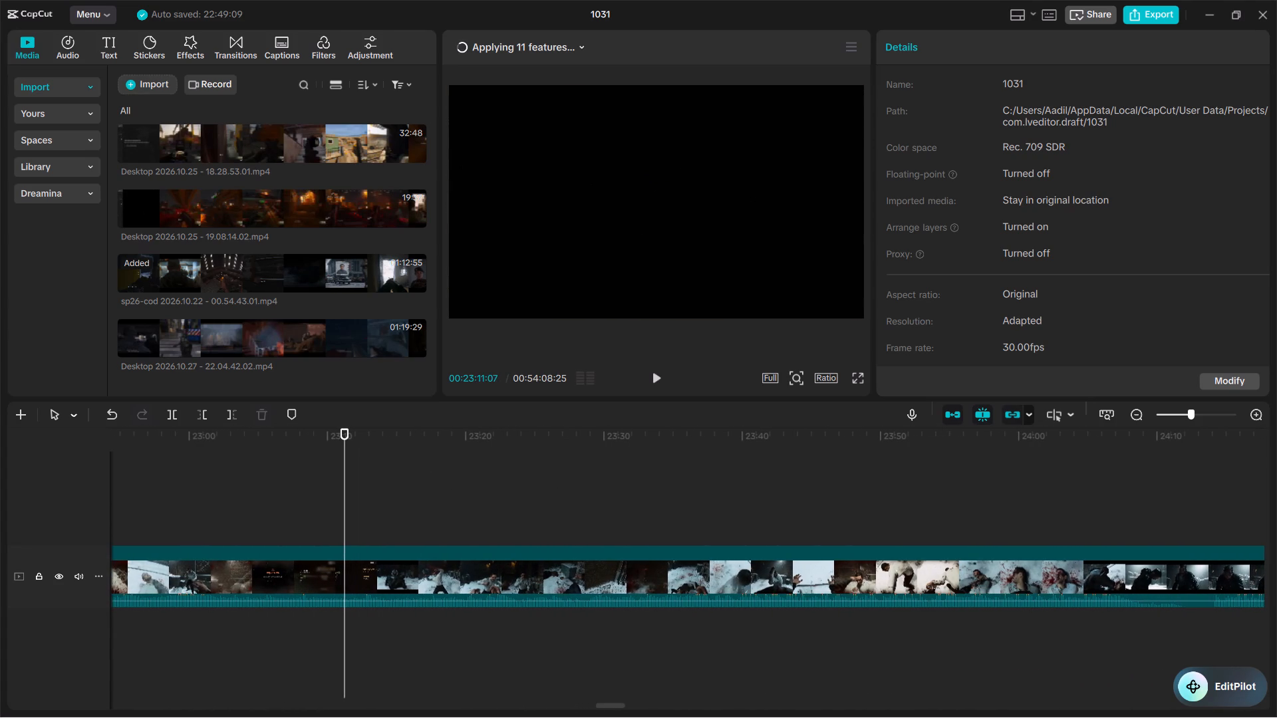
left_click_drag(569, 443, 825, 441)
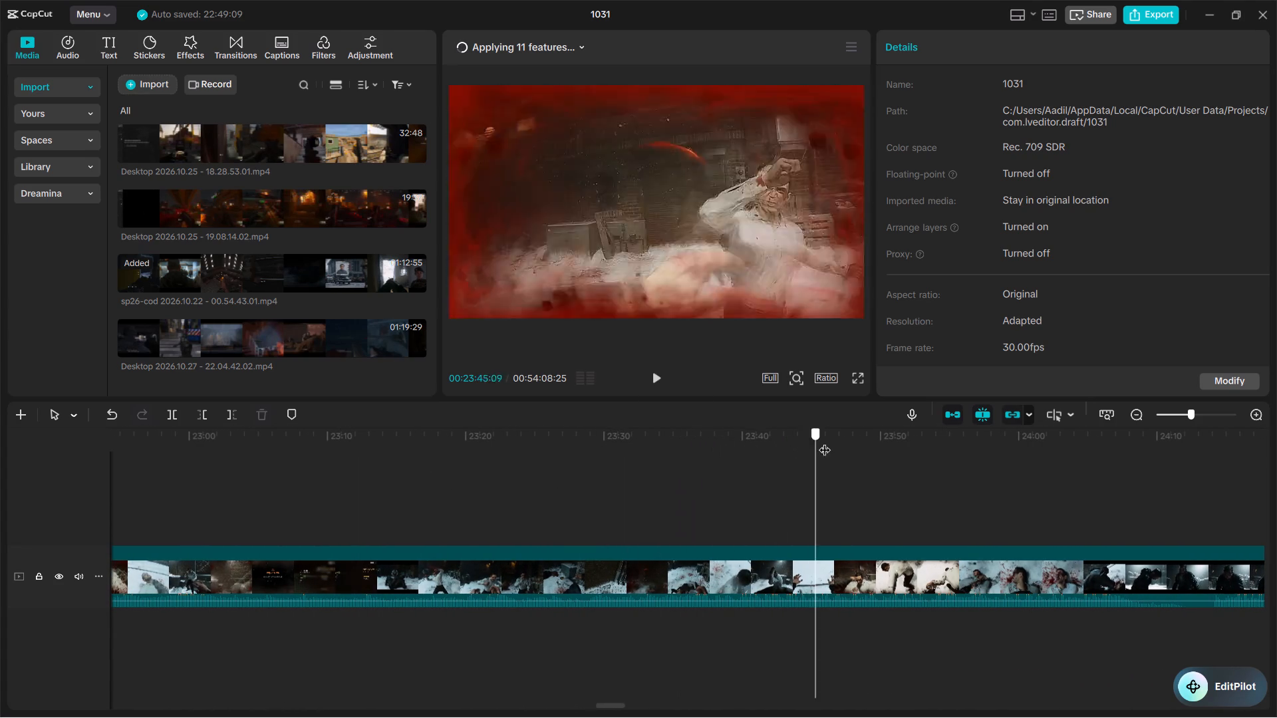
left_click_drag(825, 441, 1067, 449)
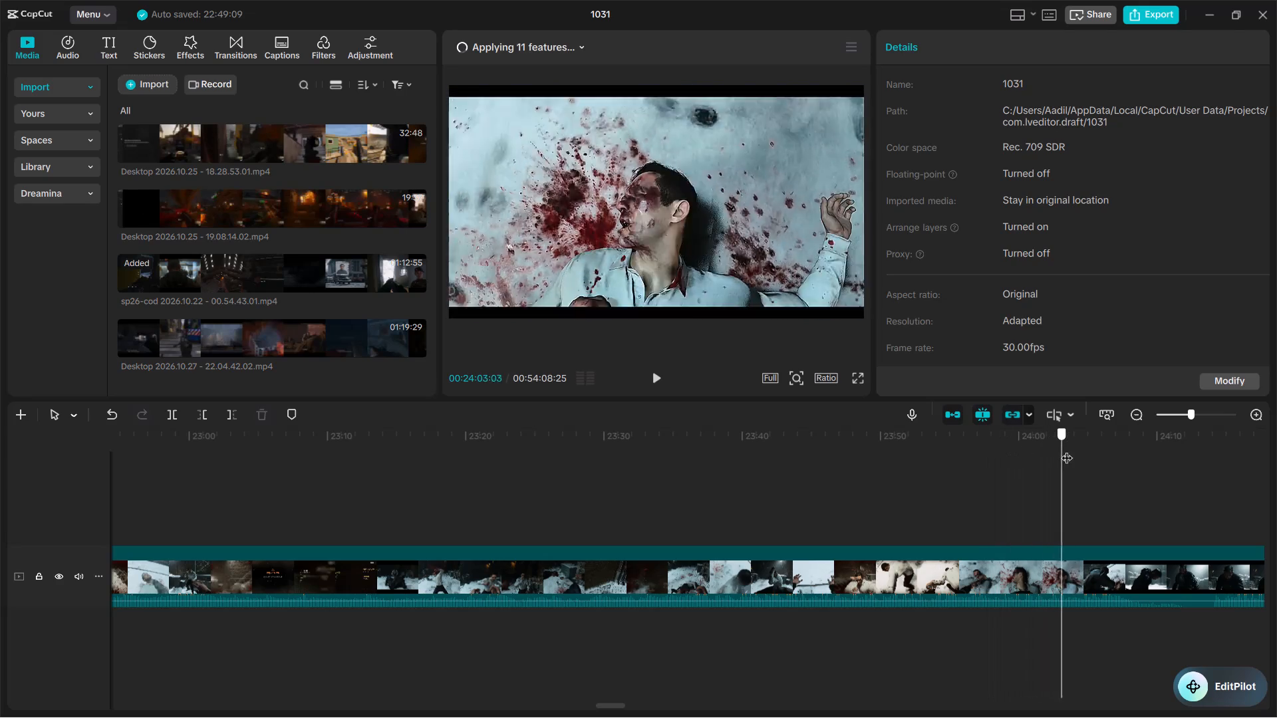
left_click_drag(1067, 449, 370, 441)
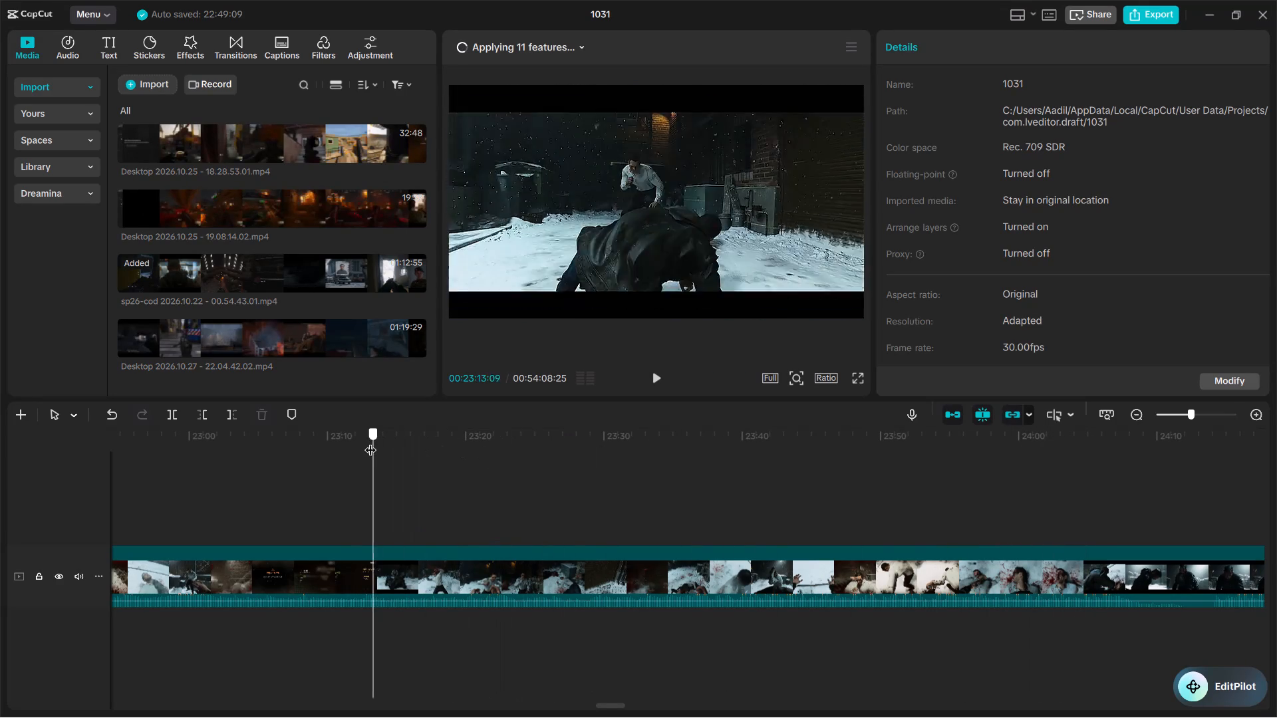
left_click_drag(370, 441, 366, 442)
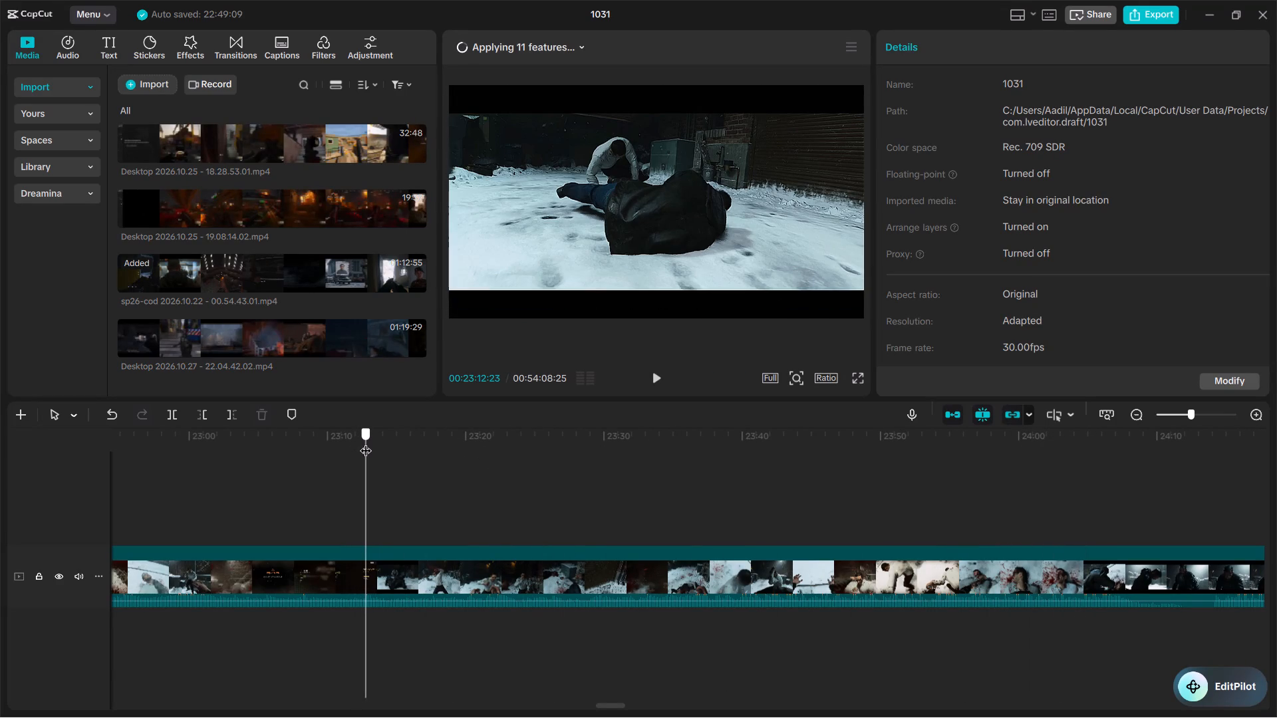
left_click_drag(366, 442, 363, 442)
key("Right")
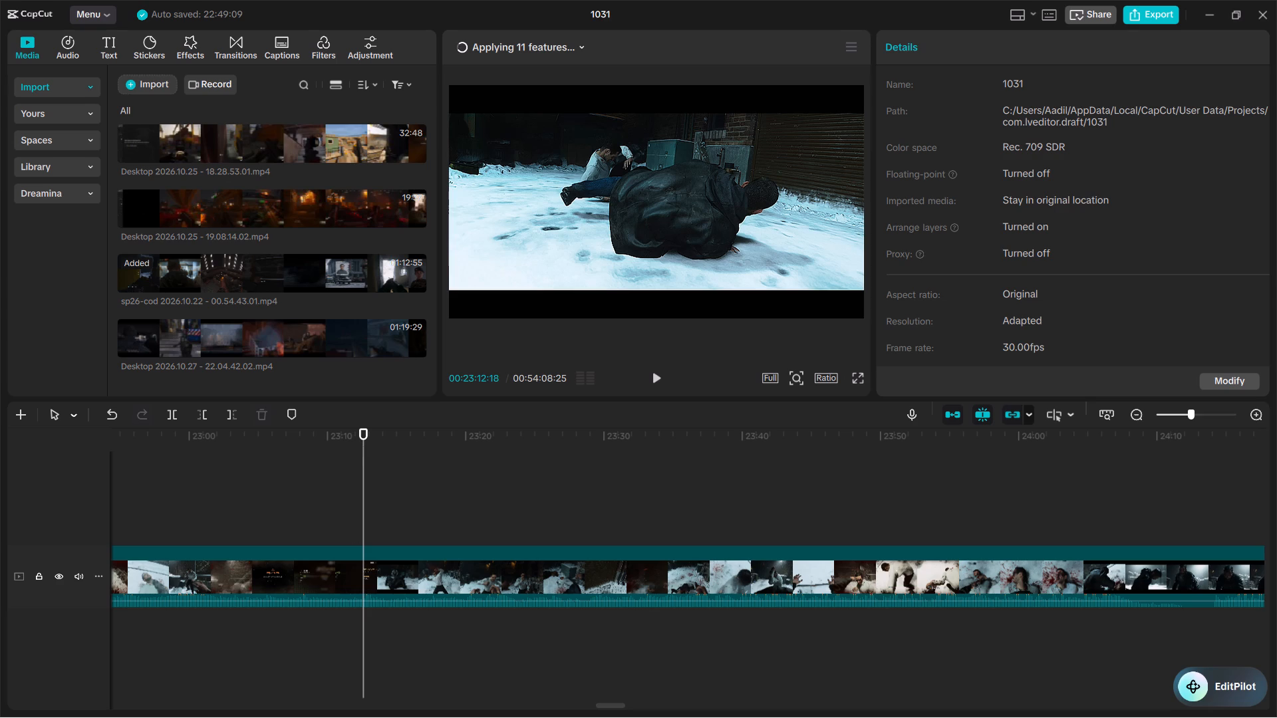
key("b")
left_click(364, 564)
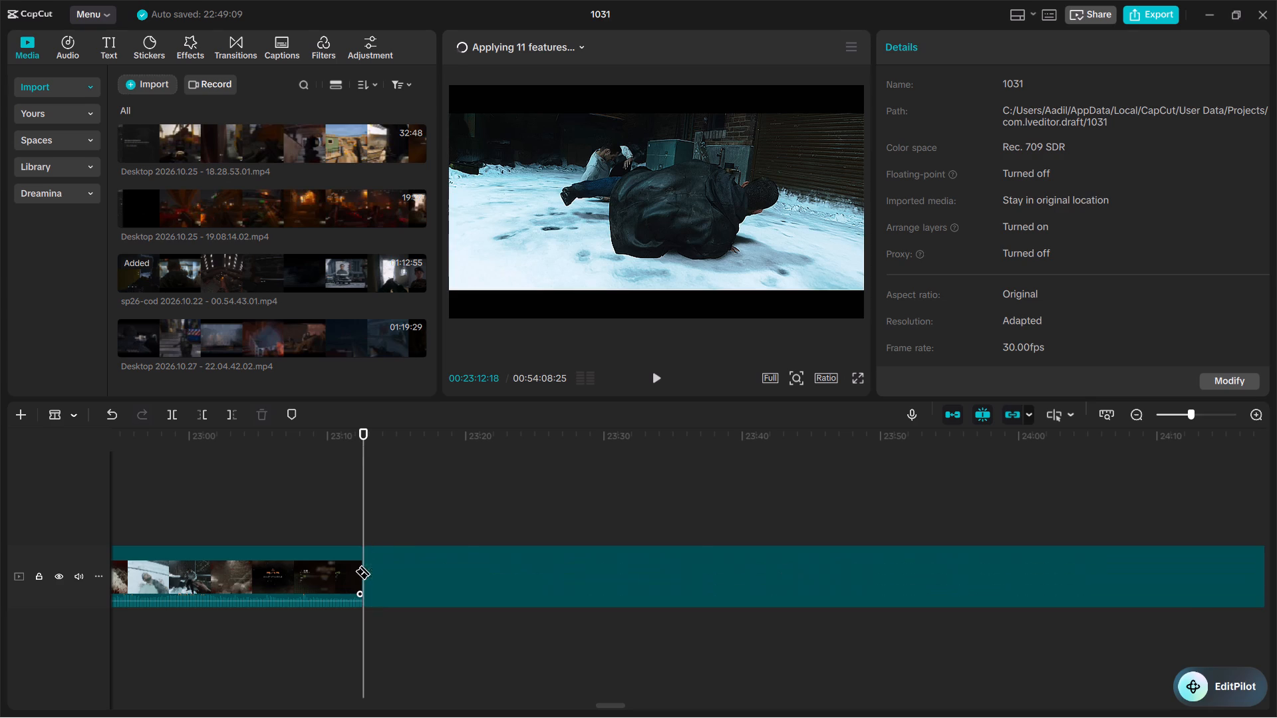
key("a")
left_click(315, 569)
key("BackSpace")
Go back to the new join near 16:52 and check the fight footage leading into it from about 16:43.
scroll(304, 556, "right", 2)
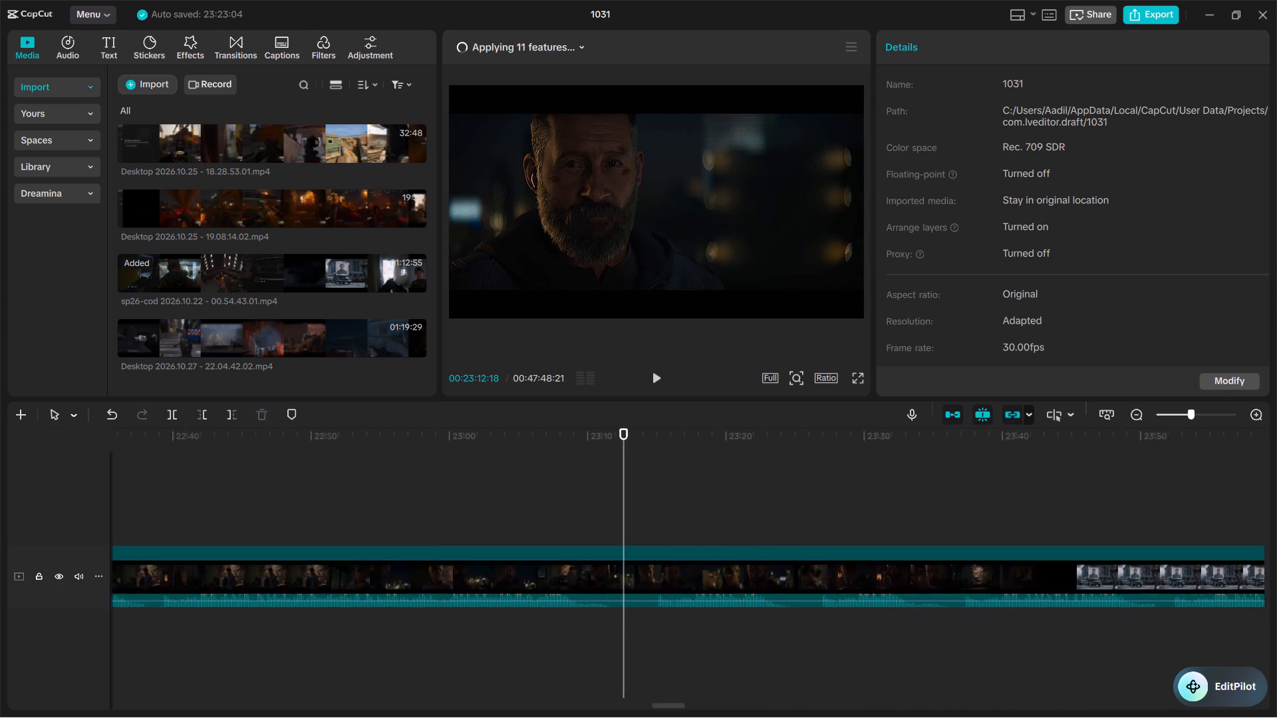
scroll(304, 556, "right", 7)
scroll(304, 556, "down", 5, "ctrl")
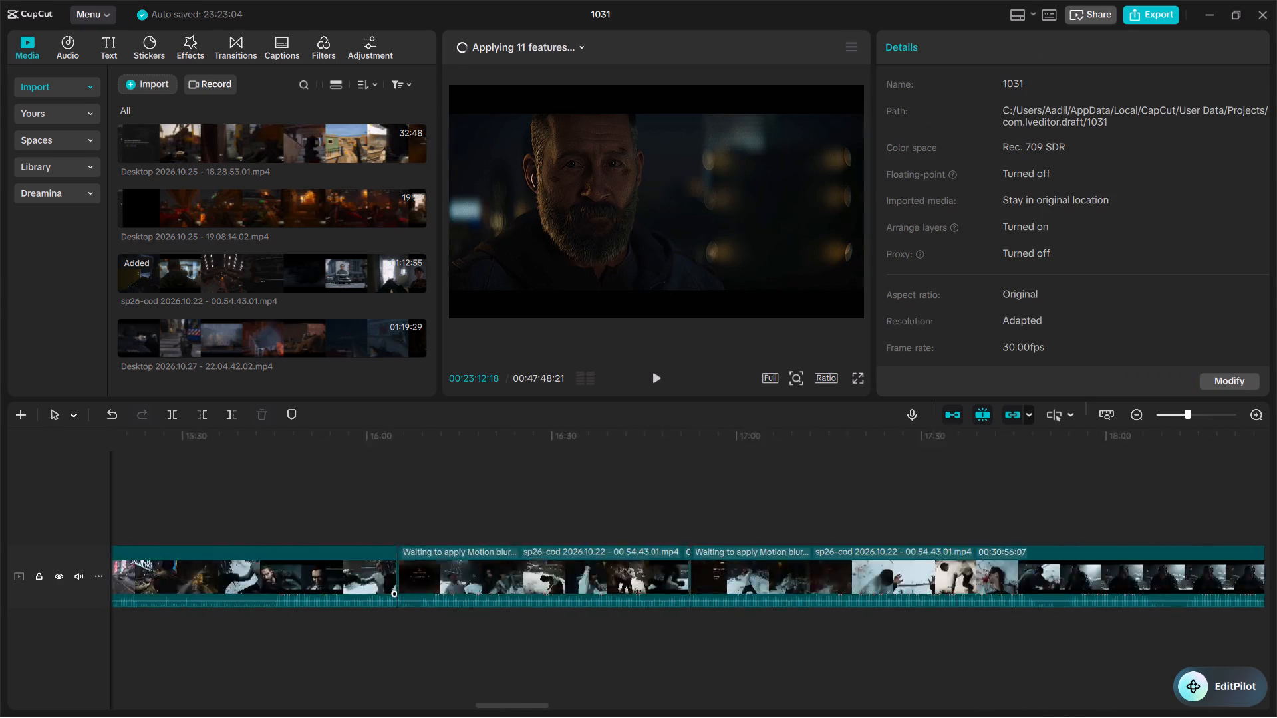
scroll(304, 556, "down", 10, "ctrl")
scroll(304, 556, "left", 2)
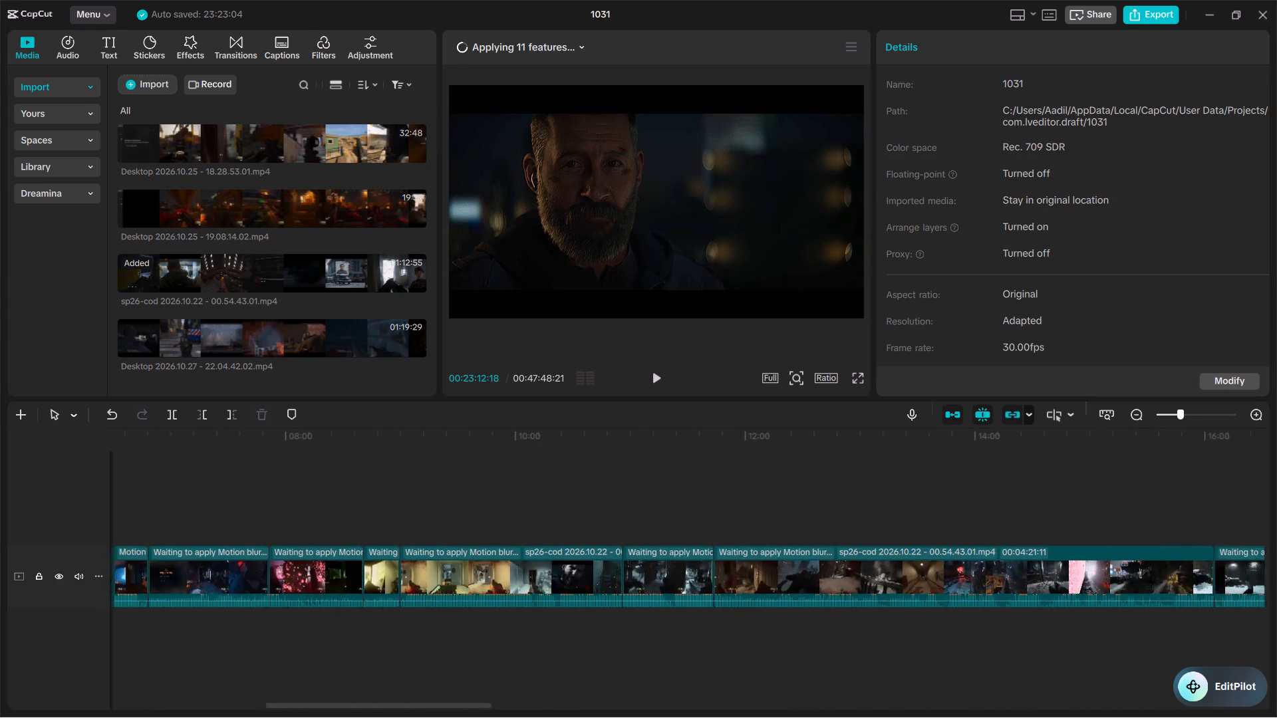
scroll(313, 550, "left", 6)
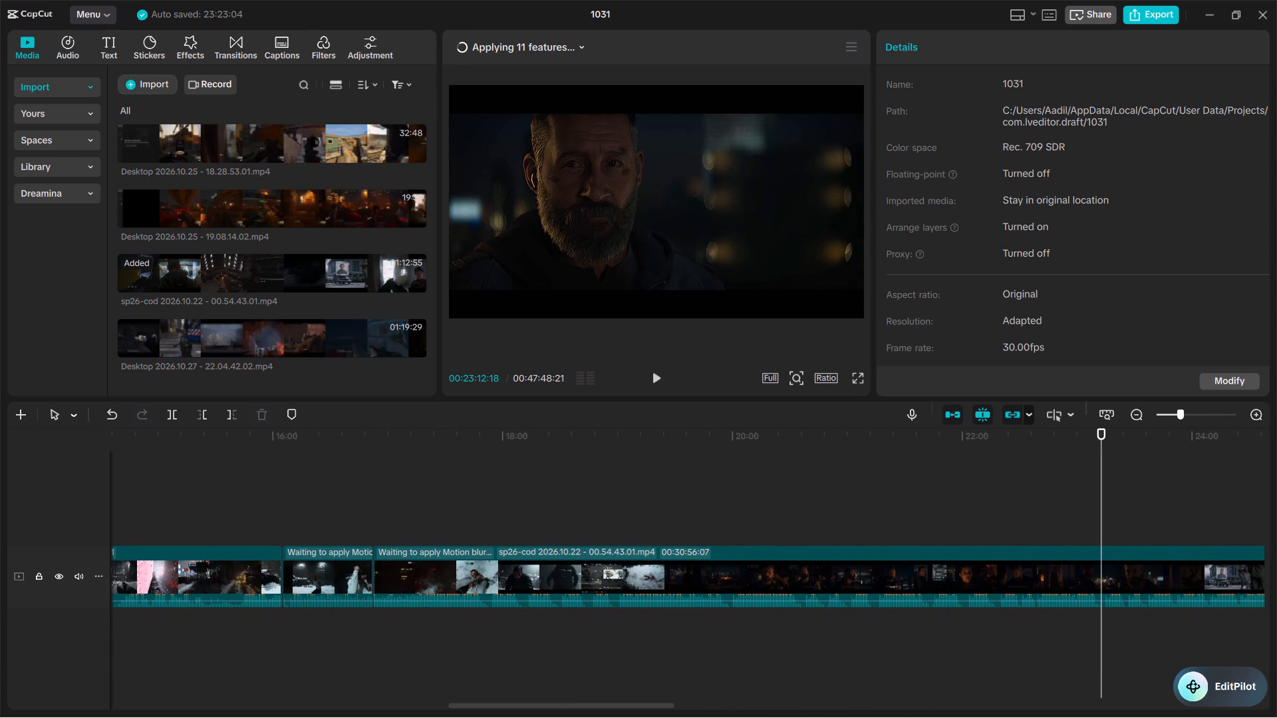
left_click_drag(346, 433, 356, 435)
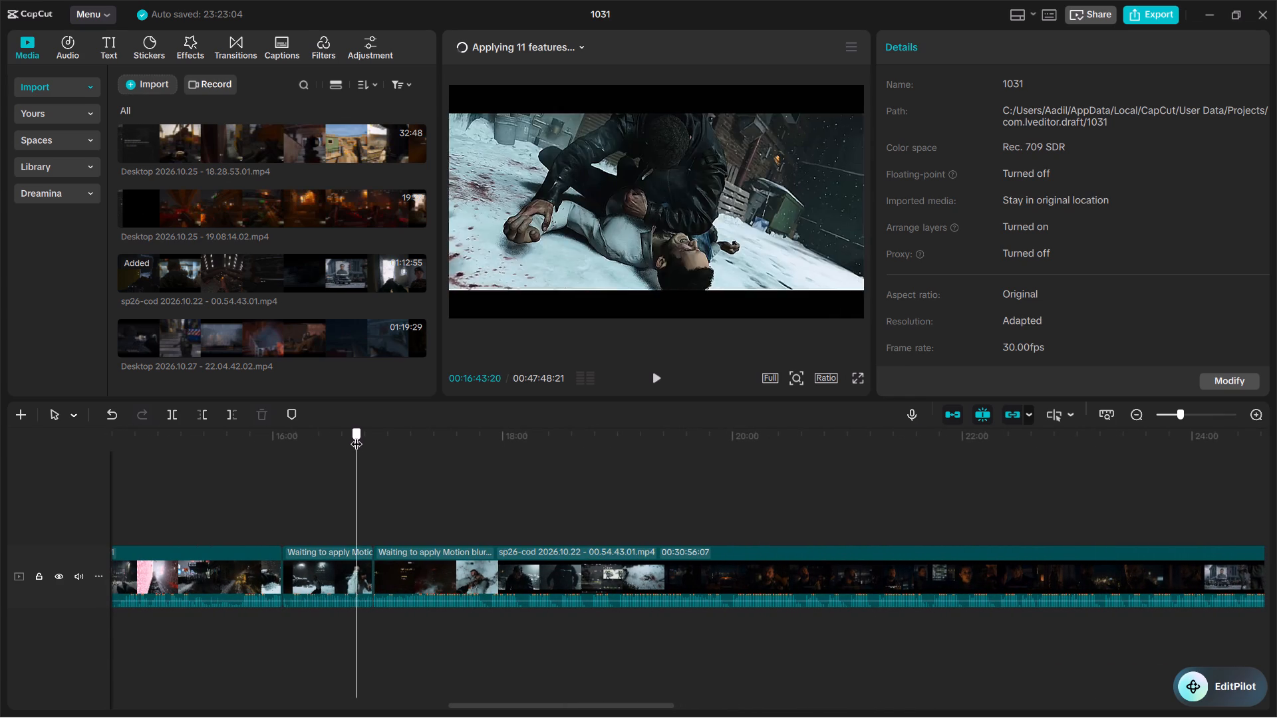
left_click_drag(356, 435, 370, 437)
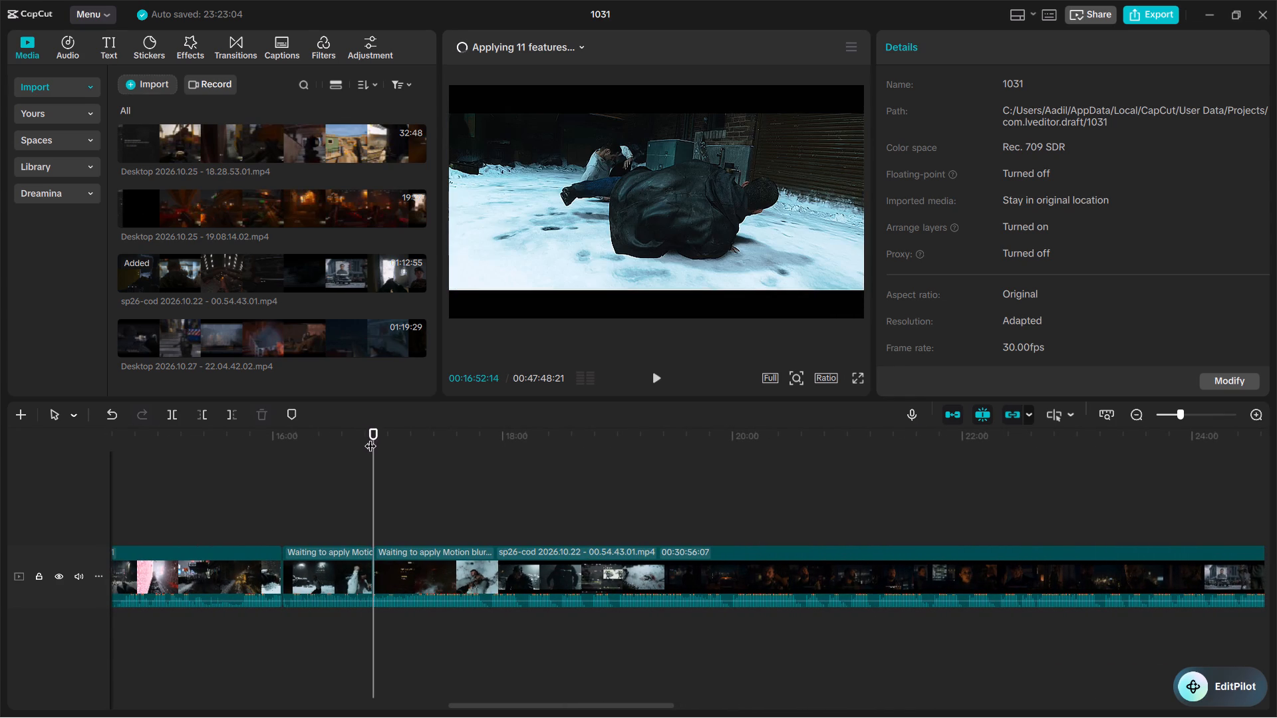
Examine the footage before the join frame by frame, between about 16:51:19 and 16:52:14, looking for a better cut point.
key("Left")
key("Left")
key("Left")
key("Left")
key("Left")
key("Left")
key("Left")
key("Left")
key("Left")
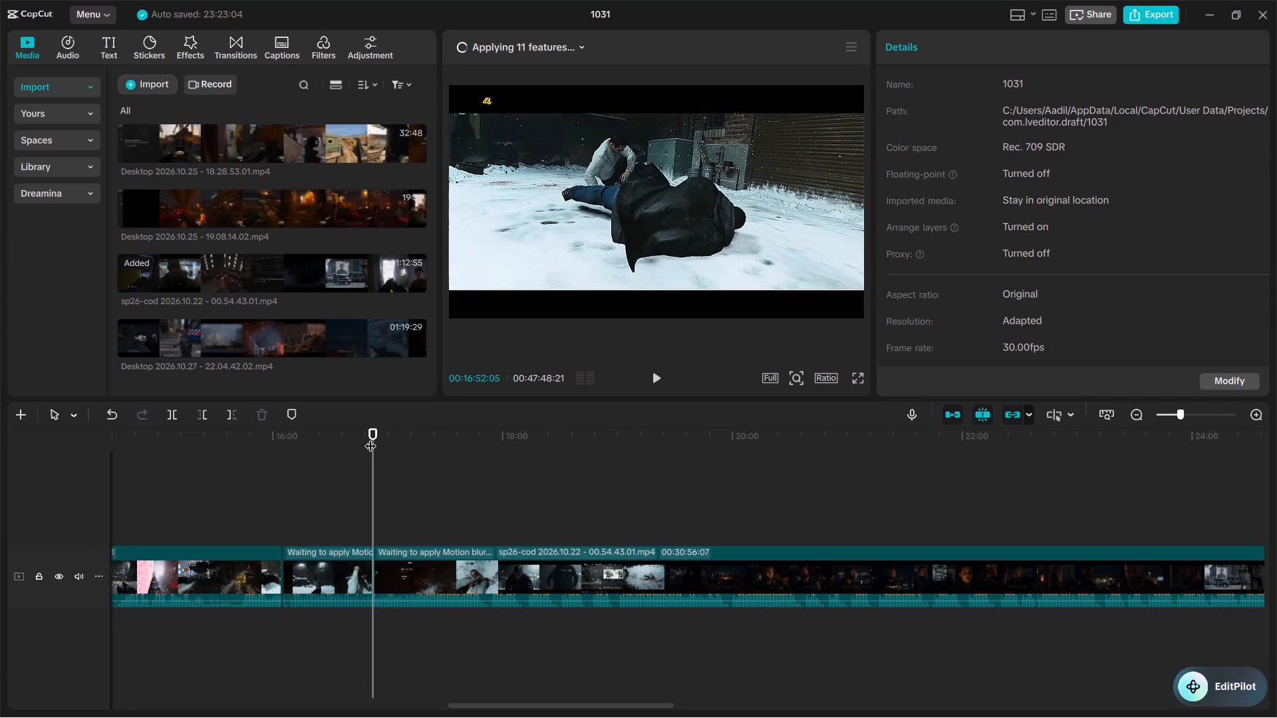
key("Left")
key("Left")
key("Left")
key("Left")
key("Right")
key("Right")
key("Right")
key("Left")
key("Left")
key("Left")
key("Left")
key("Left")
key("Left")
key("Left")
key("Left")
key("Left")
key("Left")
key("Left")
key("Left")
key("Left")
key("Left")
key("Left")
key("Left")
key("Left")
key("Left")
key("Left")
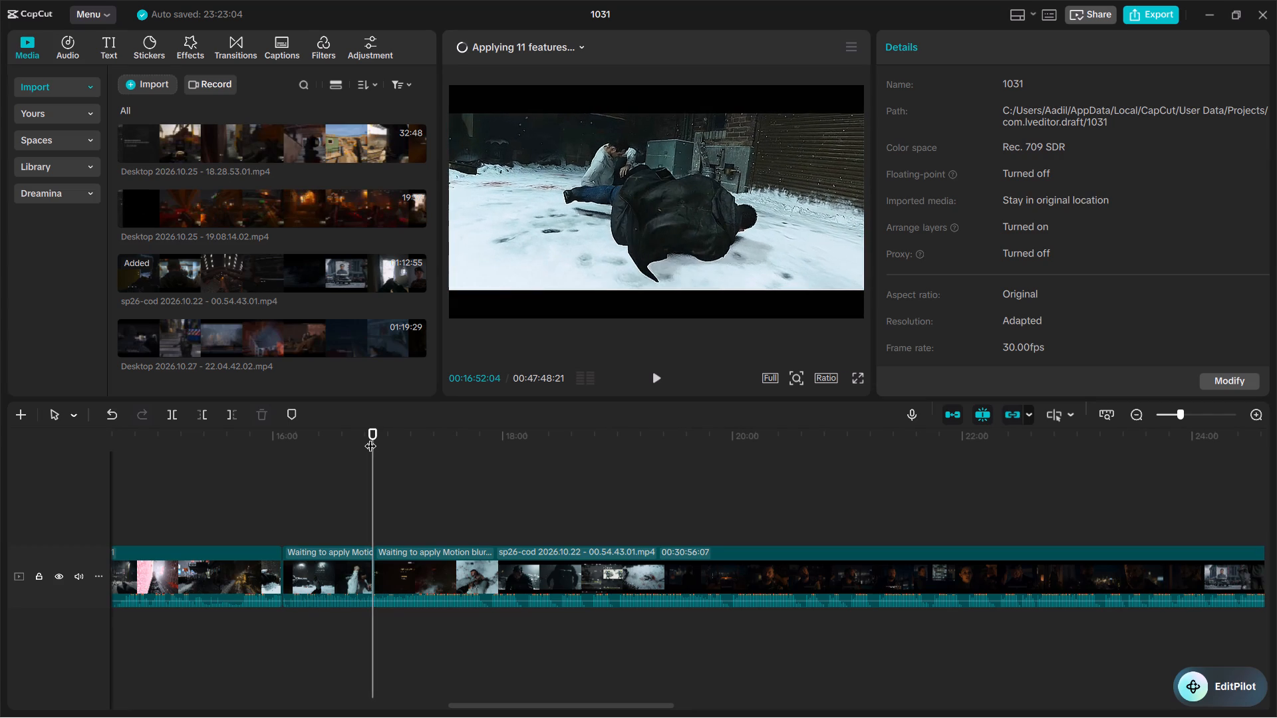
key("Right")
key("Right")
key("Right")
key("Right")
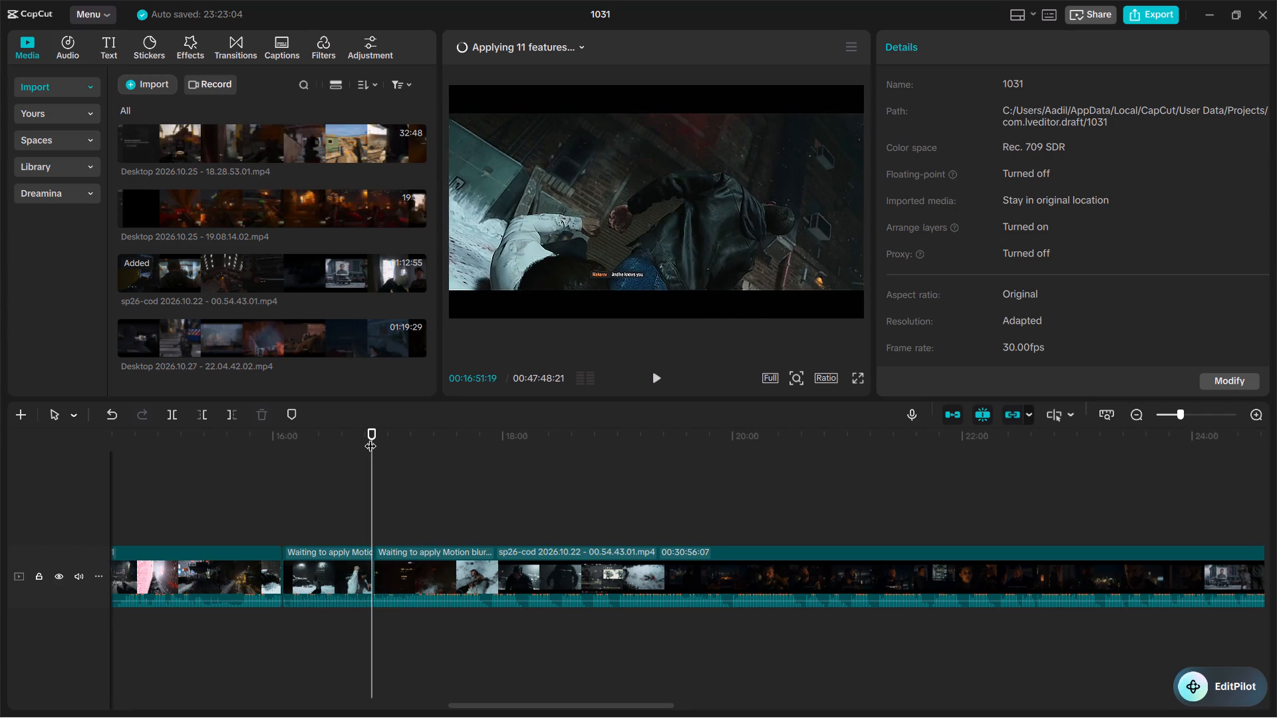
key("Right")
key("Right")
key("Right")
key("Right")
key("Right")
key("Right")
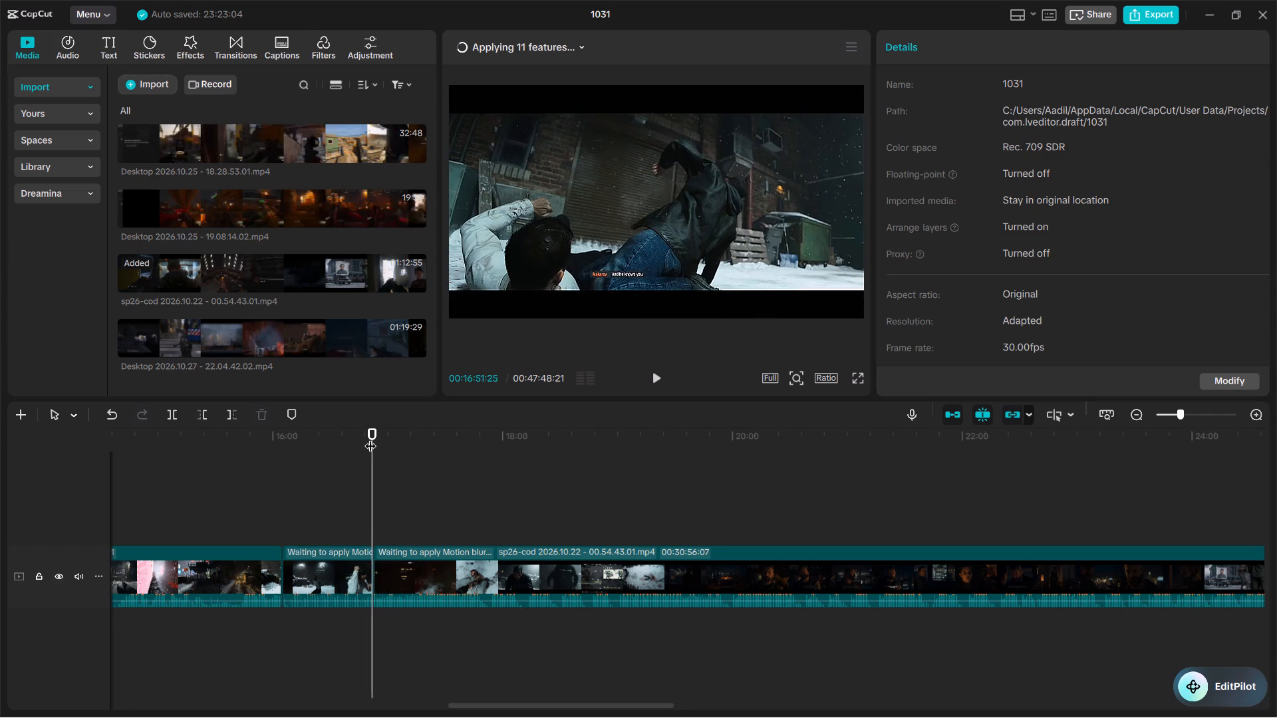
key("Right")
key("Right")
key("Right")
key("Right")
key("Right")
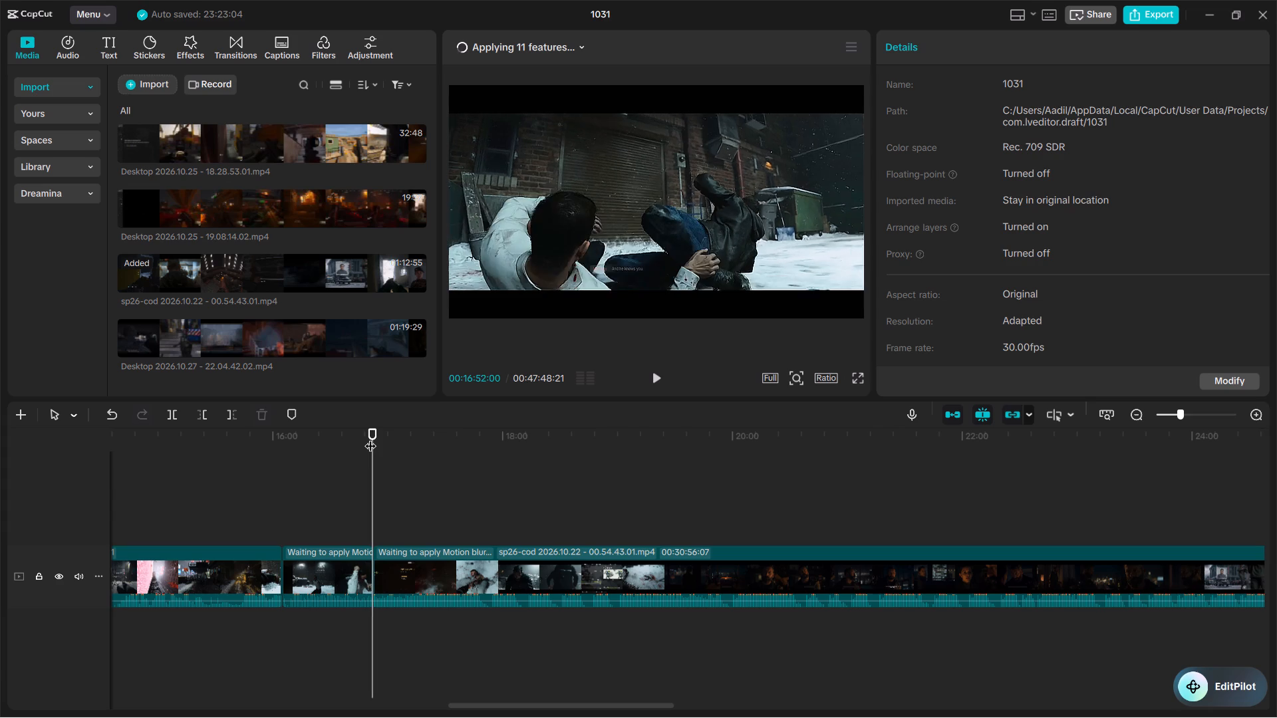
key("Right")
key("Left")
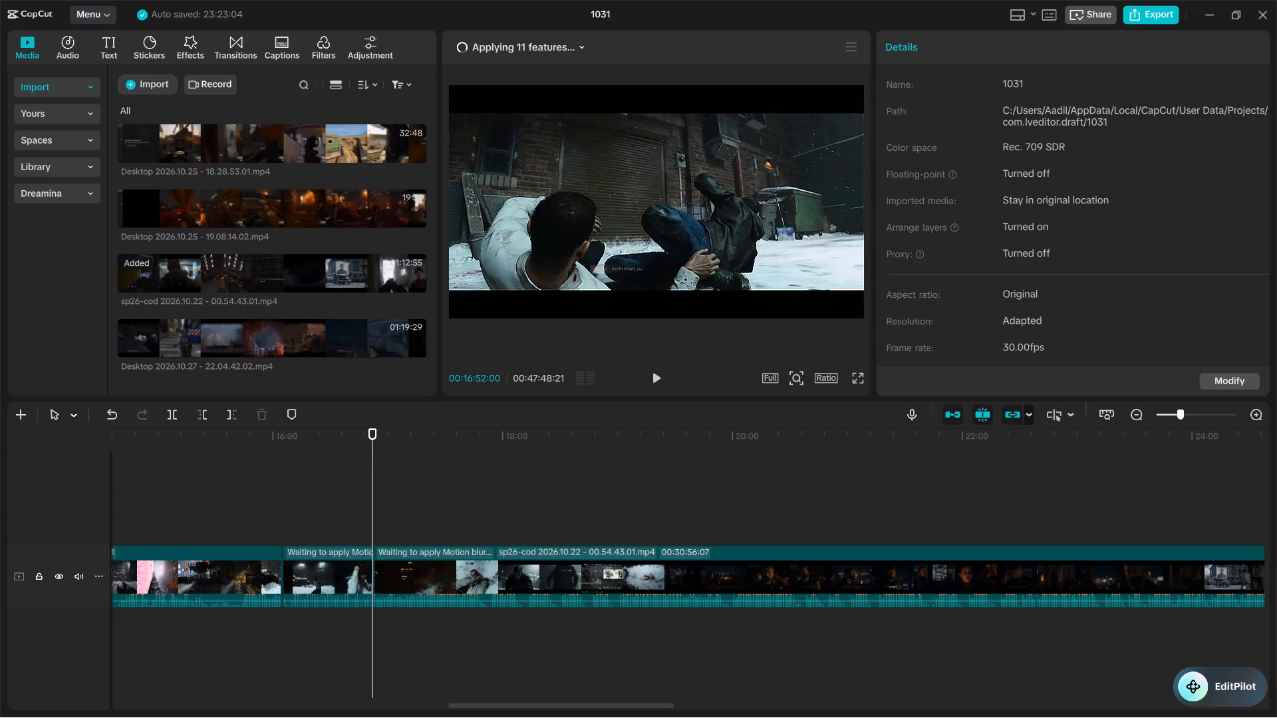
Shift the join between the two fight clips from about 16:52 to about 16:55, making the following clip 30:53:16 long.
left_click(374, 556)
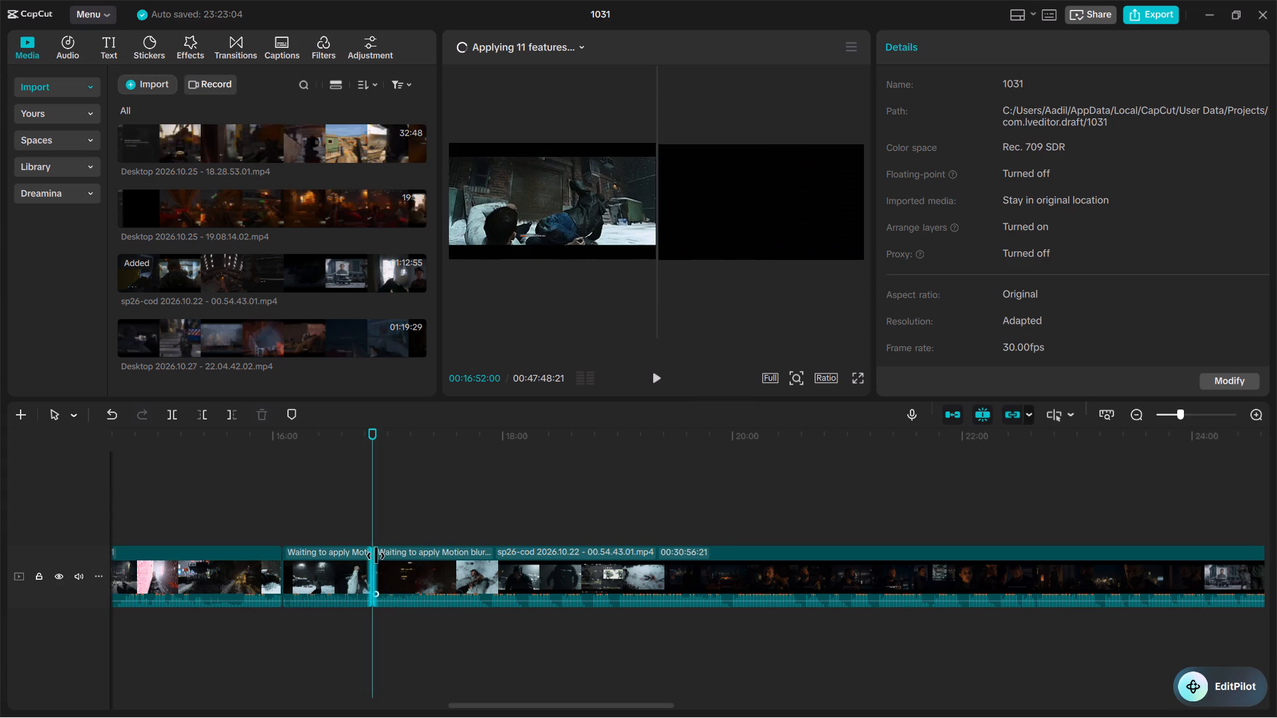
Examine the shifted join frame by frame from about 16:52 to 16:57, and play the footage across it once from about 16:52.
key("Right")
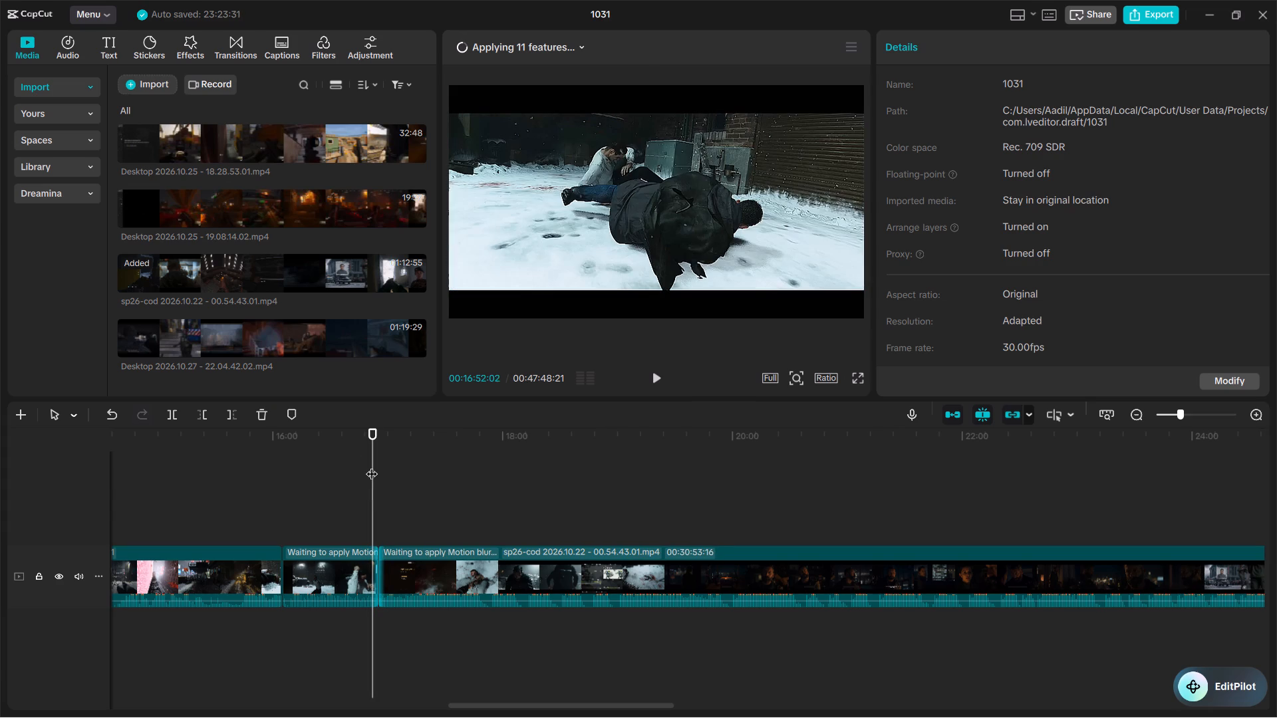
key("Right")
key("Right")
key("Right")
key("Right")
key("Right")
key("Right")
key("Right")
key("Right")
key("Right")
key("Right")
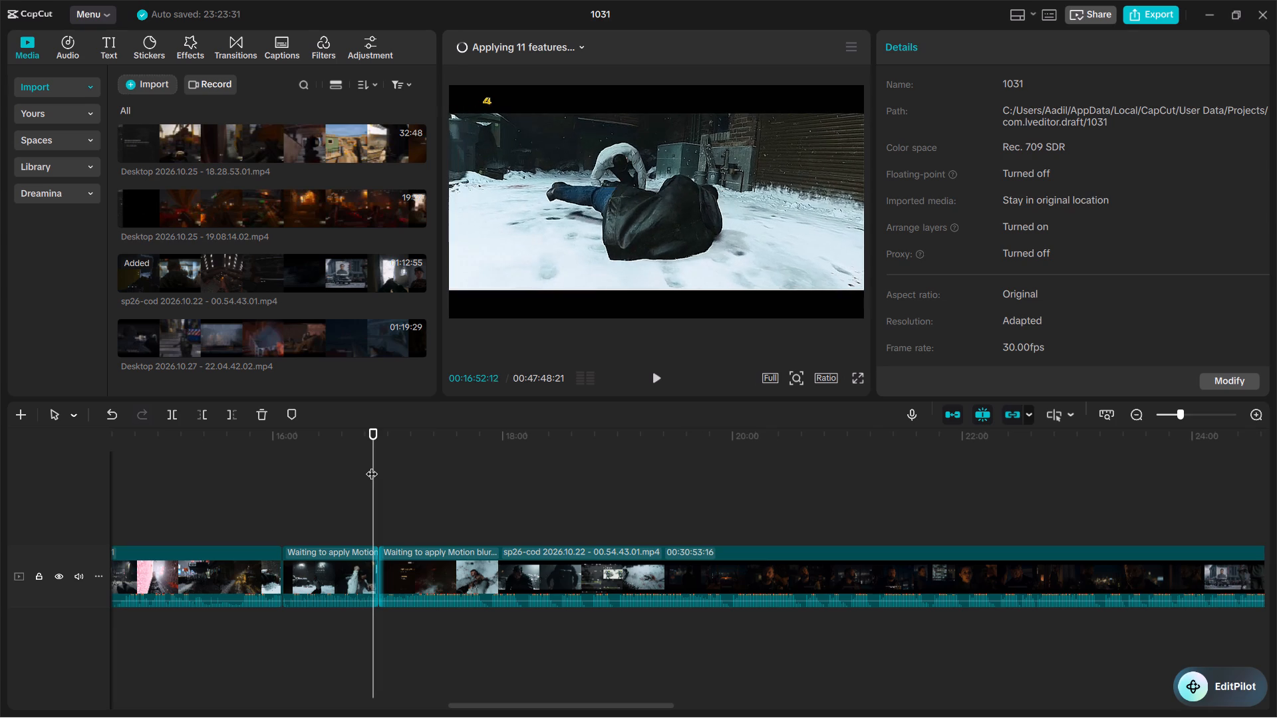
key("Right")
key("Right")
key("Right")
key("Right")
key("Right")
key("Right")
key("Right")
key("Right")
key("Right")
key("Right")
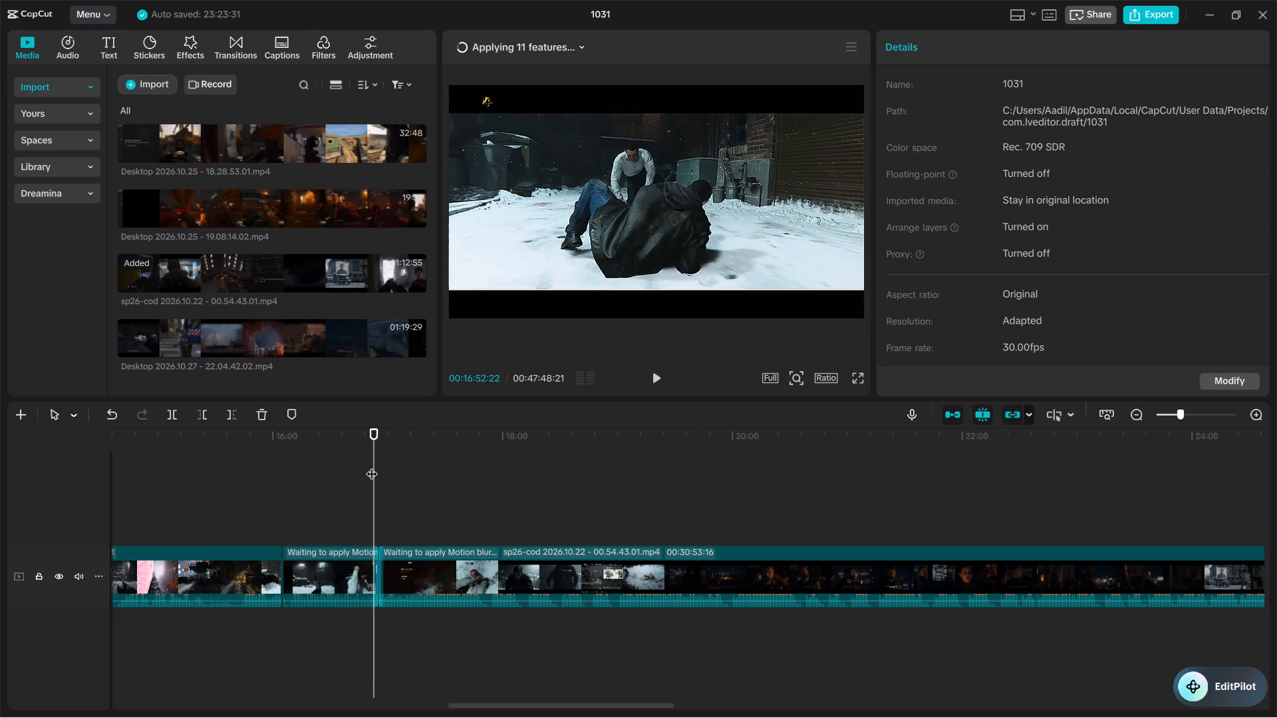
key("Right")
key("Right")
key("Right")
key("Right")
key("Right")
key("Right")
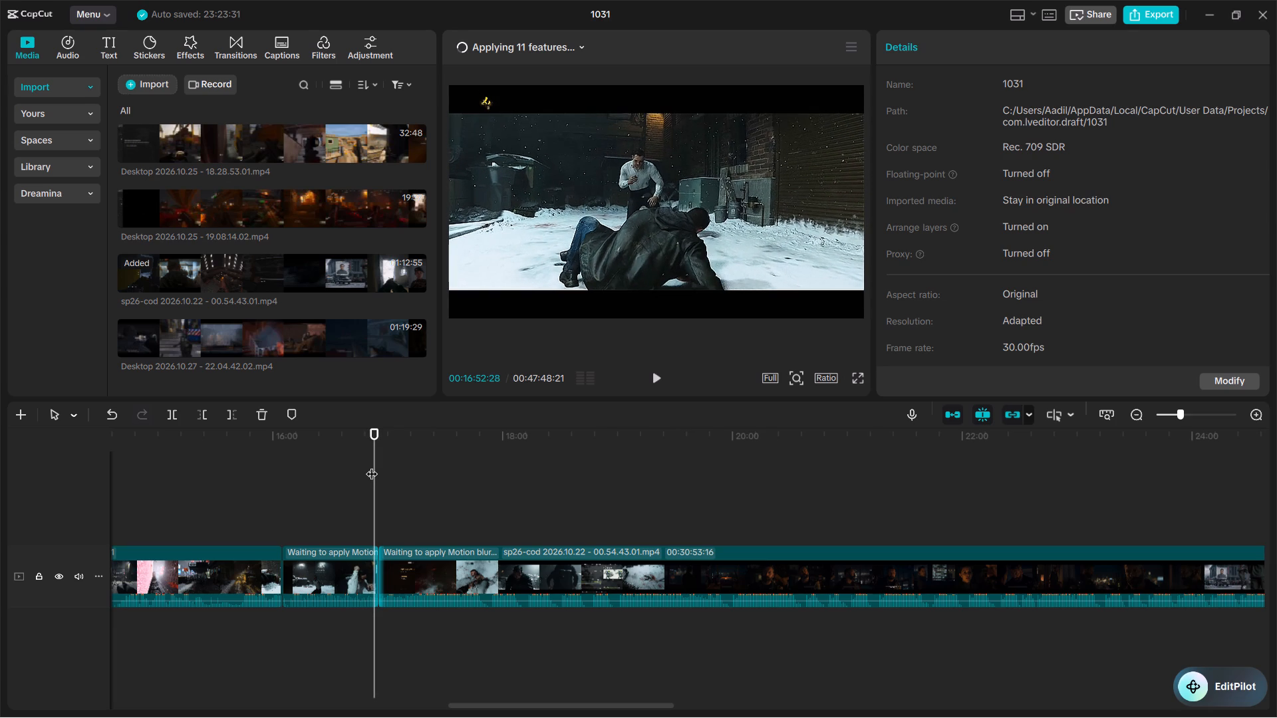
key("Right")
key("Right")
key("Right")
key("Right")
key("Right")
key("Right")
key("Right")
key("Right")
key("Right")
key("Right")
key("Right")
key("Right")
key("Right")
key("Right")
key("Right")
key("Right")
key("Right")
key("Right")
key("Right")
key("Right")
key("Right")
key("Right")
key("Right")
key("Right")
key("Right")
key("Right")
key("Right")
key("Right")
key("Right")
key("Right")
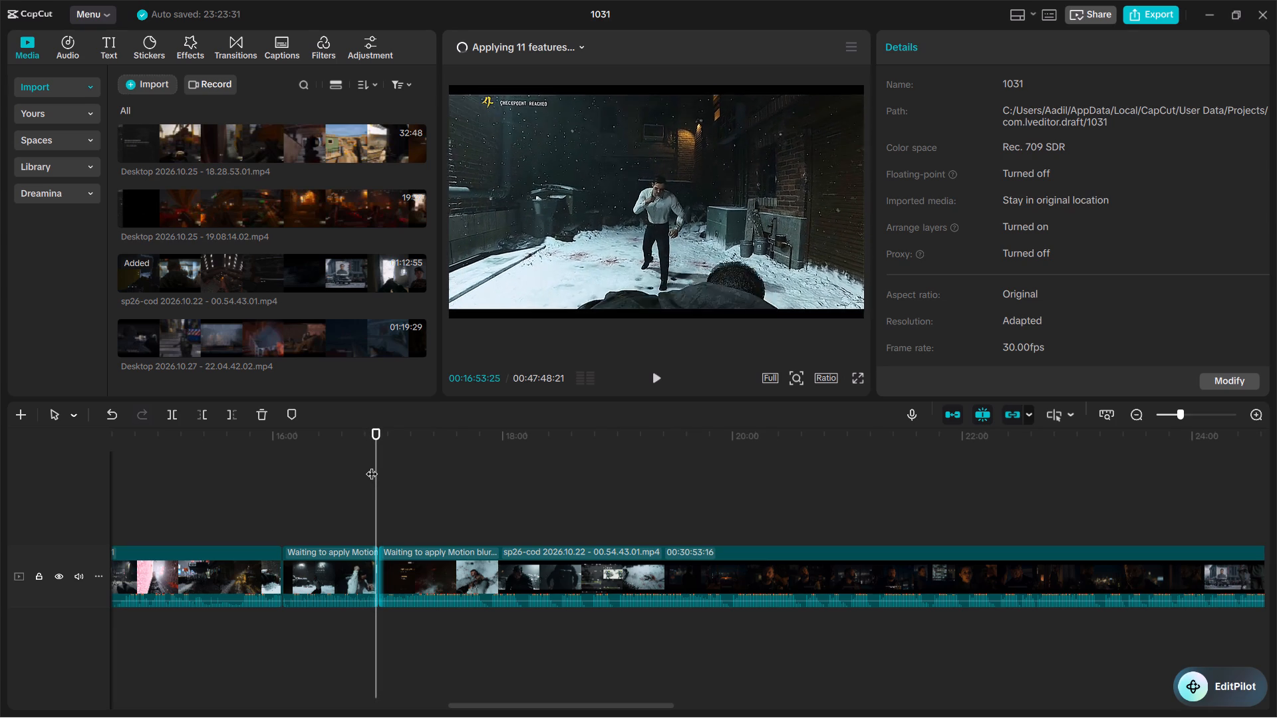
key("Right")
key("Right")
key("Right")
key("Right")
key("Right")
key("Right")
key("Right")
key("Right")
key("Right")
key("Right")
key("Right")
key("Right")
key("Right")
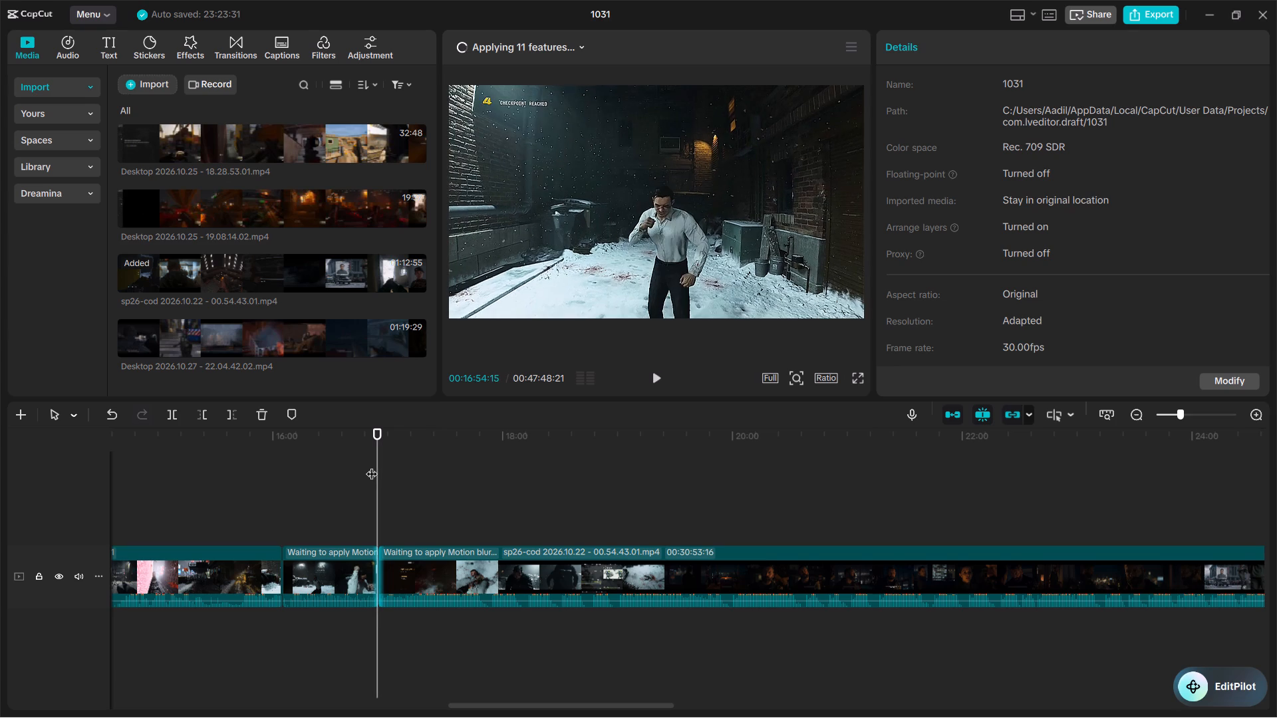
key("Right")
key("Right")
key("Right")
key("Right")
key("Right")
key("Right")
key("Right")
key("Right")
key("Right")
key("Right")
key("Right")
key("Right")
key("Right")
key("Right")
key("Right")
key("Right")
key("Right")
key("Right")
key("Right")
key("Right")
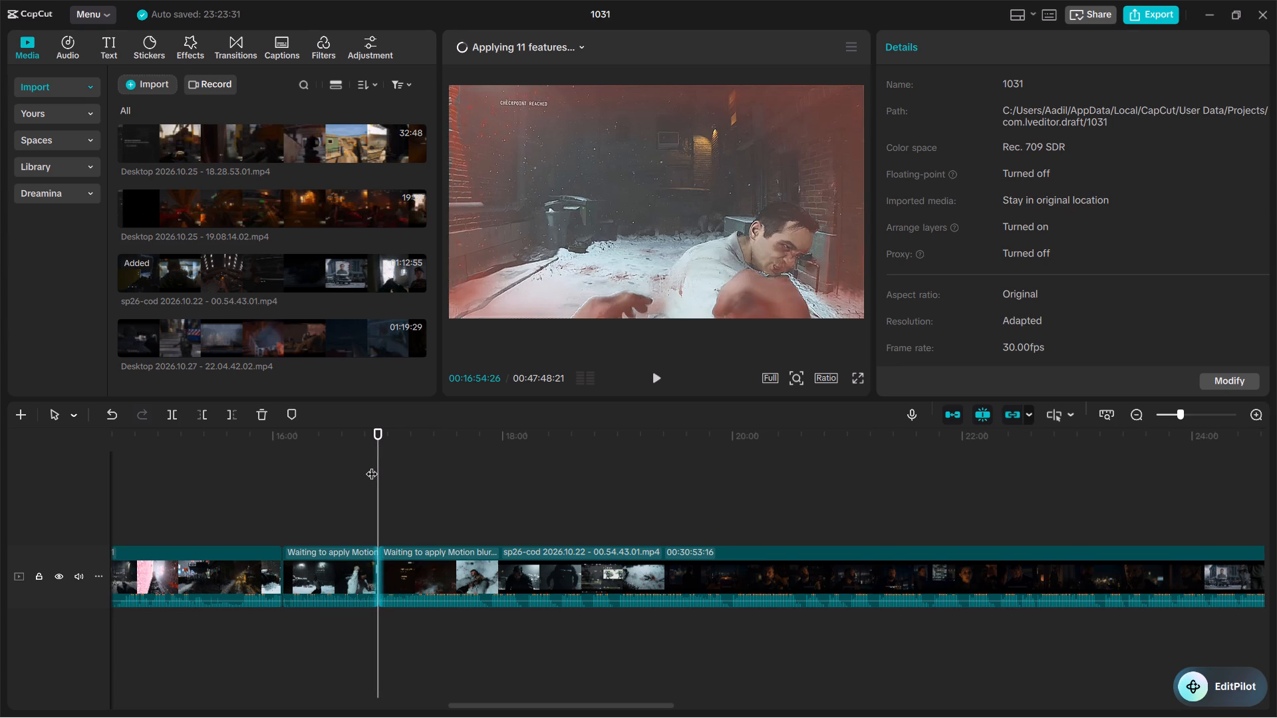
key("Right")
key("Right")
key("Right")
key("Right")
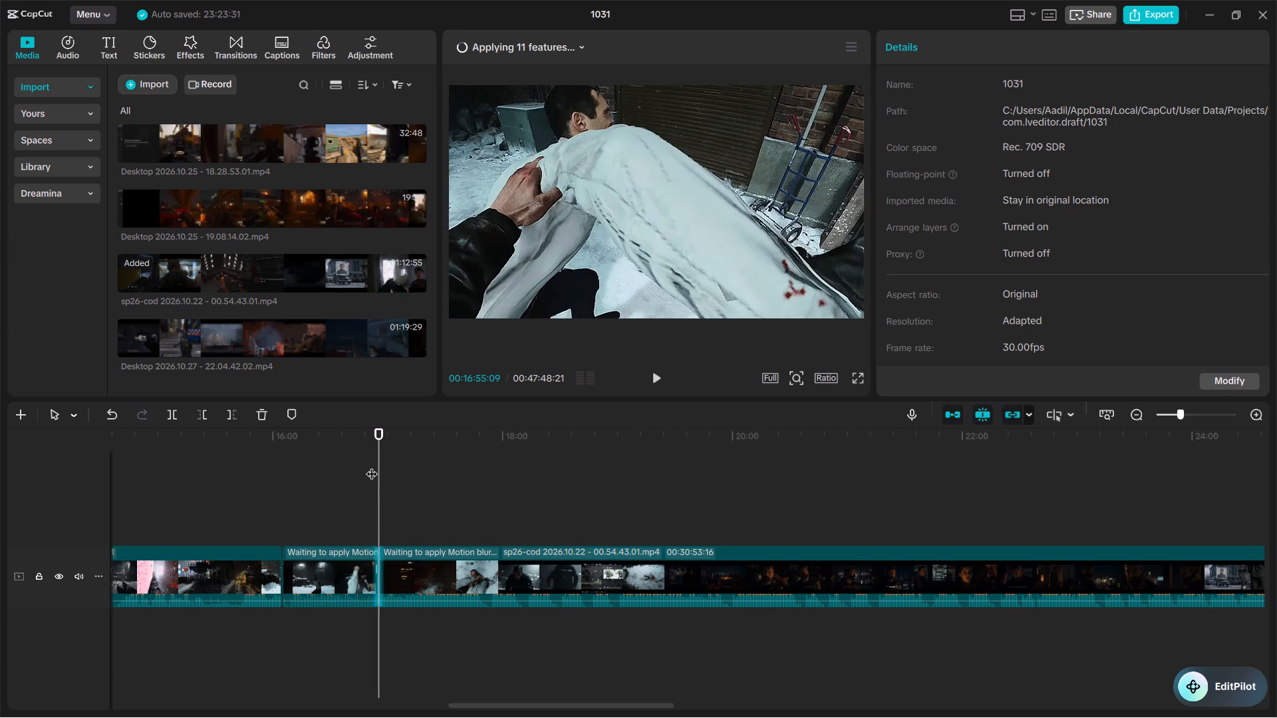
key("Right")
key("Right")
key("Right")
key("Right")
key("Right")
key("Right")
key("Right")
key("Right")
key("Right")
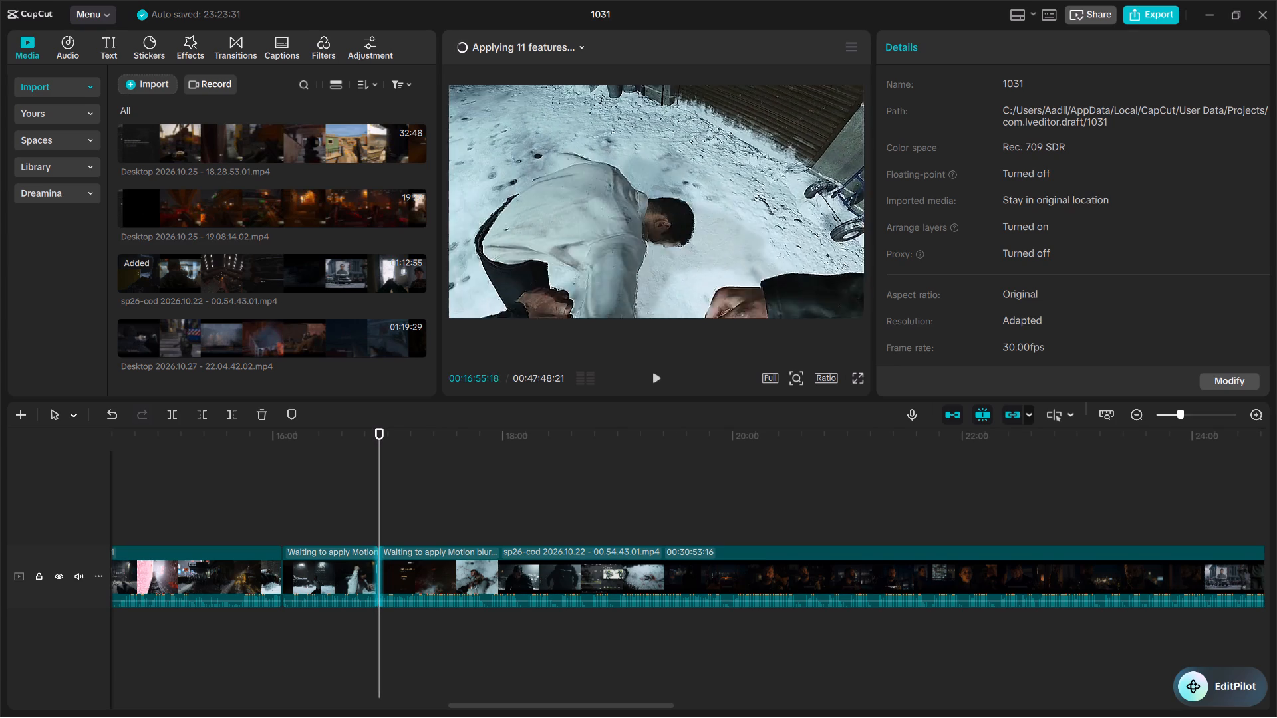
key("Right")
key("Right")
key("Right")
key("Right")
key("Right")
key("Right")
key("Right")
key("Right")
key("Right")
key("Right")
key("Right")
key("Right")
key("Right")
key("Right")
key("Right")
key("Right")
key("Right")
key("Right")
key("Right")
key("Right")
key("Right")
key("Right")
key("Right")
key("Right")
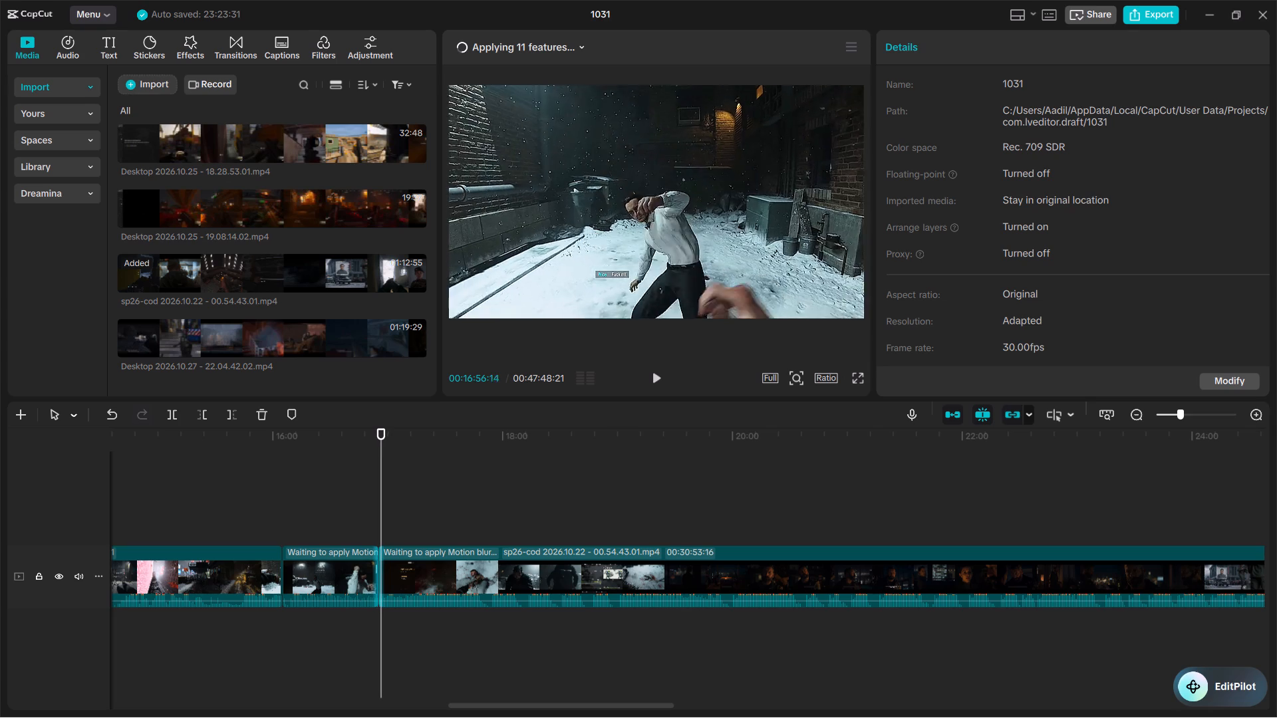
key("Left")
key("Left")
key("Left")
key("Left")
key("Left")
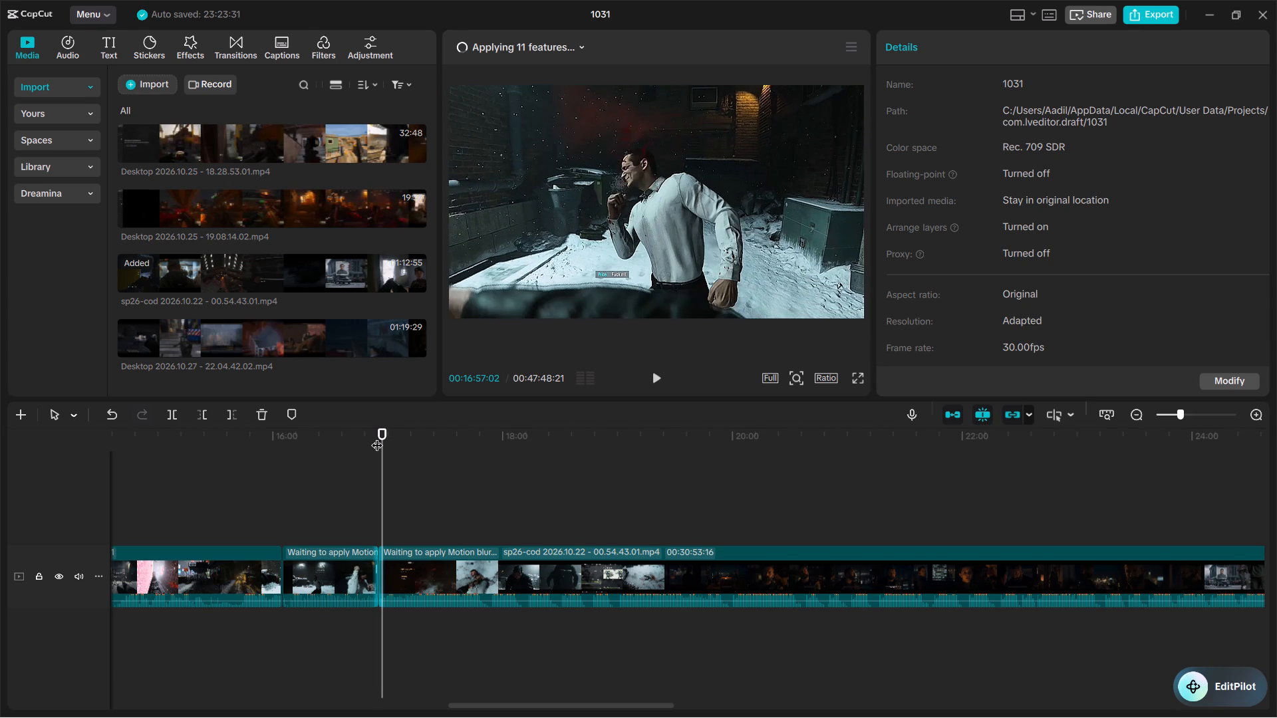
left_click(373, 435)
key("space")
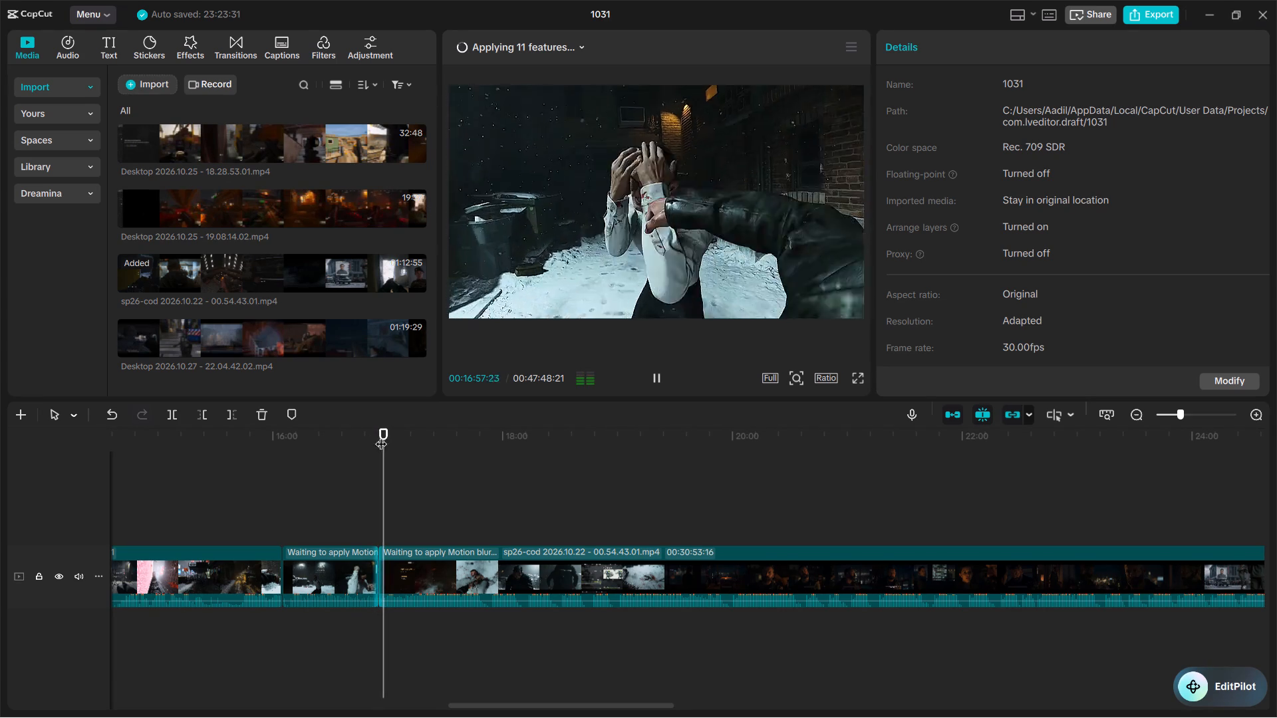
Skim the rest of the fight and the scene after it, from about 17:00 up to 18:18.
left_click_drag(399, 435, 435, 437)
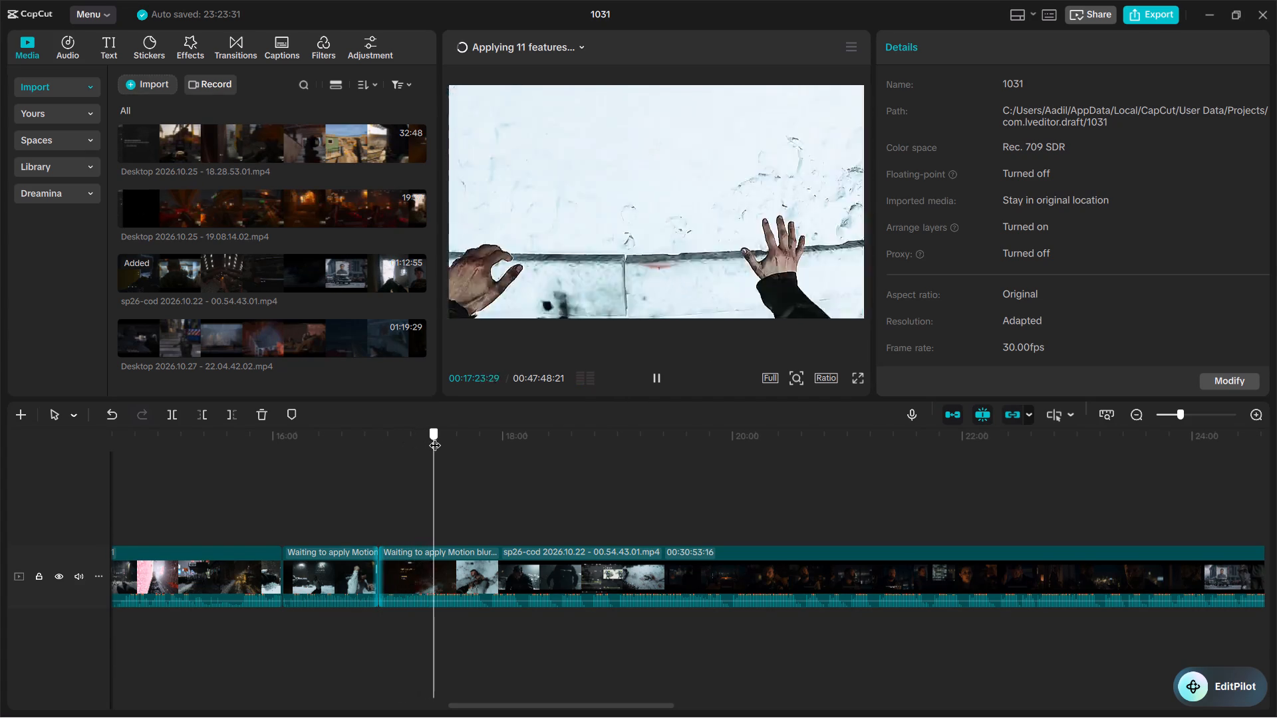
left_click_drag(435, 437, 537, 447)
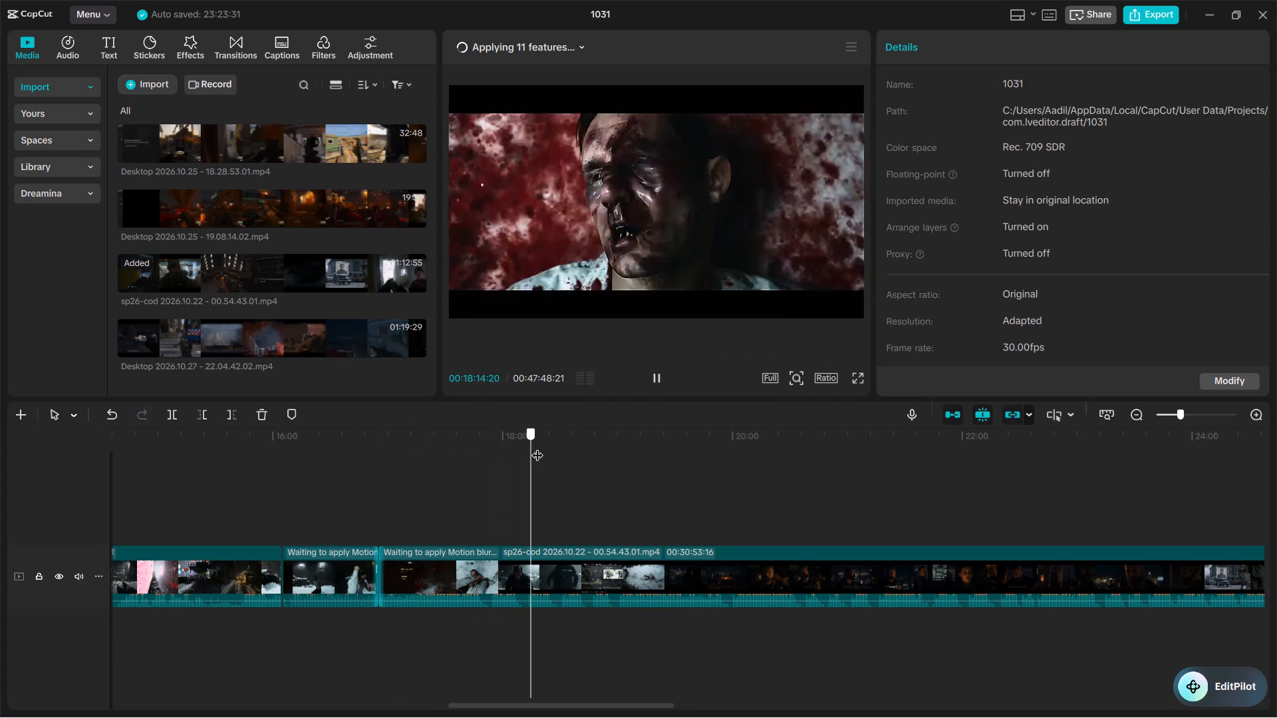
left_click_drag(537, 447, 525, 451)
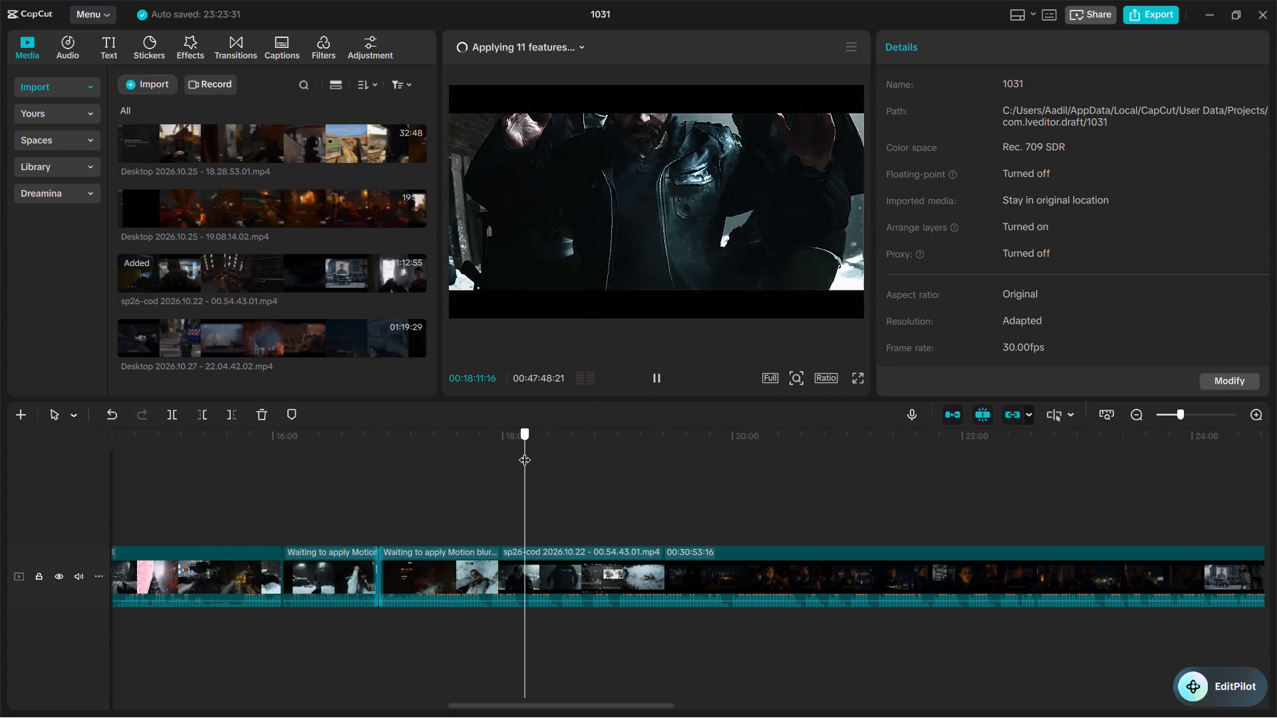
left_click_drag(525, 451, 537, 454)
key("Right")
key("Right")
key("Right")
key("Right")
key("Right")
key("Right")
key("Right")
key("Right")
key("Right")
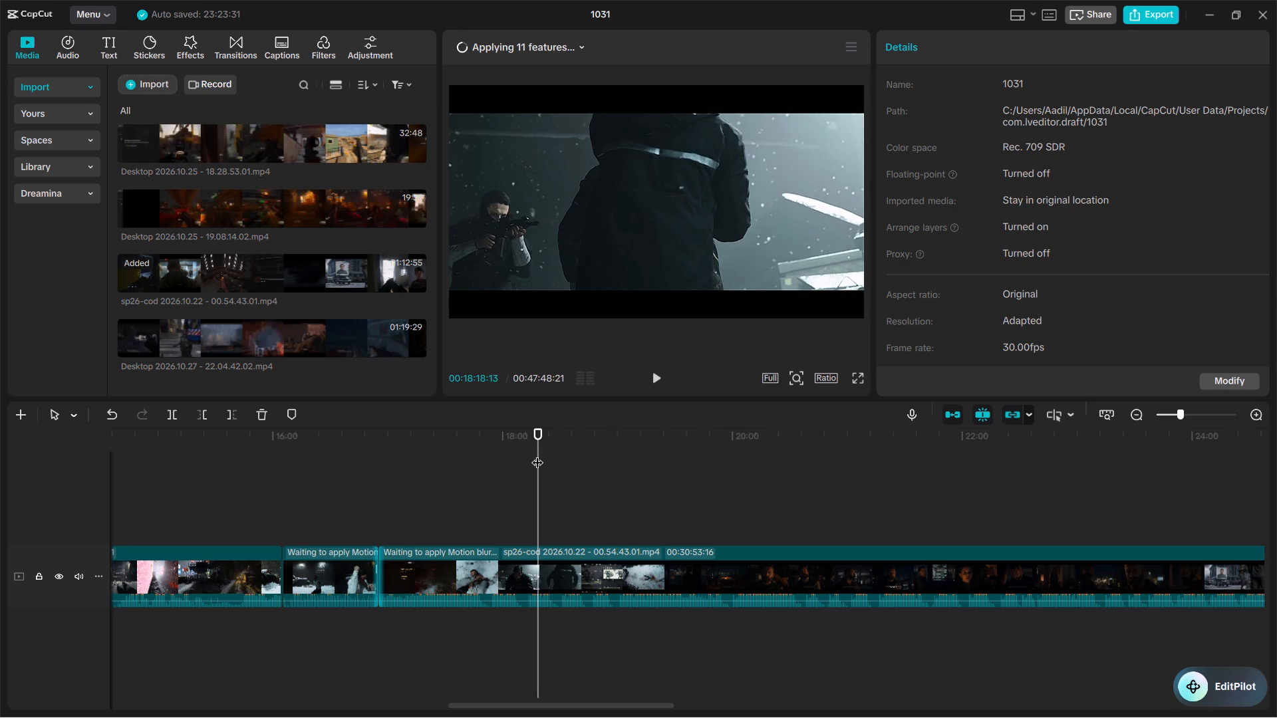
Split the long clip at 18:20:06, on the last overhead snow-scene frame before the game's pause menu appears.
key("Right")
key("Right")
key("Right")
key("Right")
key("Right")
key("Right")
key("Right")
key("Right")
key("Right")
key("Right")
key("Right")
key("Right")
key("Right")
key("Right")
key("Right")
key("Right")
key("Right")
key("Right")
key("Right")
key("Right")
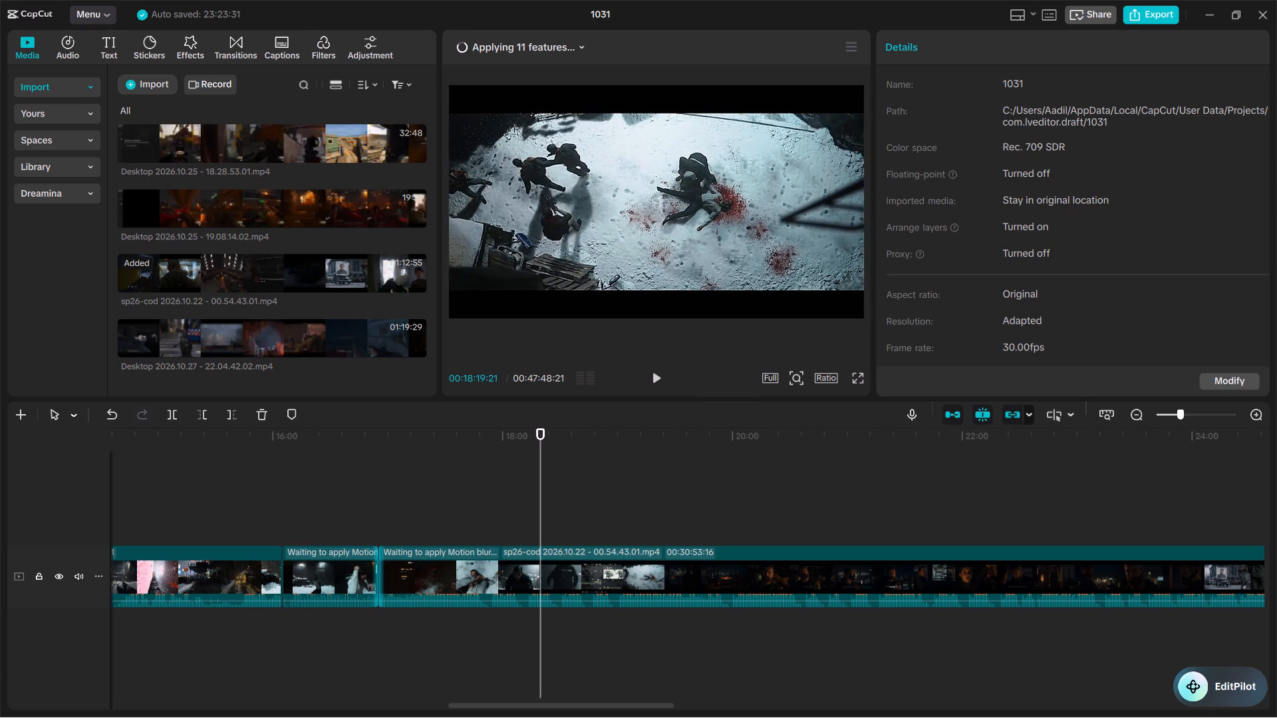
key("Left")
key("Left")
key("Left")
key("Left")
key("Left")
key("Left")
key("Left")
key("Left")
key("Left")
key("Left")
key("Left")
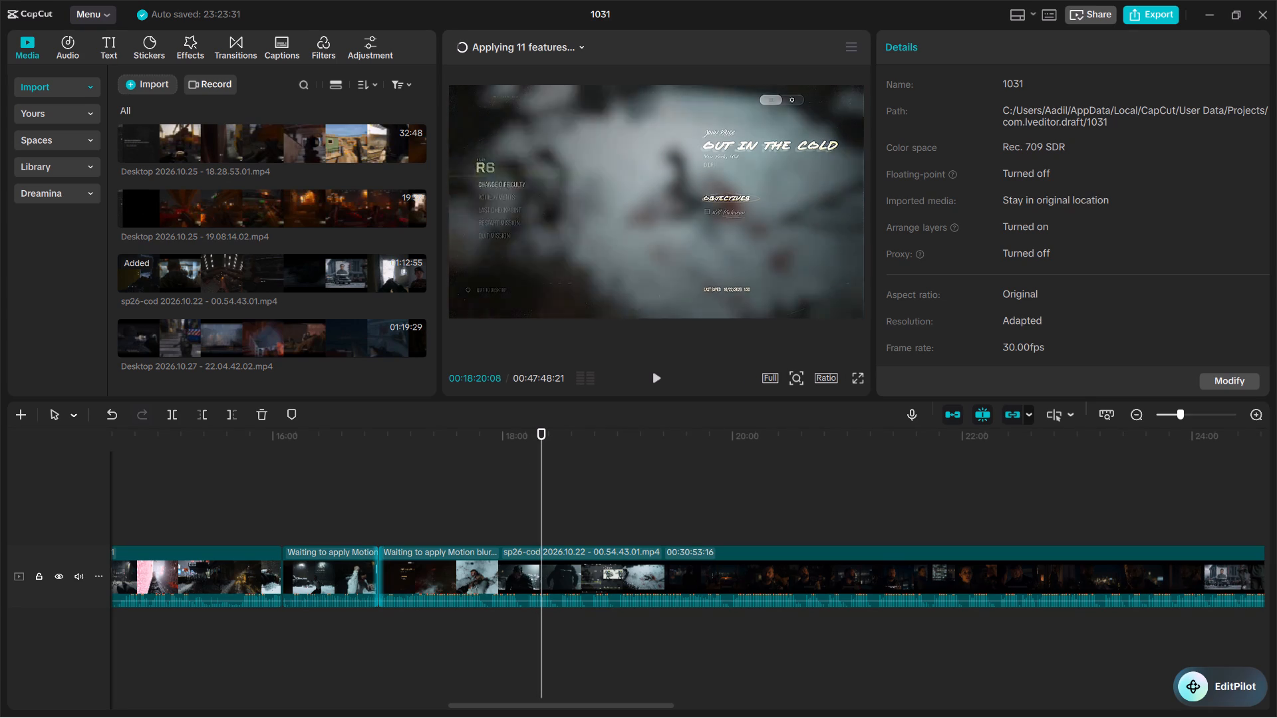
key("Right")
key("Left")
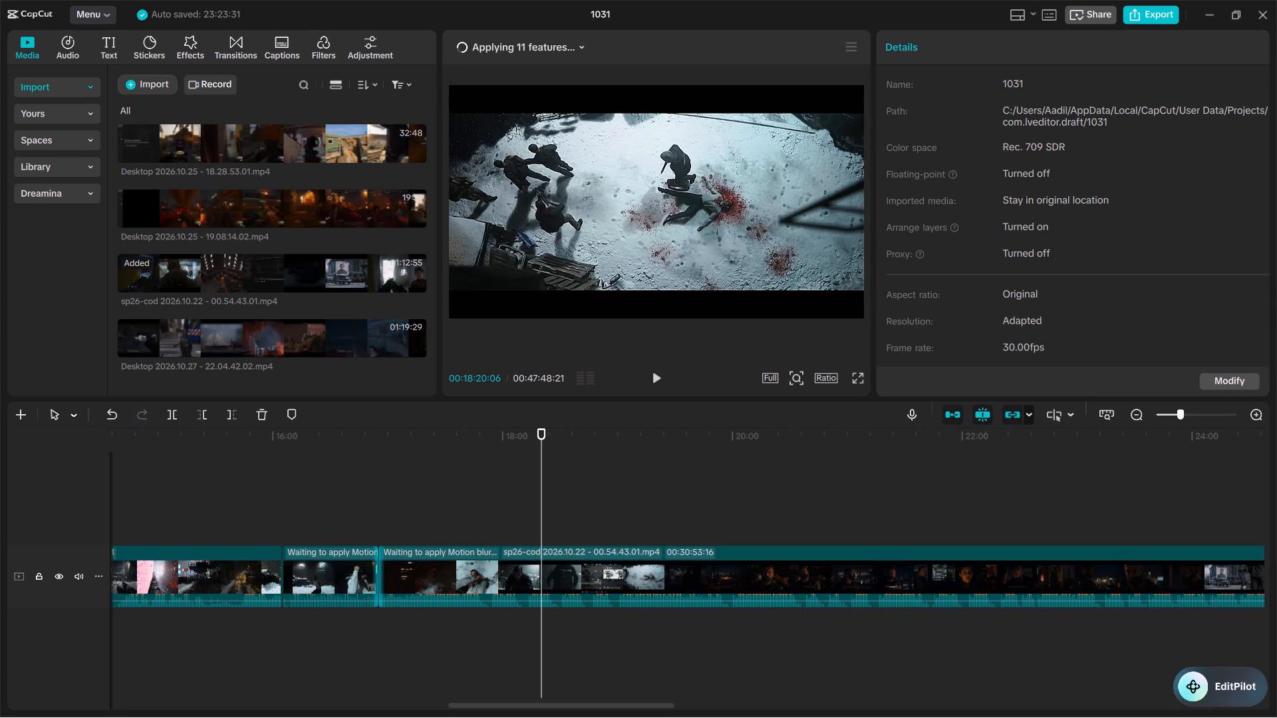
key("Left")
key("Right")
key("b")
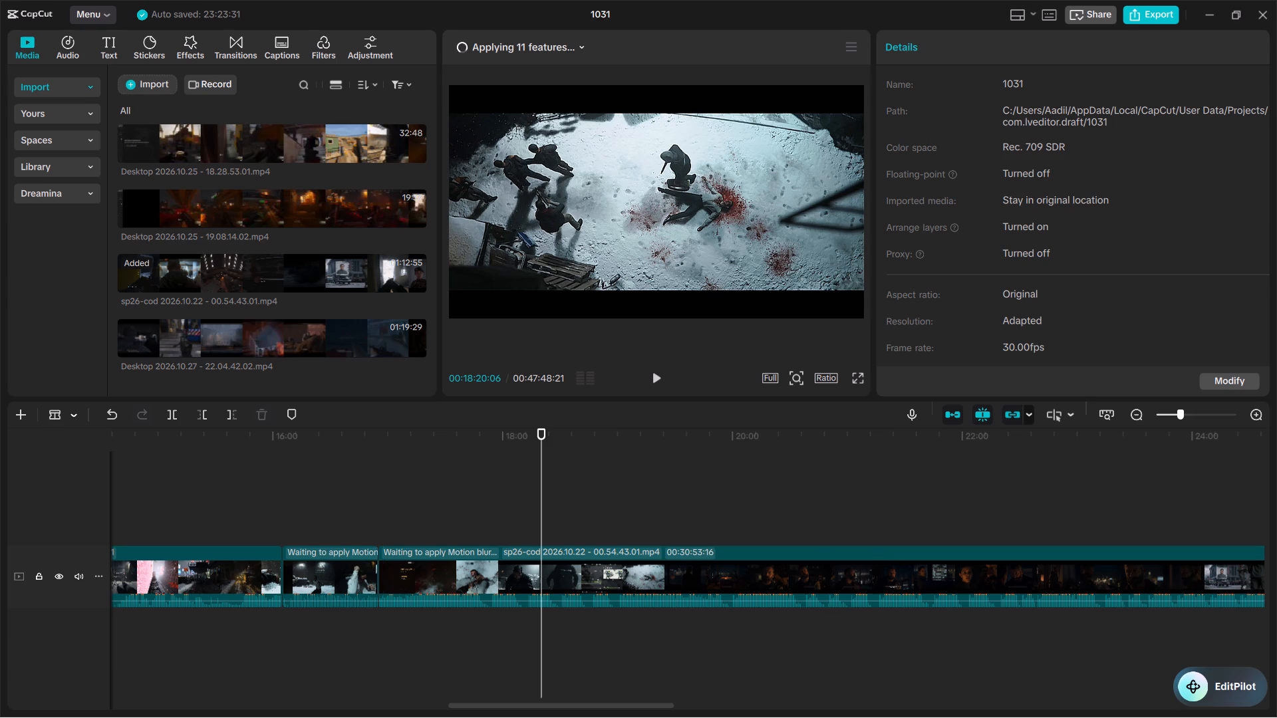
left_click(543, 559)
key("a")
Split the clip again at 18:58:29, where the overhead snow scene resumes after the settings menu closes.
left_click_drag(551, 442, 568, 439)
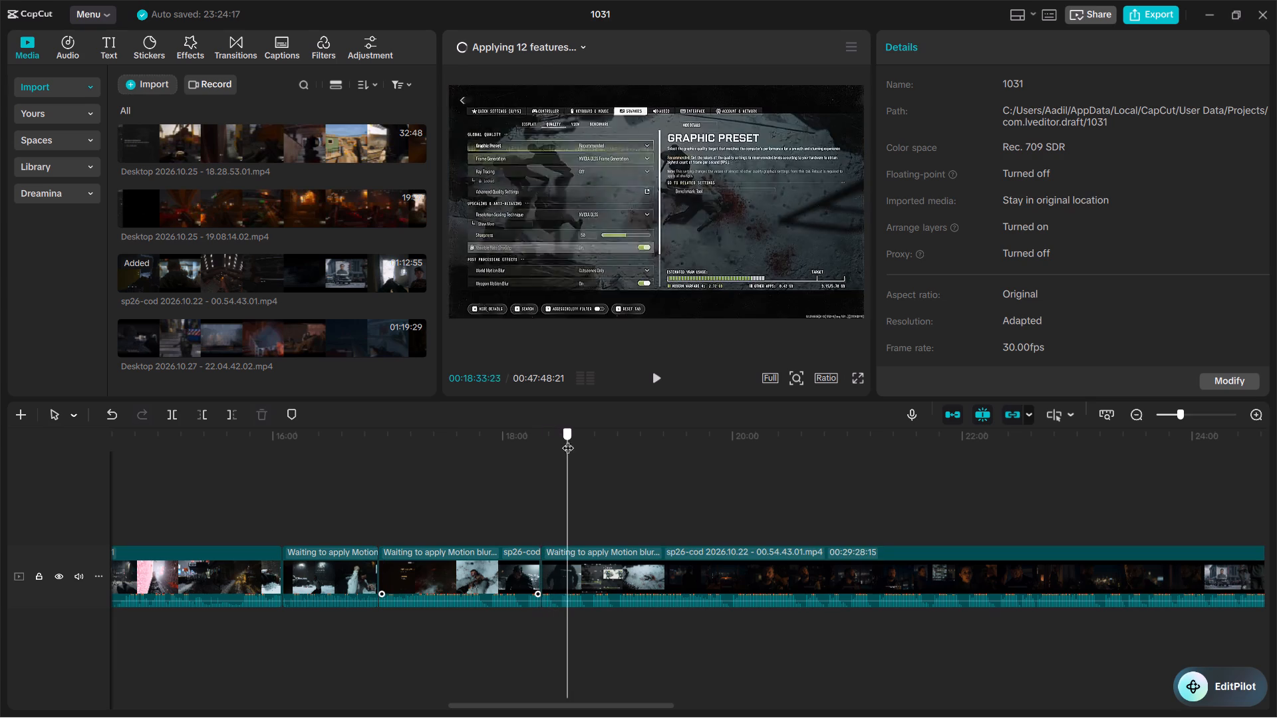
left_click_drag(568, 439, 619, 439)
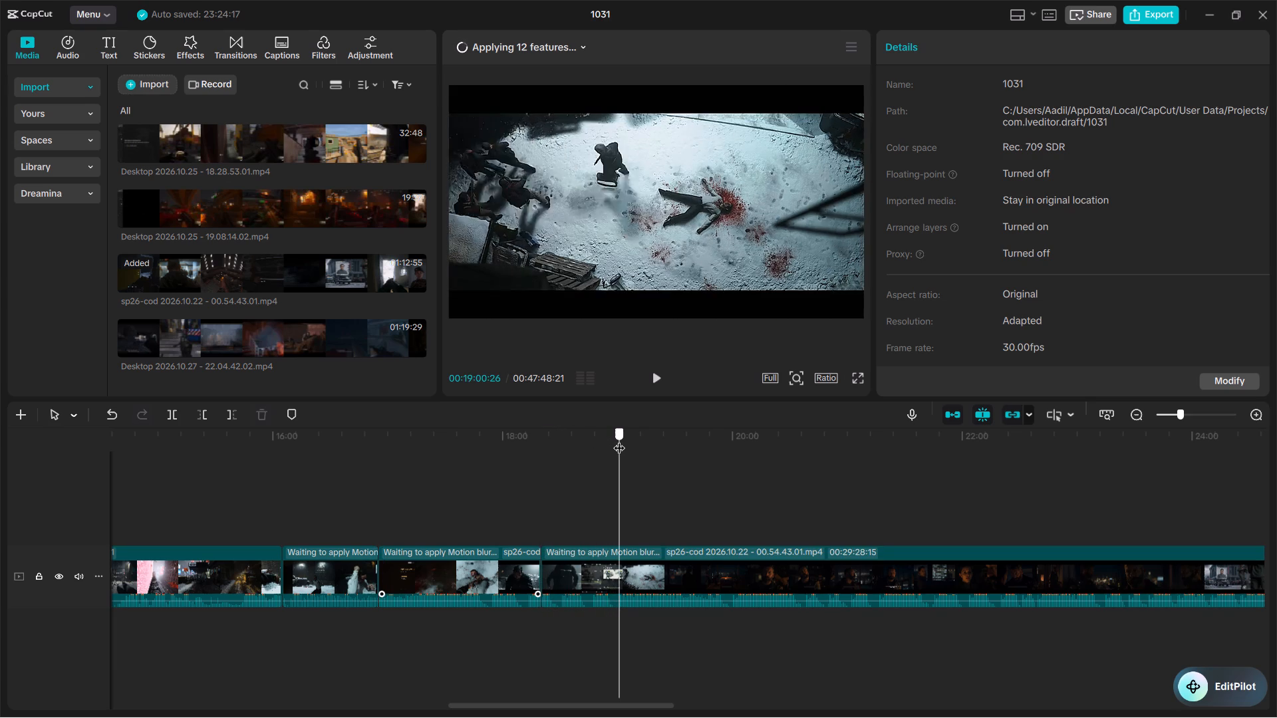
left_click_drag(619, 439, 615, 441)
key("Right")
key("Right")
key("Right")
key("Right")
key("Right")
key("Right")
key("Right")
key("Right")
key("Right")
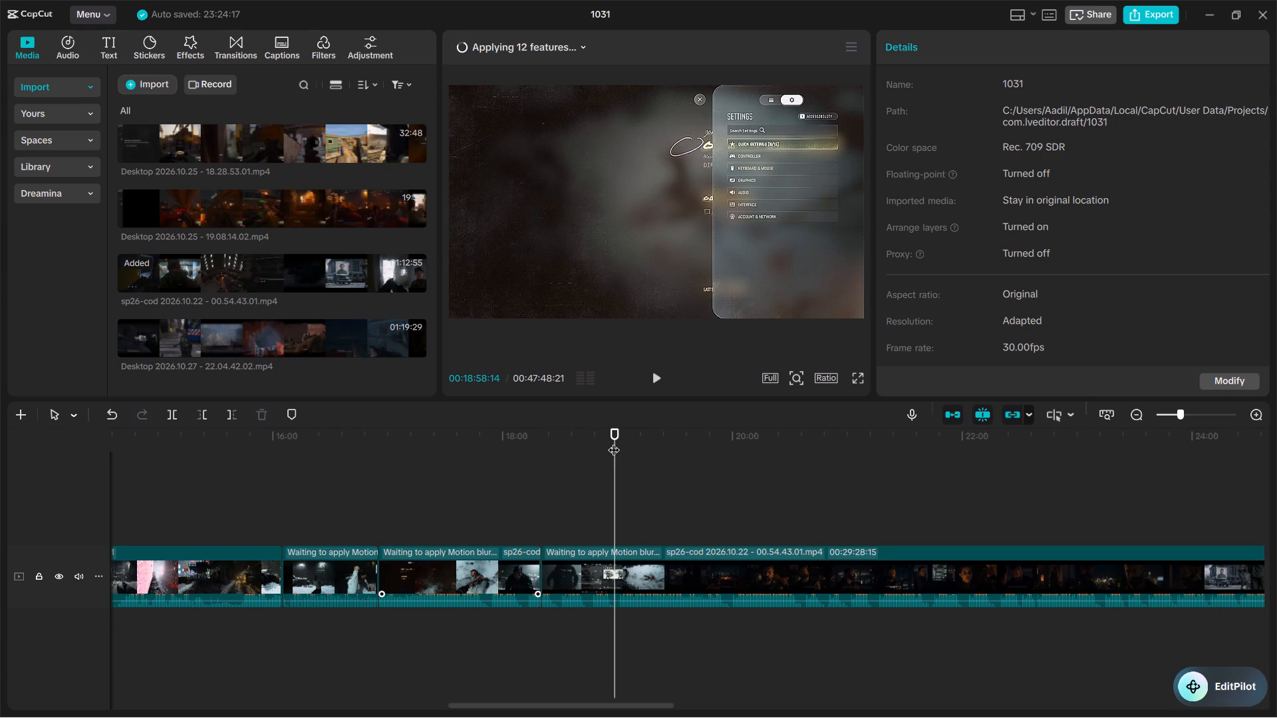
key("Right")
key("Right")
key("Right")
key("Right")
key("Right")
key("Right")
key("Right")
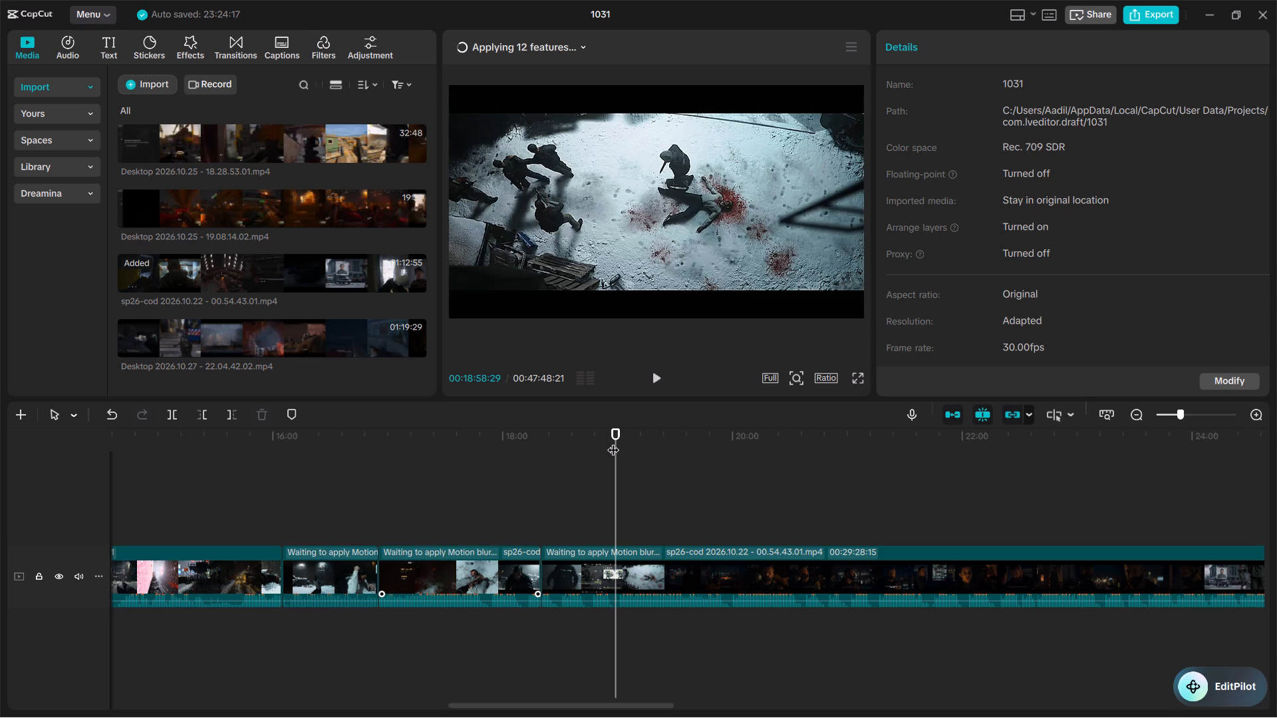
key("Left")
key("Right")
key("b")
left_click(618, 558)
key("a")
Delete the pause and settings menu segment between the two cuts.
left_click(581, 568)
key("BackSpace")
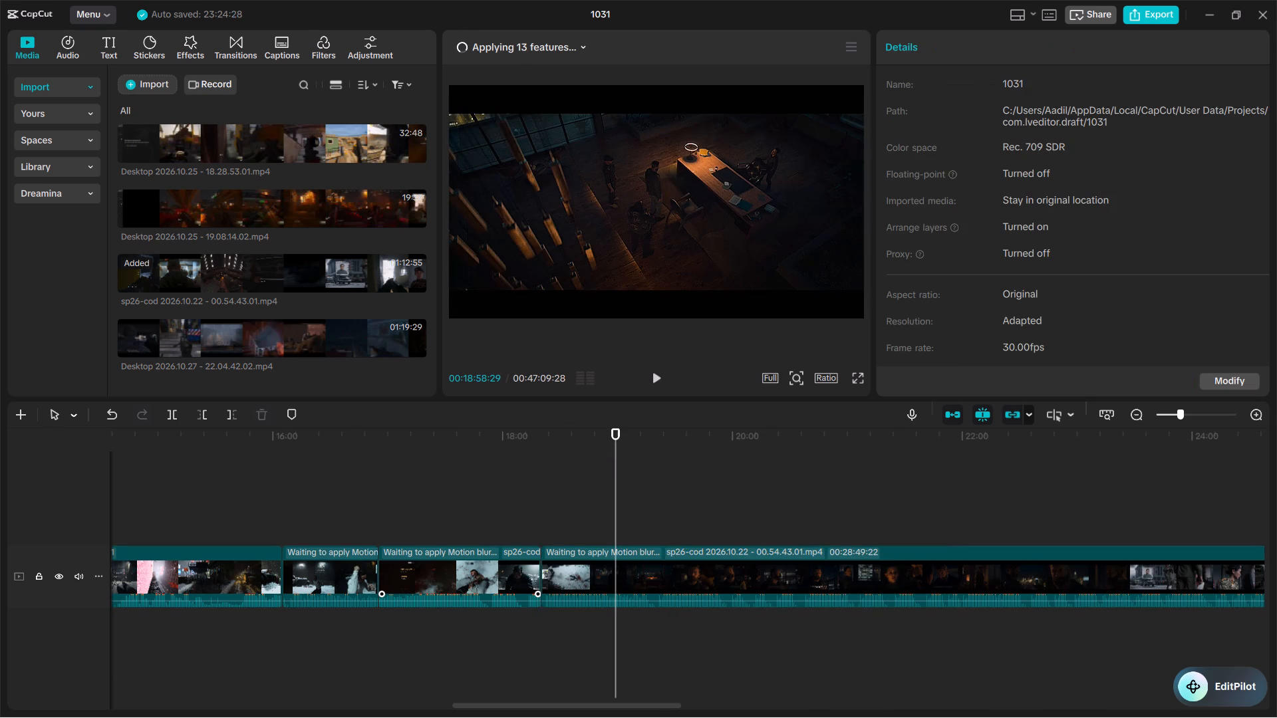
Play the footage across the new join in the overhead snow scene, from about 18:17 to 18:23.
left_click_drag(527, 448, 533, 439)
left_click(534, 437)
key("space")
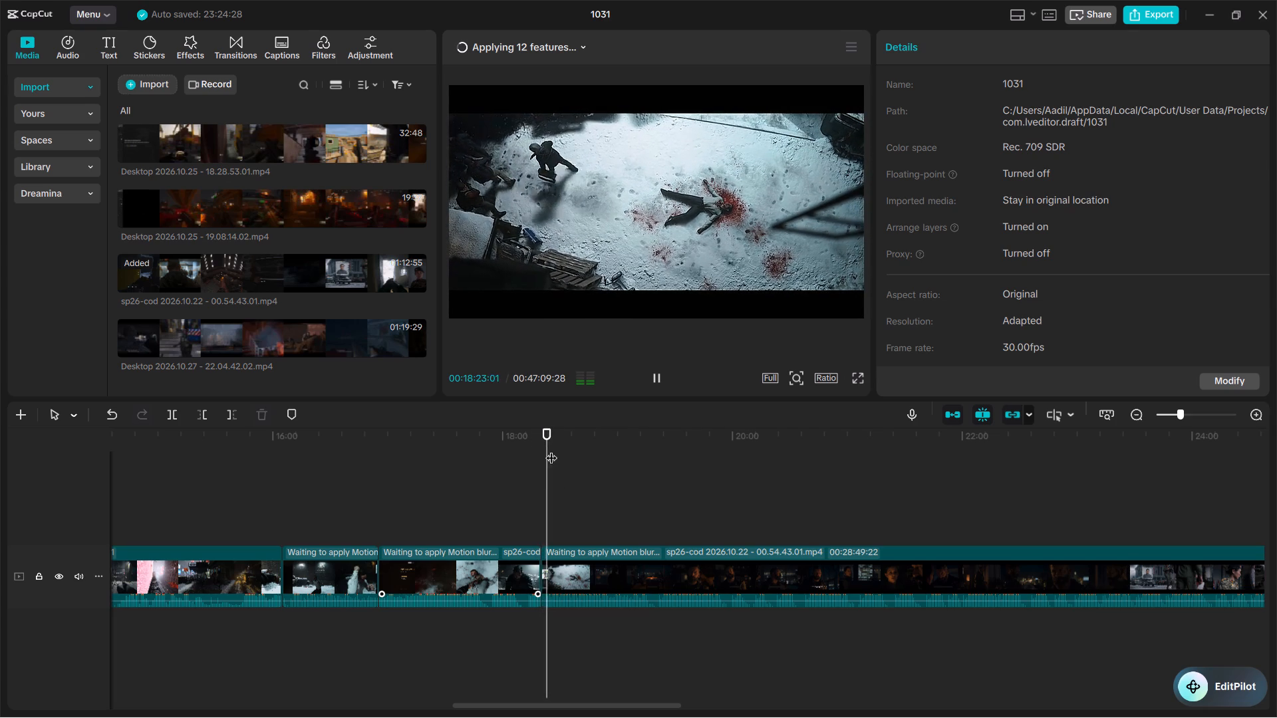
Skim the later scenes from about 18:23 to 26:00, looking for where the night-time interior scene gives way to the parade footage.
left_click_drag(551, 432, 595, 434)
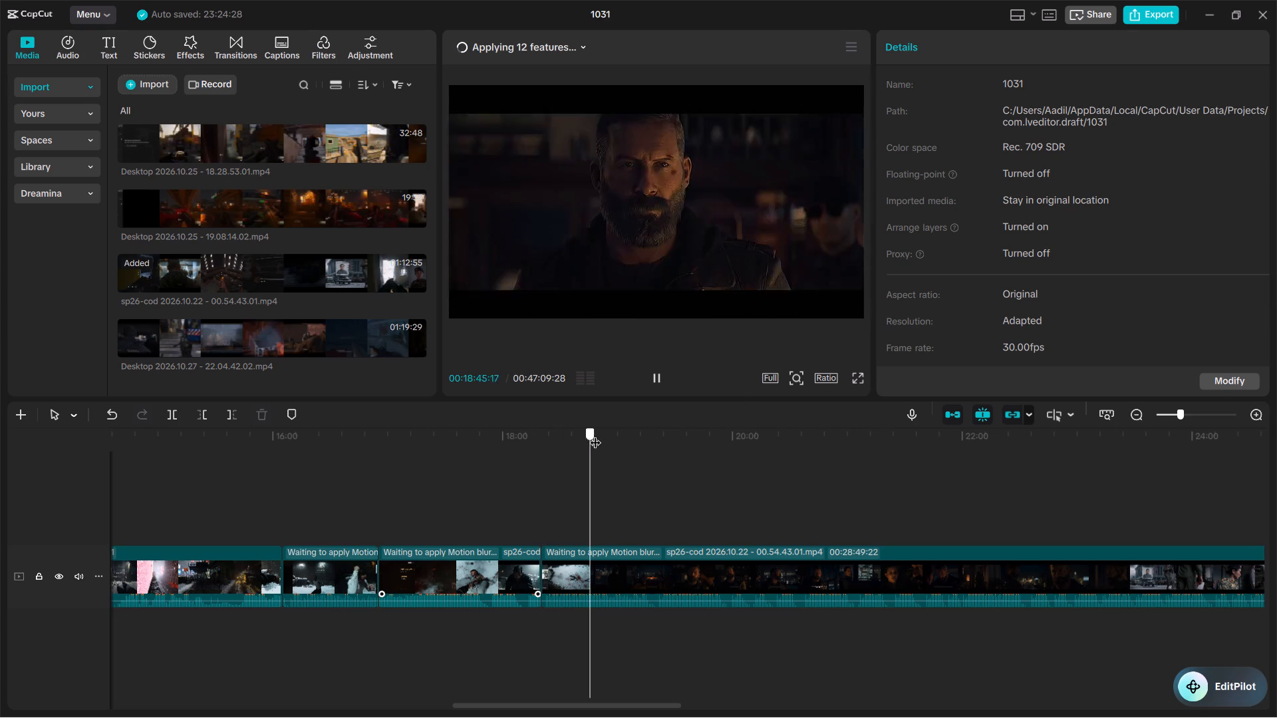
left_click_drag(595, 434, 893, 461)
scroll(858, 530, "left", 2)
left_click_drag(480, 438, 714, 441)
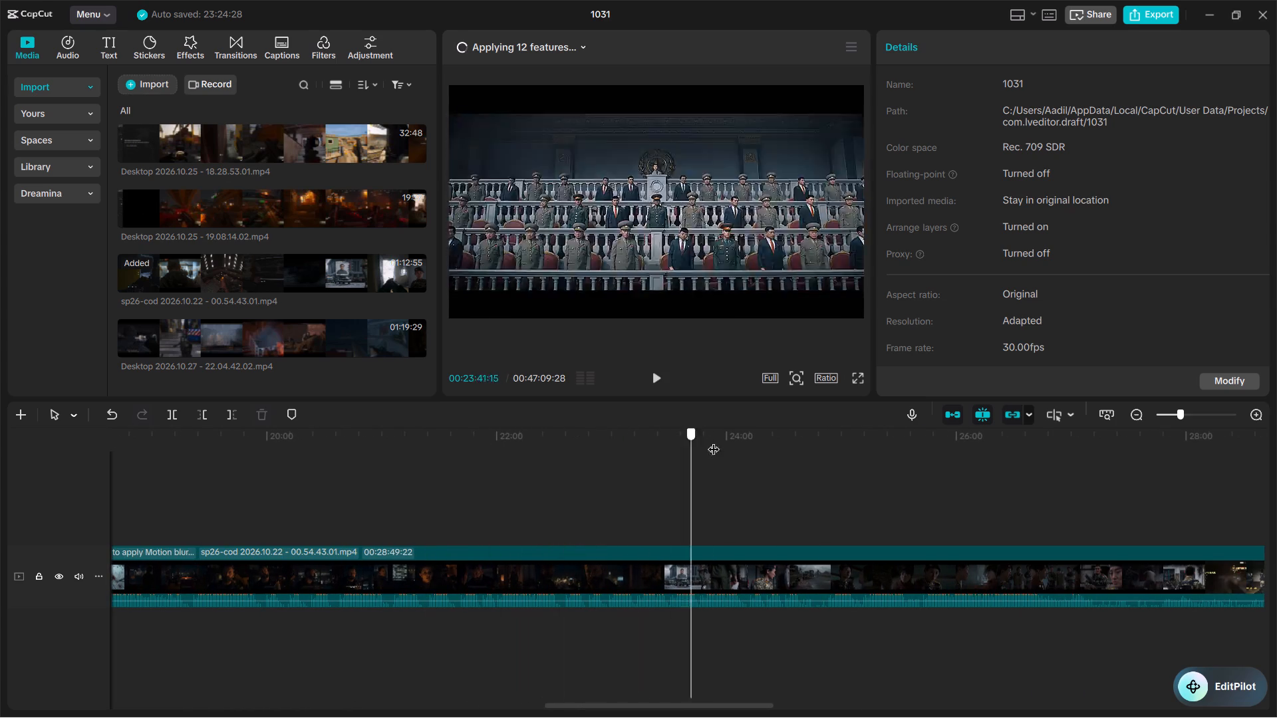
left_click_drag(714, 441, 954, 453)
scroll(906, 488, "left", 1)
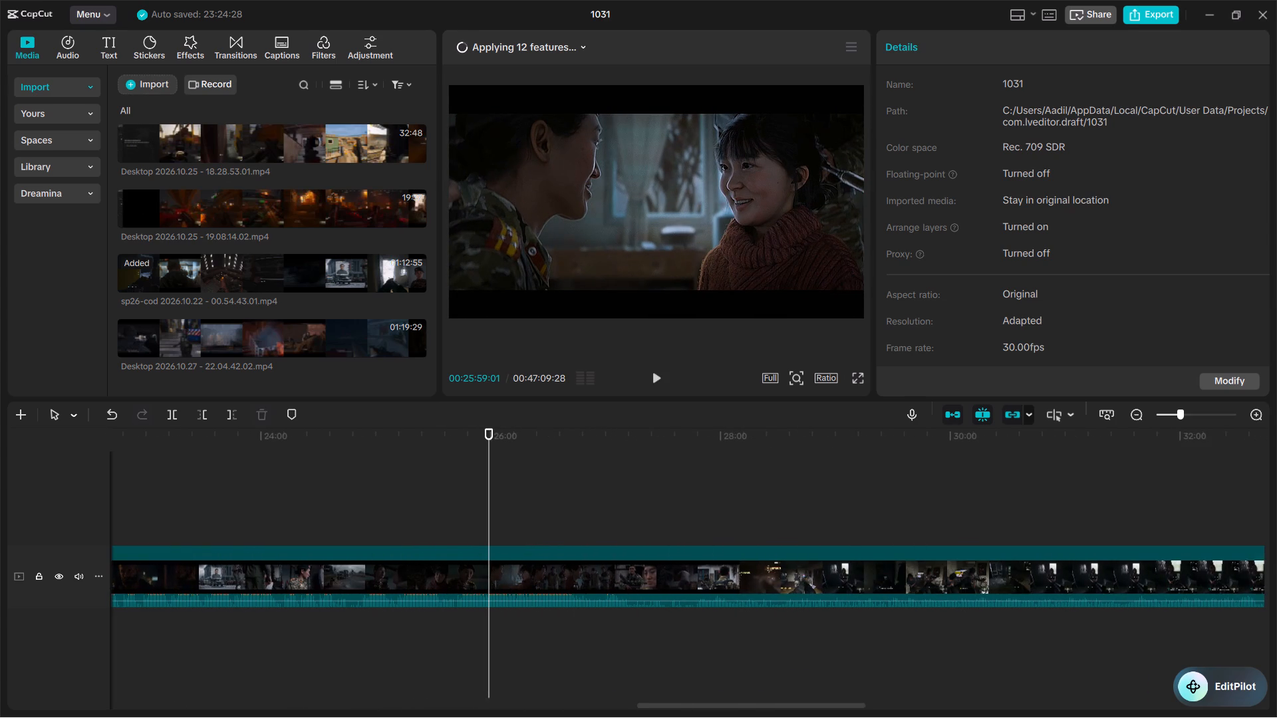
scroll(571, 441, "left", 1)
scroll(504, 437, "right", 6)
left_click_drag(327, 438, 324, 439)
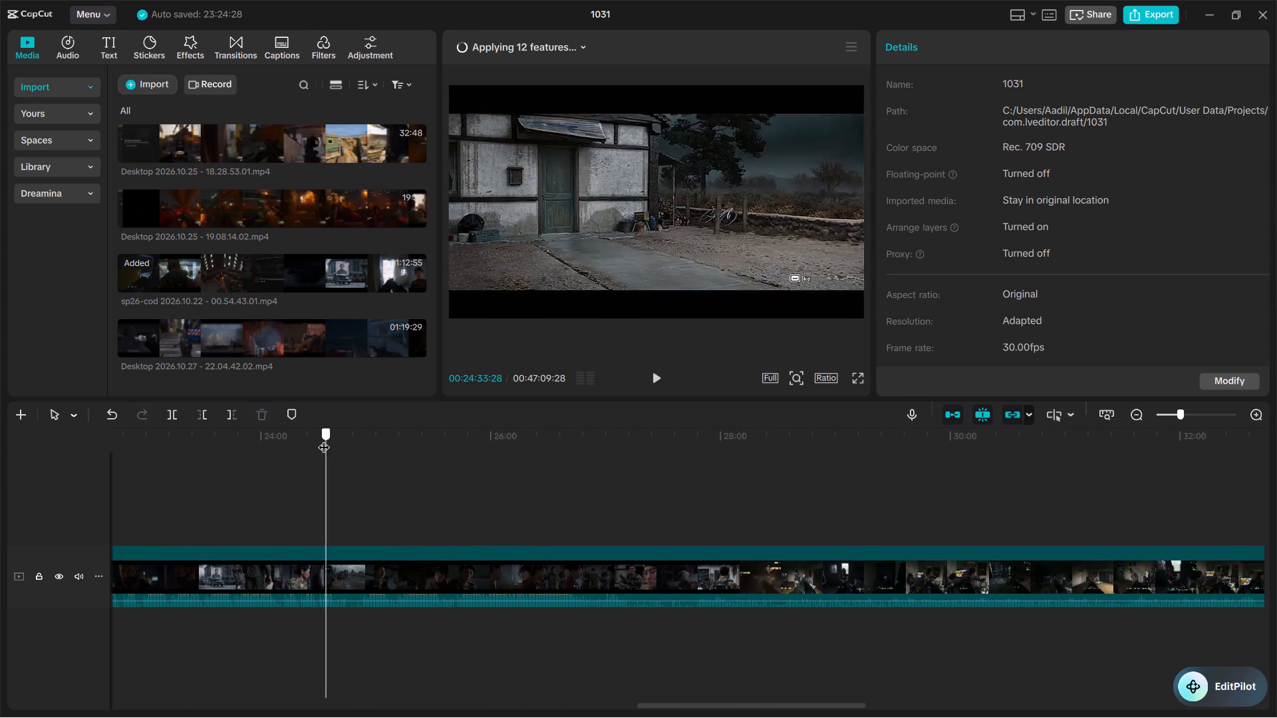
left_click_drag(324, 439, 237, 444)
scroll(235, 444, "right", 3)
Split the clip at 23:07:14, on the black frame between the night-time interior scene and the cityscape.
left_click_drag(629, 439, 702, 441)
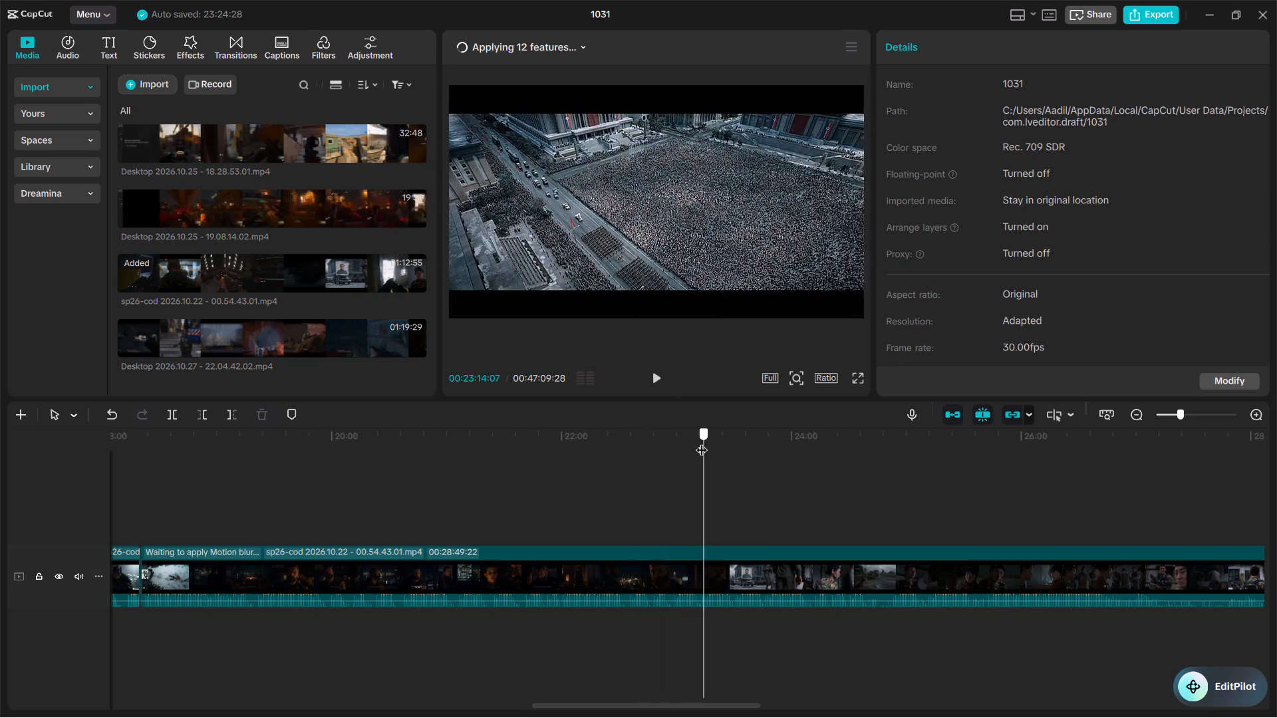
left_click_drag(702, 441, 691, 447)
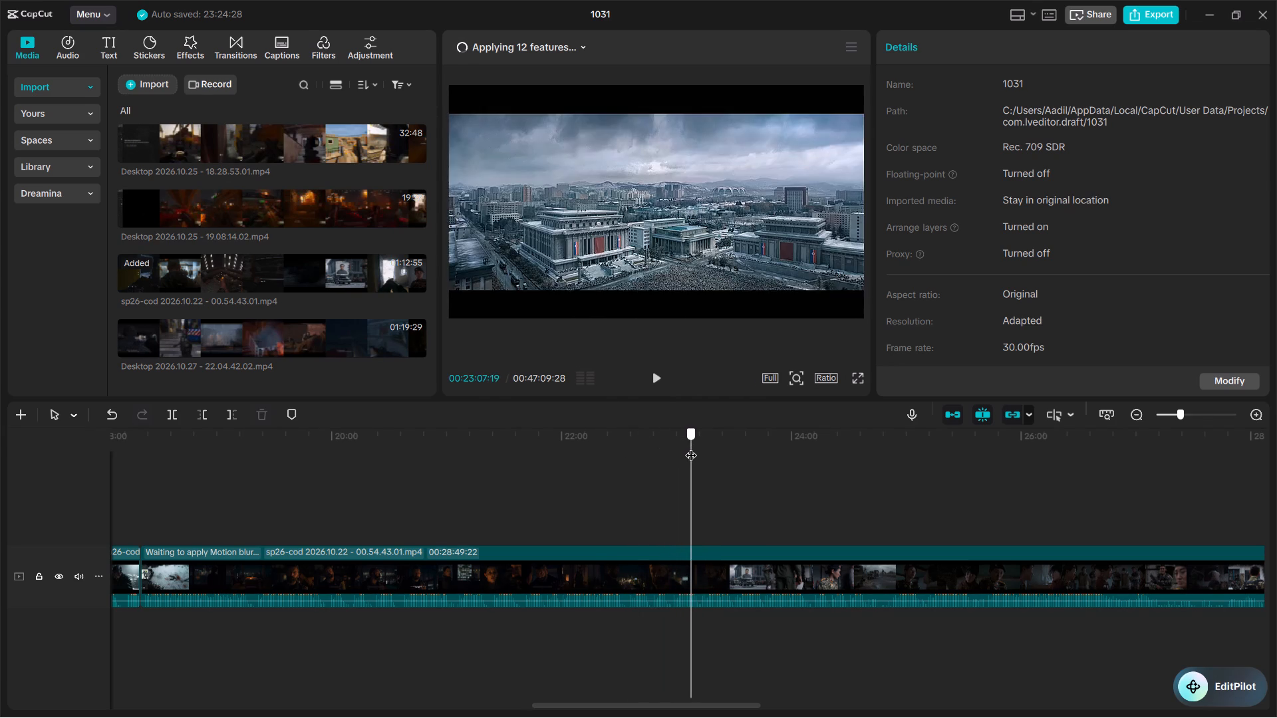
left_click_drag(691, 447, 686, 448)
key("space")
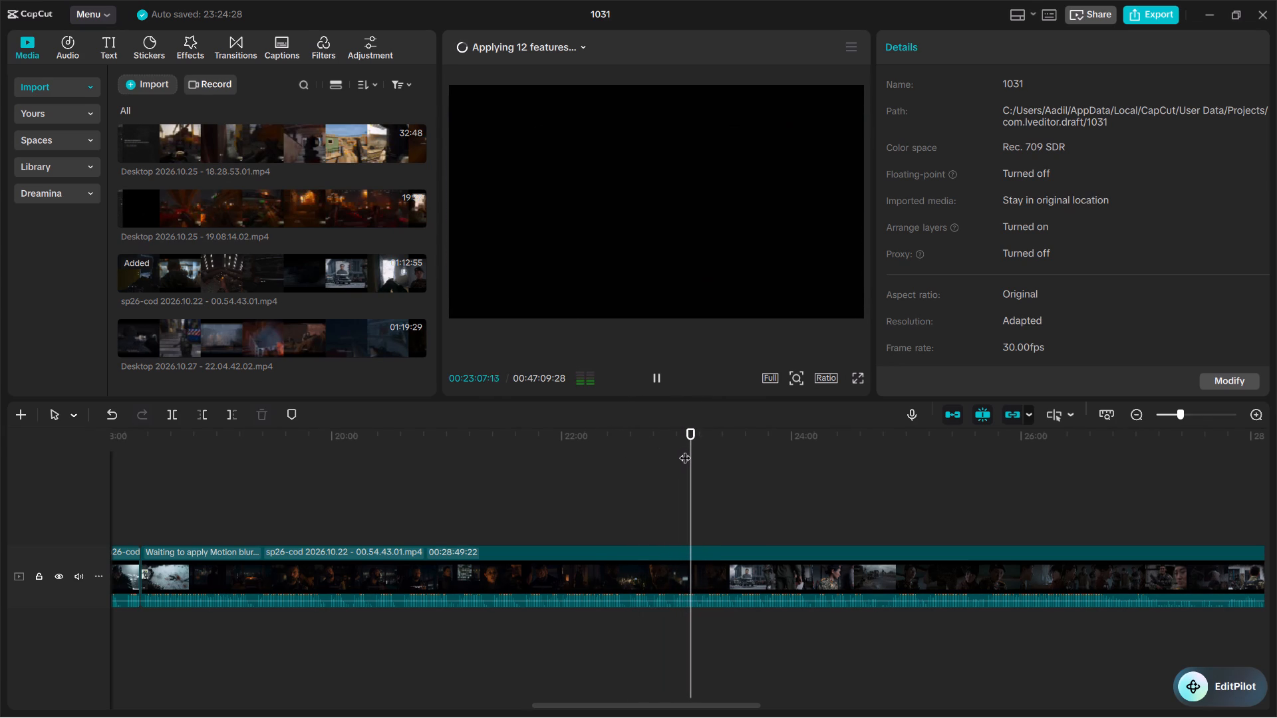
key("space")
left_click(680, 443)
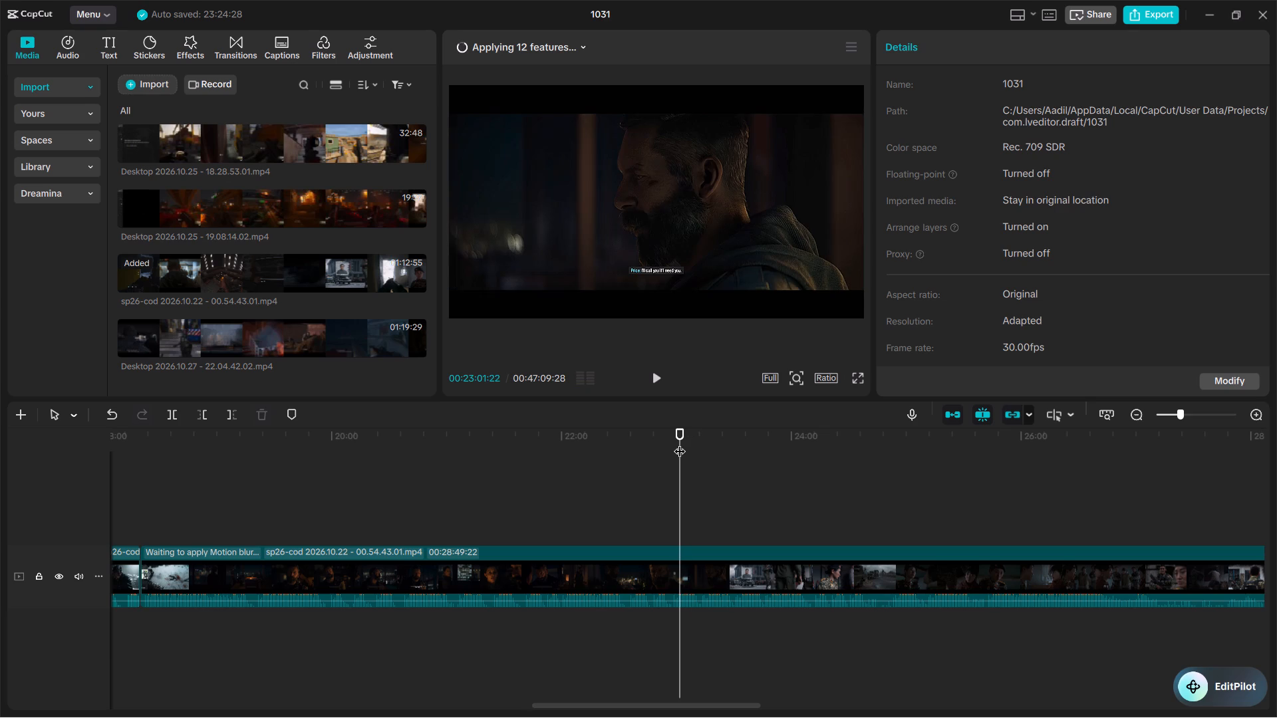
key("space")
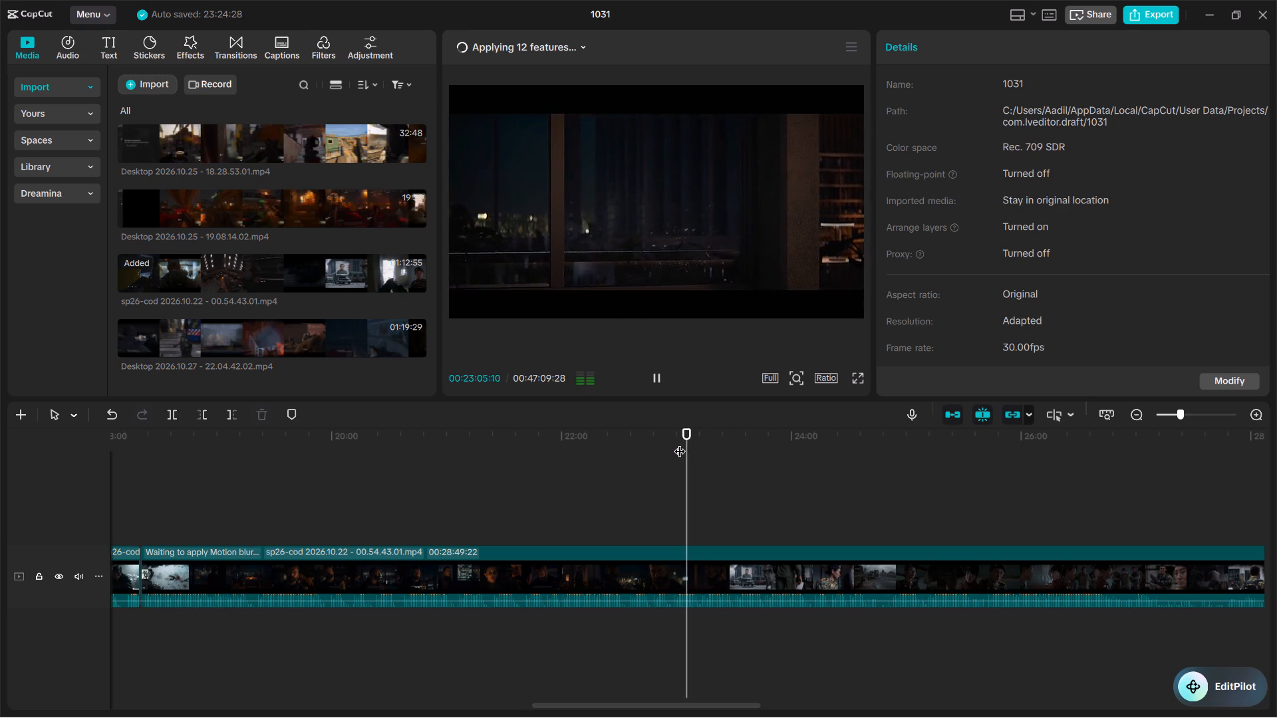
key("space")
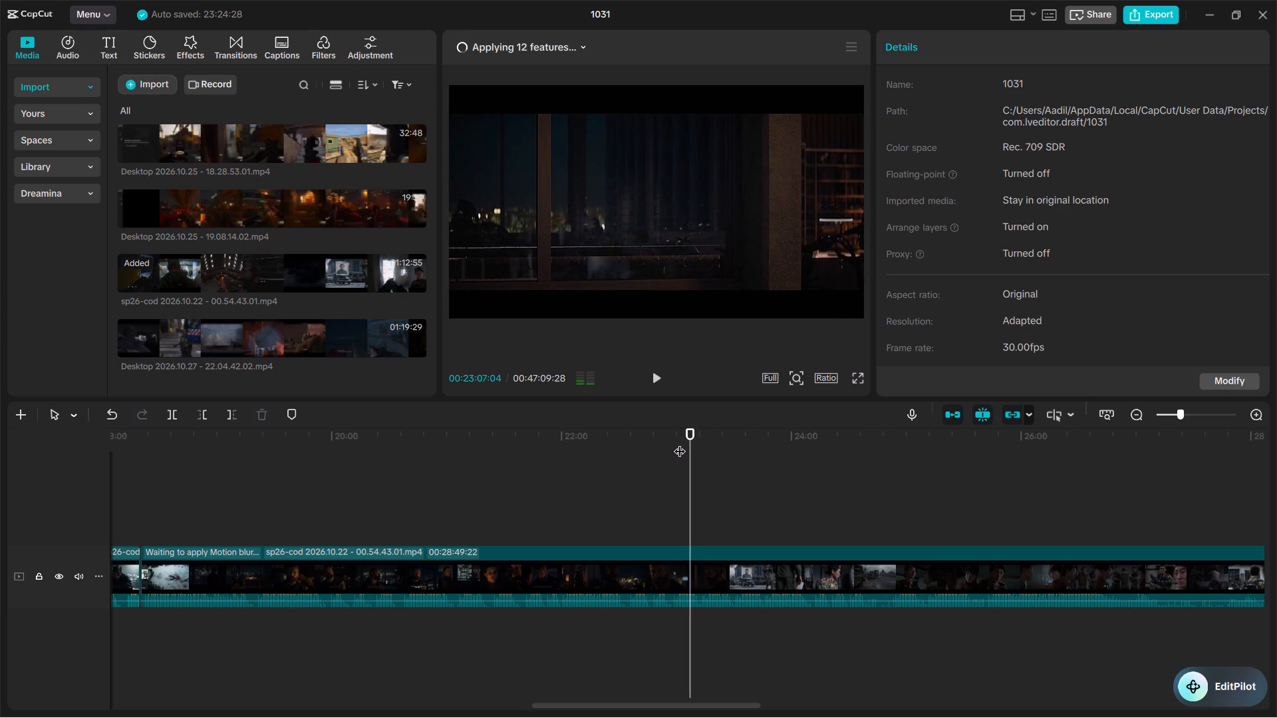
key("space")
key("space")
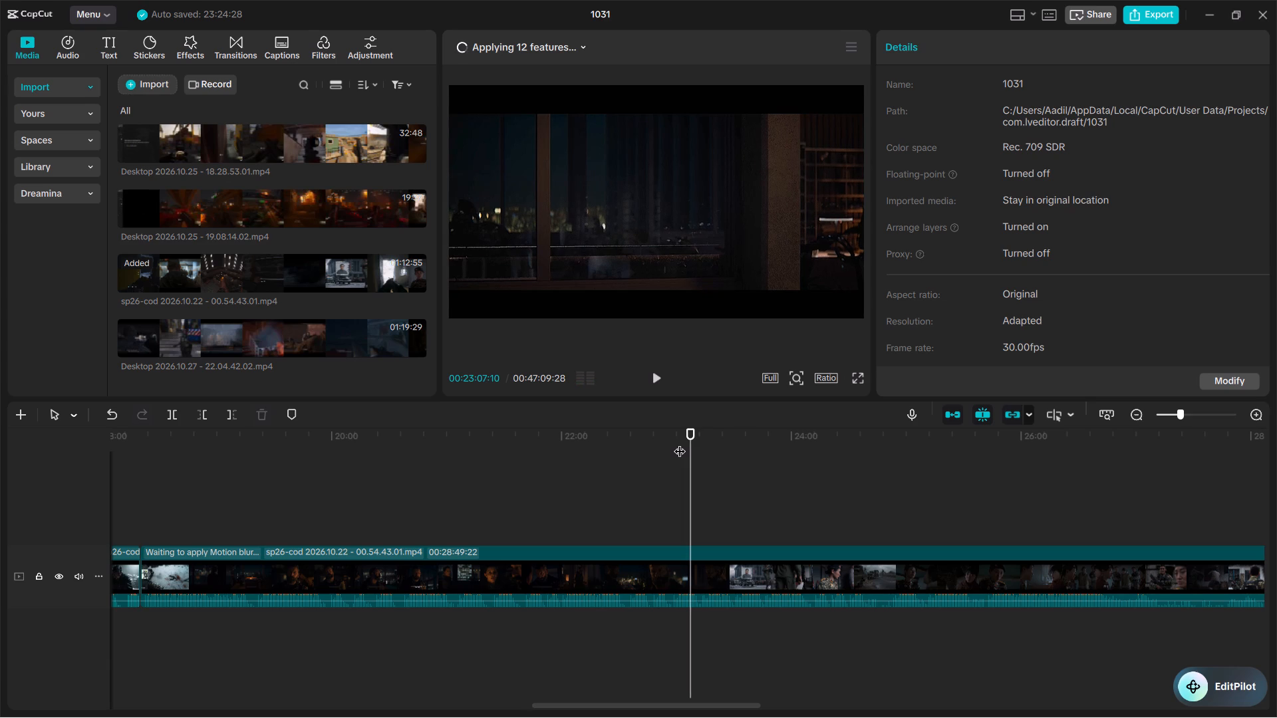
key("space")
key("space")
key("Left")
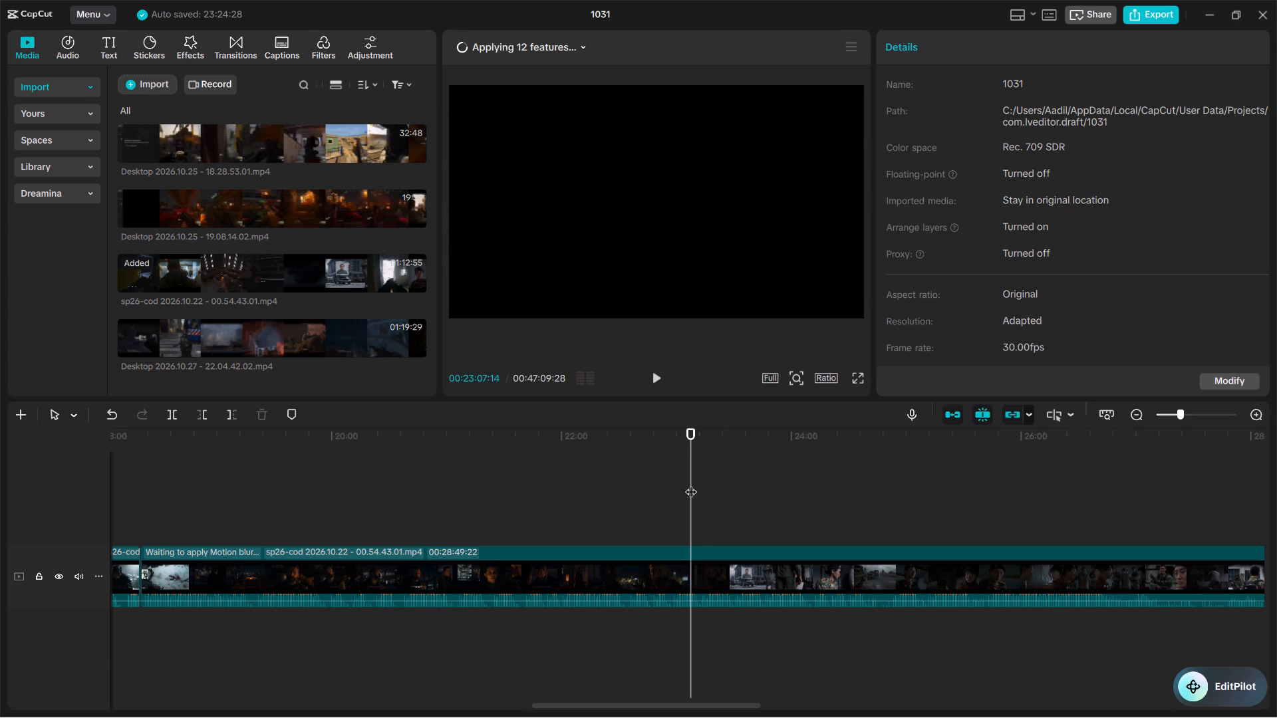
key("b")
left_click(692, 559)
key("a")
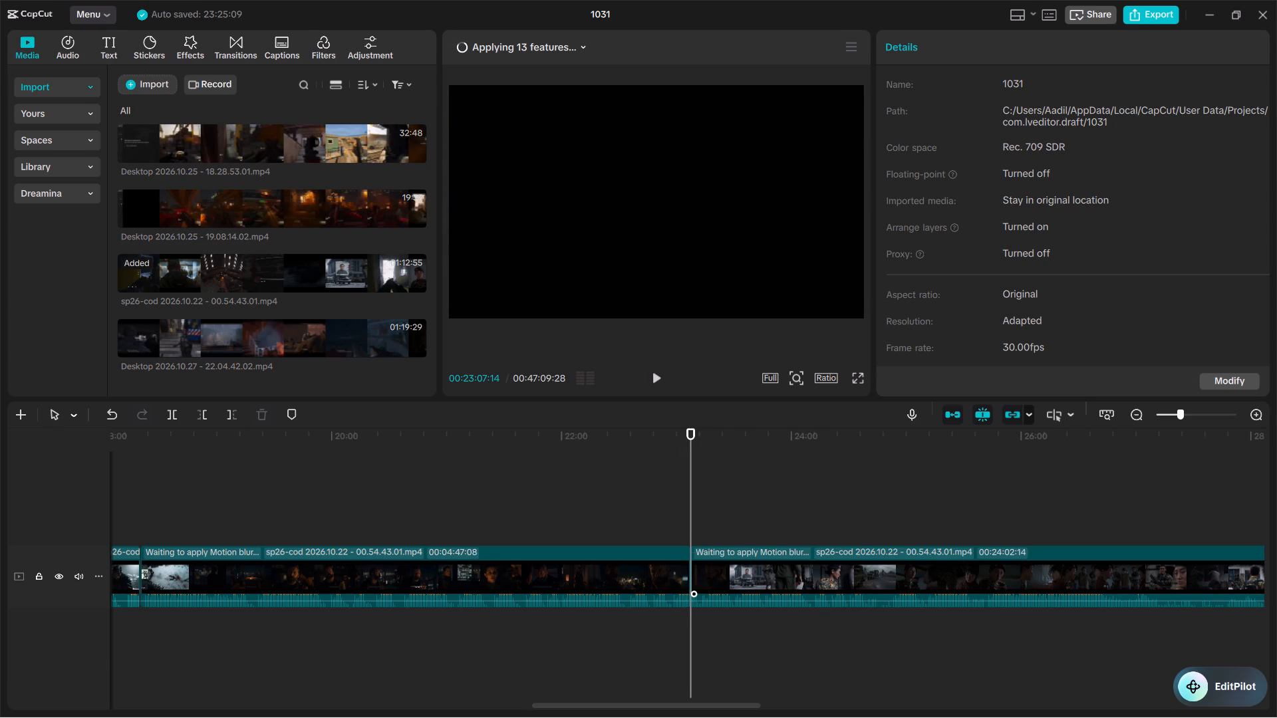
Delete all the footage after the 23:07:14 cut.
left_click(702, 562)
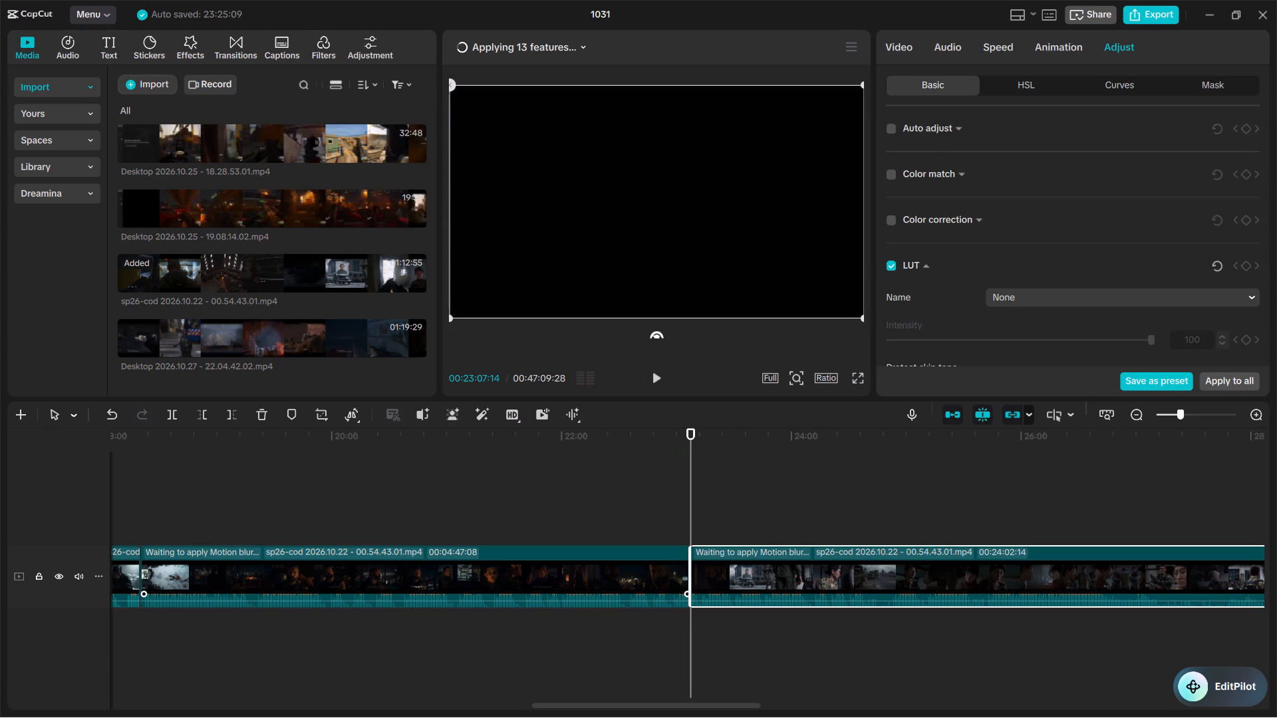
key("BackSpace")
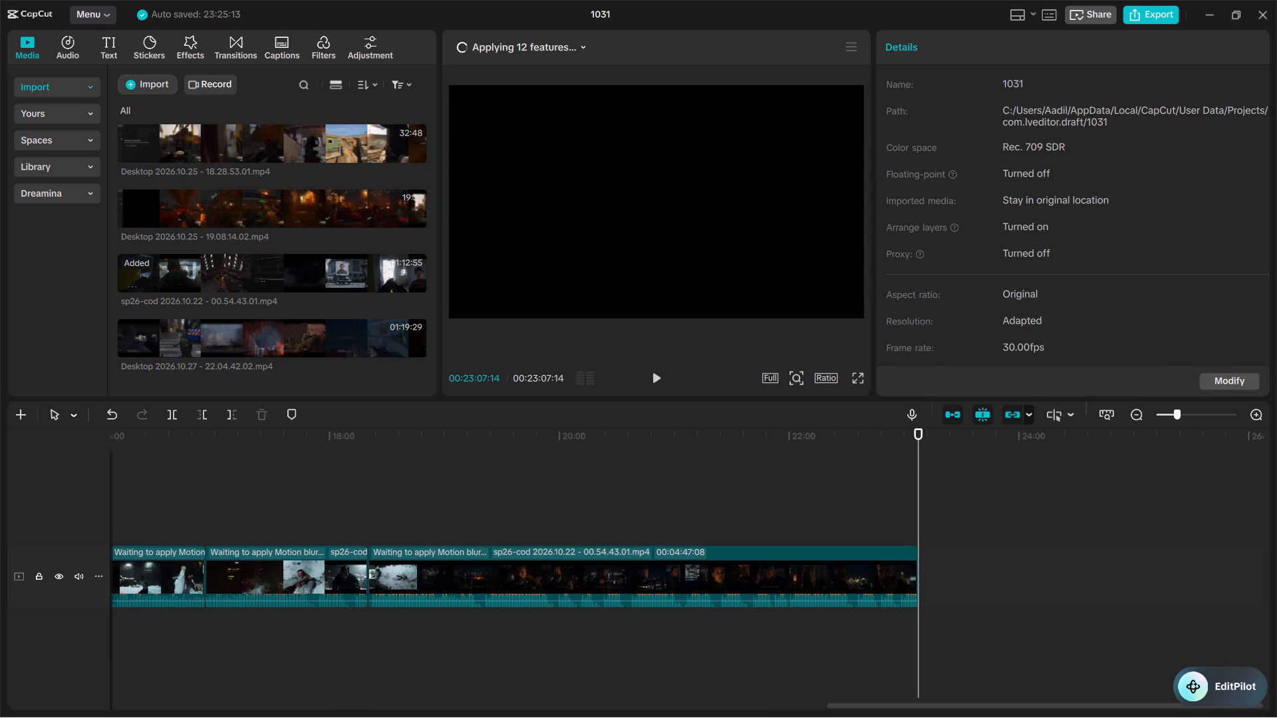
Skim back through the edited timeline to its start and view the first clip around 02:07.
left_click_drag(833, 437, 78, 440)
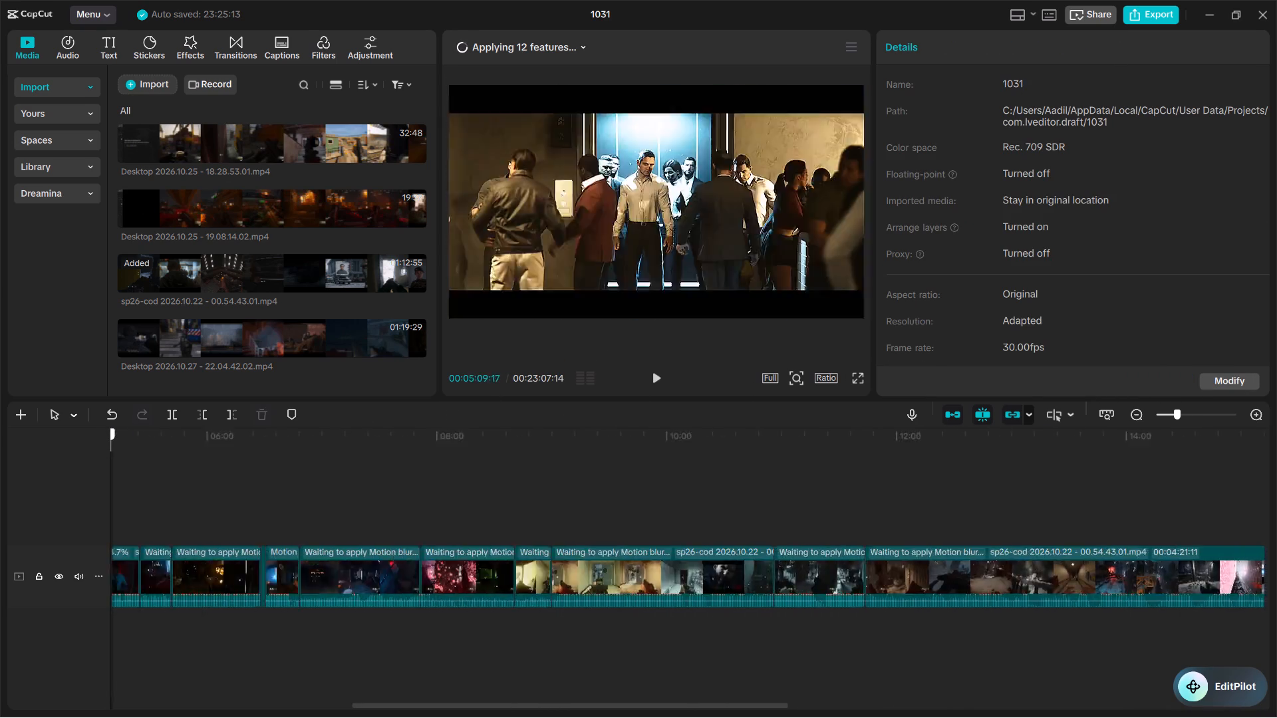
left_click_drag(78, 440, 74, 441)
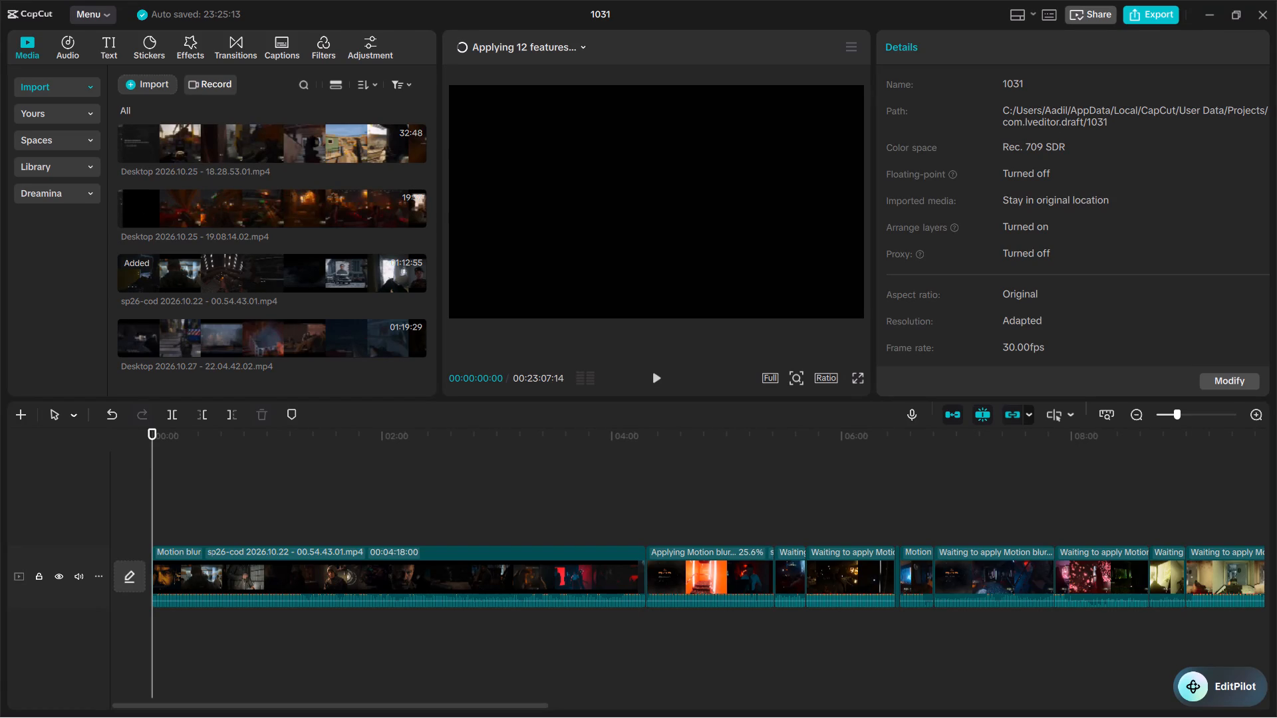
left_click_drag(332, 434, 400, 431)
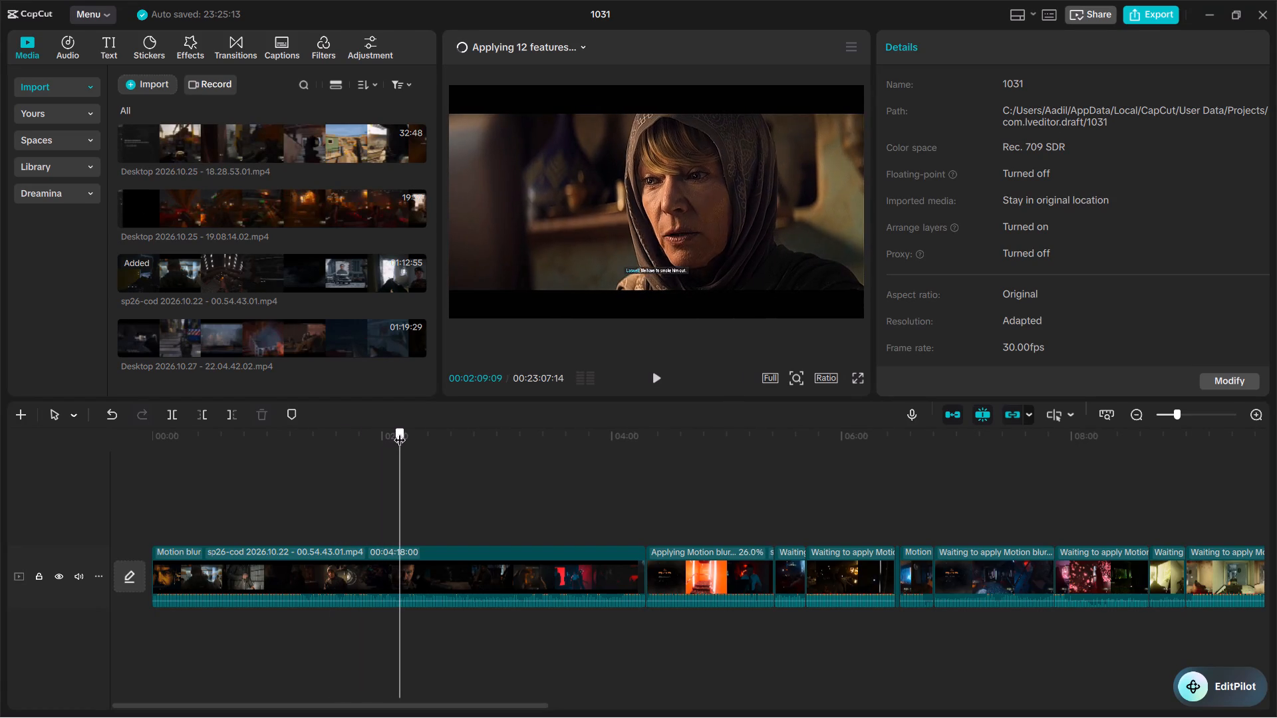
left_click_drag(400, 431, 397, 431)
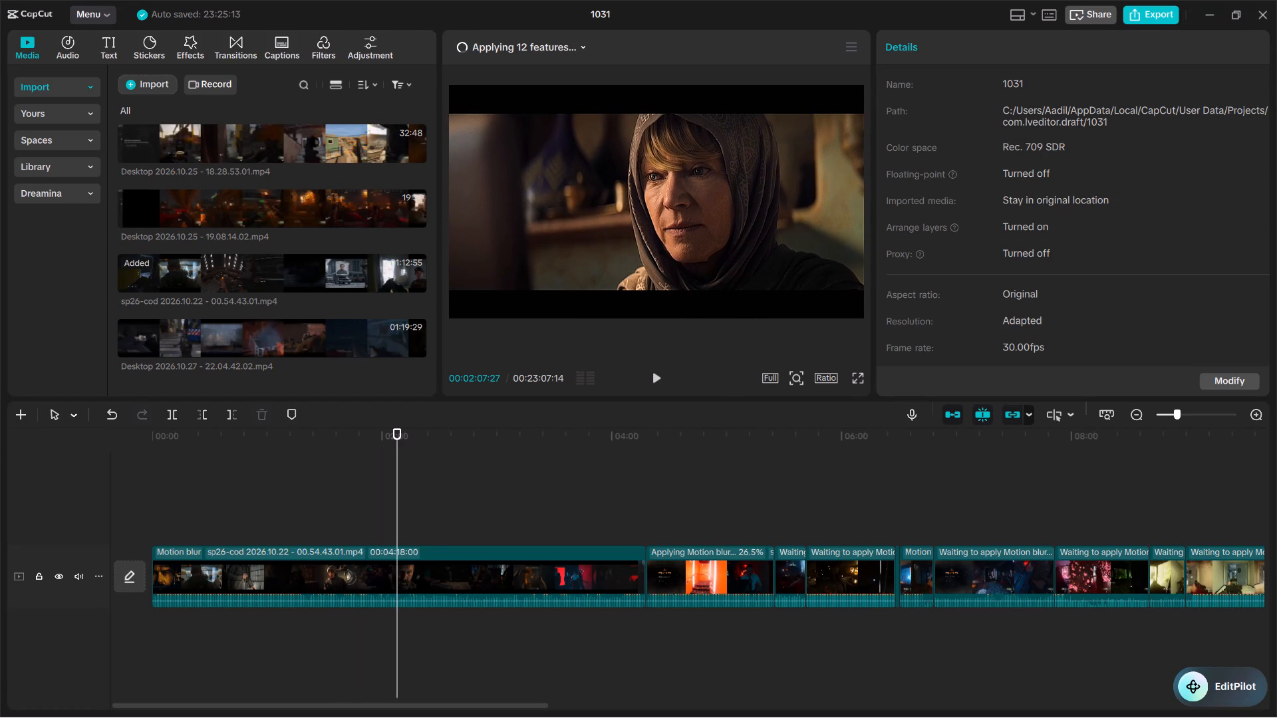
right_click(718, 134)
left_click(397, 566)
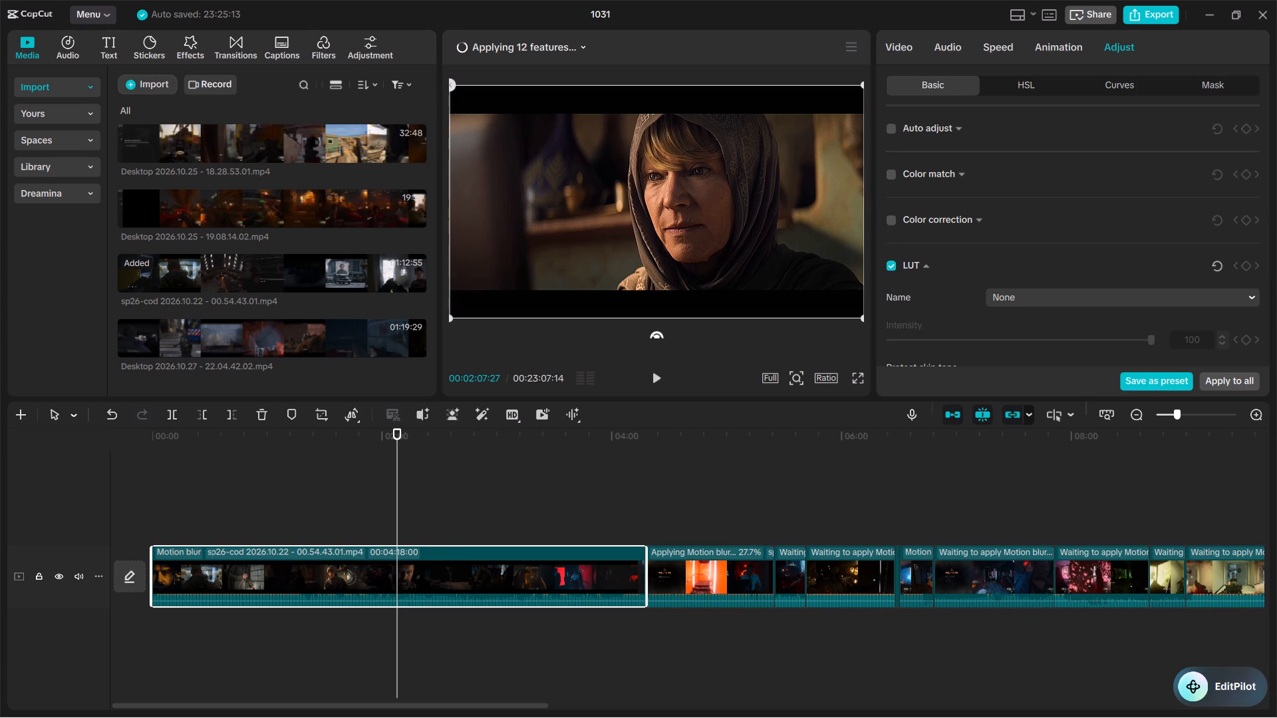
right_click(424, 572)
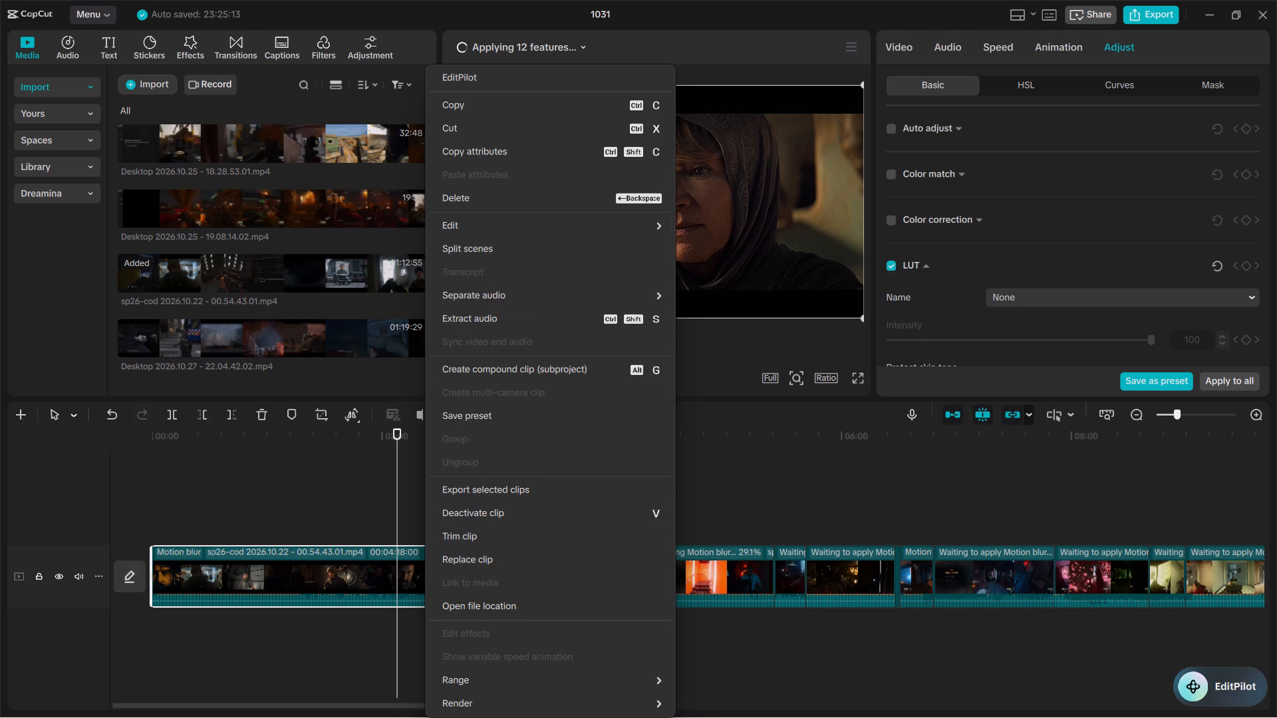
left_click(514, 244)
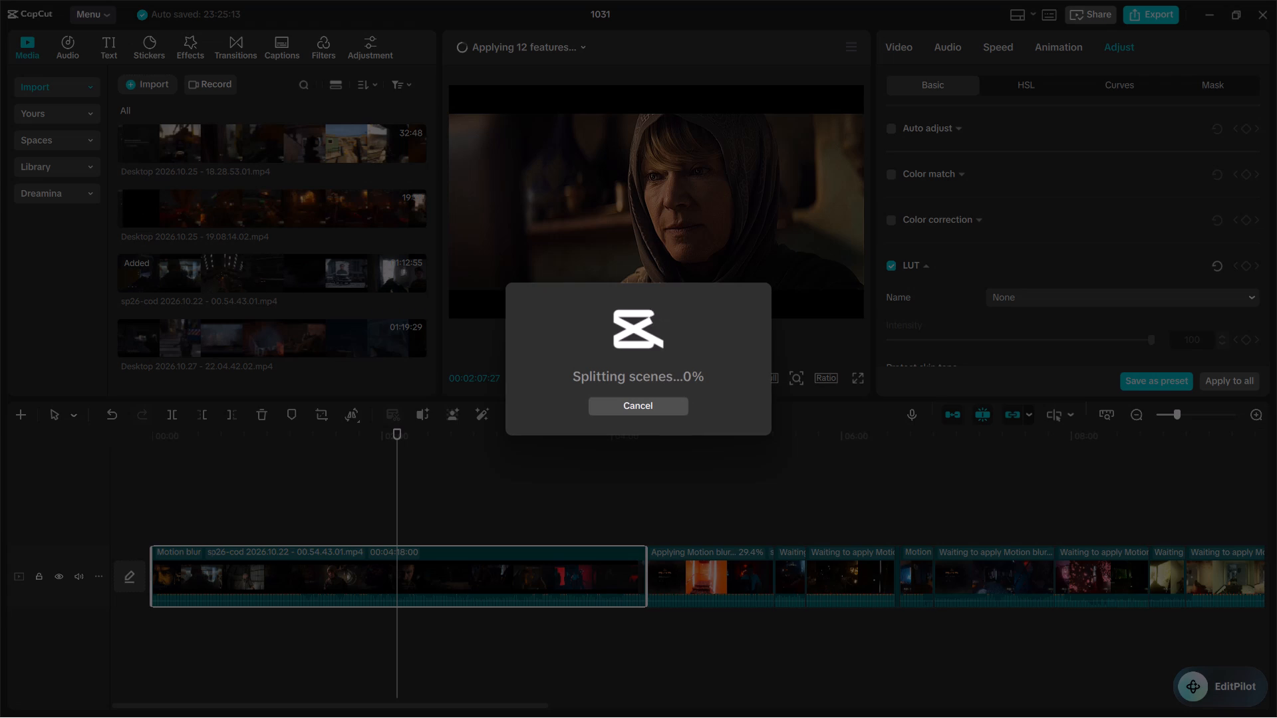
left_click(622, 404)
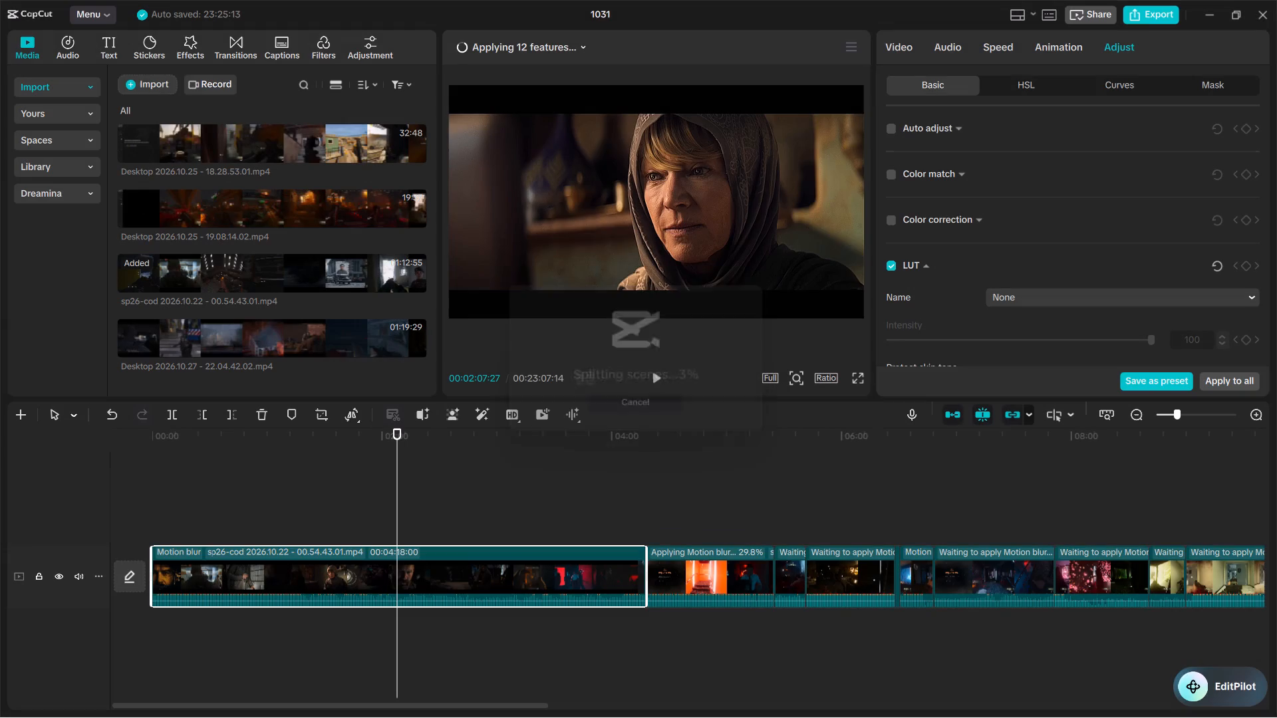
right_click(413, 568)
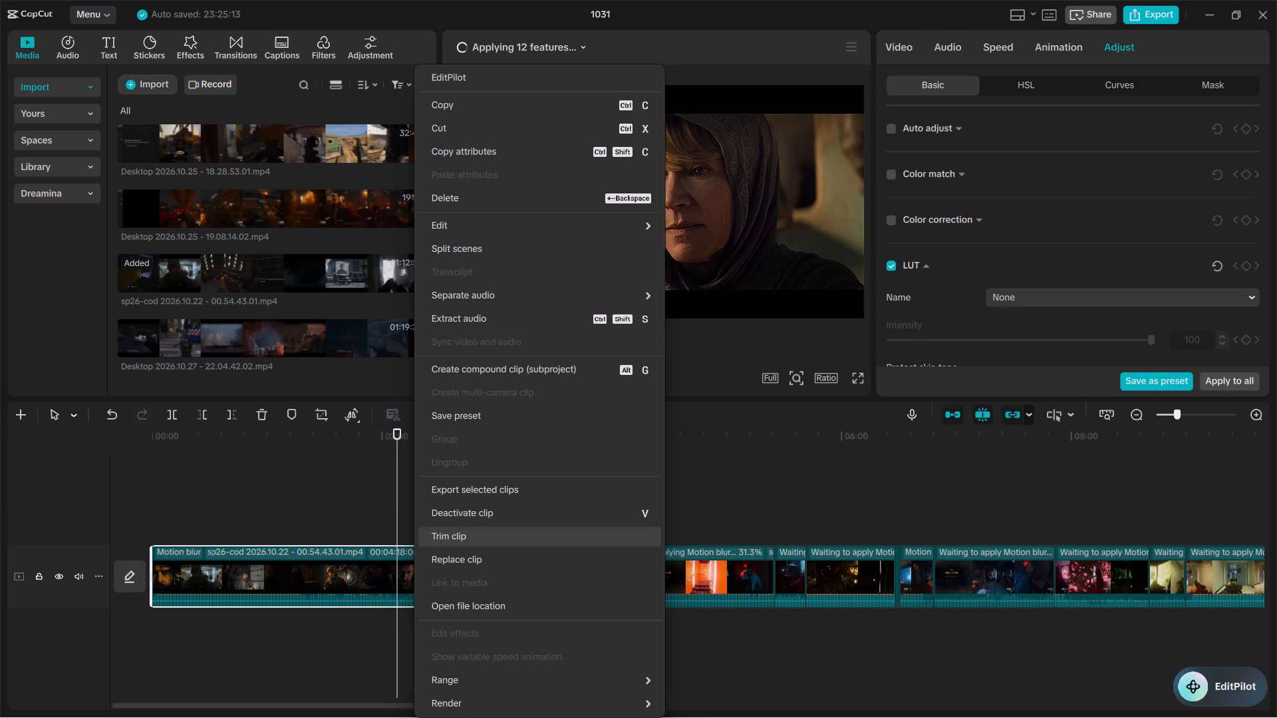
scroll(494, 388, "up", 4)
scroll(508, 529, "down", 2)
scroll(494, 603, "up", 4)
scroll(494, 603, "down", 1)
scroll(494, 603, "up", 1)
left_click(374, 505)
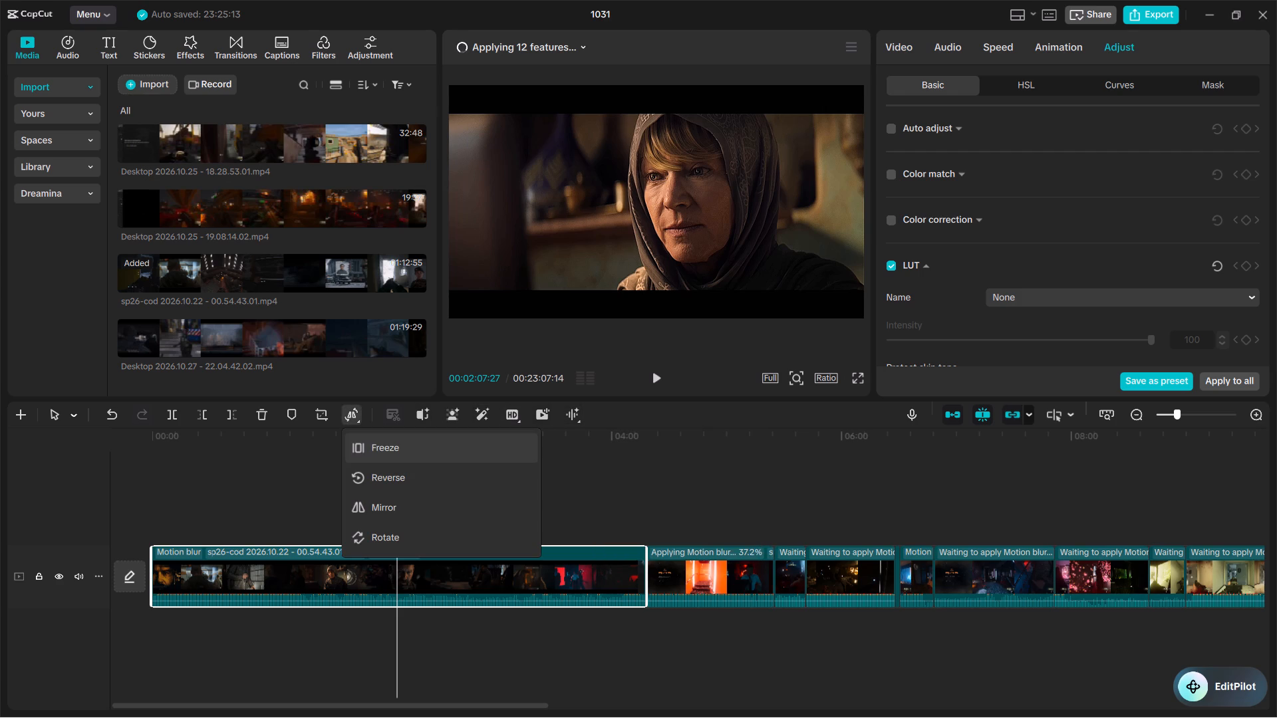
Create a freeze frame of the headscarf close-up at 02:07:27 and move it onto a track above the main footage.
left_click(376, 447)
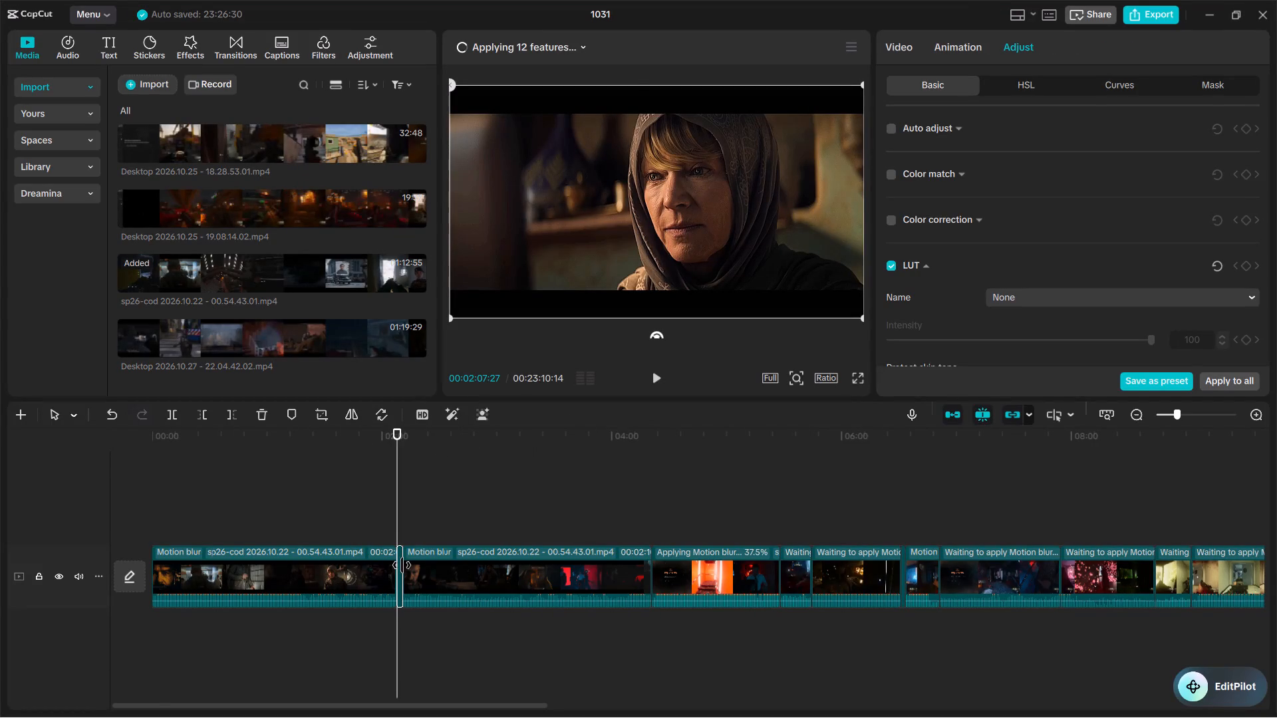
scroll(402, 565, "up", 7)
scroll(402, 565, "up", 3, "ctrl")
left_click_drag(402, 565, 406, 536)
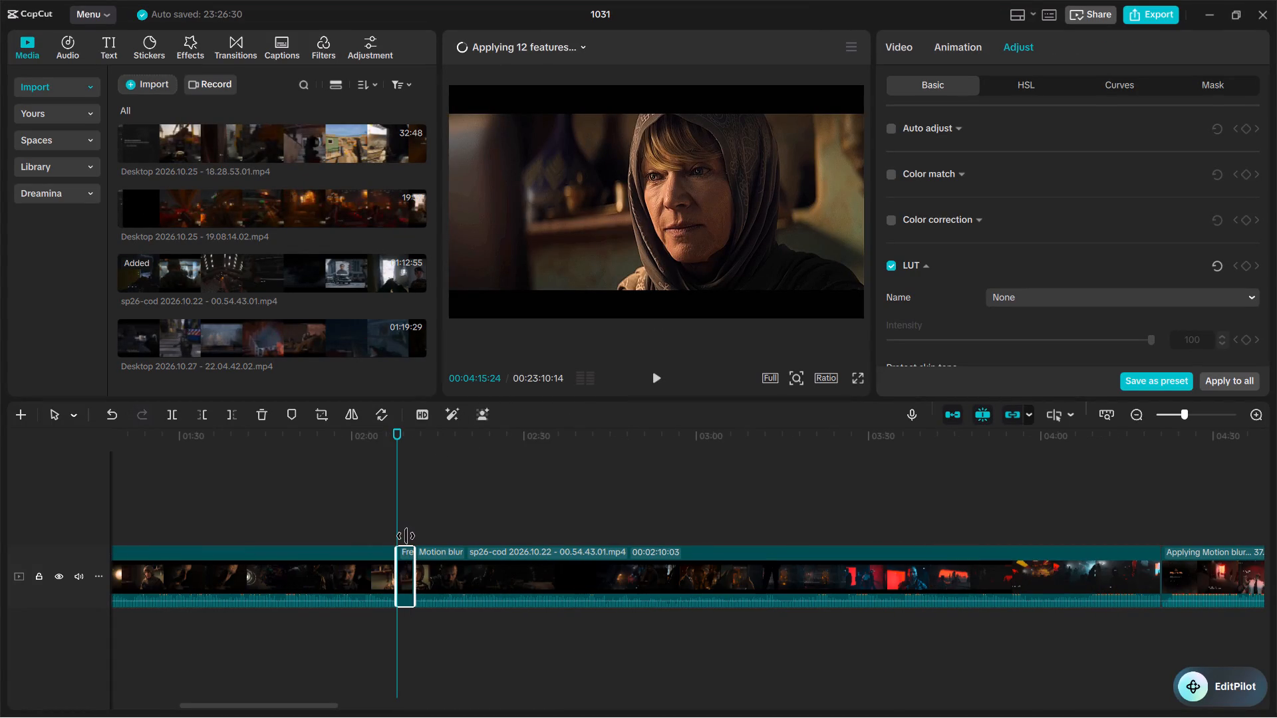
left_click_drag(406, 536, 406, 529)
left_click_drag(407, 564, 408, 515)
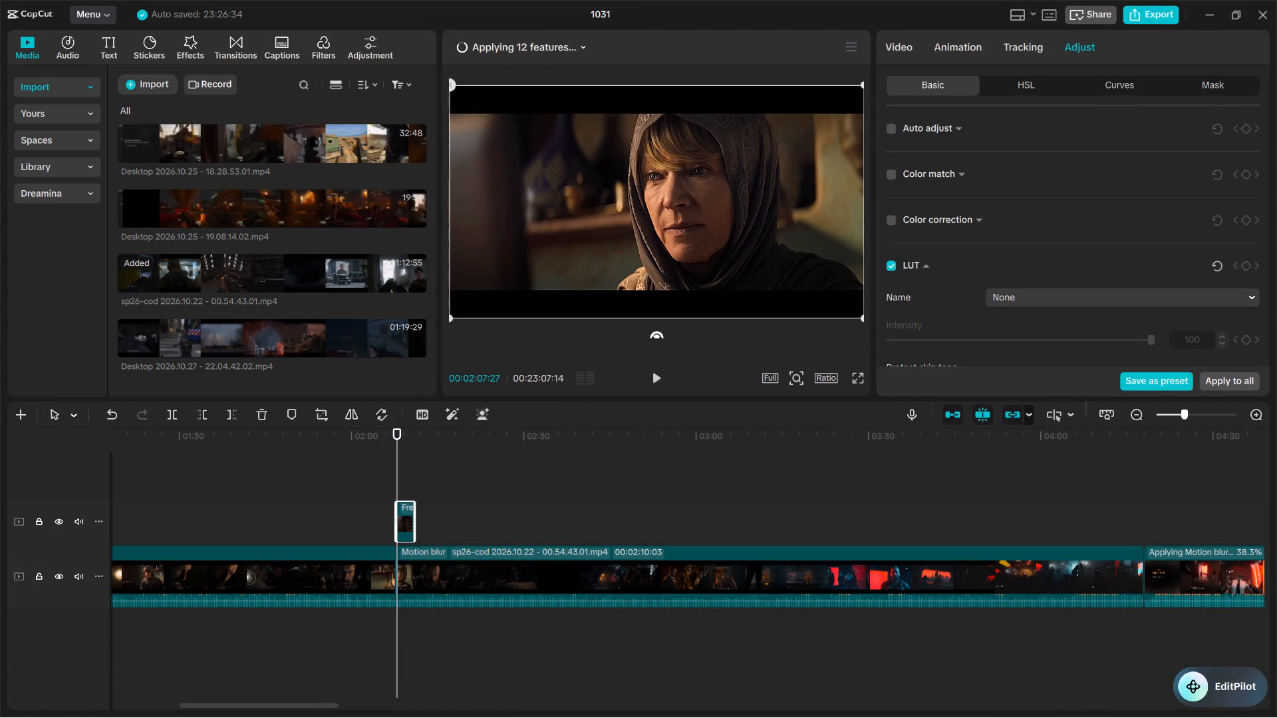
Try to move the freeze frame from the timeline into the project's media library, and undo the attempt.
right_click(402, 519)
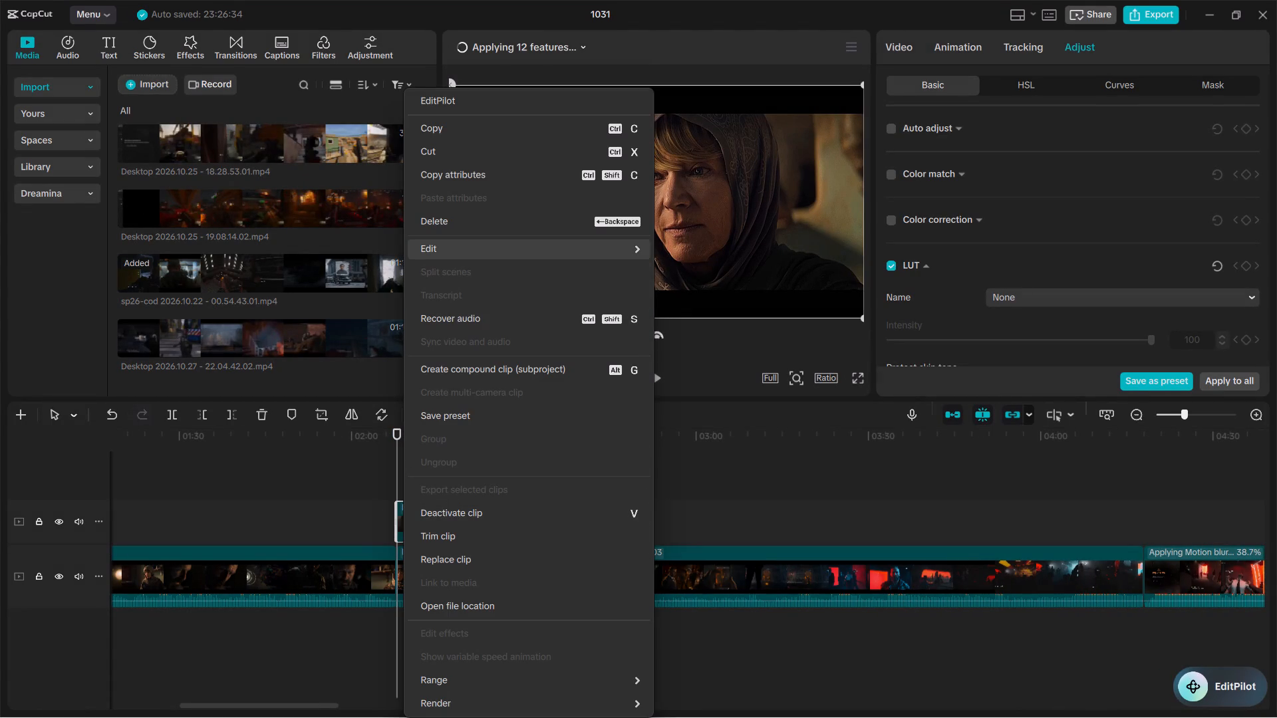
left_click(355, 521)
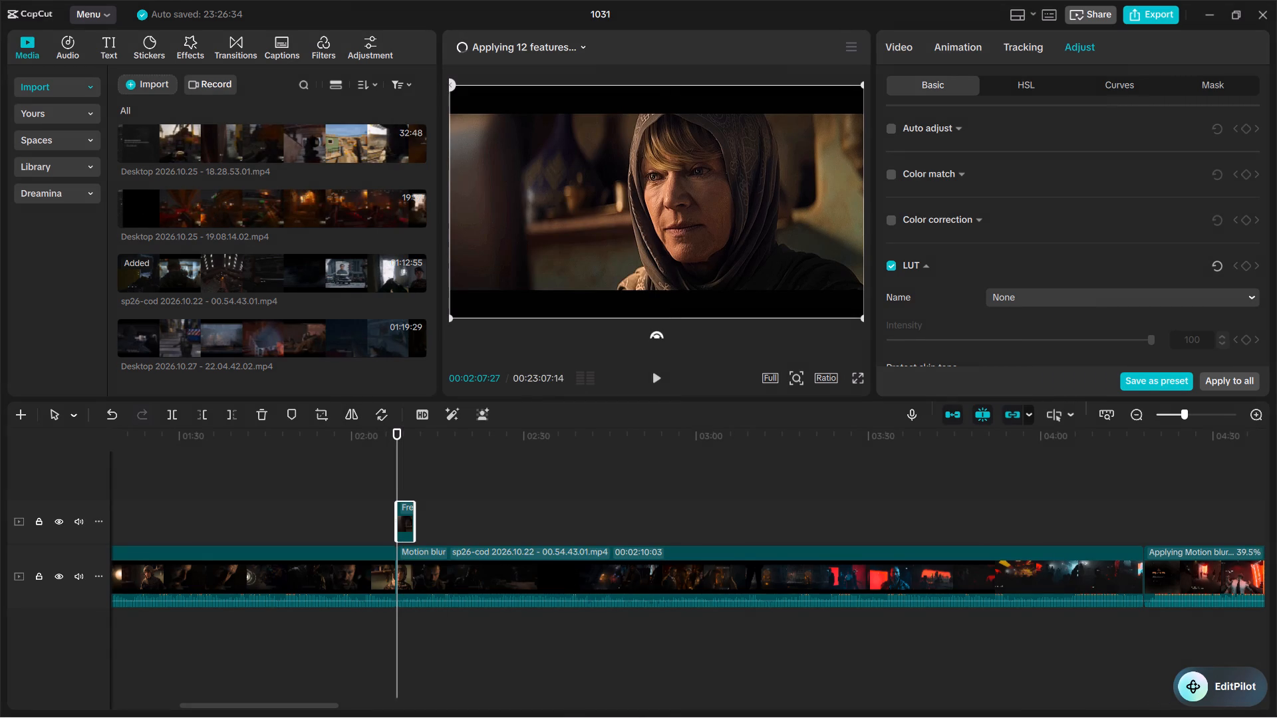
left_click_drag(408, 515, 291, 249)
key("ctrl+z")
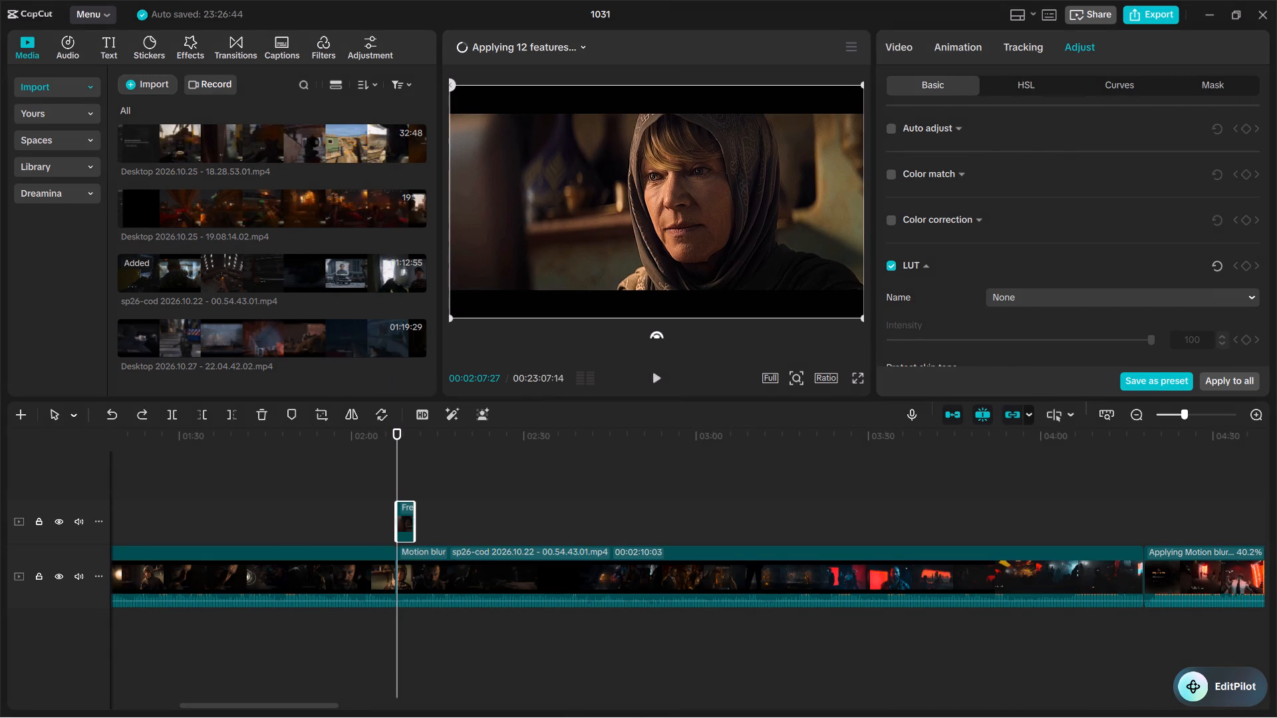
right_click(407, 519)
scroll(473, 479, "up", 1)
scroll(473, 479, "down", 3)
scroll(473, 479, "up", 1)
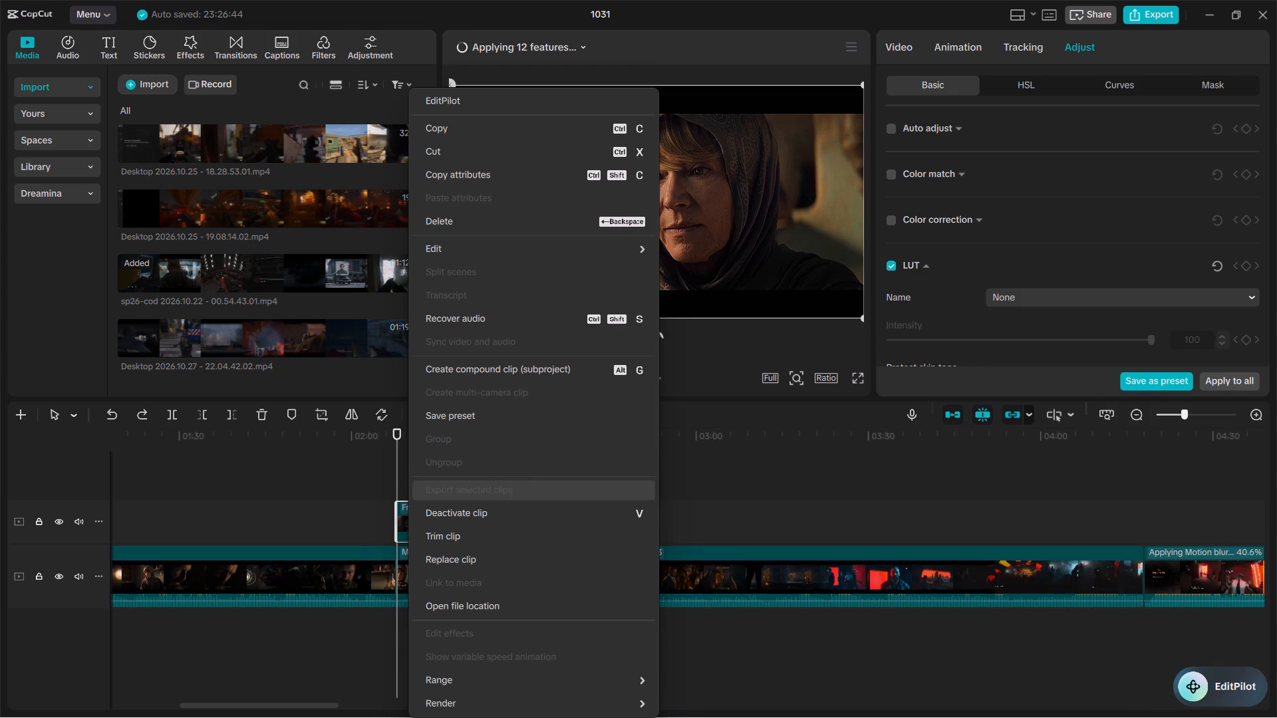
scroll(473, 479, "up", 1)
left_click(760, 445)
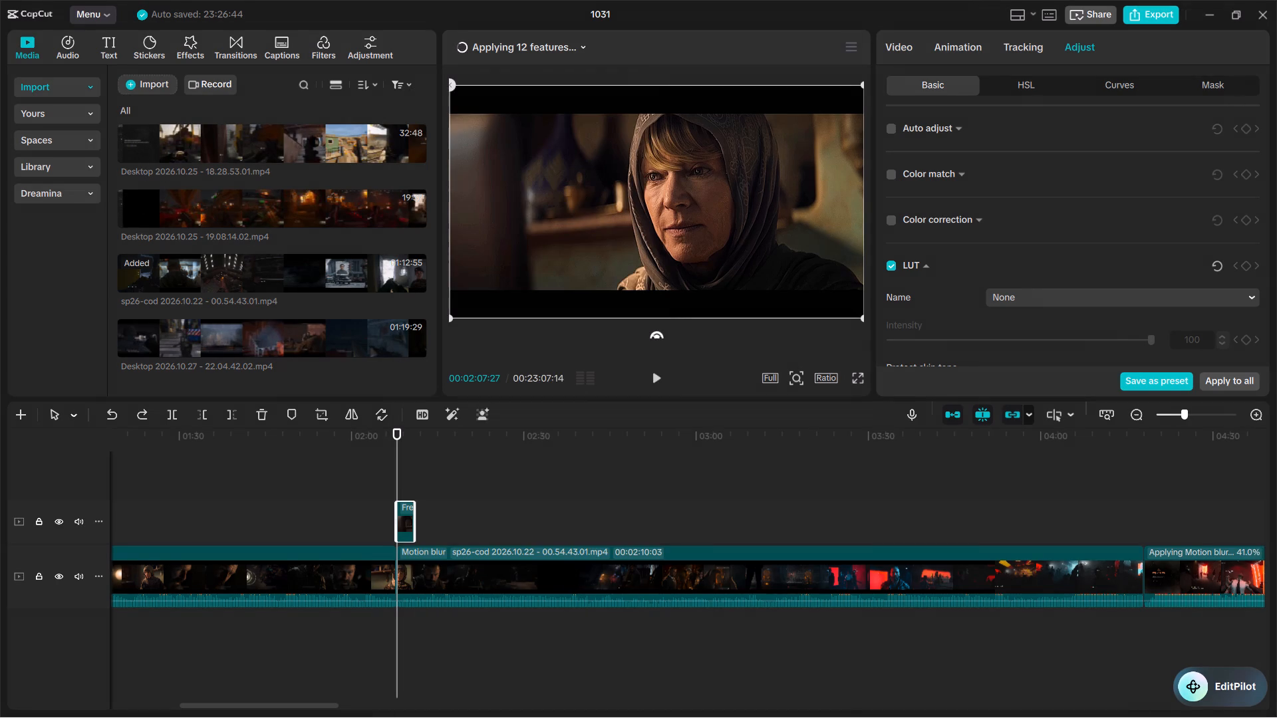
Move the playhead onto the freeze frame at 02:09:06.
left_click(404, 436)
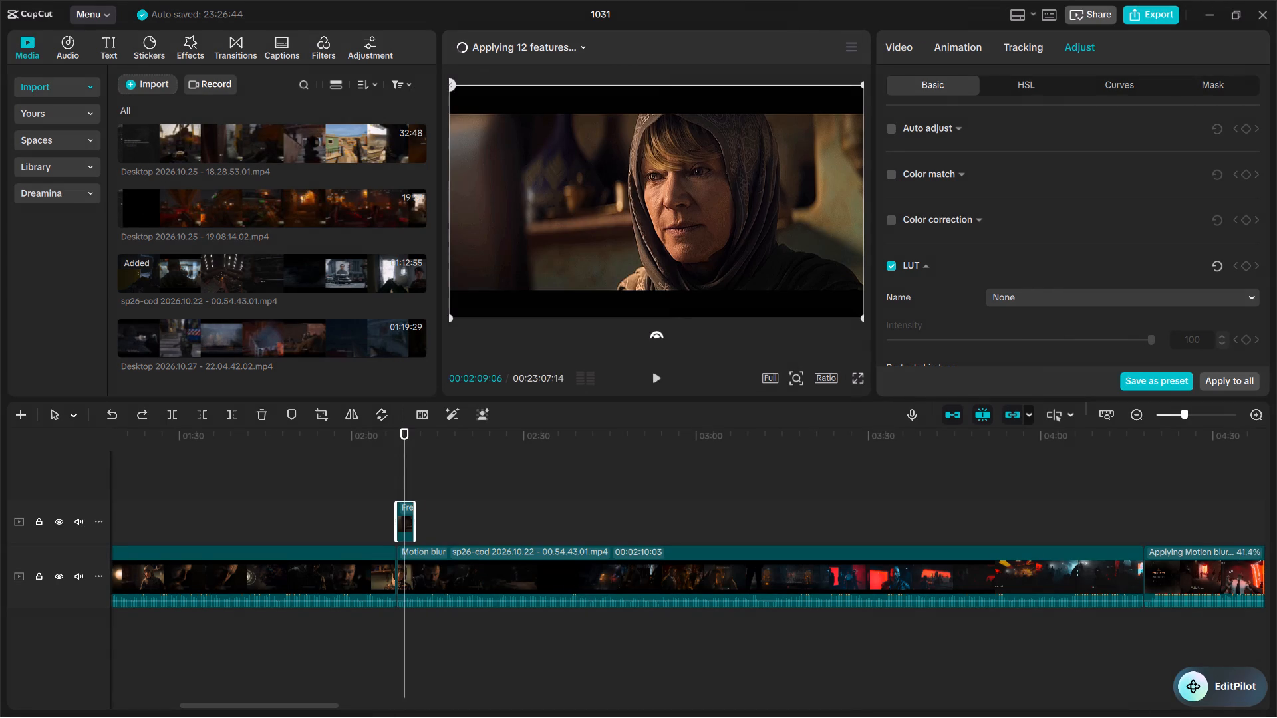
right_click(403, 512)
left_click(738, 435)
Switch to Microsoft PC Manager, run its PC boost to free up resources, and return to the project.
left_click(1050, 692)
left_click(1276, 0)
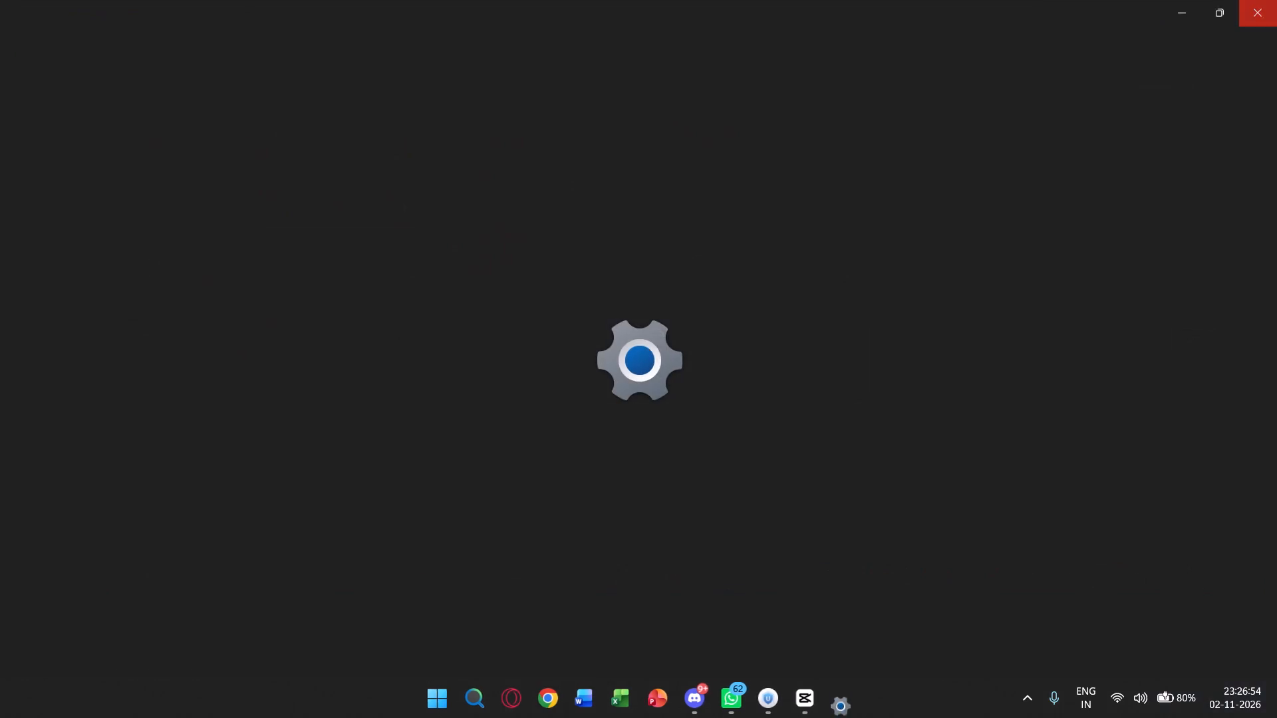
left_click(1030, 701)
left_click(1046, 612)
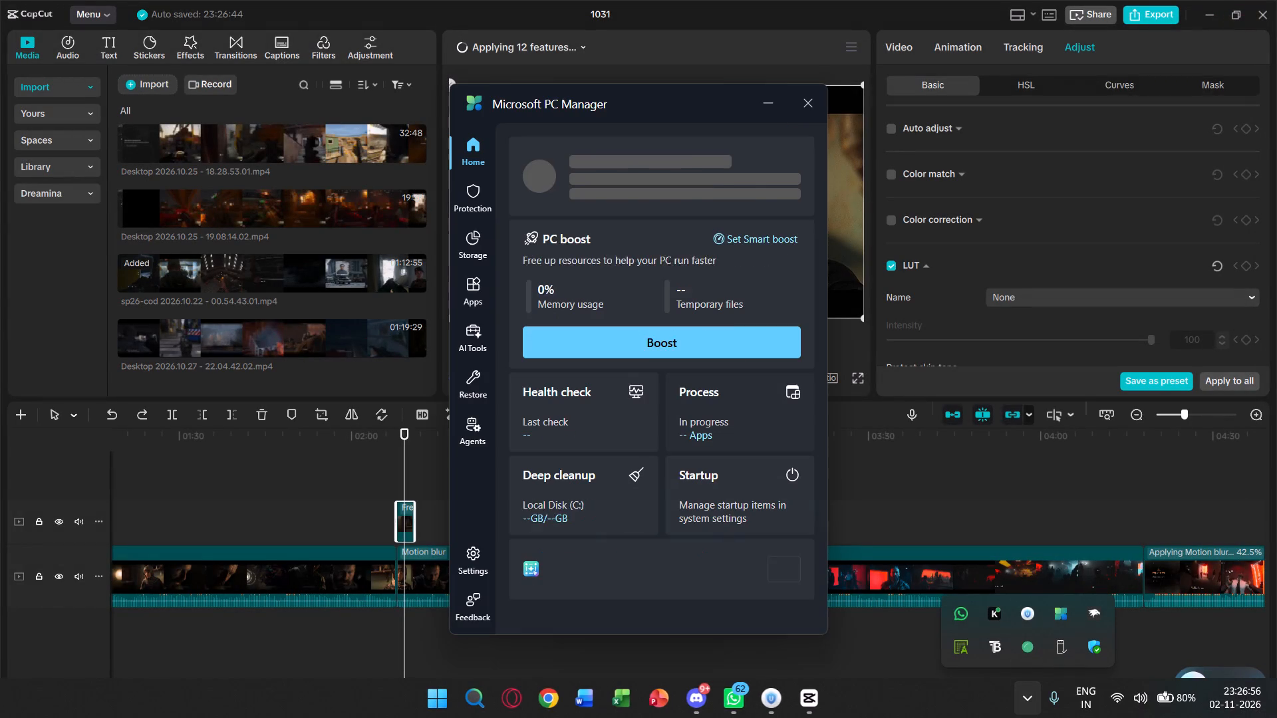
left_click(749, 342)
left_click(805, 115)
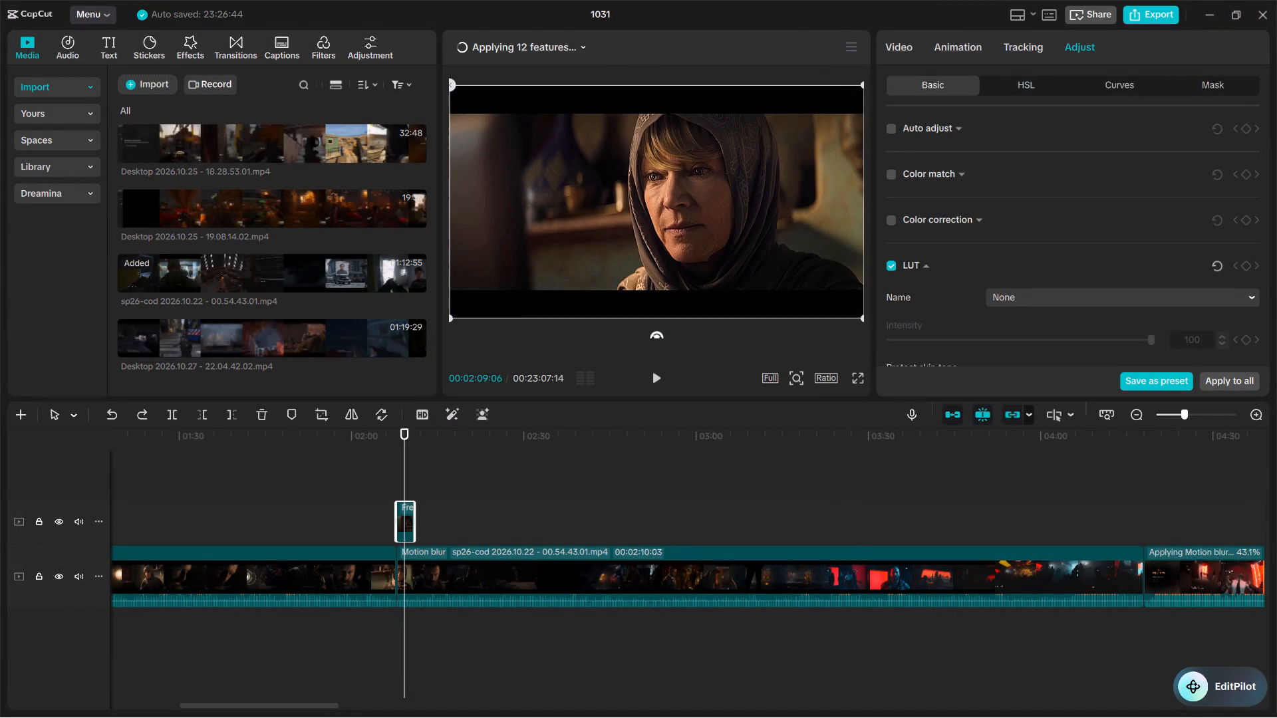
Open the freeze frame's file location to check which file it is stored as, and close the folder.
right_click(406, 522)
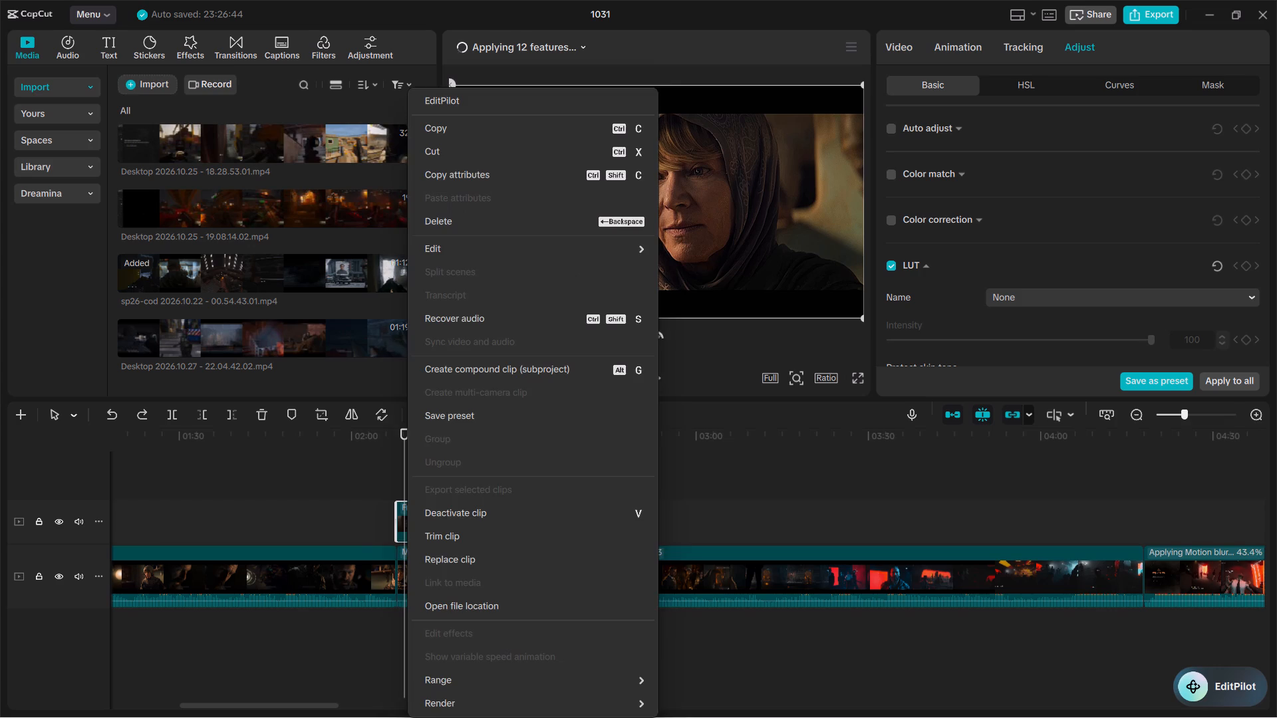
left_click(400, 519)
right_click(409, 511)
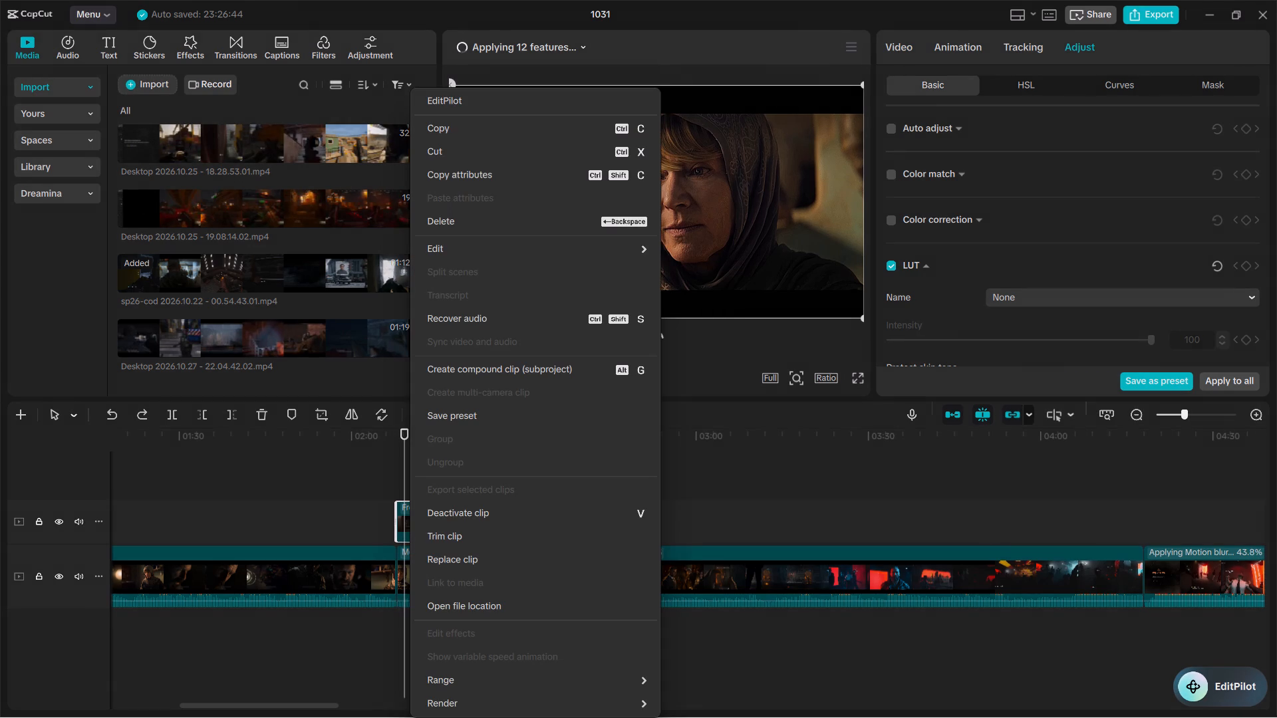
scroll(487, 437, "down", 9)
left_click(478, 602)
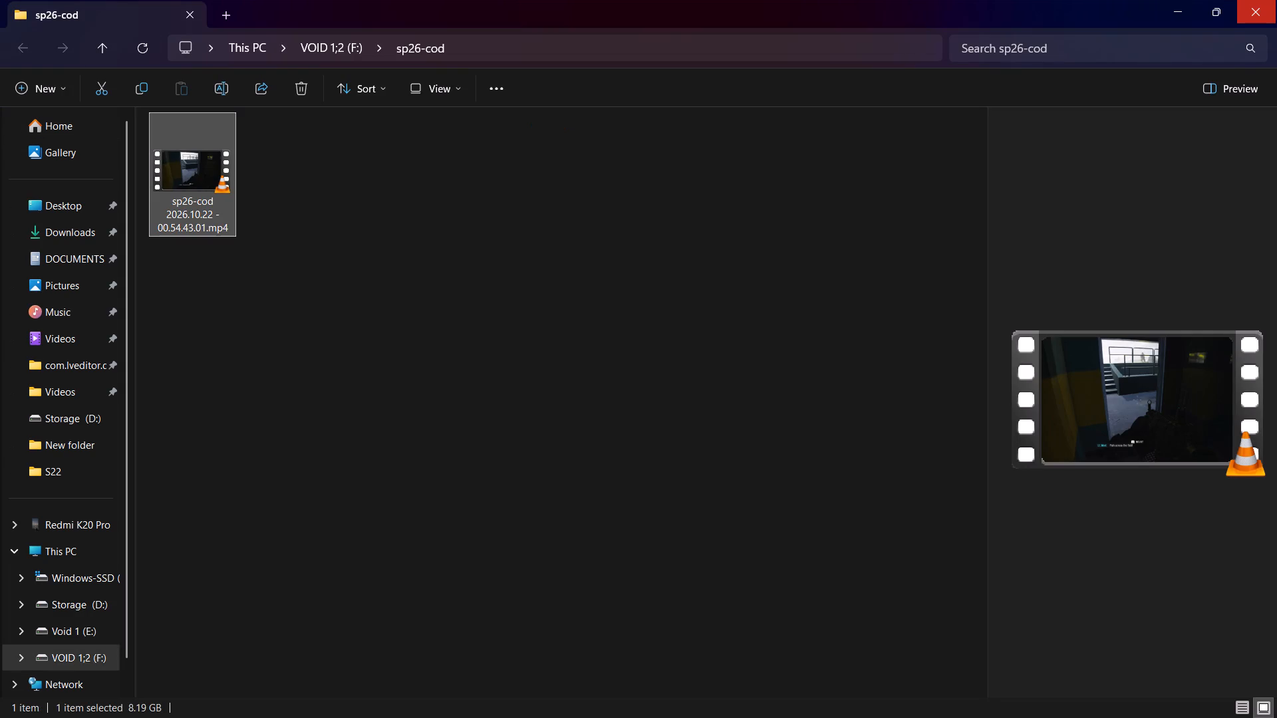
left_click(1276, 1)
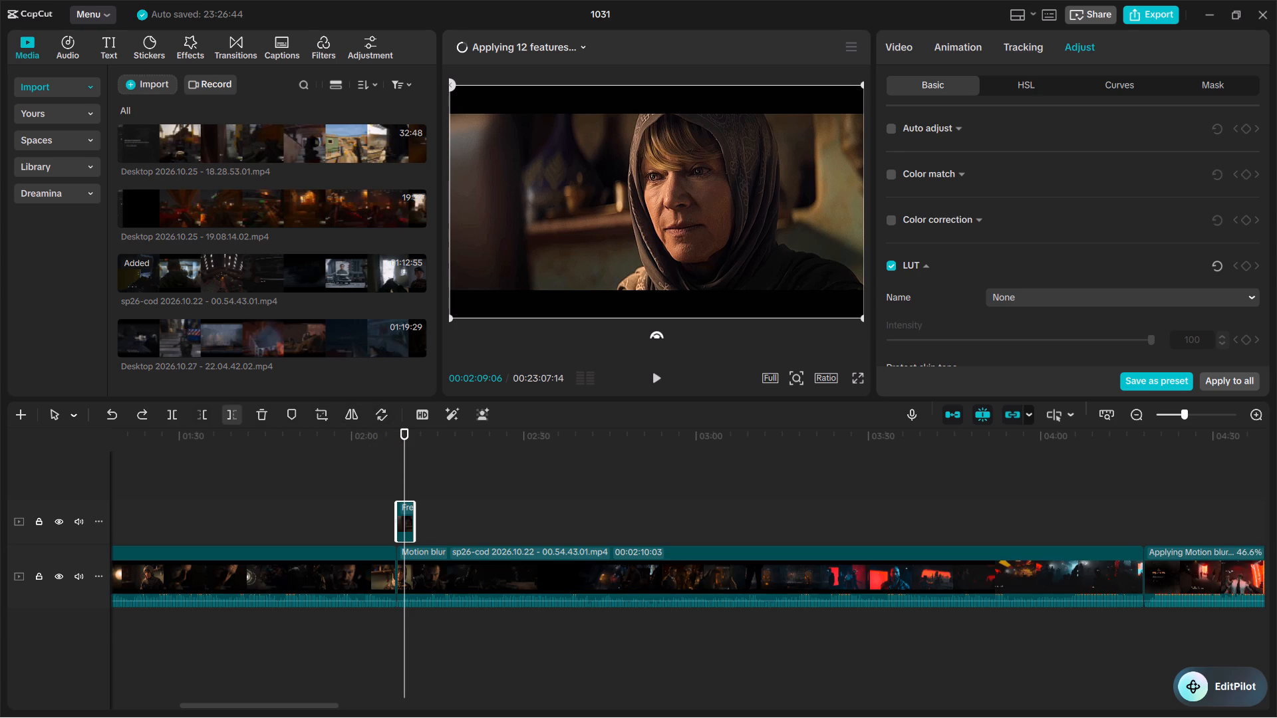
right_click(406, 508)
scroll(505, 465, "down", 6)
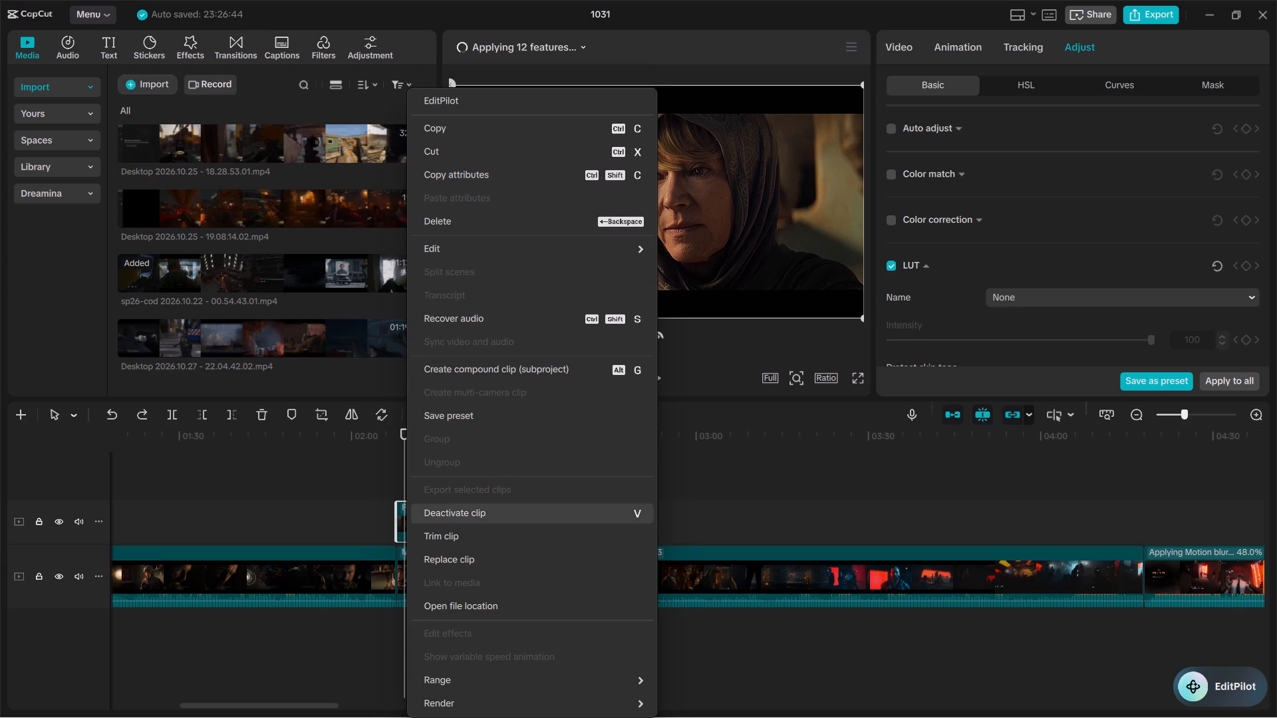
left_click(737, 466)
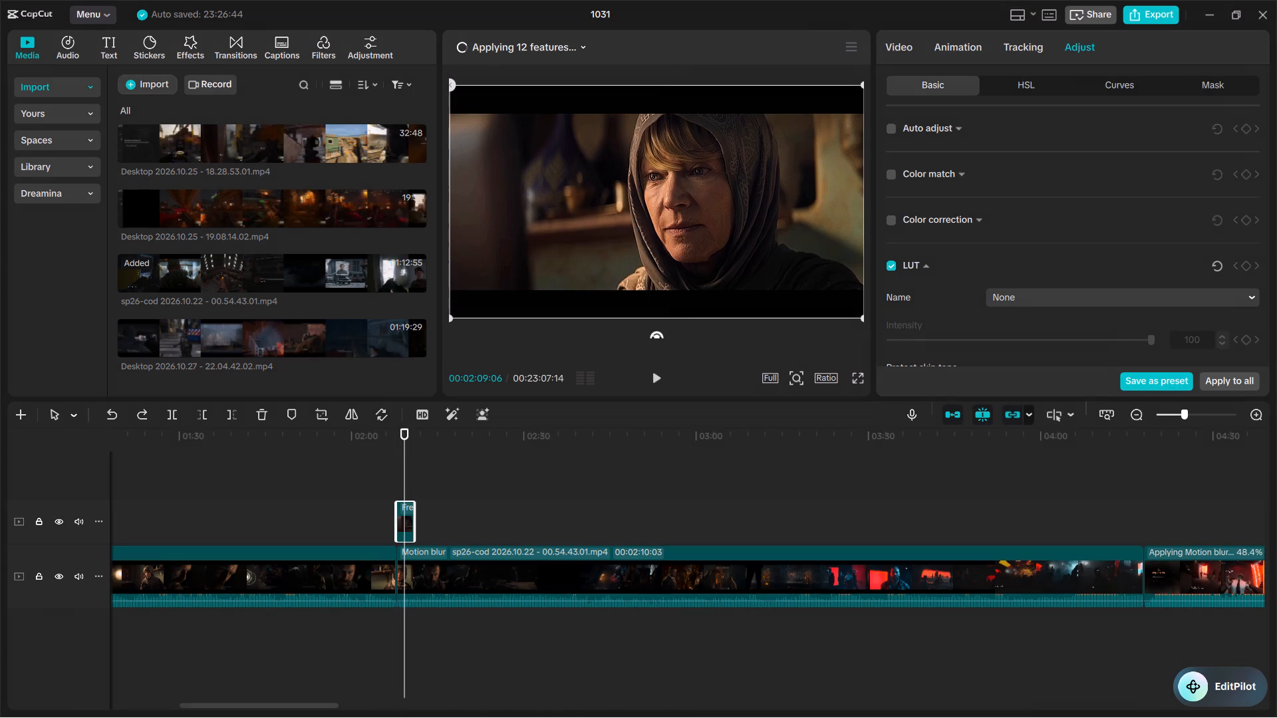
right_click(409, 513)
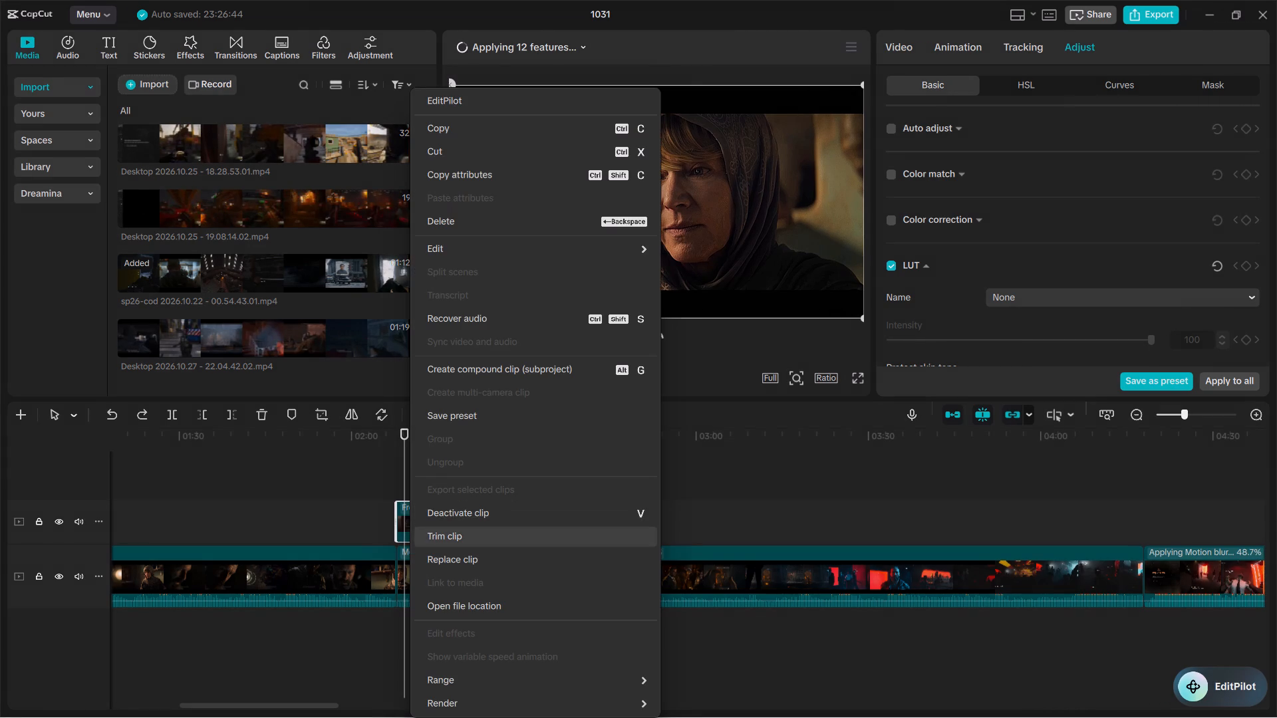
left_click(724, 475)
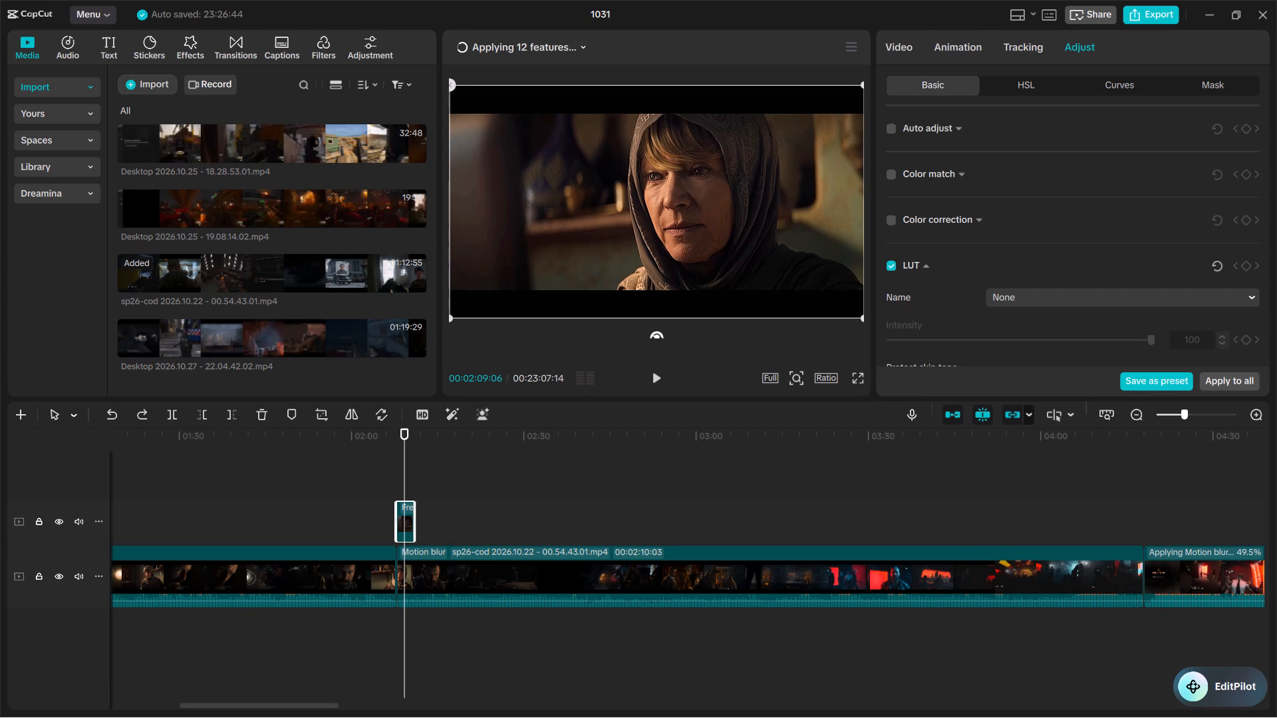
Show the freeze frame at 02:09:06 full screen and take a screenshot of the picture area between the black bars.
left_click(857, 383)
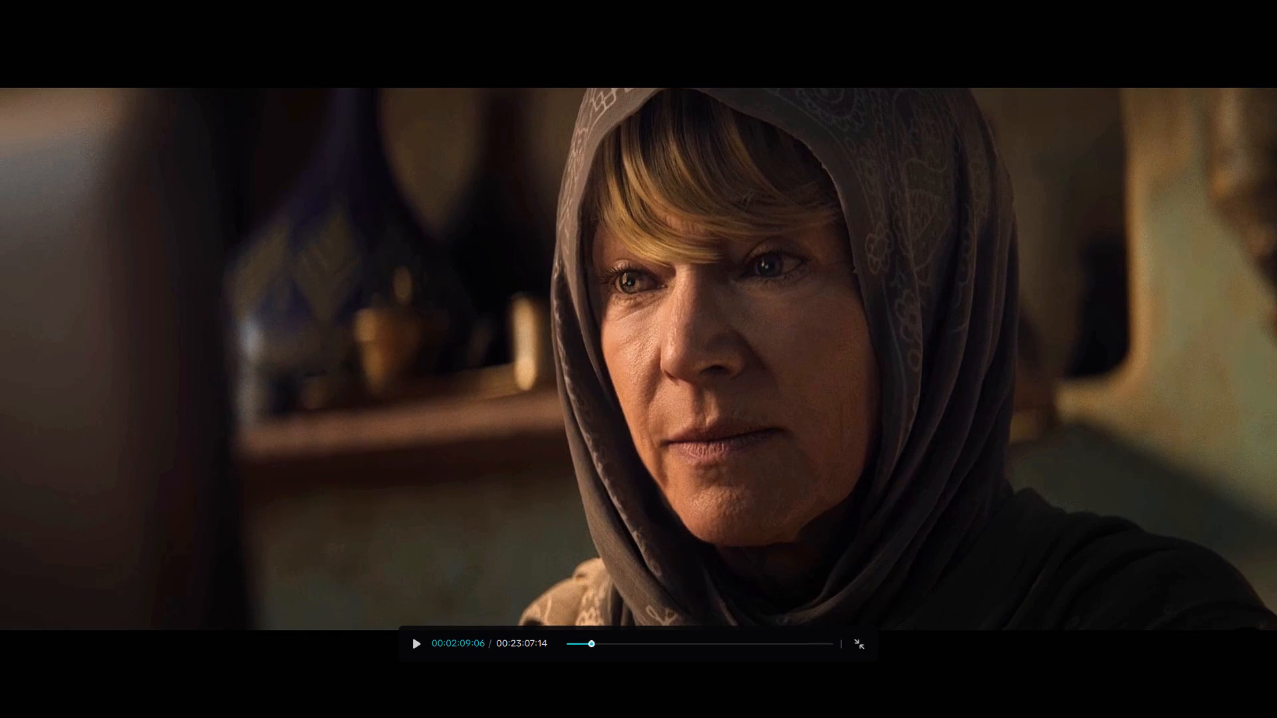
left_click_drag(457, 631, 440, 644)
left_click_drag(440, 644, 438, 645)
left_click_drag(437, 644, 474, 647)
left_click_drag(444, 636, 472, 657)
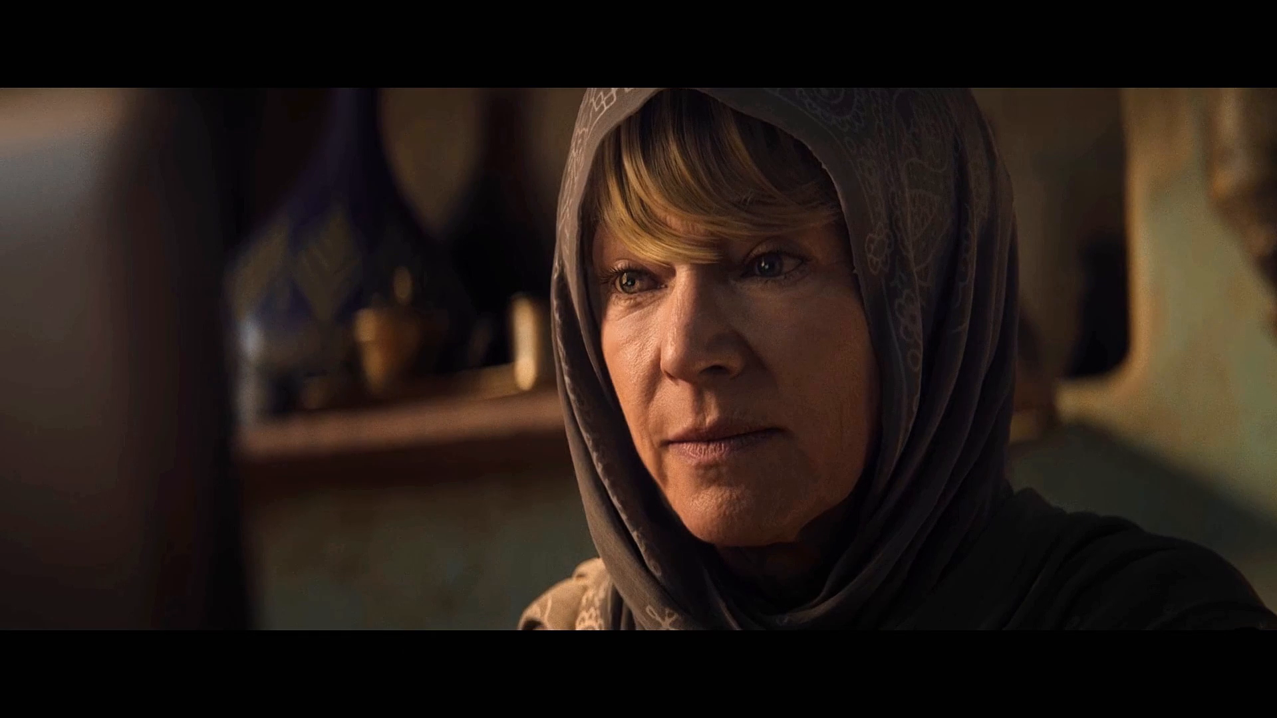
key("shift+super+s")
left_click_drag(0, 86, 929, 387)
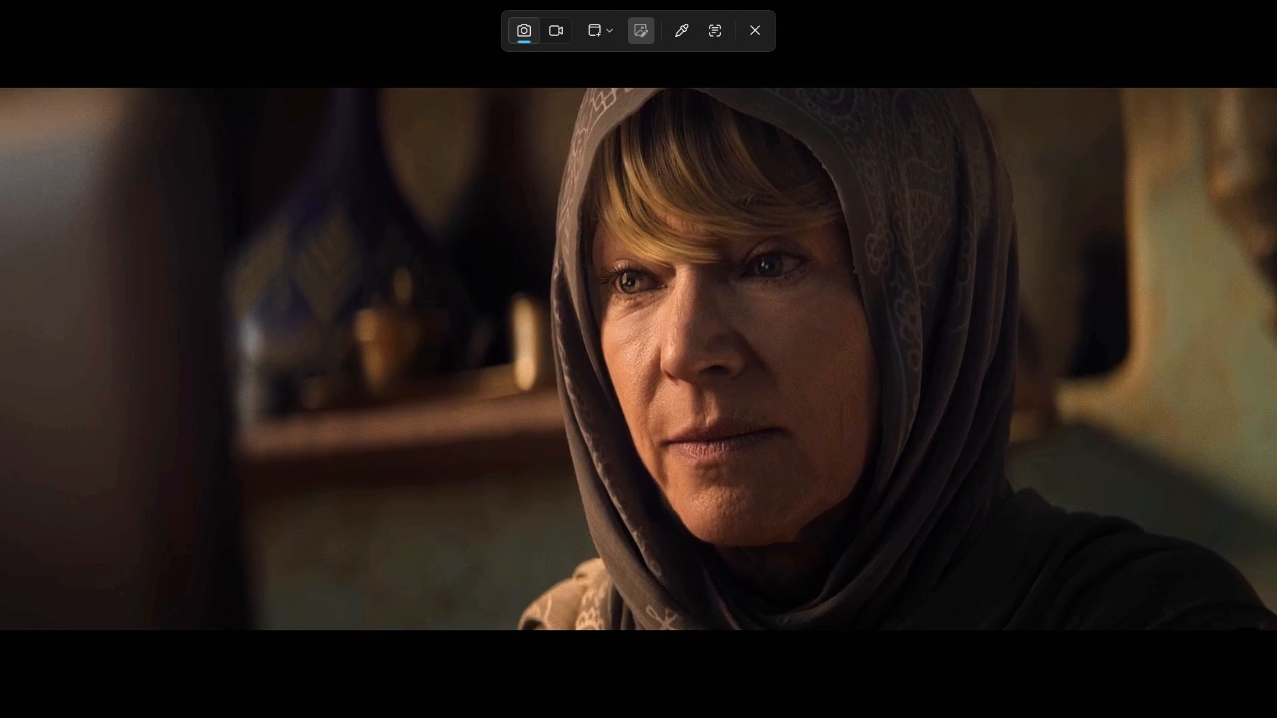
left_click_drag(929, 387, 1268, 534)
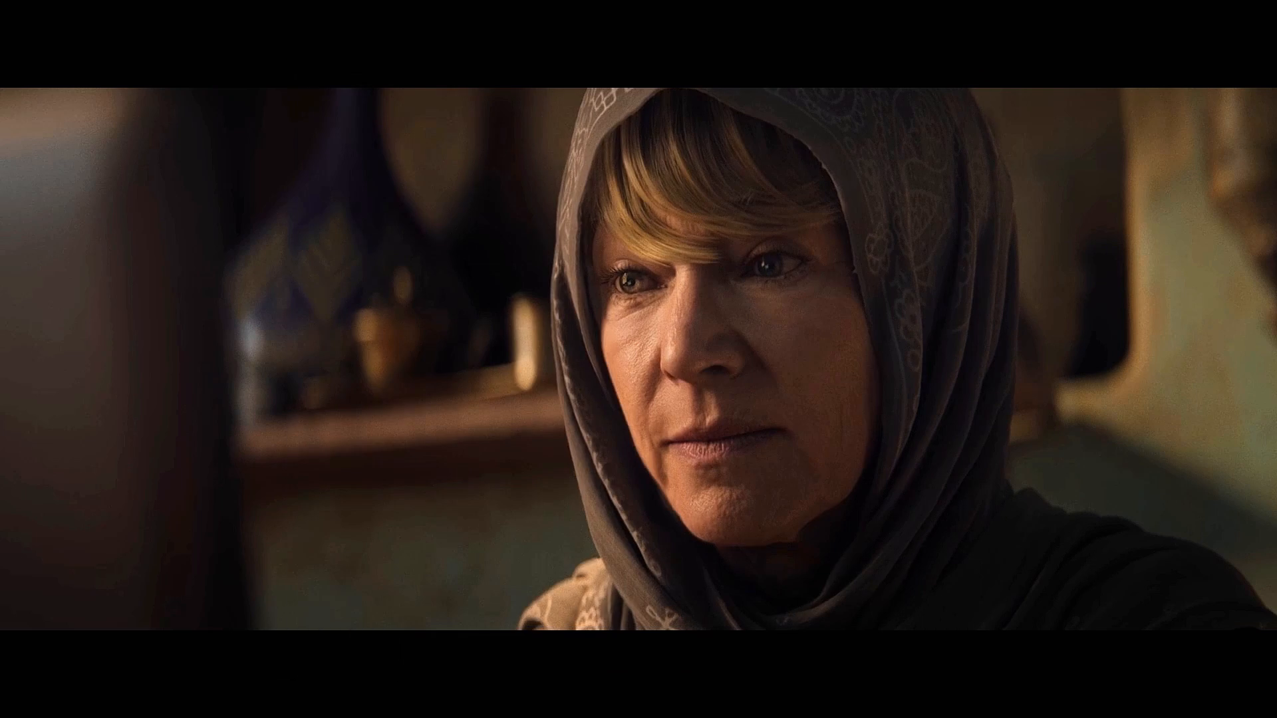
key("shift+super+s")
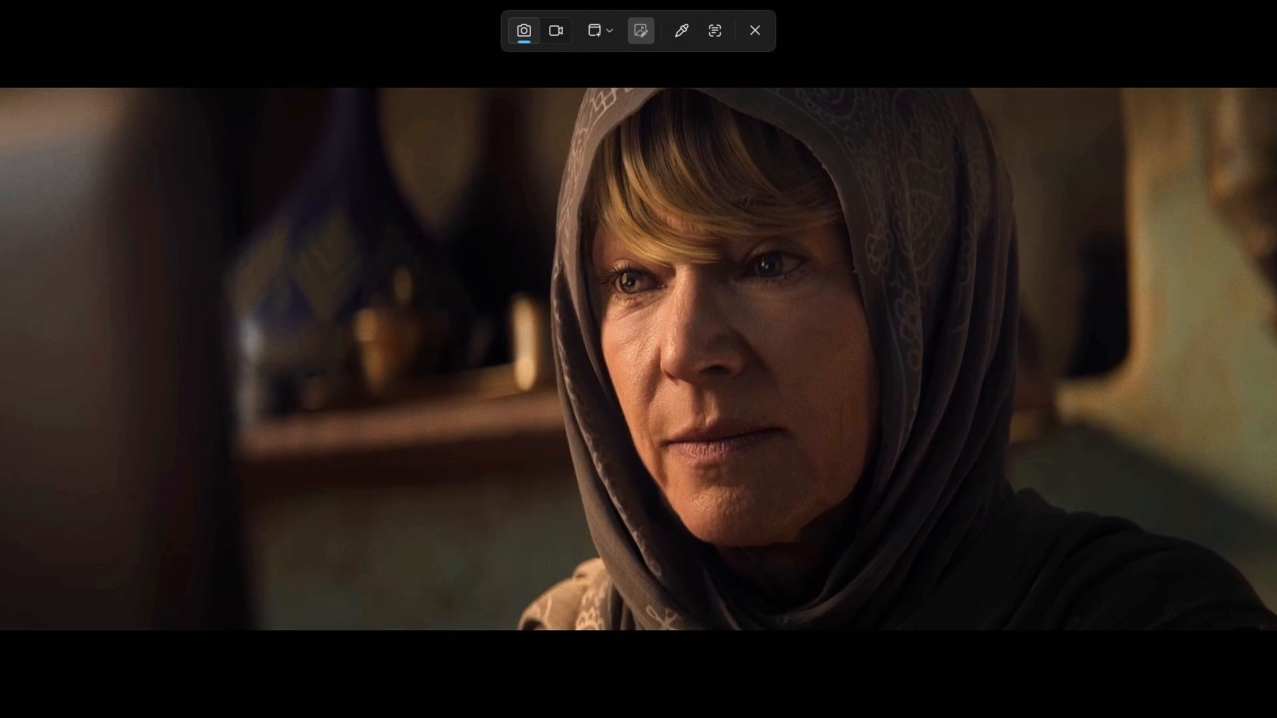
left_click_drag(0, 92, 55, 127)
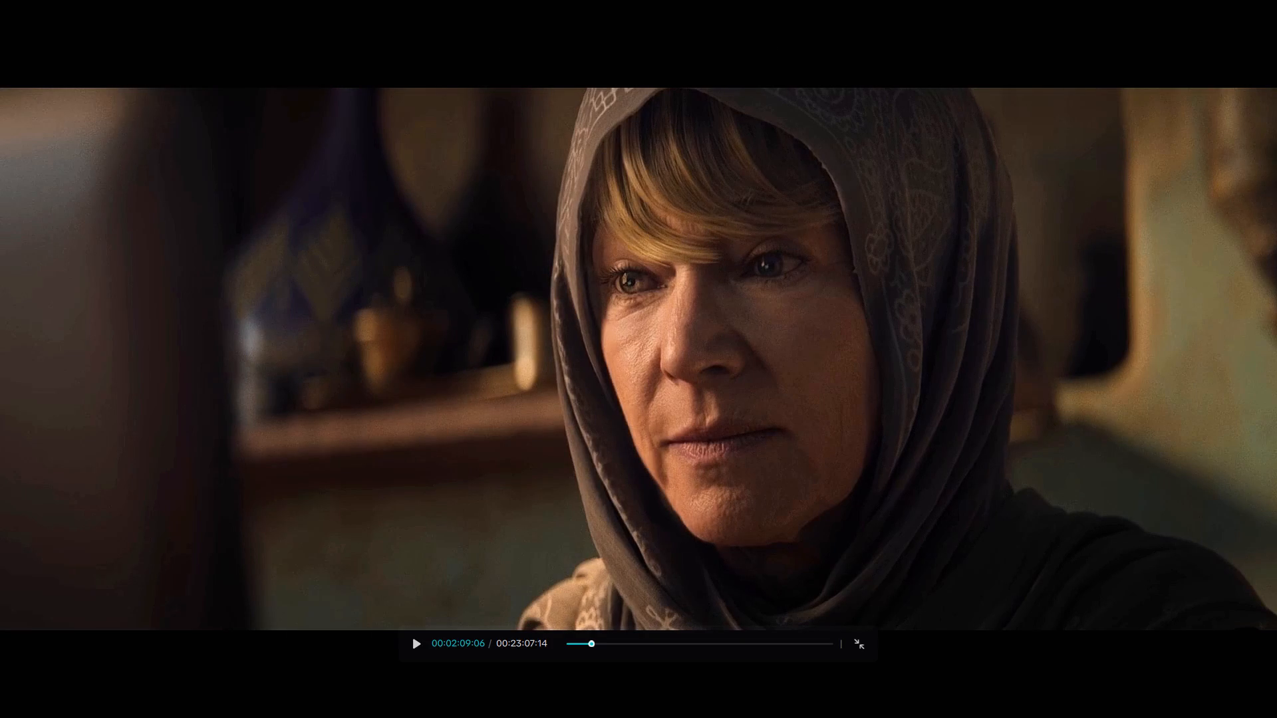
Take a full-screen screenshot of the freeze frame at 02:09:06.
key("shift+super+s")
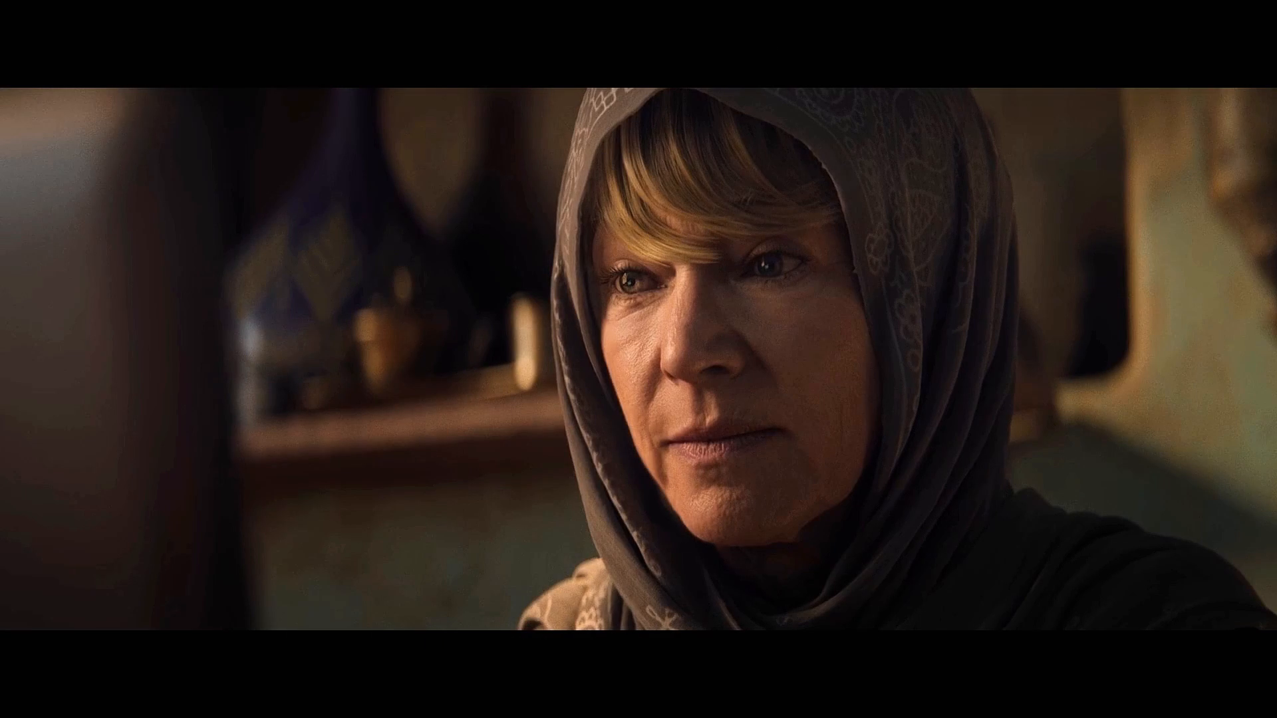
left_click(597, 33)
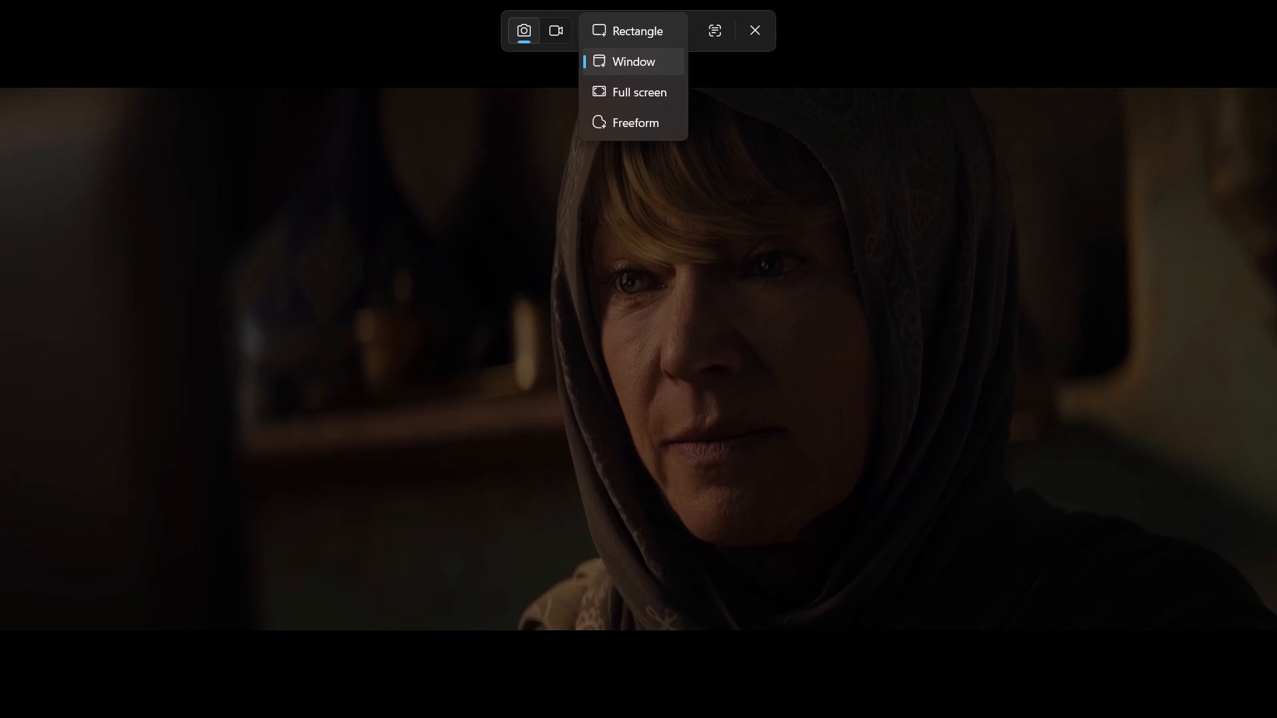
left_click(631, 99)
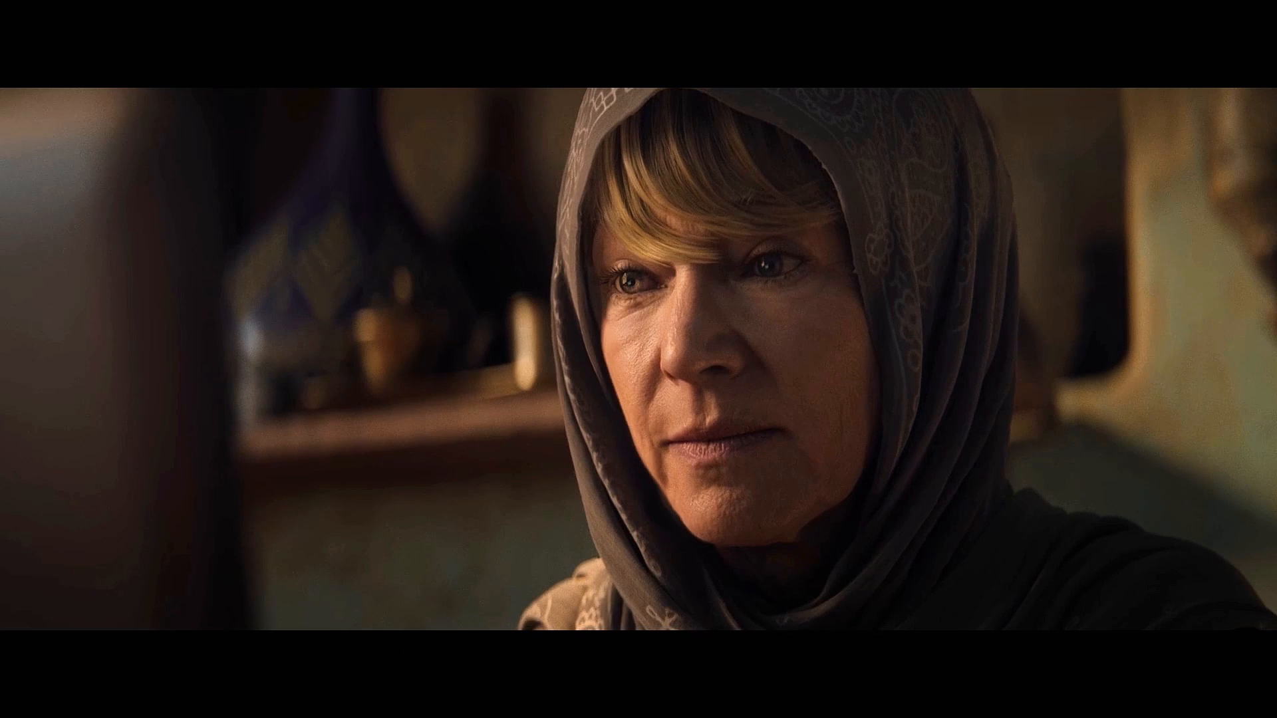
Take a rectangular screenshot of the freeze frame covering only the picture area between the black bars.
key("shift+super+s")
left_click(604, 31)
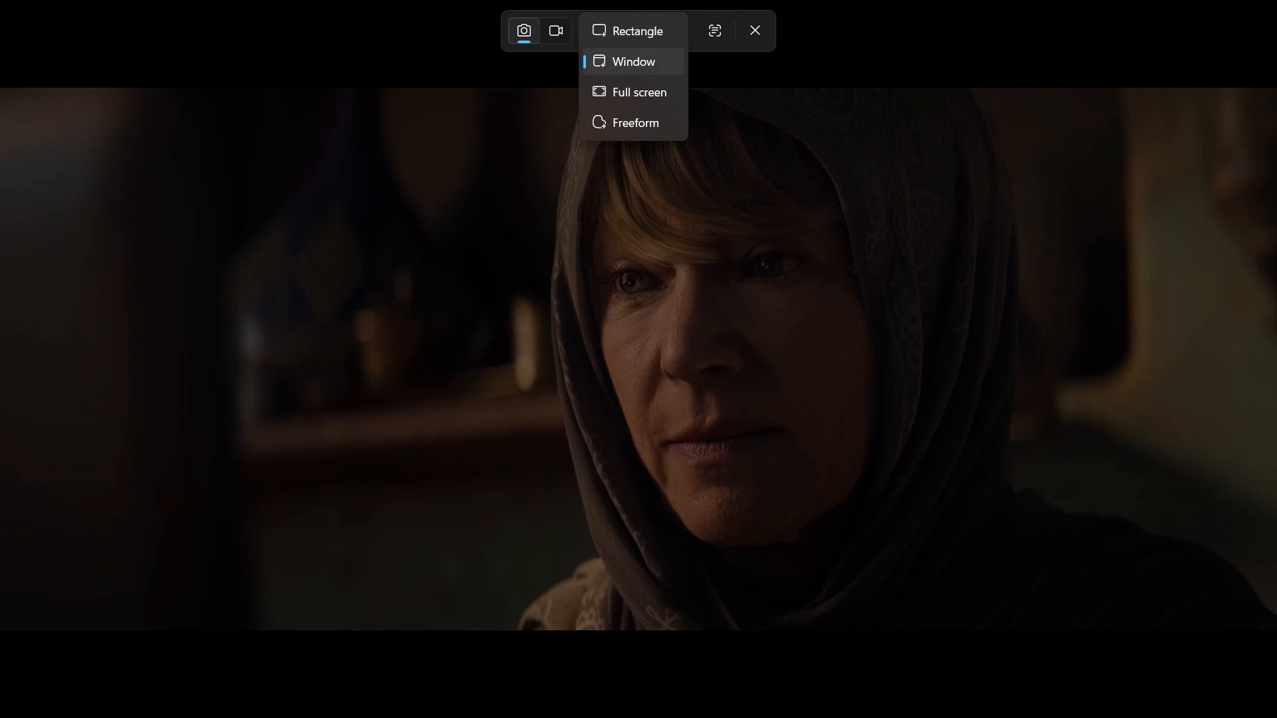
left_click(642, 26)
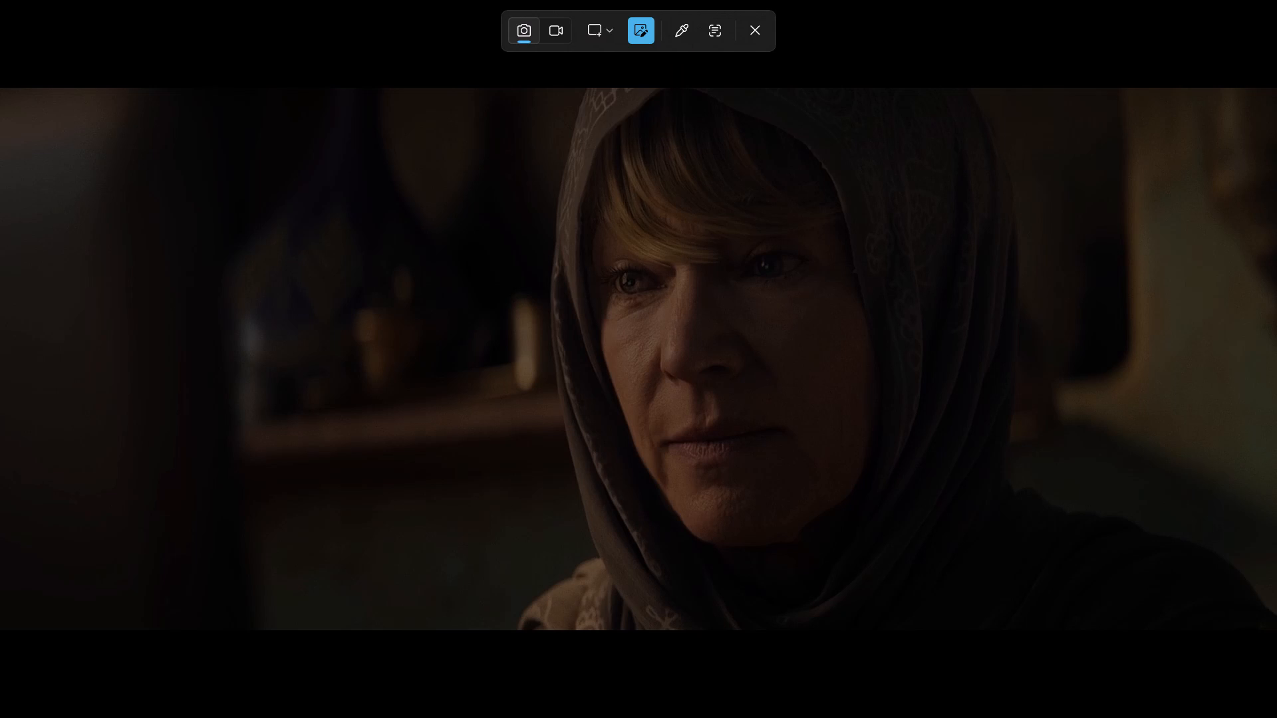
left_click_drag(0, 87, 1276, 635)
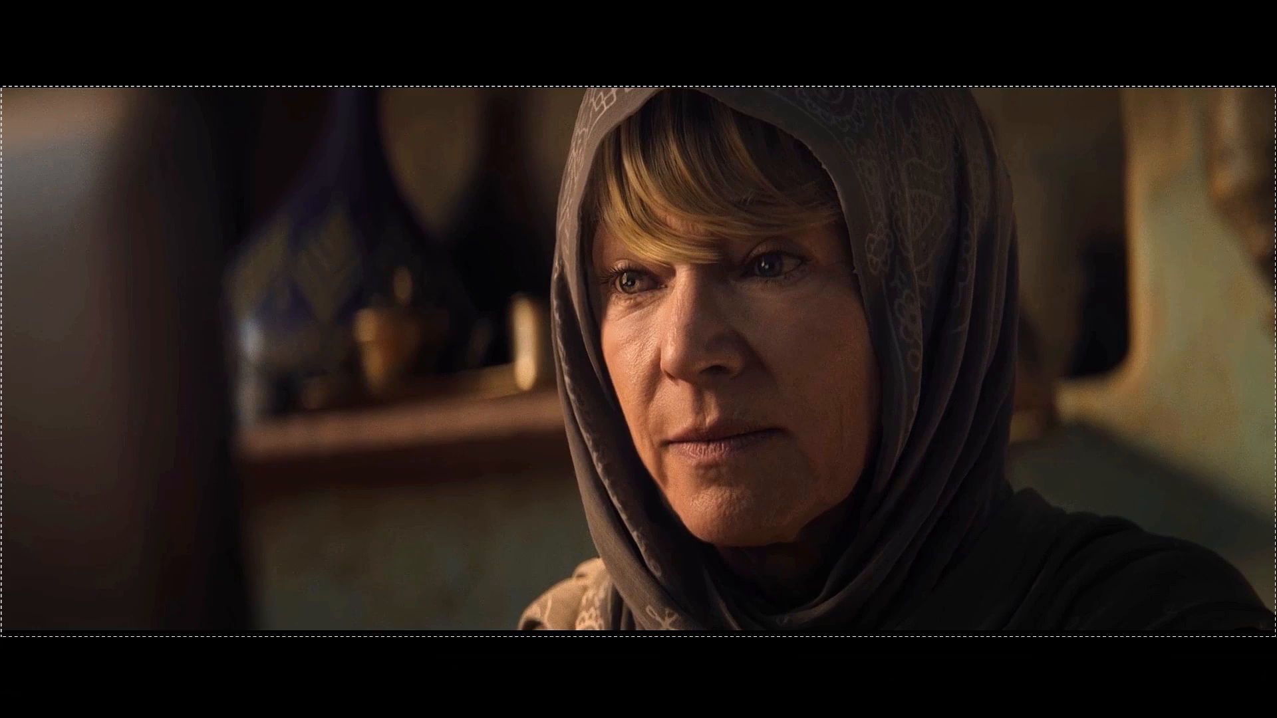
left_click_drag(1276, 635, 1276, 634)
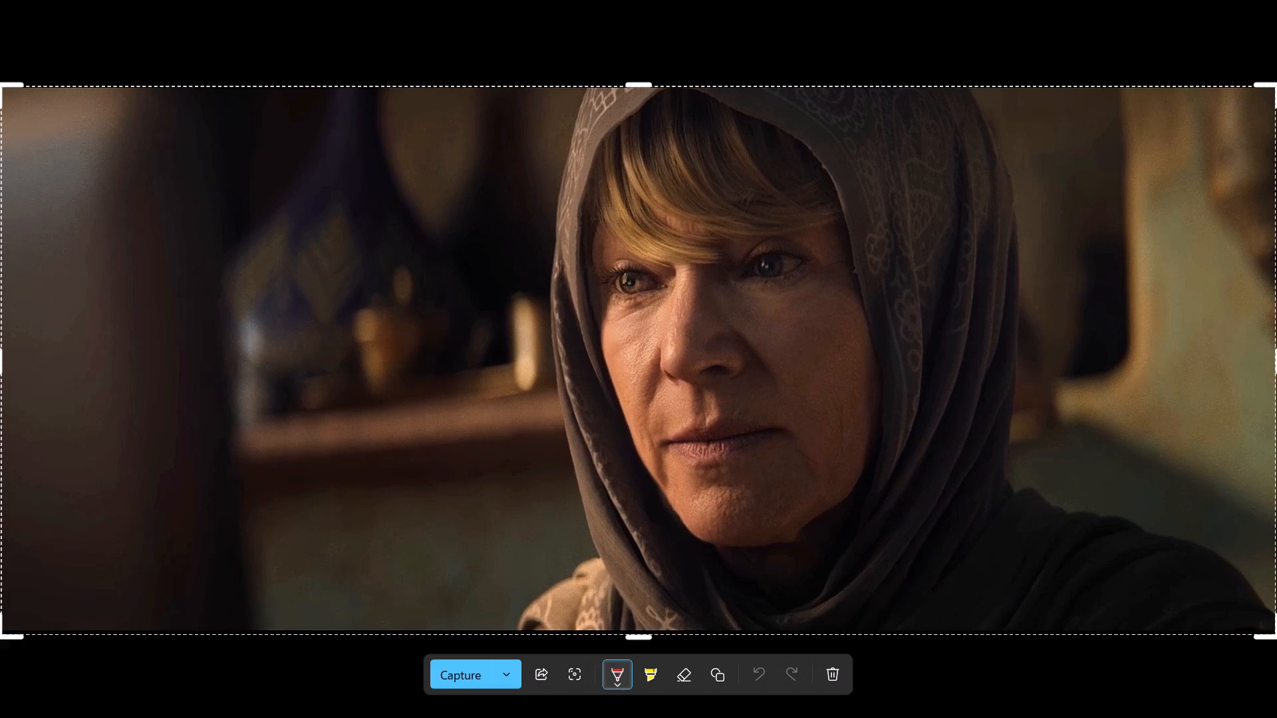
left_click(470, 669)
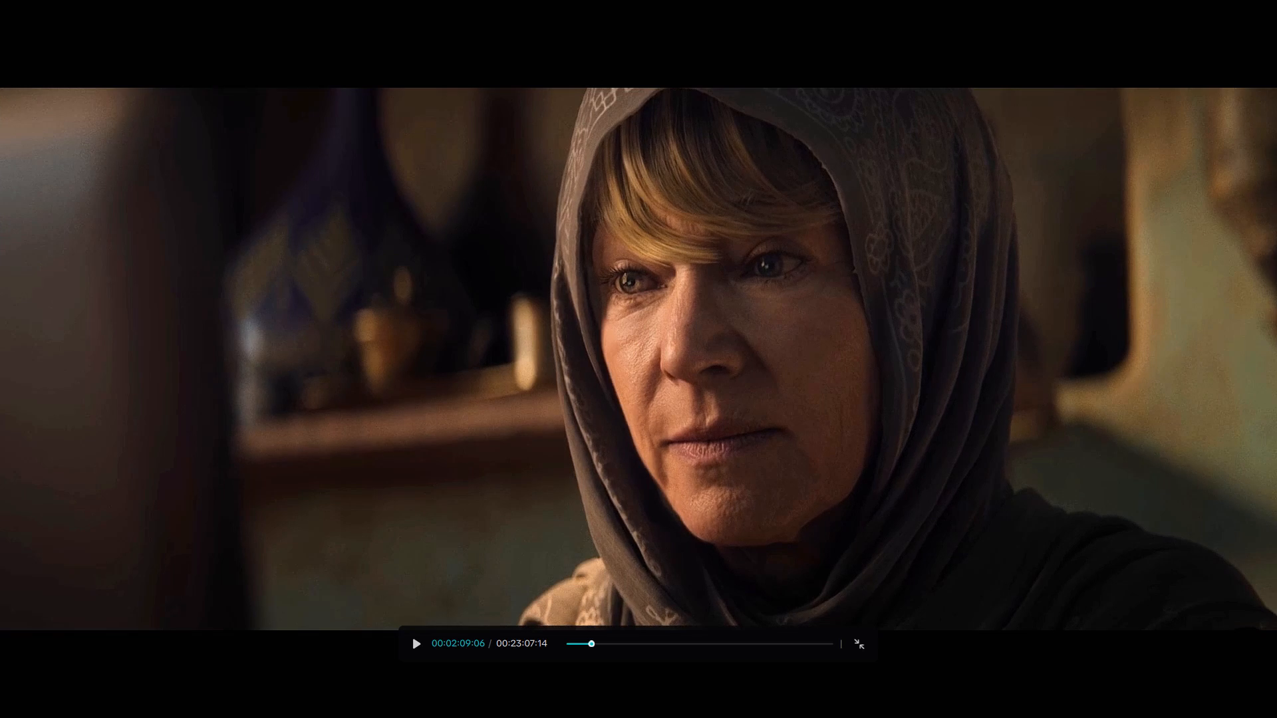
Leave the full-screen preview and delete the freeze frame at 02:09:06 from the timeline.
key("Escape")
key("BackSpace")
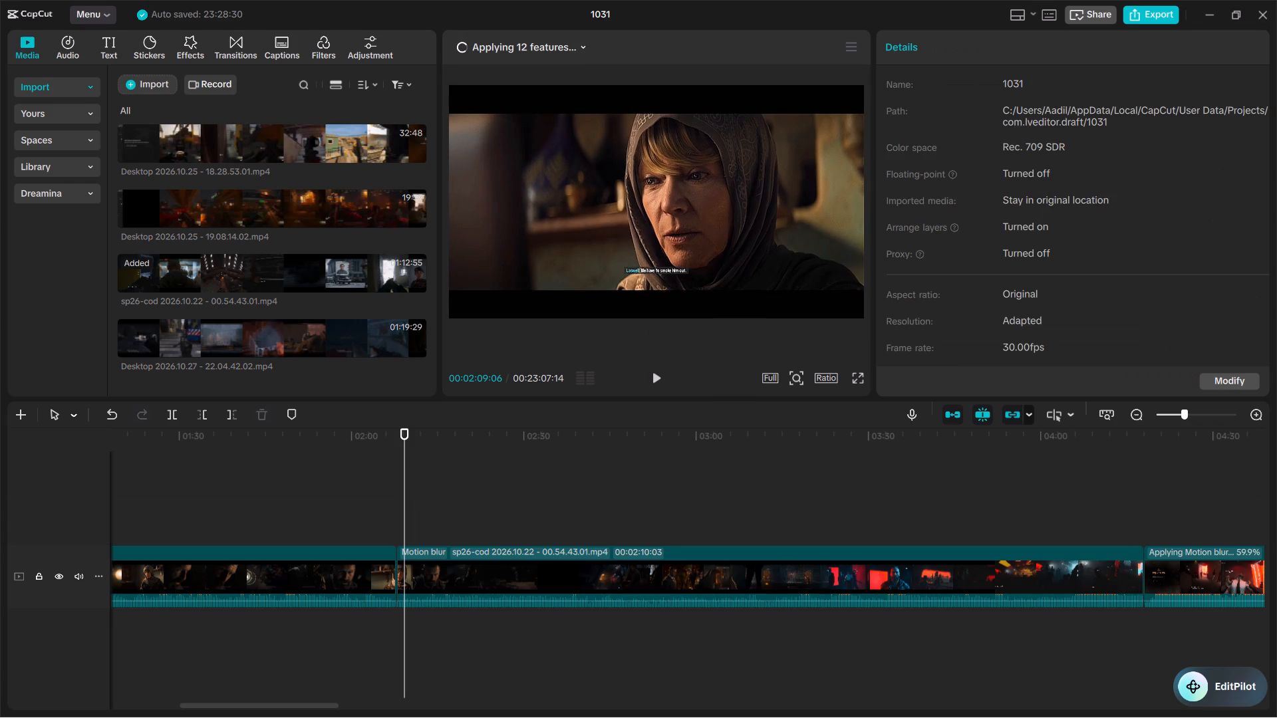
Scrub through the edited timeline up to about 07:34, and play the opening from the start.
left_click_drag(395, 436, 390, 439)
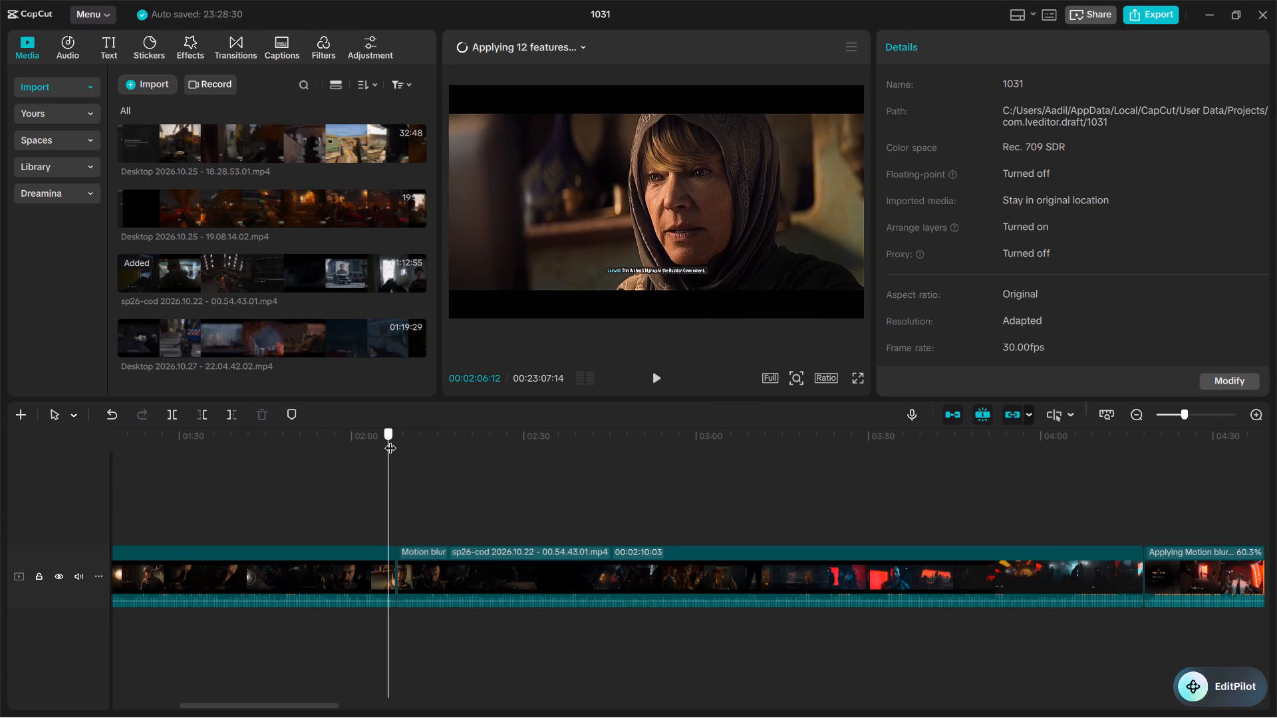
left_click_drag(390, 439, 626, 451)
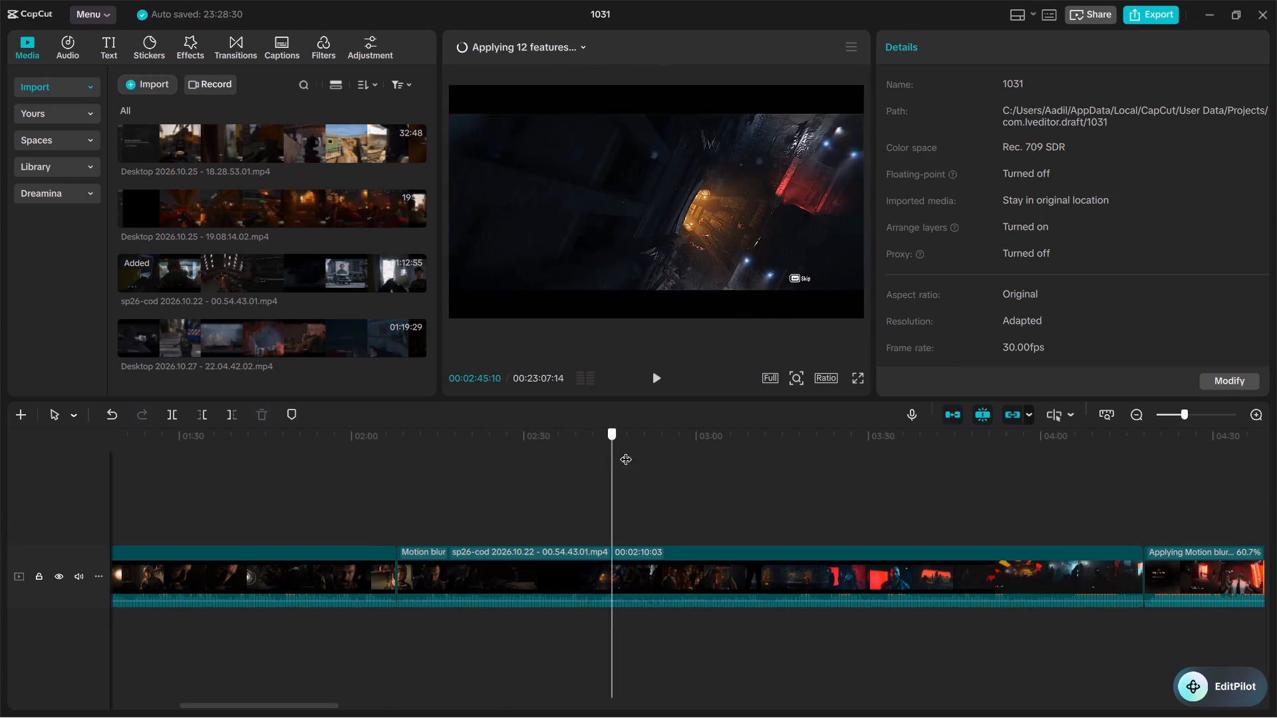
left_click_drag(626, 451, 668, 452)
scroll(633, 540, "down", 17, "ctrl")
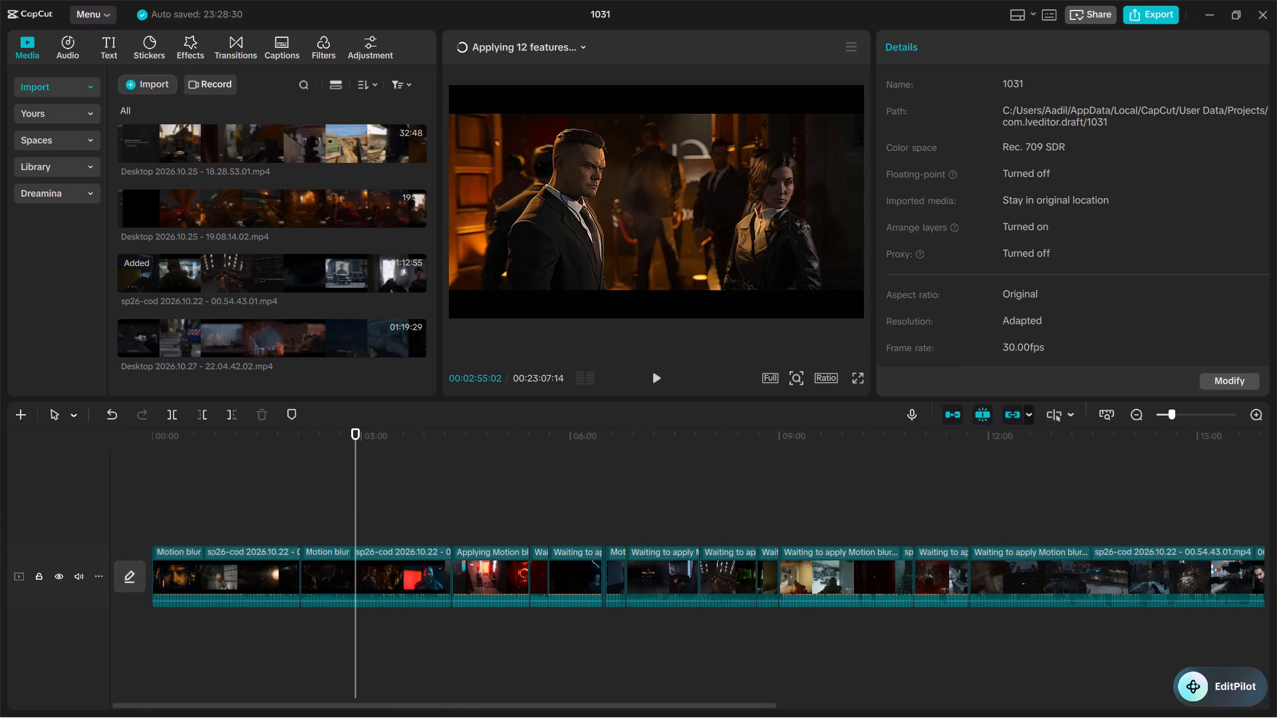
scroll(343, 500, "down", 8, "ctrl")
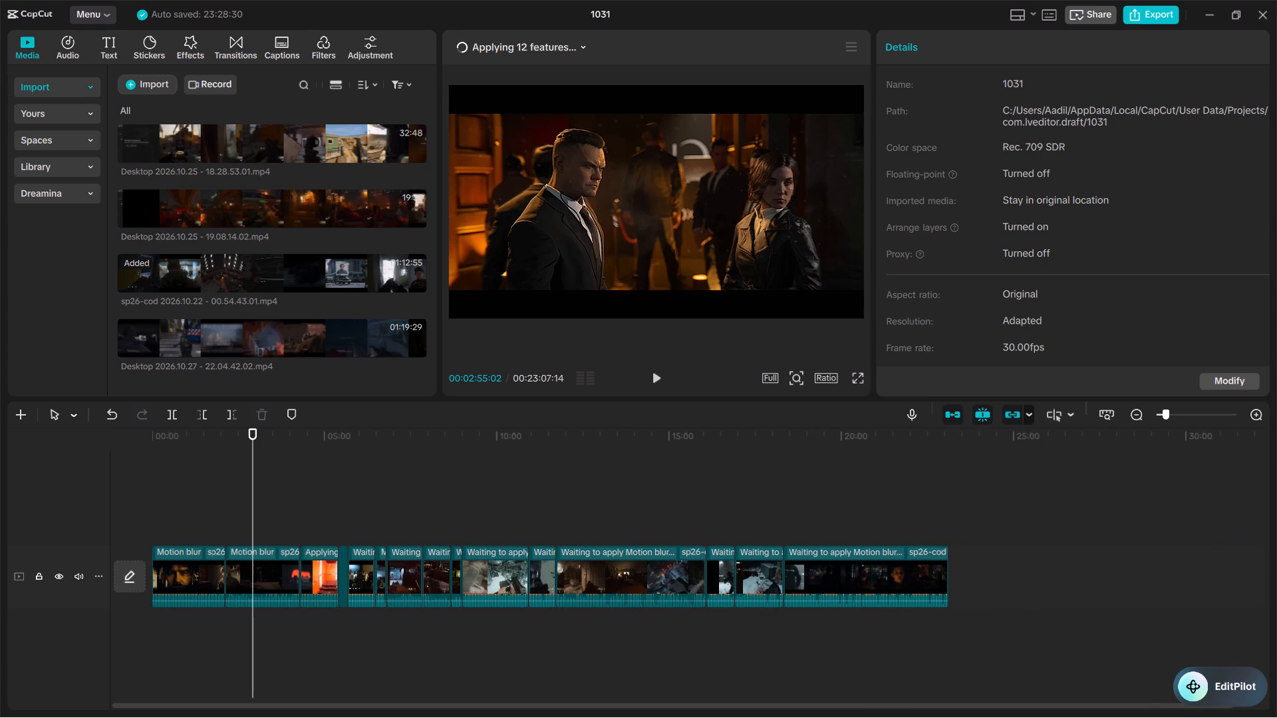
left_click_drag(261, 431, 363, 431)
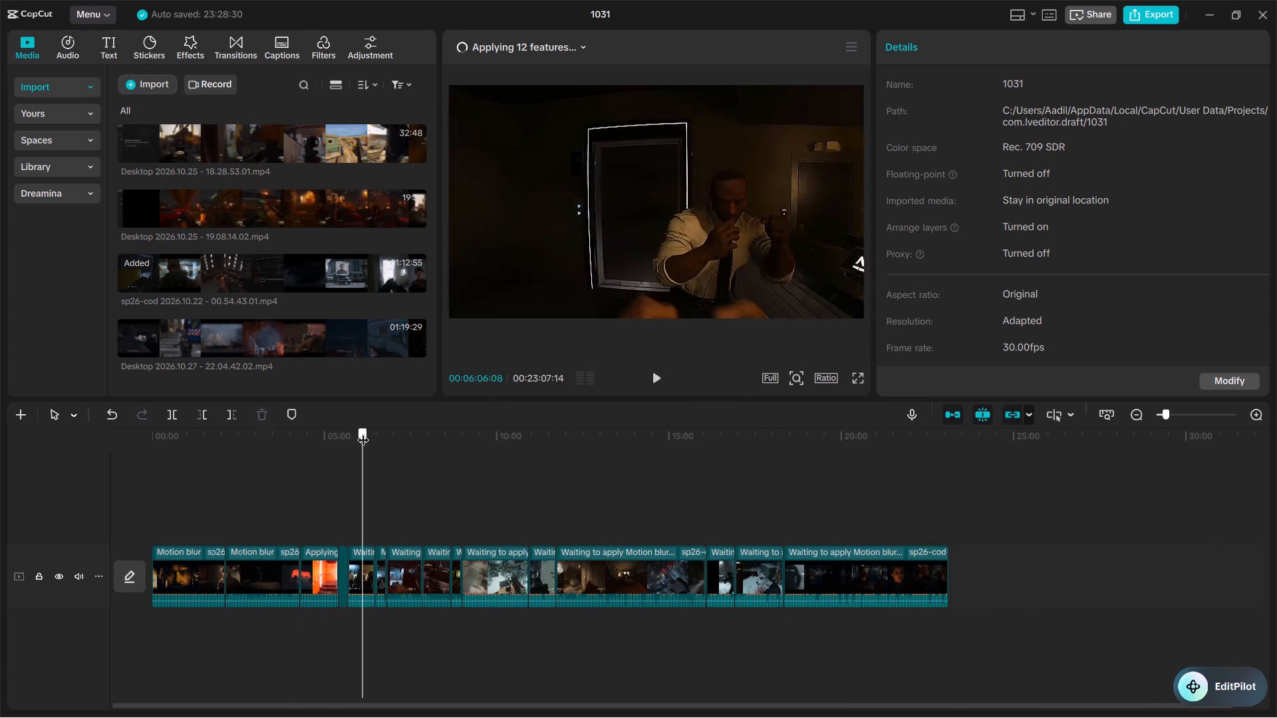
left_click_drag(363, 431, 379, 436)
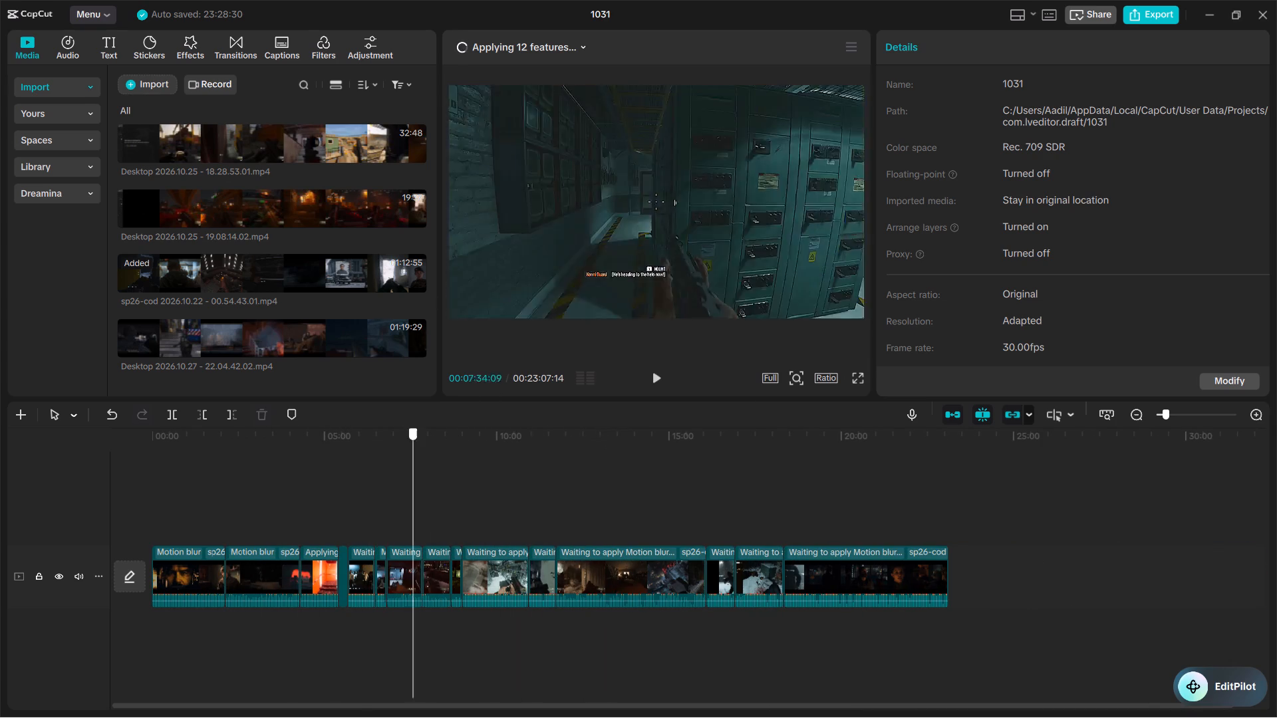
left_click_drag(379, 436, 115, 437)
key("space")
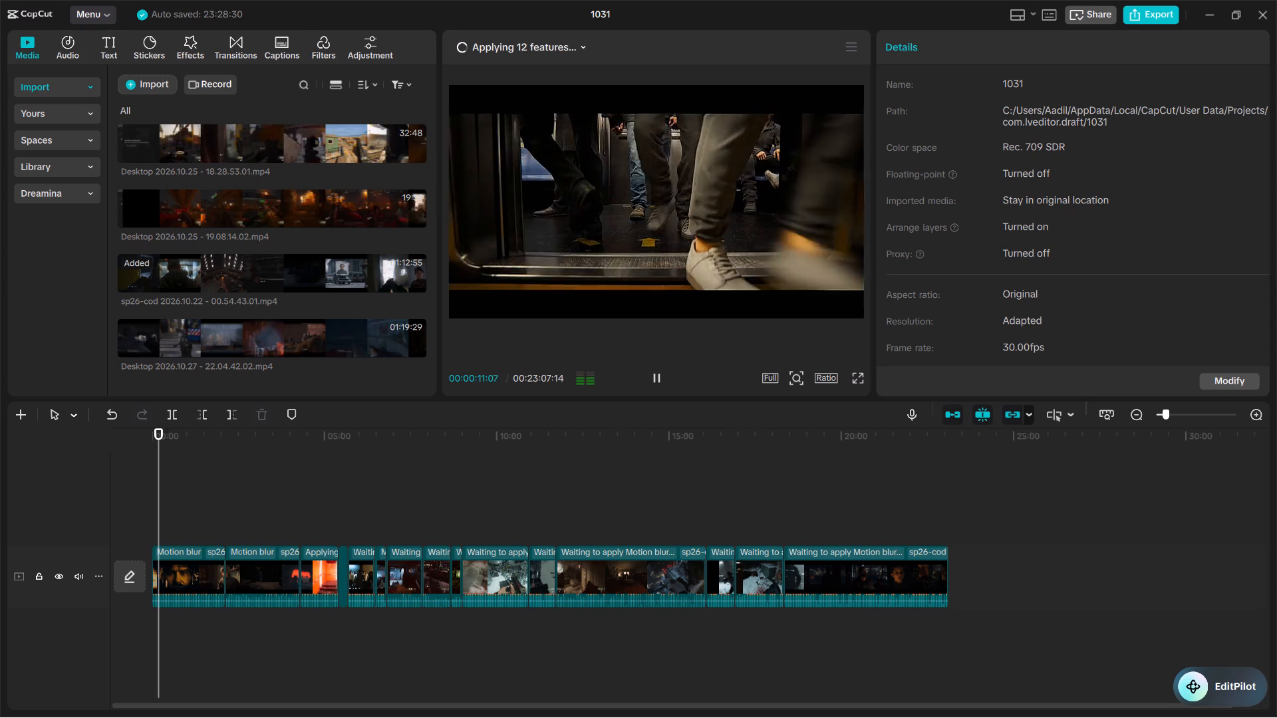
key("space")
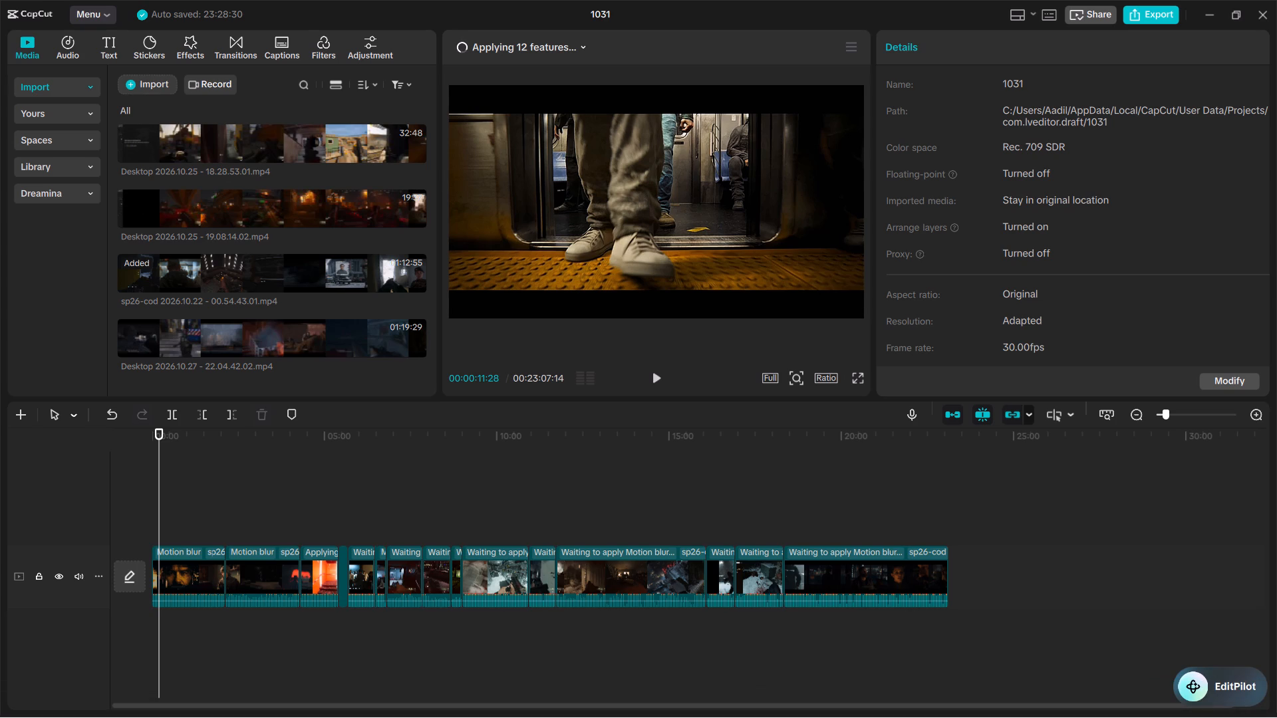
Check the list of motion blur effects still being applied to the clips.
left_click(559, 45)
scroll(593, 182, "down", 2)
scroll(593, 196, "up", 1)
scroll(593, 196, "down", 2)
scroll(593, 196, "up", 2)
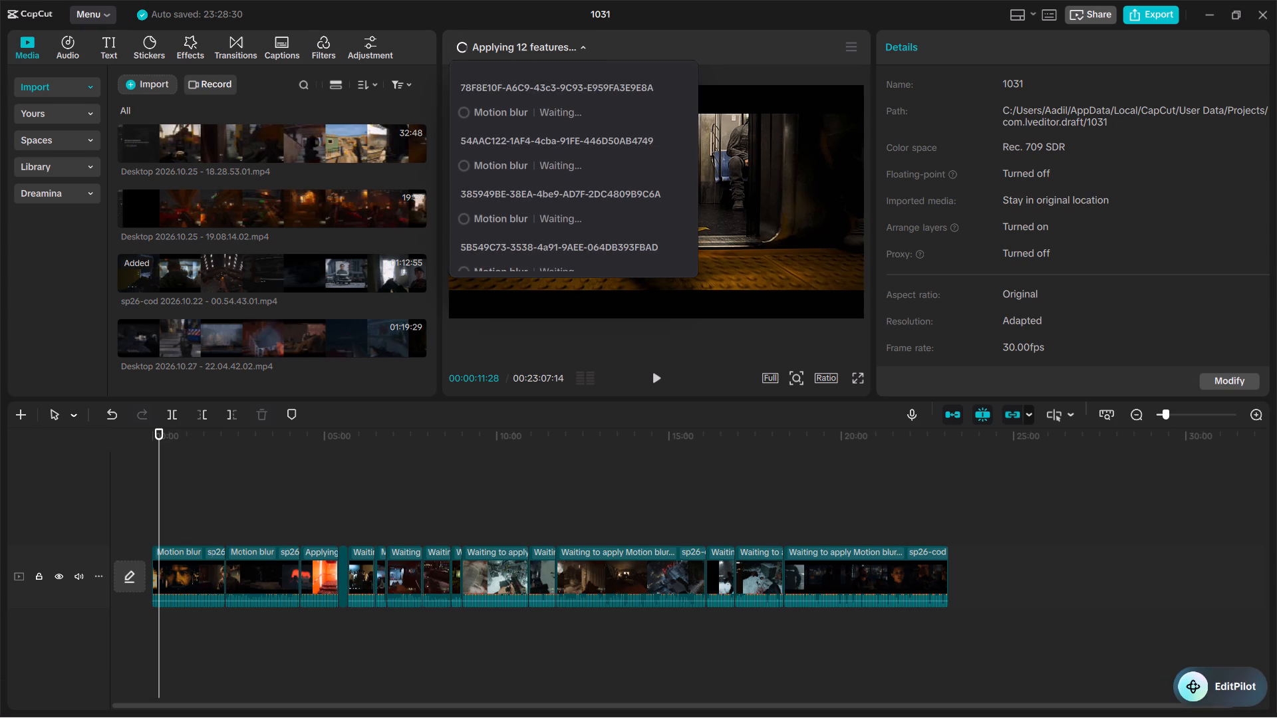
scroll(593, 196, "up", 1)
Switch to Urban VPN, disconnect from the United States server, and close its window.
key("alt+Tab")
key("alt+Tab")
key("alt+Tab")
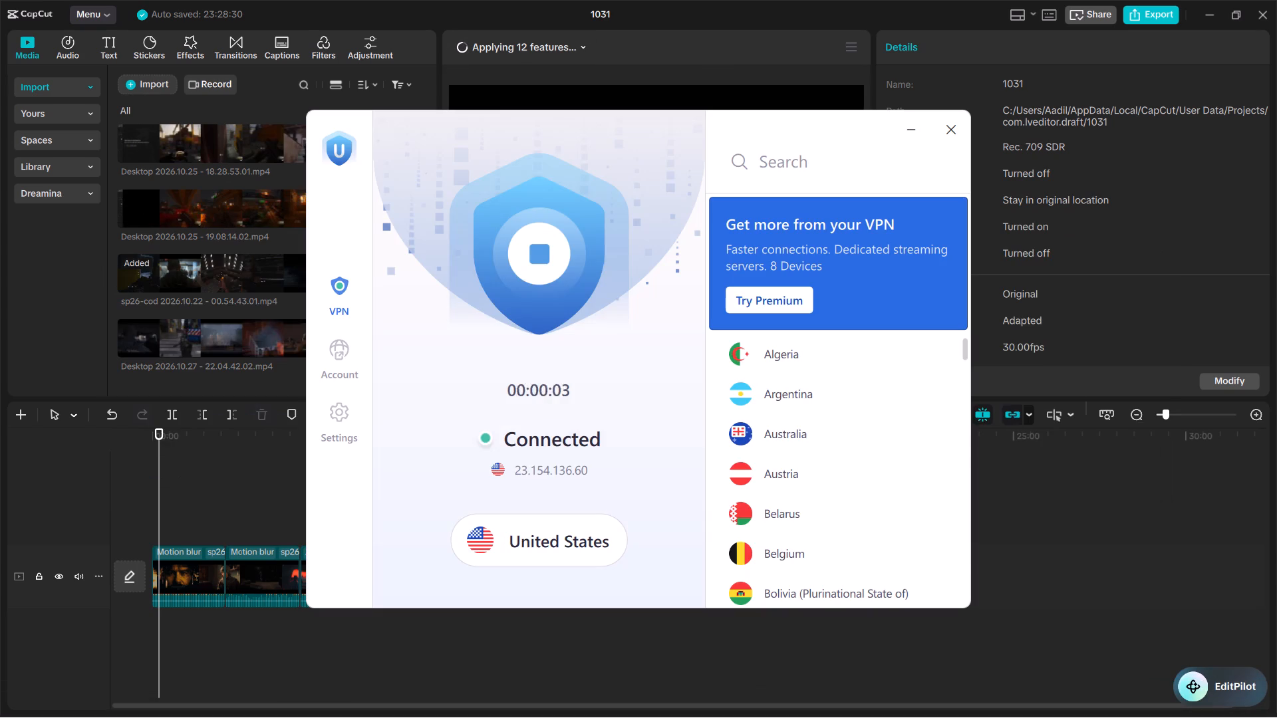
left_click(543, 235)
left_click(949, 123)
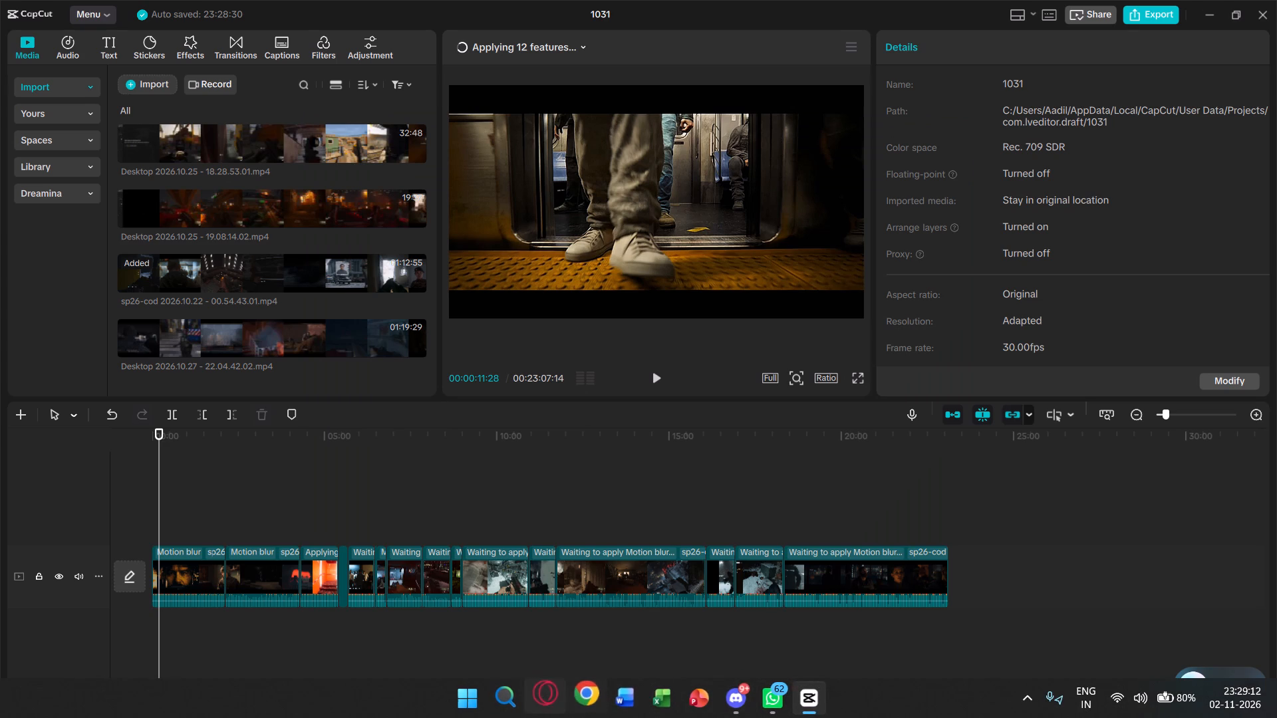
left_click(538, 695)
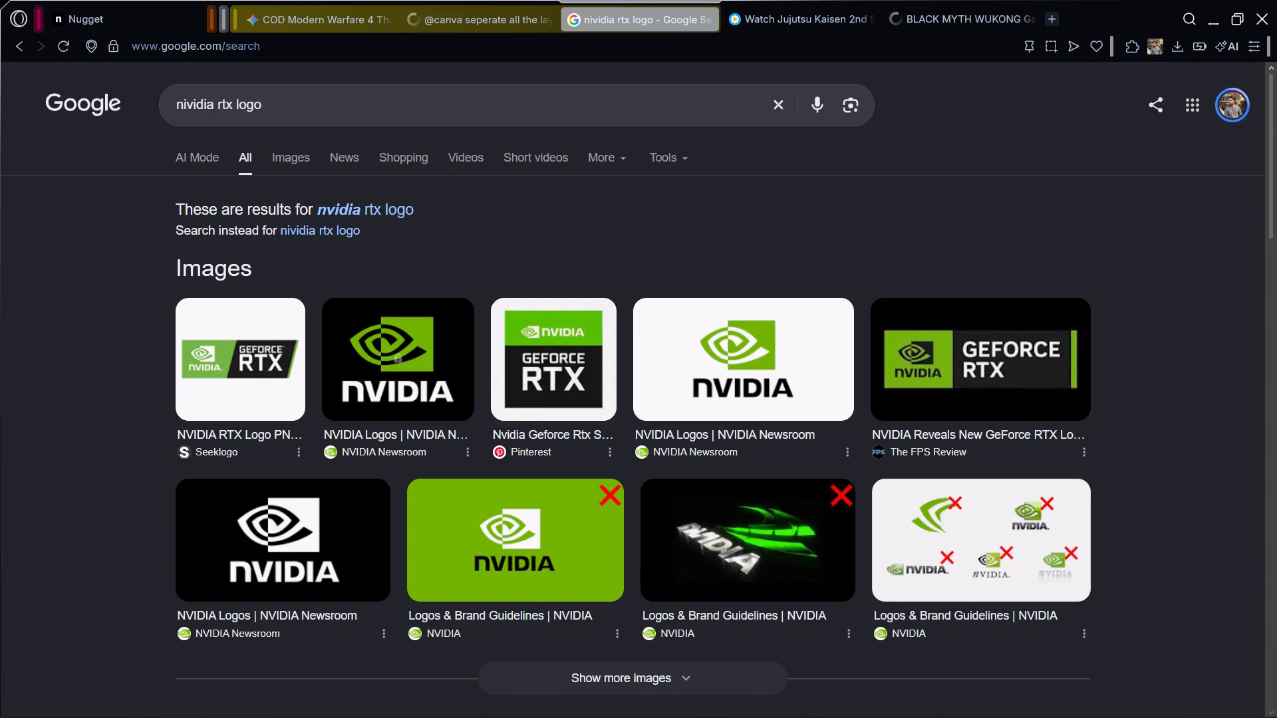
Look through the Google search results for NVIDIA RTX logo images.
scroll(718, 255, "down", 2)
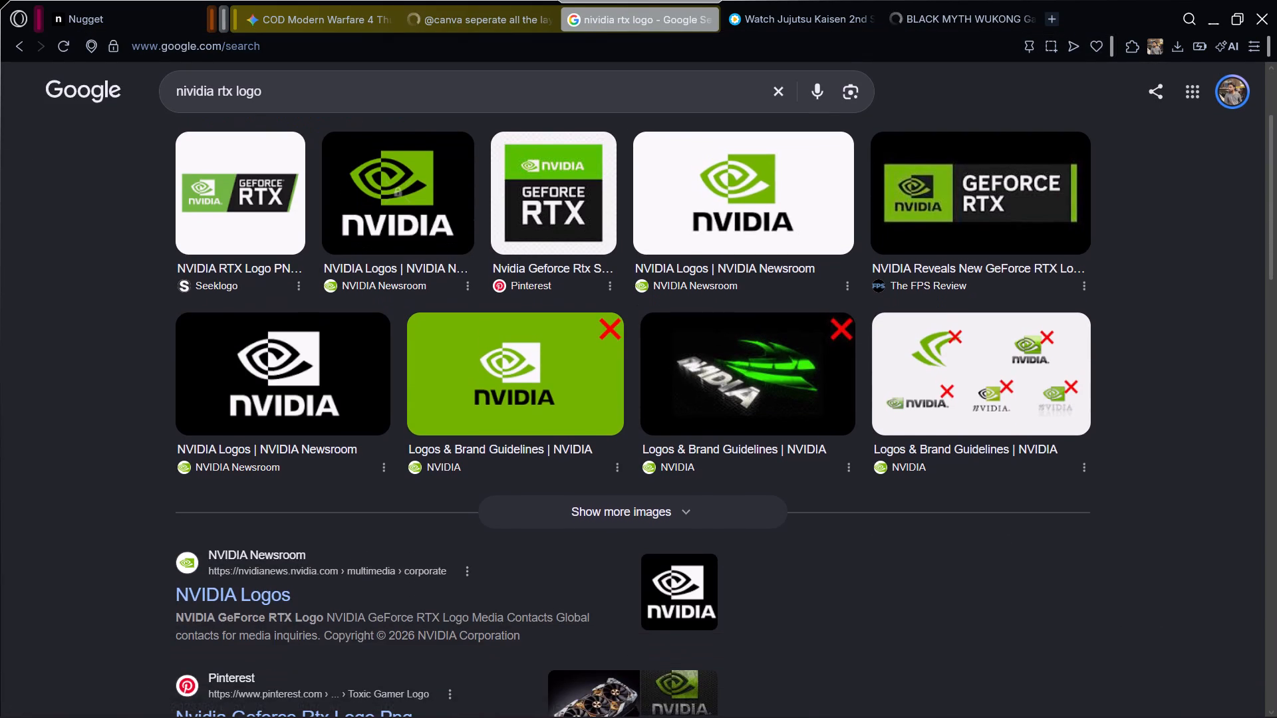
scroll(1148, 266, "up", 2)
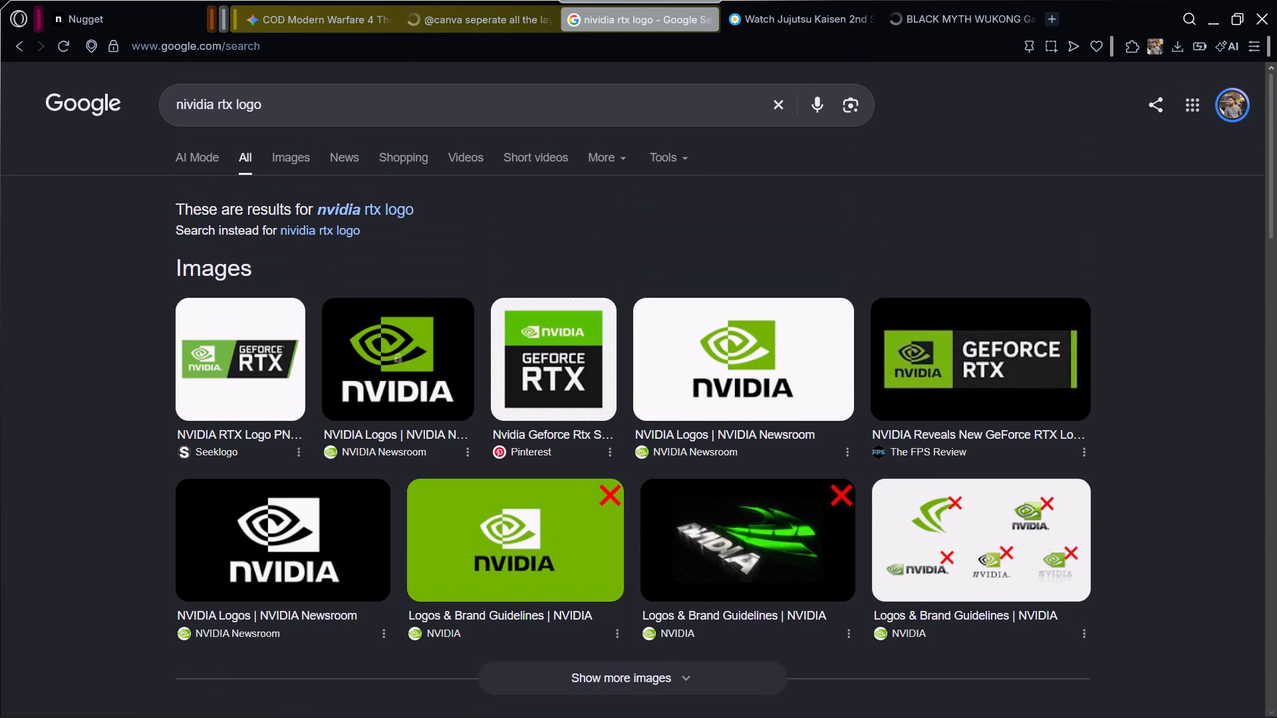
scroll(1145, 267, "down", 2)
scroll(1145, 267, "up", 1)
scroll(1145, 267, "down", 1)
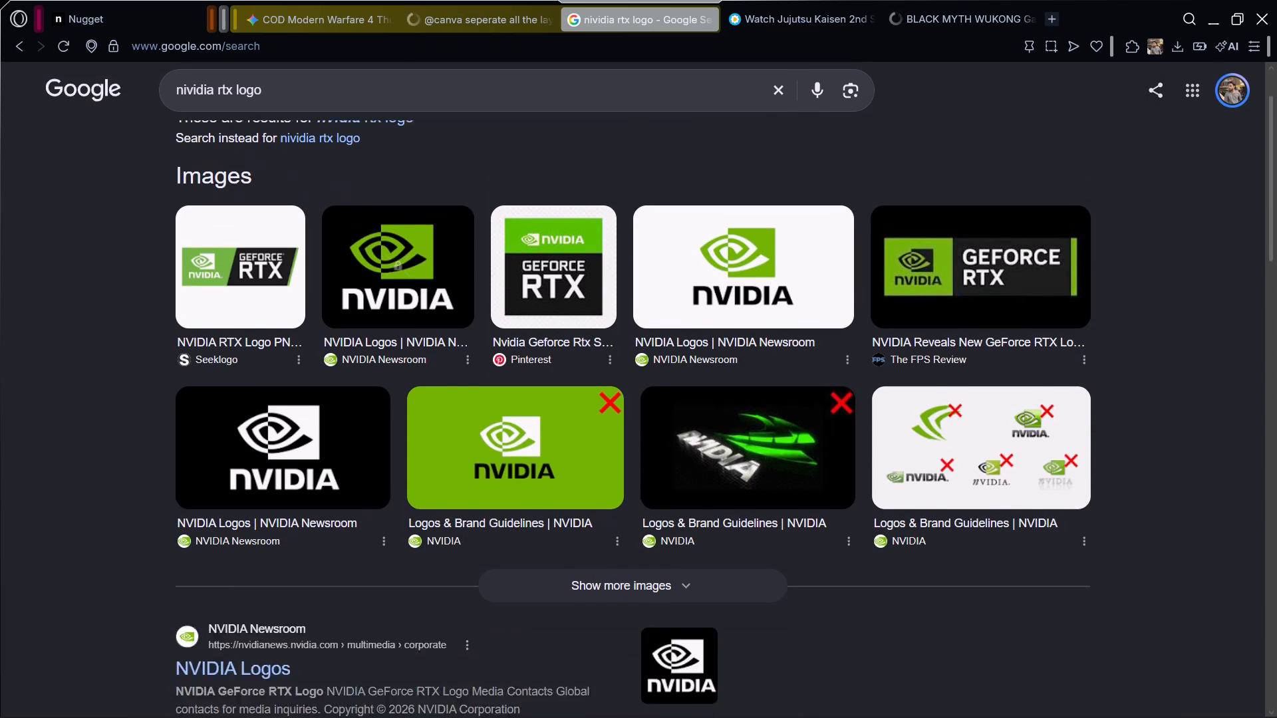
scroll(1143, 268, "down", 4)
scroll(1143, 268, "up", 5)
scroll(1143, 268, "down", 1)
scroll(1143, 268, "up", 6)
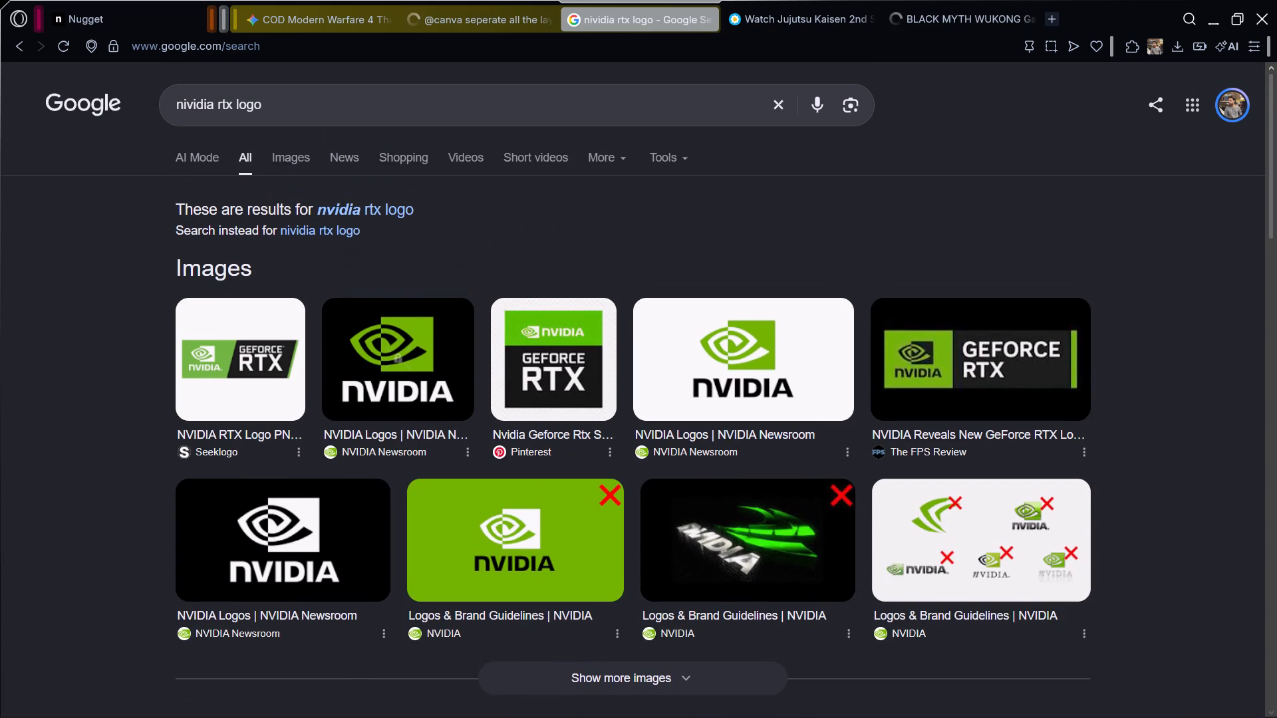
scroll(1139, 268, "up", 1)
Switch to CapCut to check on the project, and return to the logo search results in the browser.
key("alt+Tab")
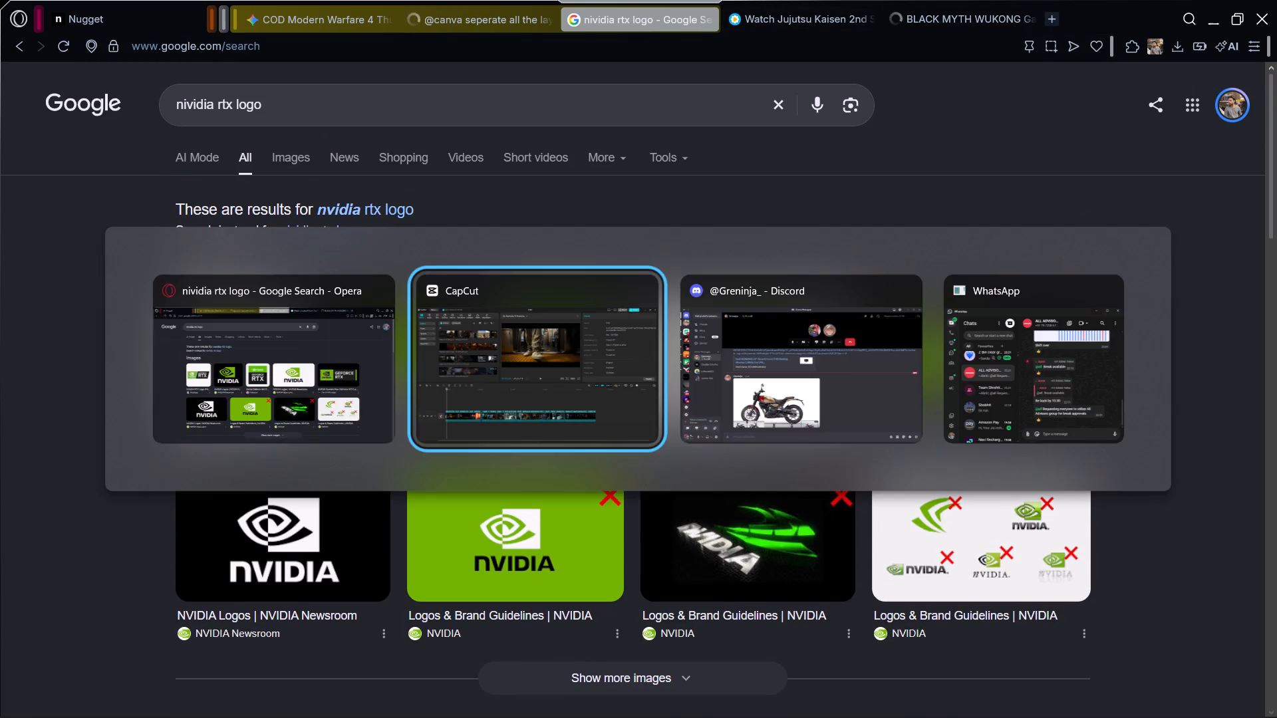
key("alt+Tab")
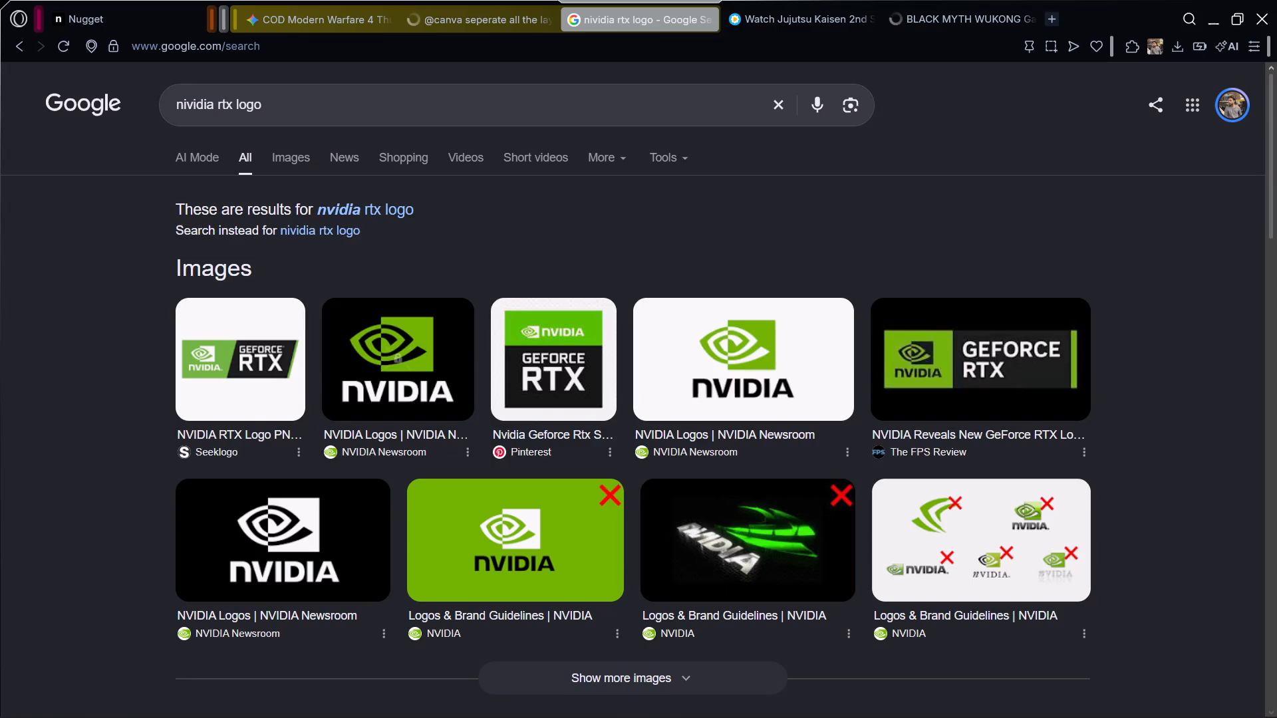